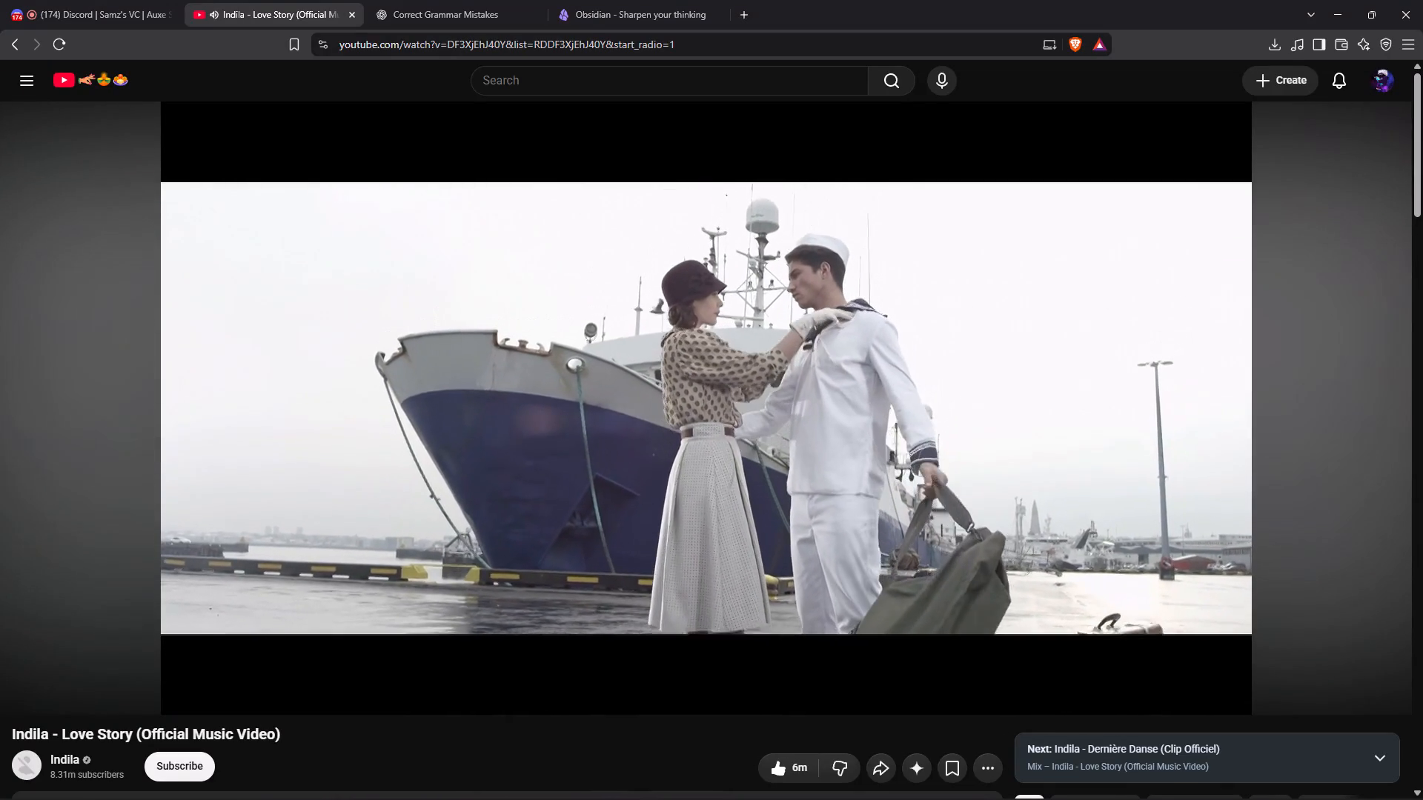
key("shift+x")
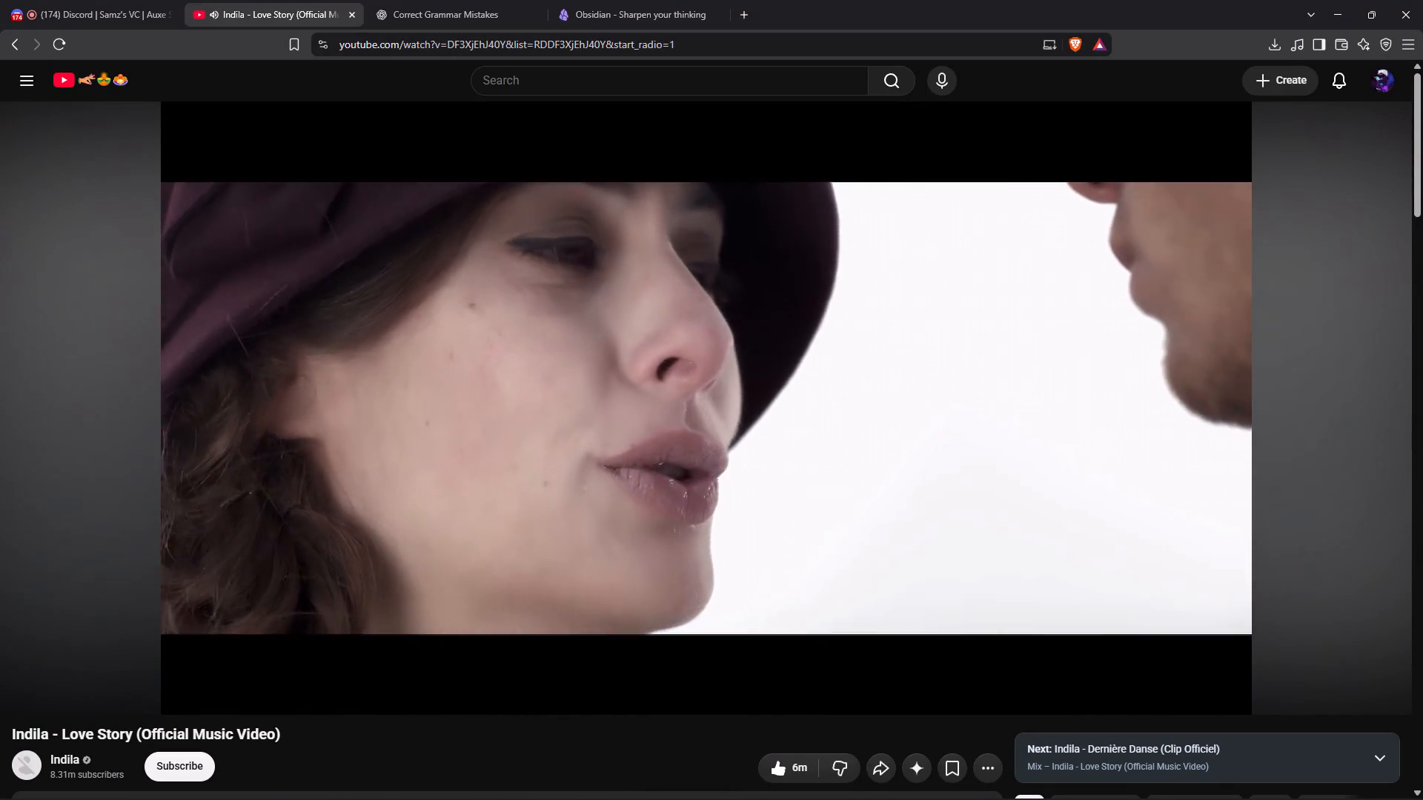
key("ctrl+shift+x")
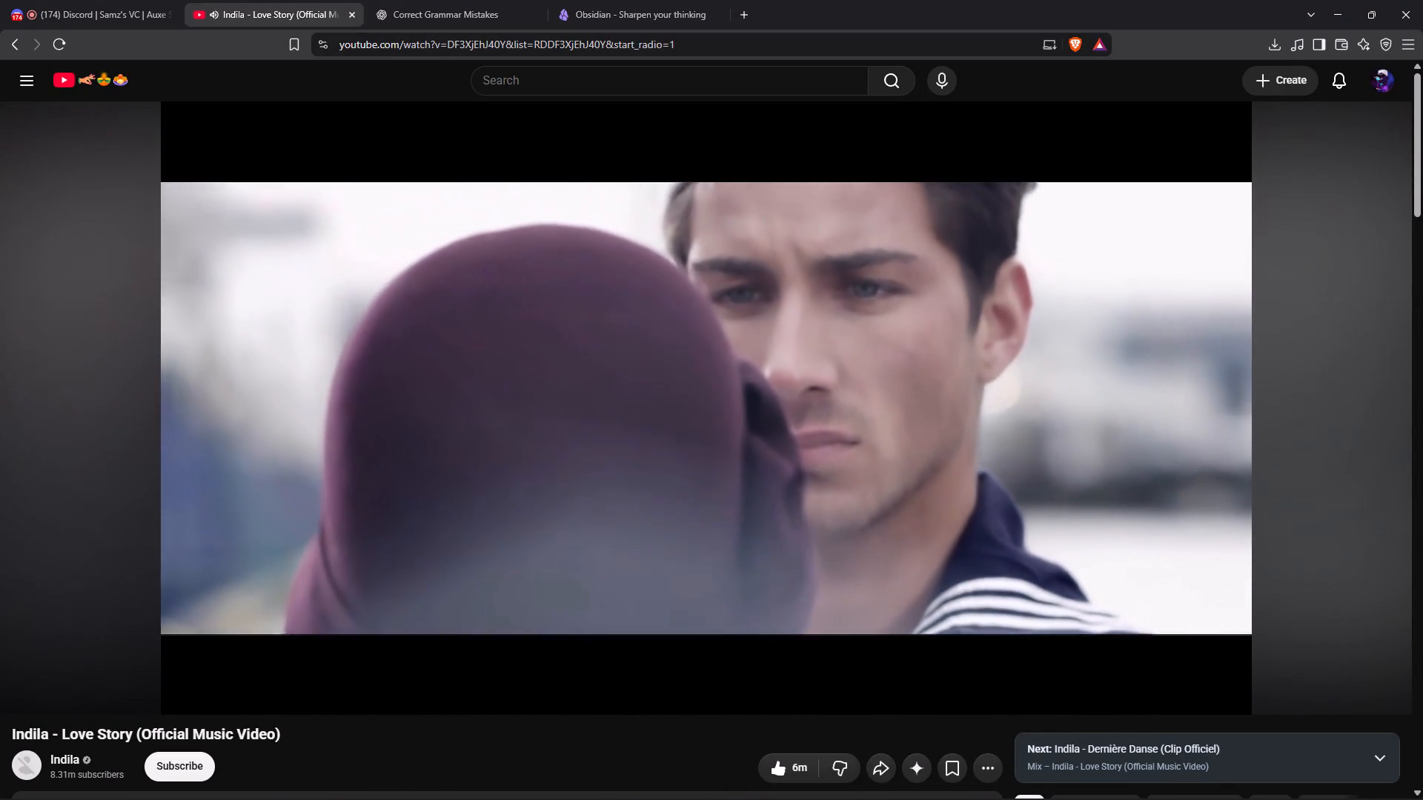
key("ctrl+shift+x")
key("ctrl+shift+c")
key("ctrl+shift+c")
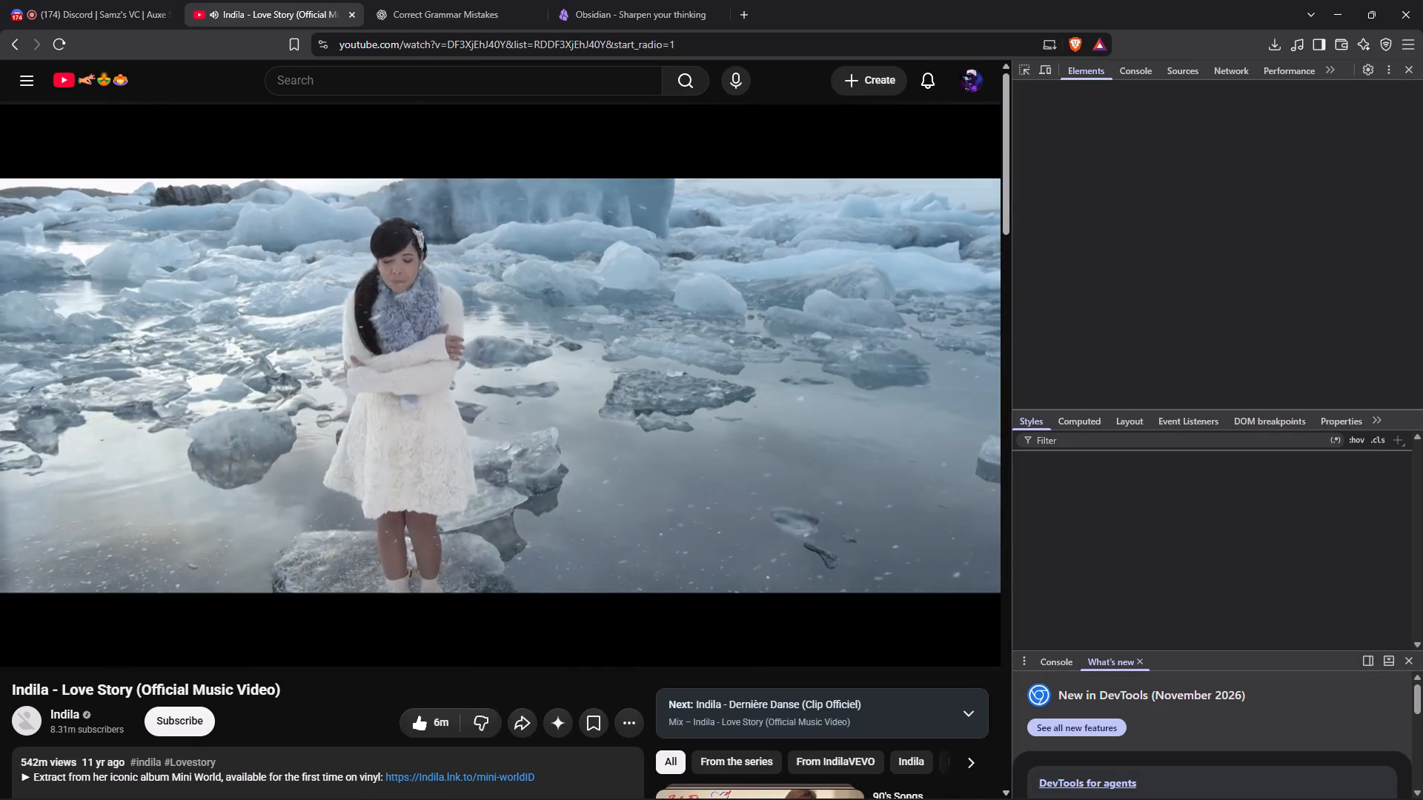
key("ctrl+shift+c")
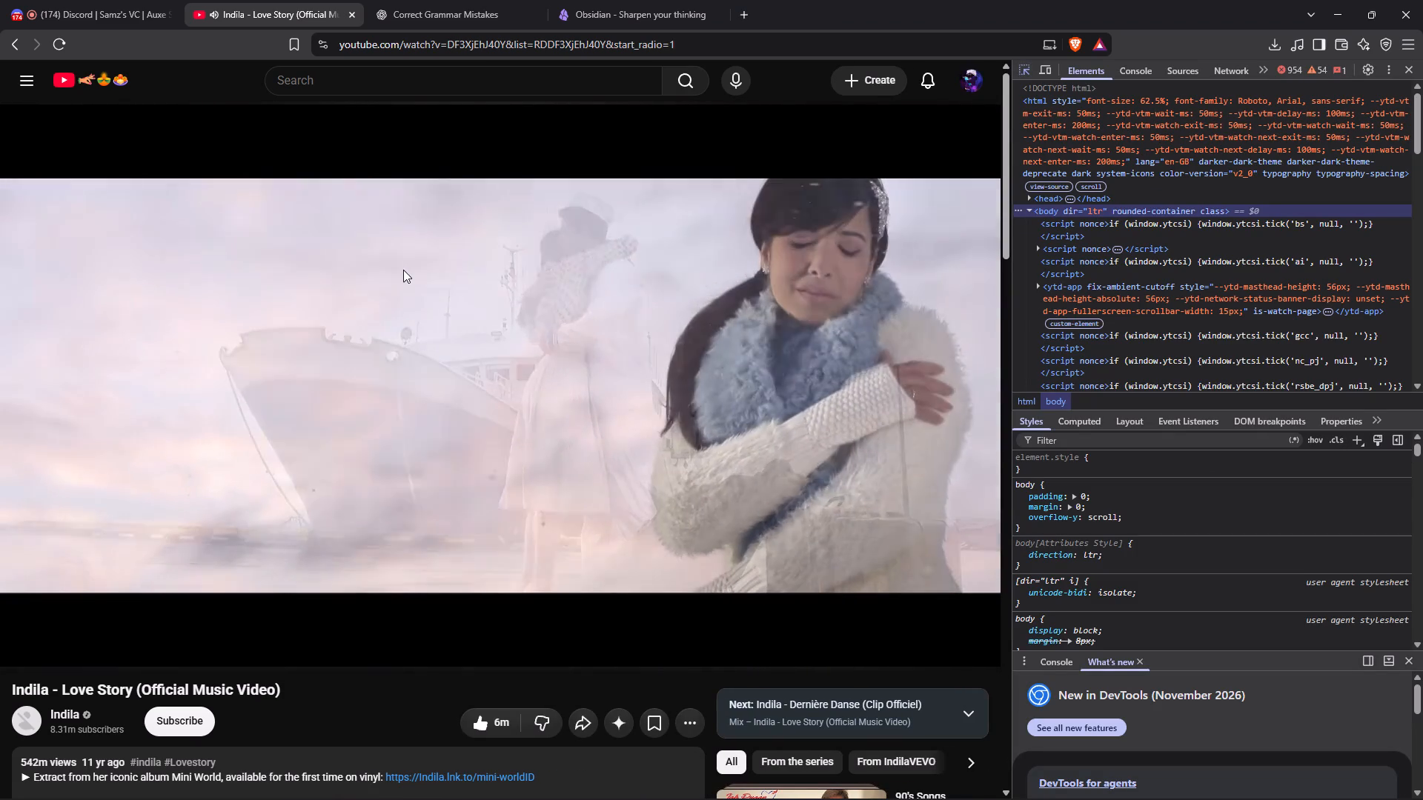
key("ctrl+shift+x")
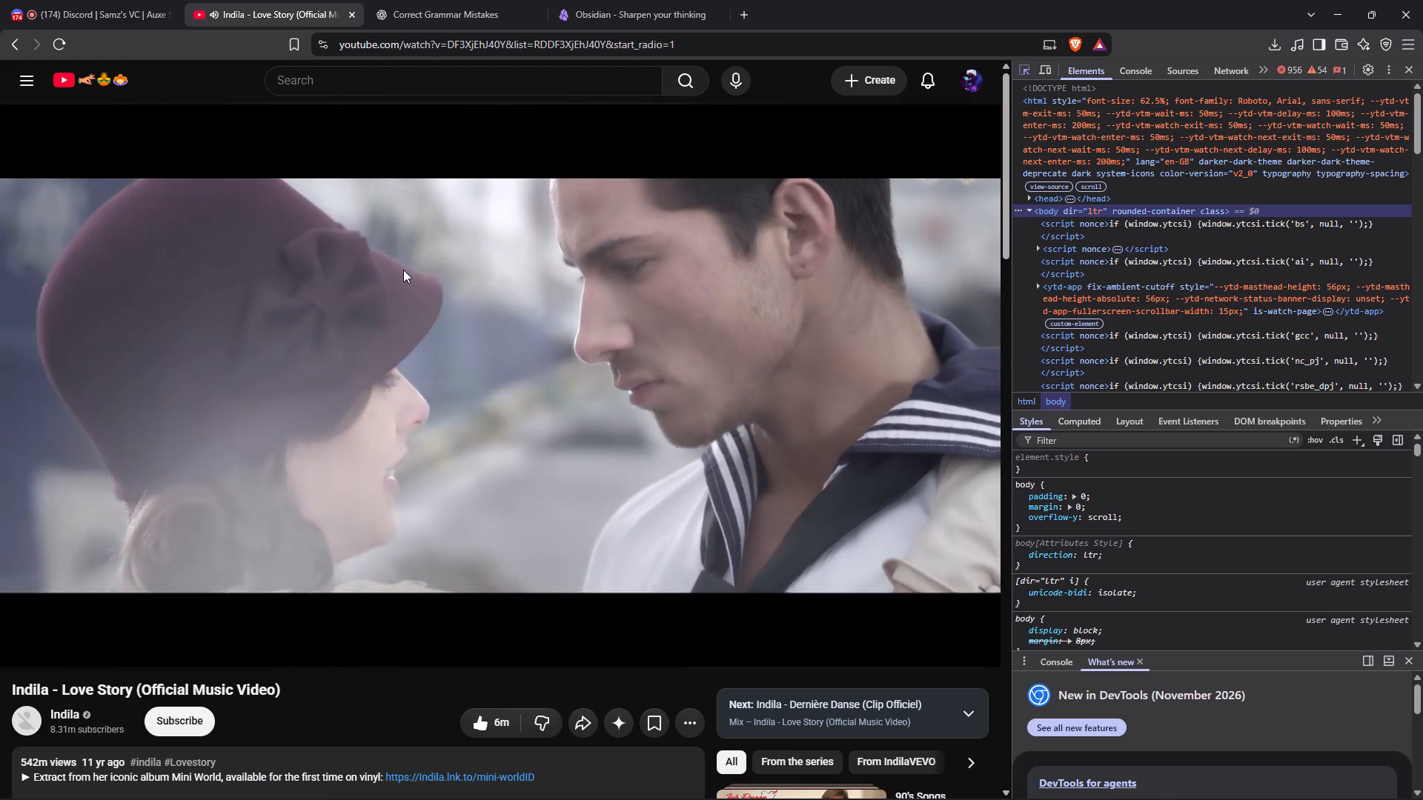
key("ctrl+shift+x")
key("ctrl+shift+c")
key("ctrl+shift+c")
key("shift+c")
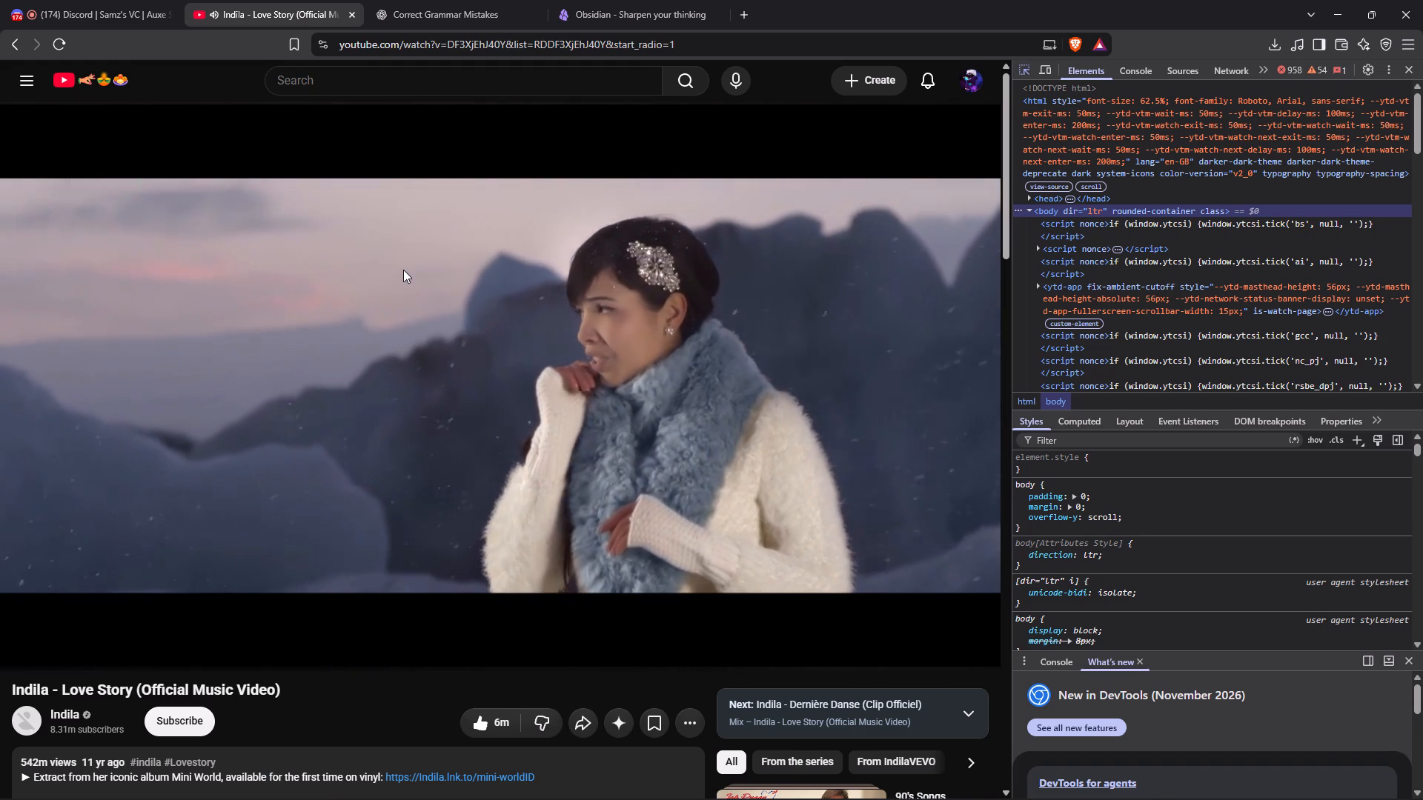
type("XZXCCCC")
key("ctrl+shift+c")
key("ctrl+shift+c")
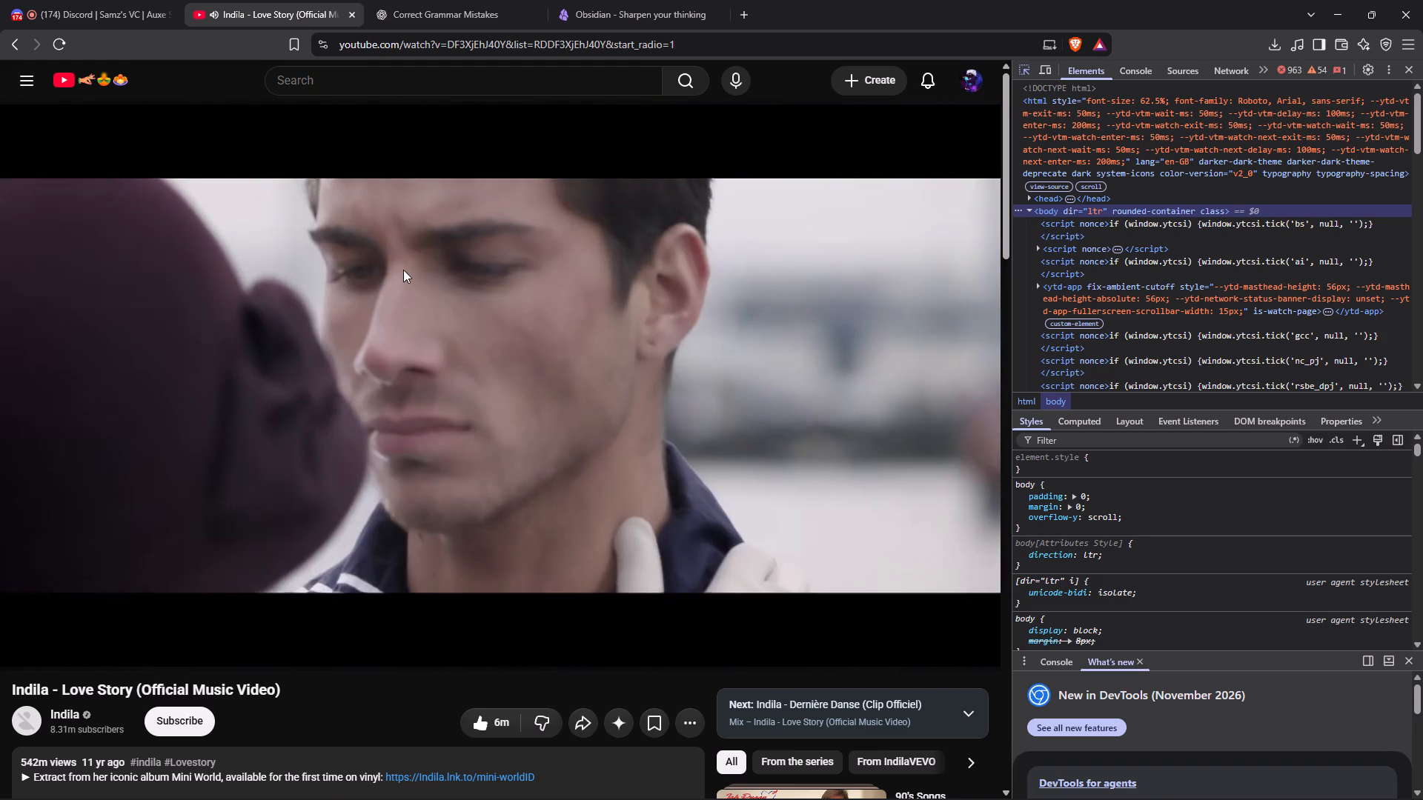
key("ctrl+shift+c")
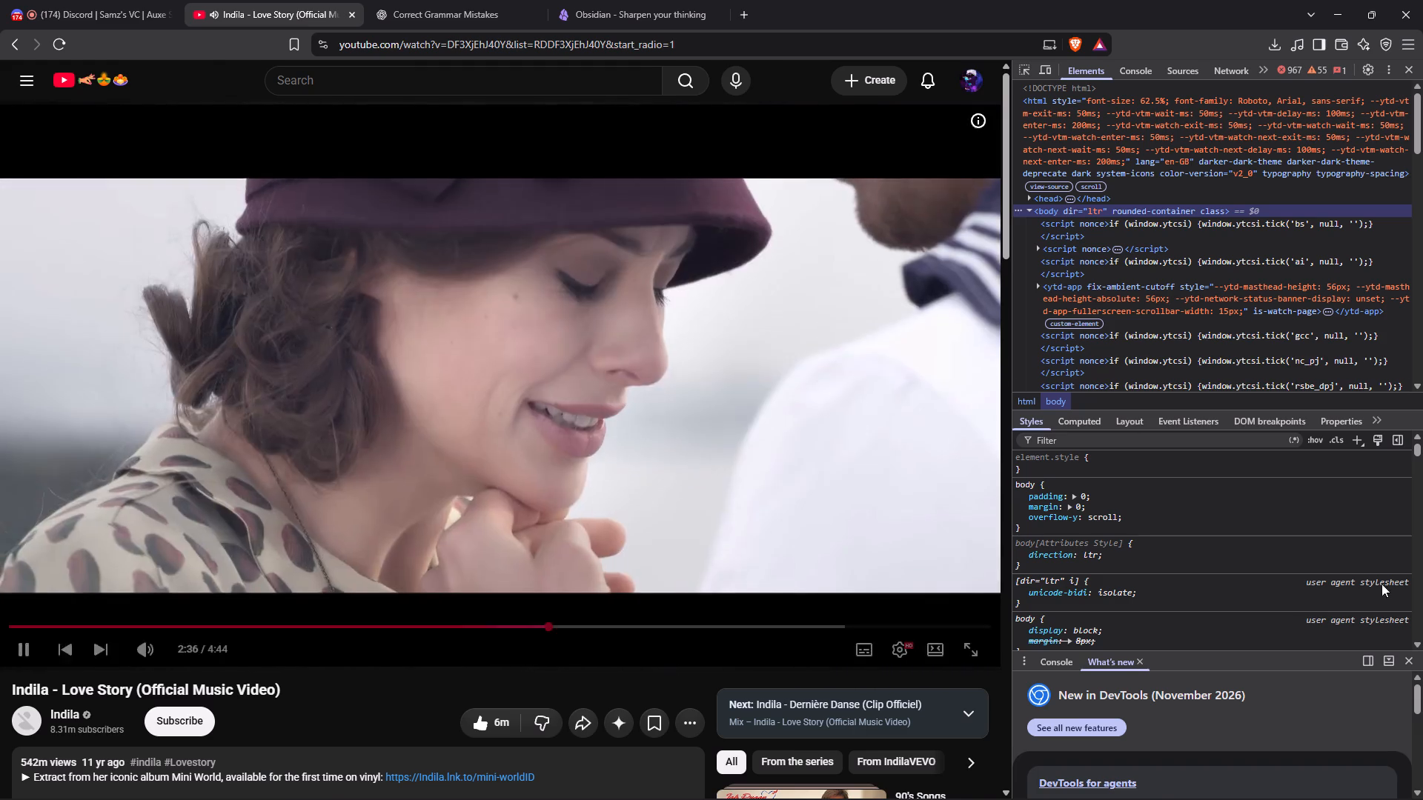
Bring up the FxSound window and set its sound preset to Music.
left_click(1273, 777)
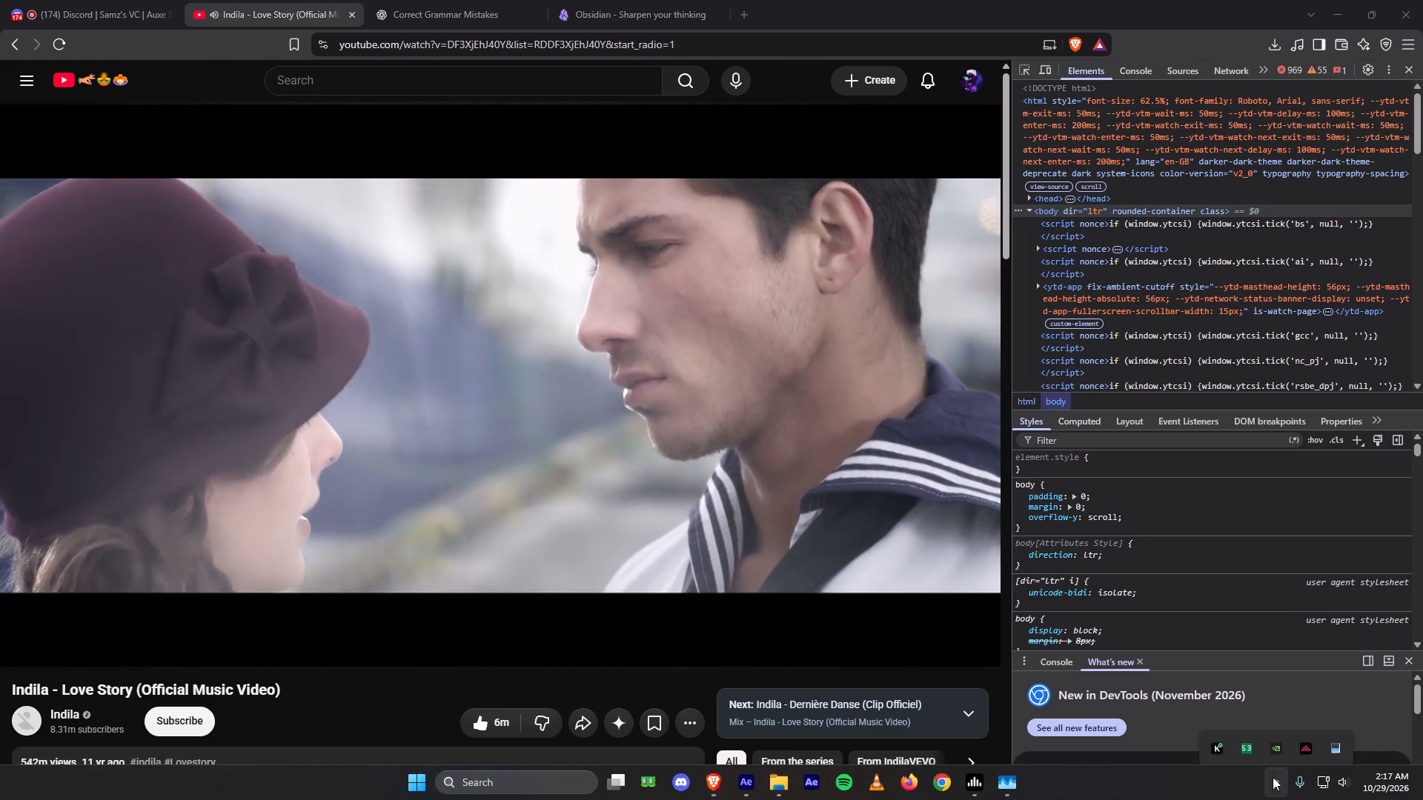
left_click(1310, 730)
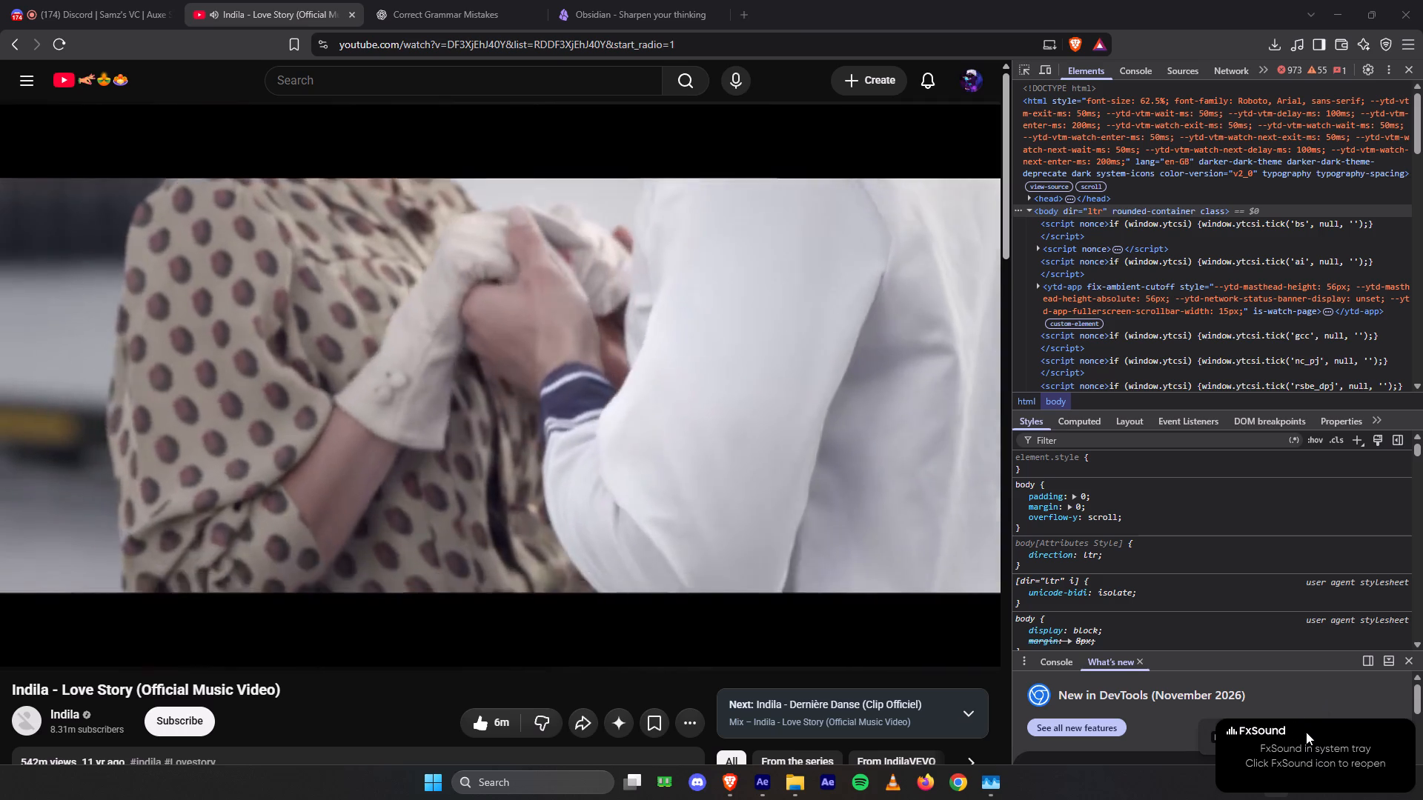
left_click(1340, 741)
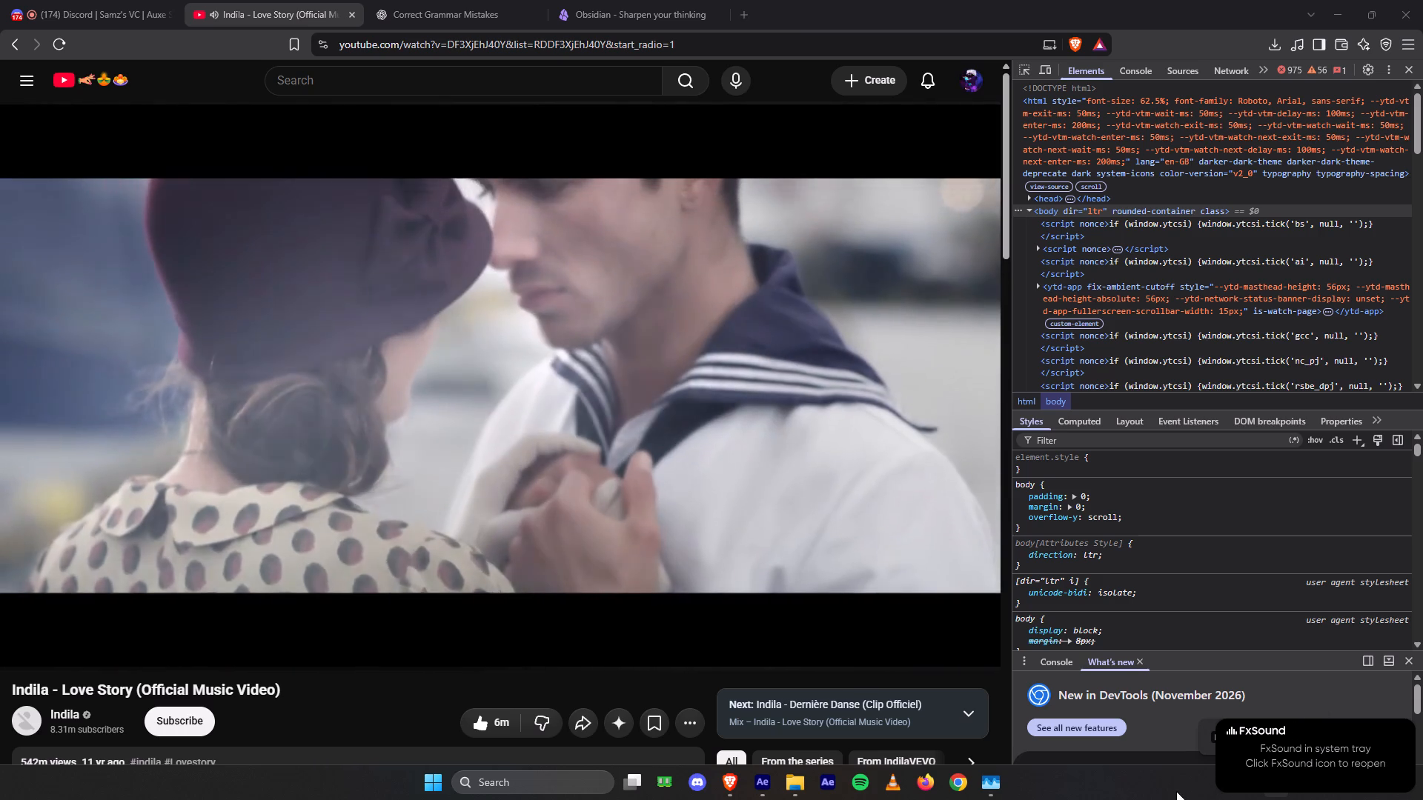
left_click(1131, 799)
key("ctrl+shift+x")
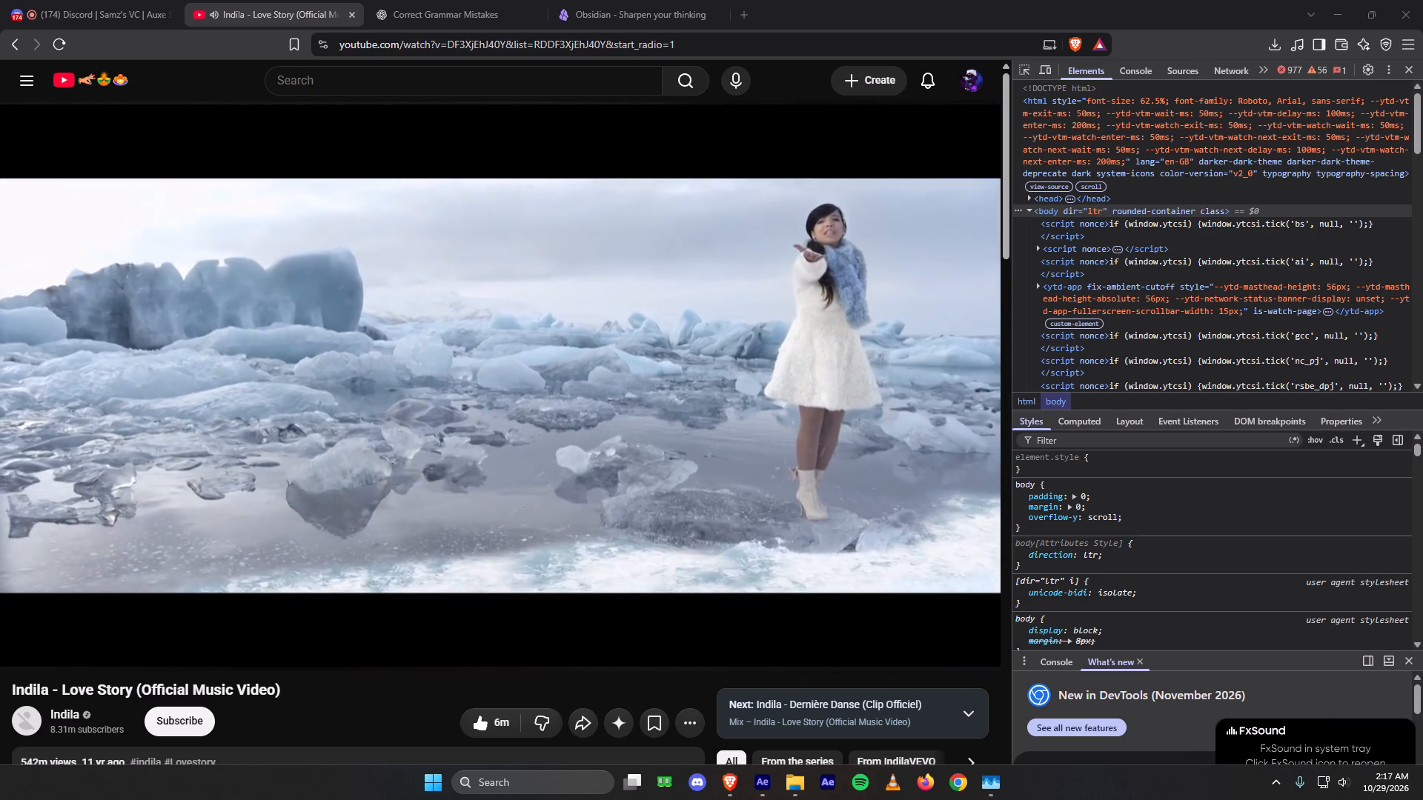
key("ctrl+shift+x")
left_click(1278, 784)
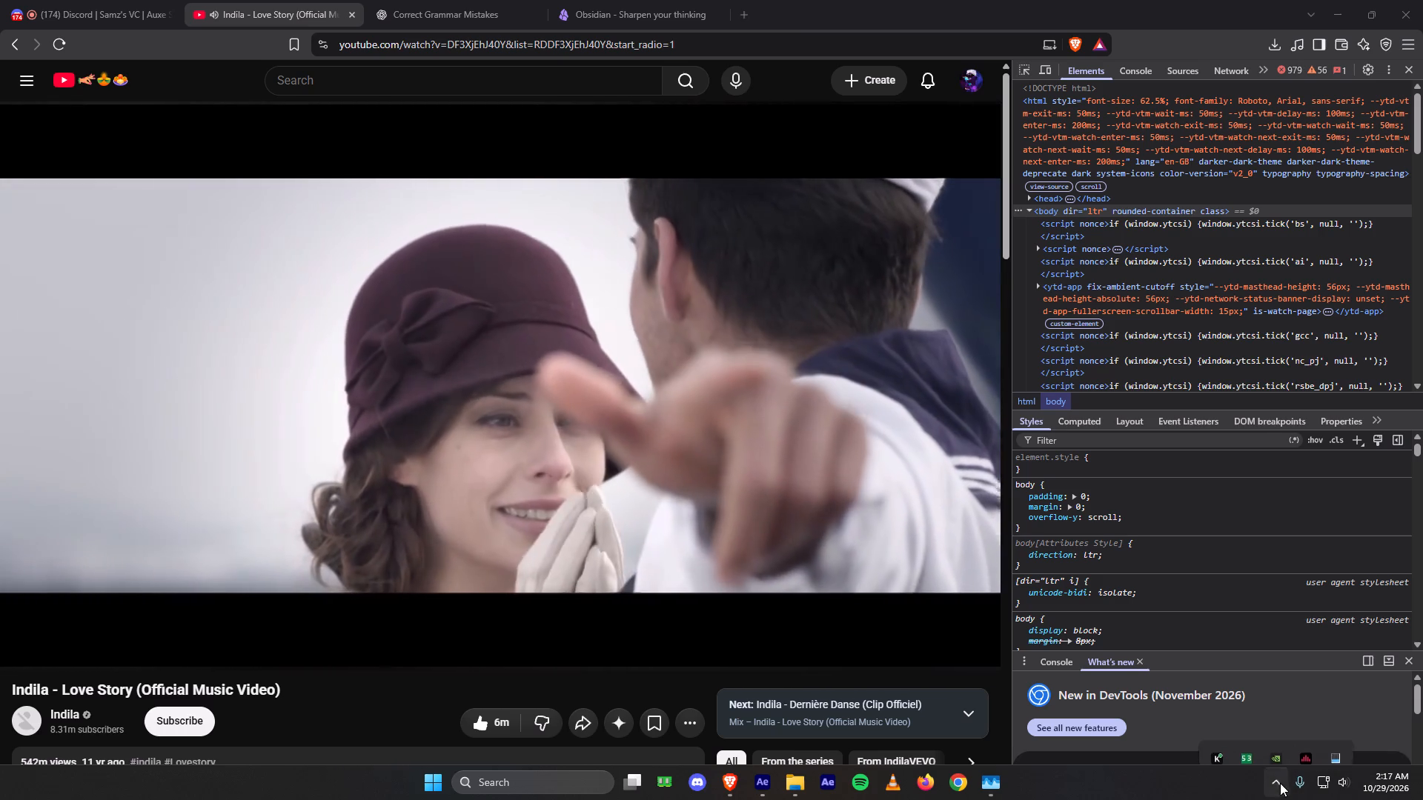
left_click(1297, 735)
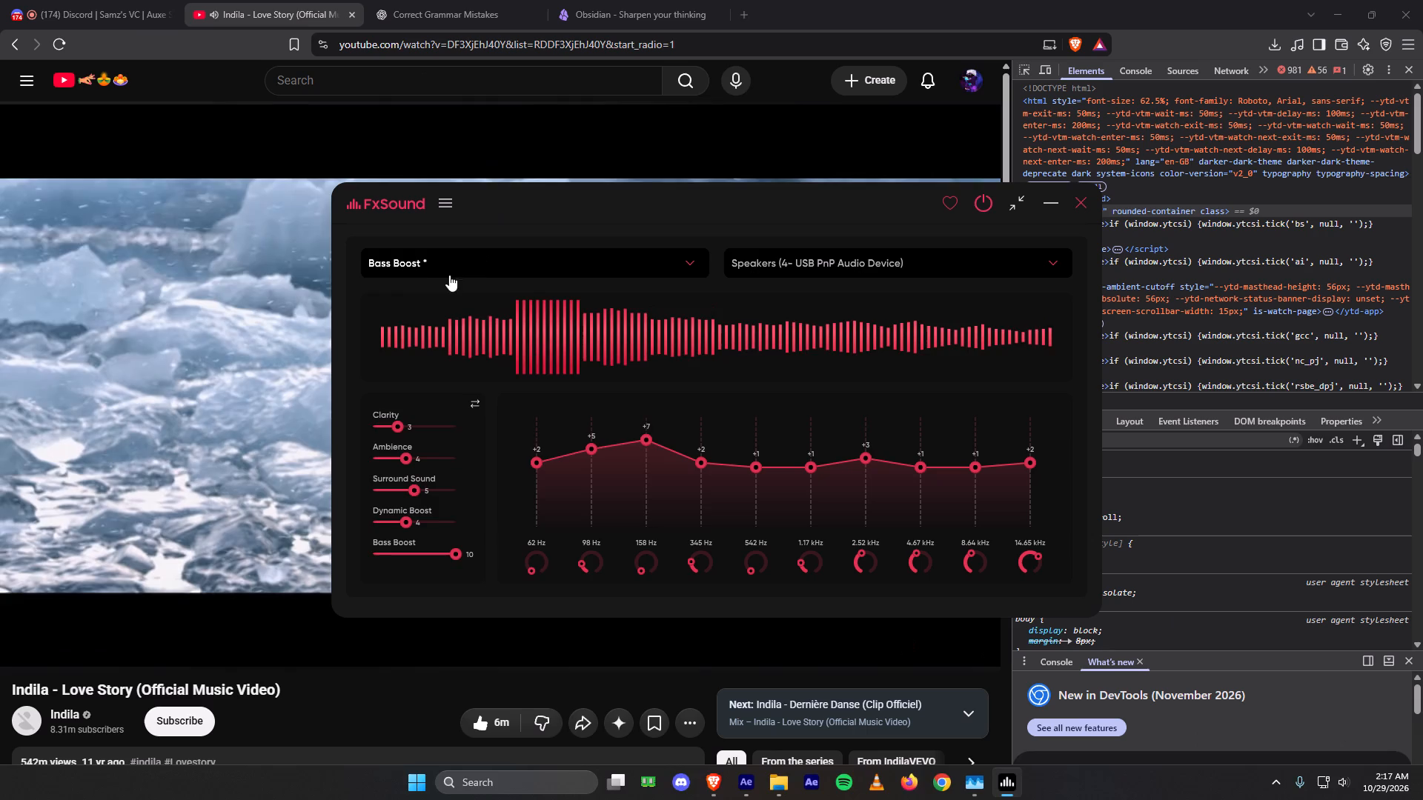
left_click(480, 259)
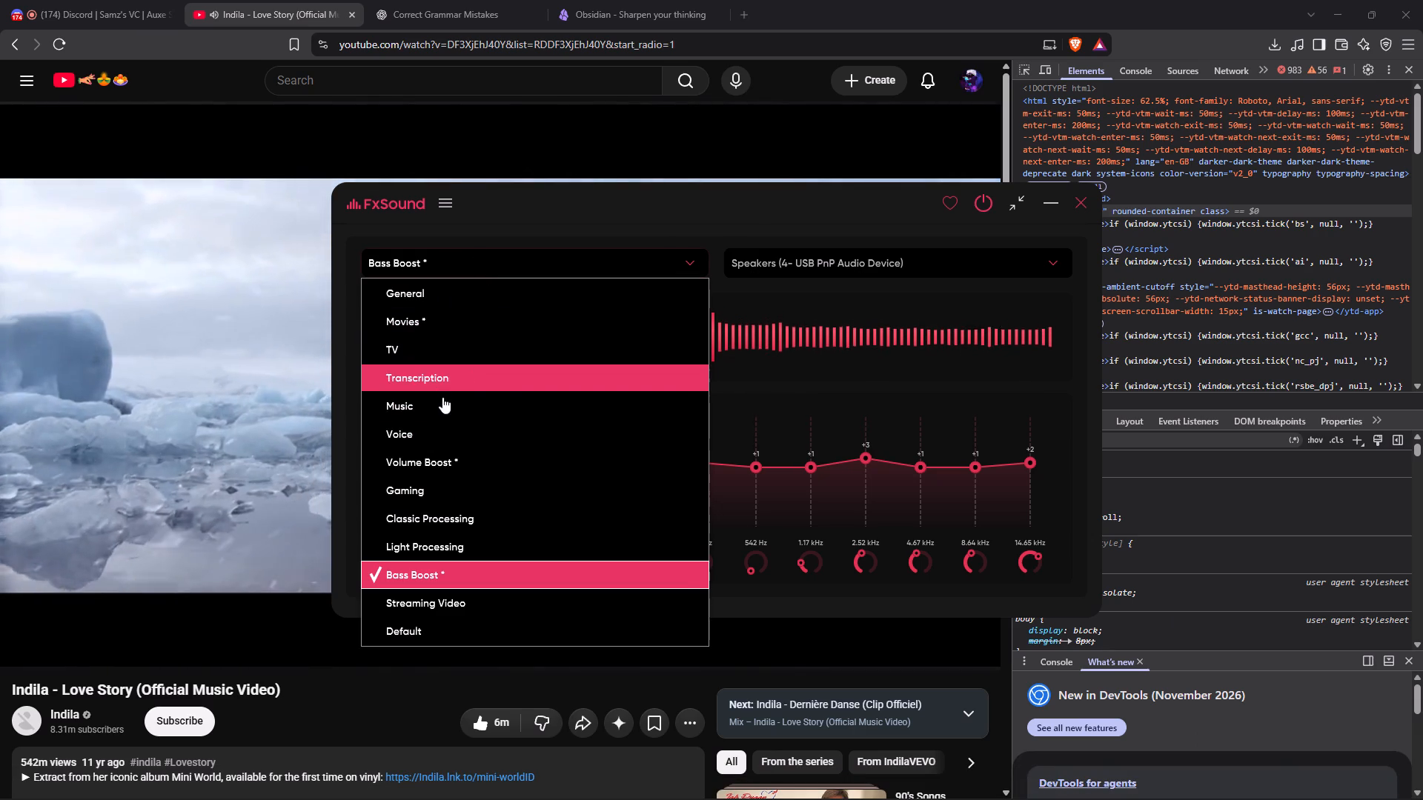
left_click(490, 400)
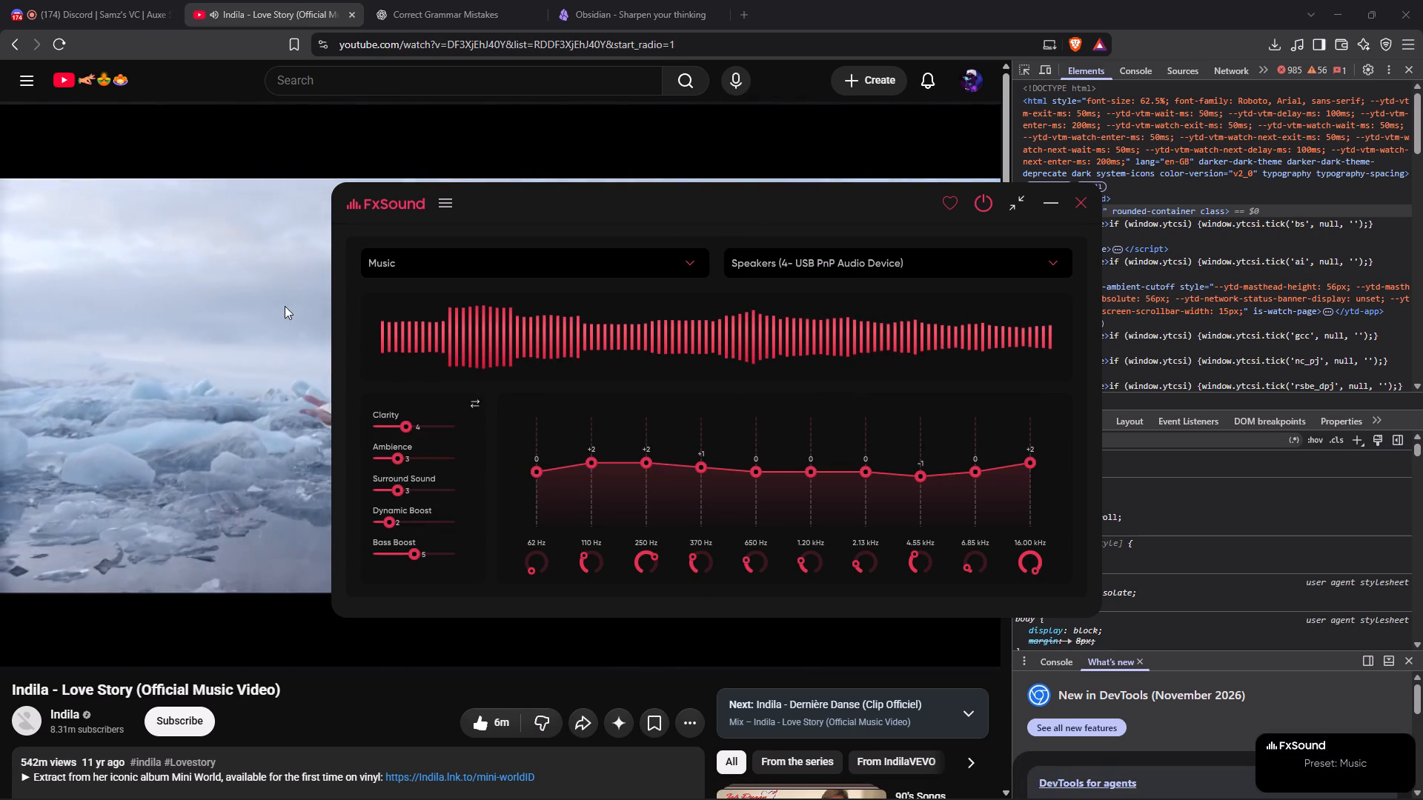
Play more of the Indila music video to hear the sound, and pause it at about 3:26.
left_click(248, 312)
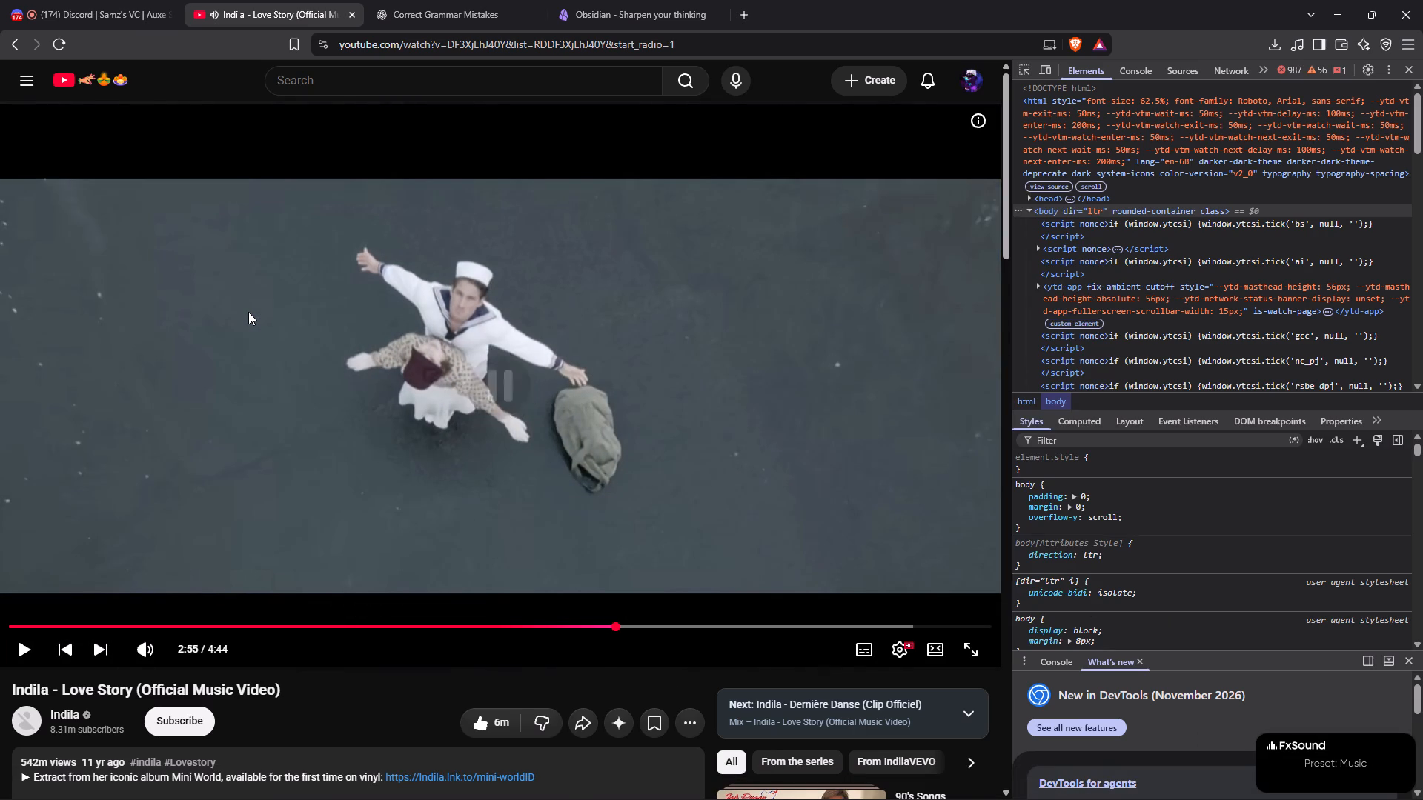
left_click(402, 307)
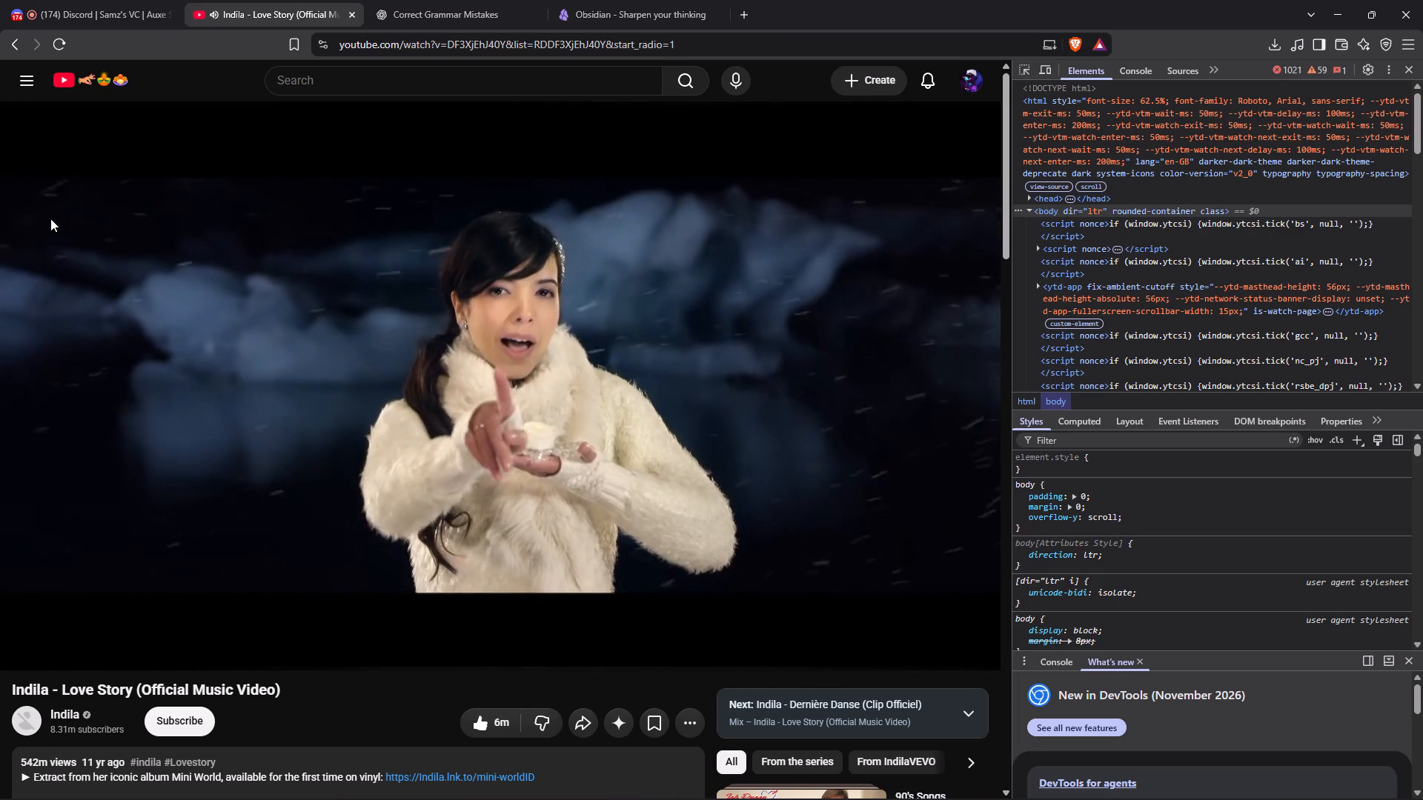
left_click(435, 230)
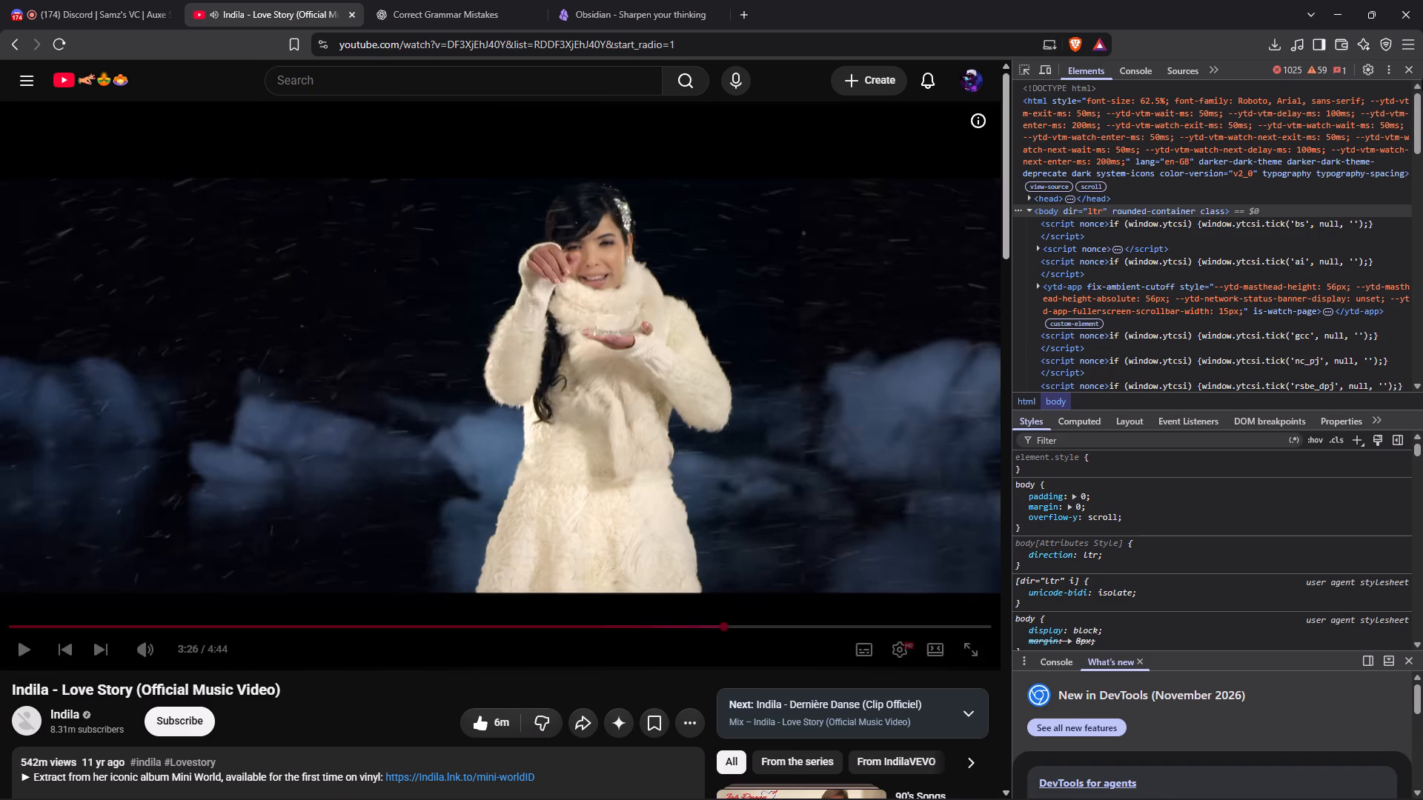
Switch to After Effects, clearing the browser and FxSound windows out of the way, and save the Instantly auto-save 2 project.
left_click(1331, 3)
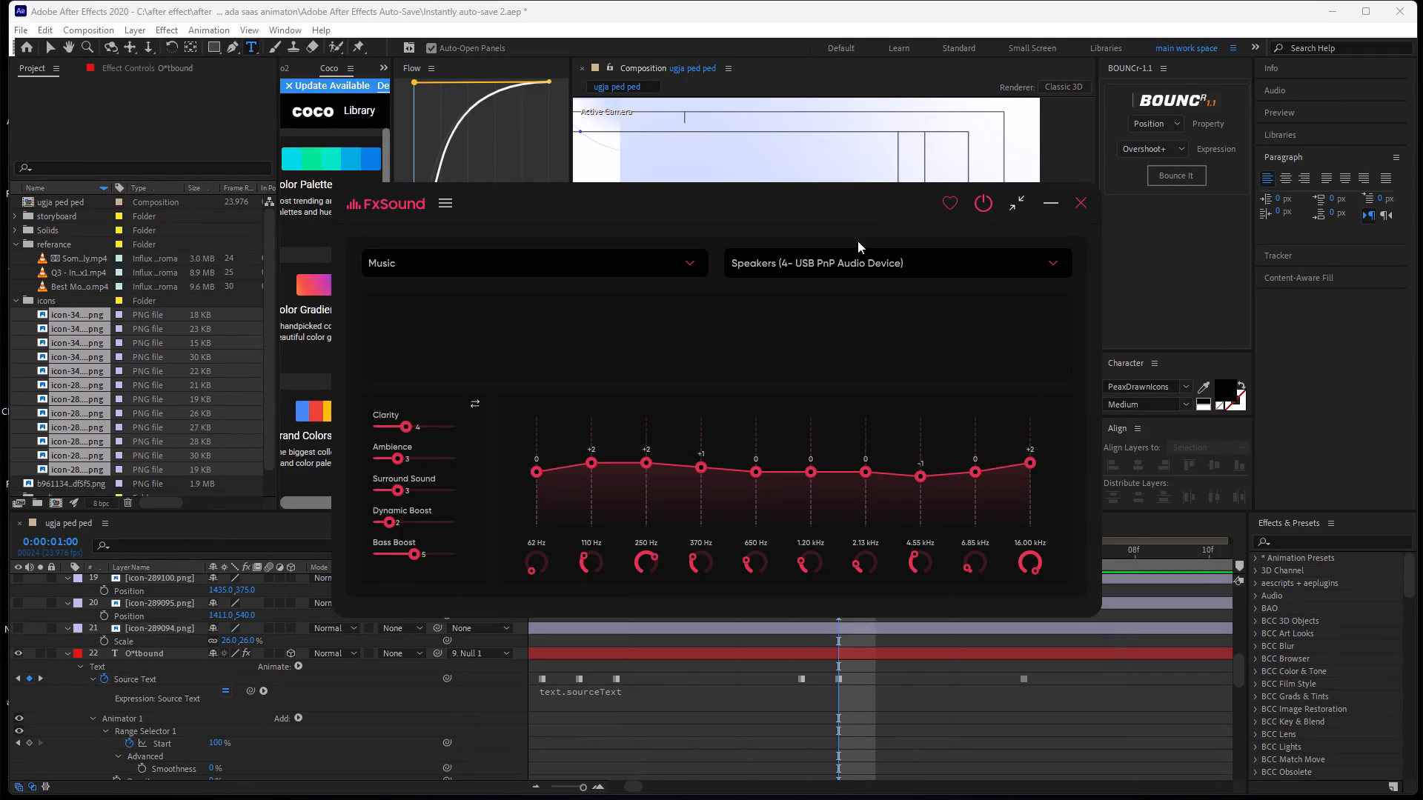
left_click(1047, 197)
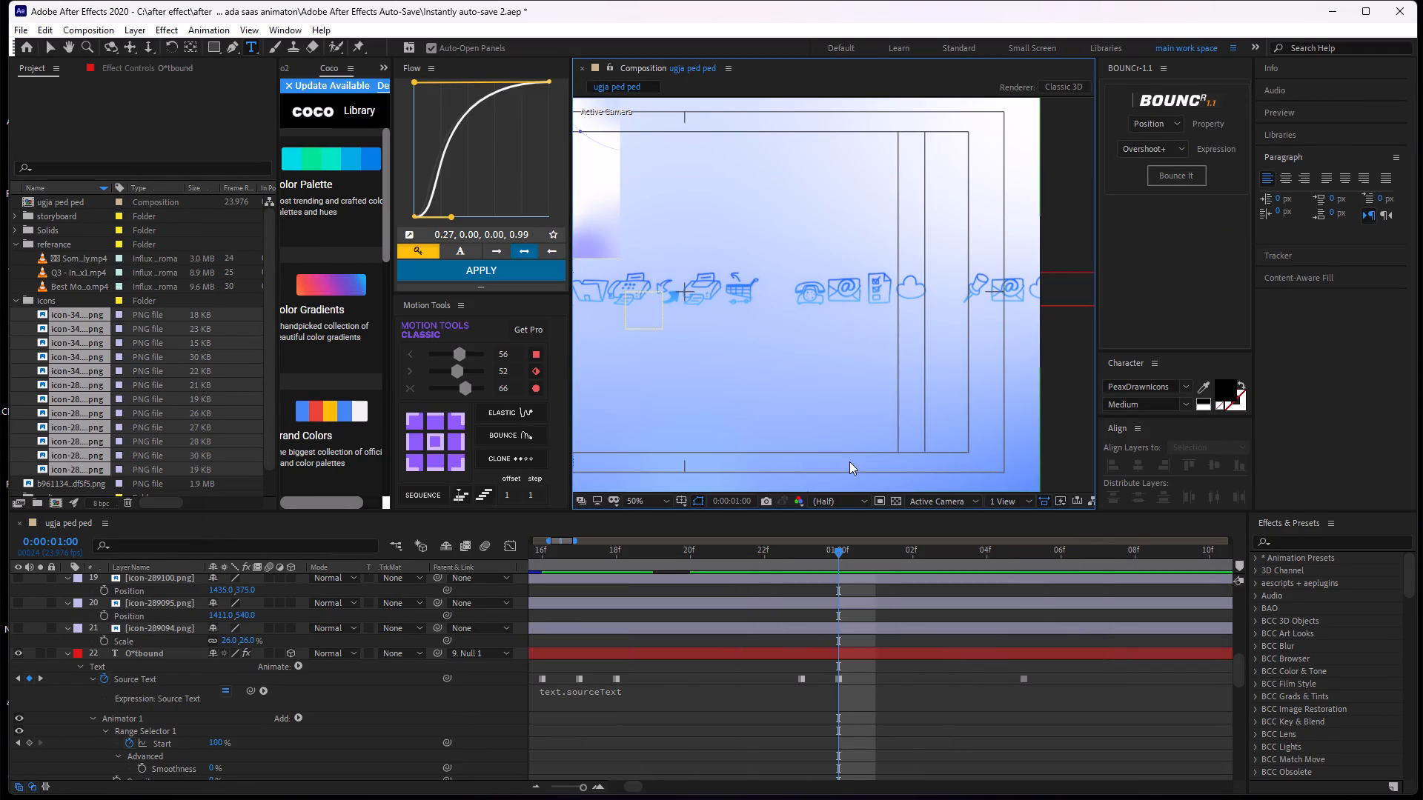
key("ctrl+s")
Minimise After Effects and switch back to the Brave browser window.
left_click(1343, 10)
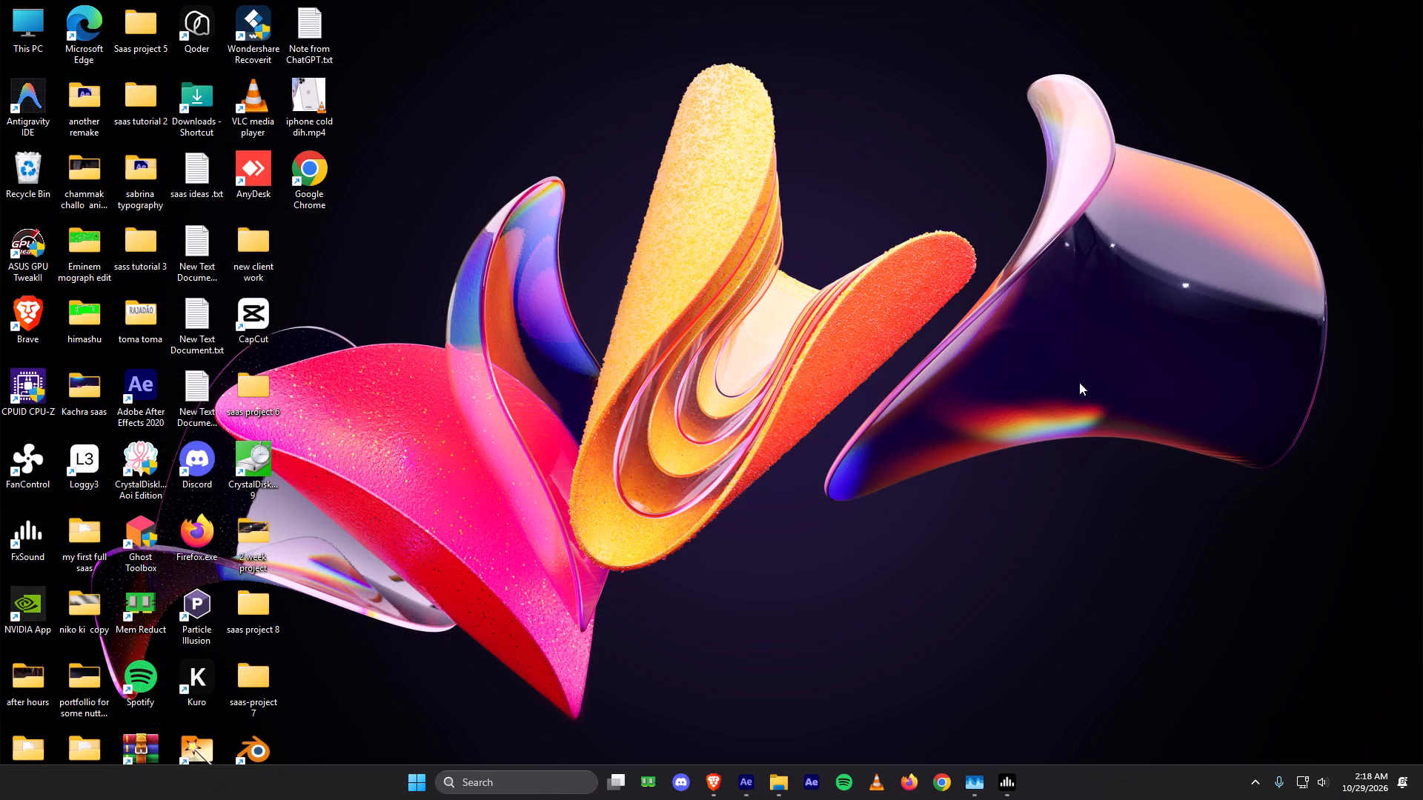
left_click(707, 799)
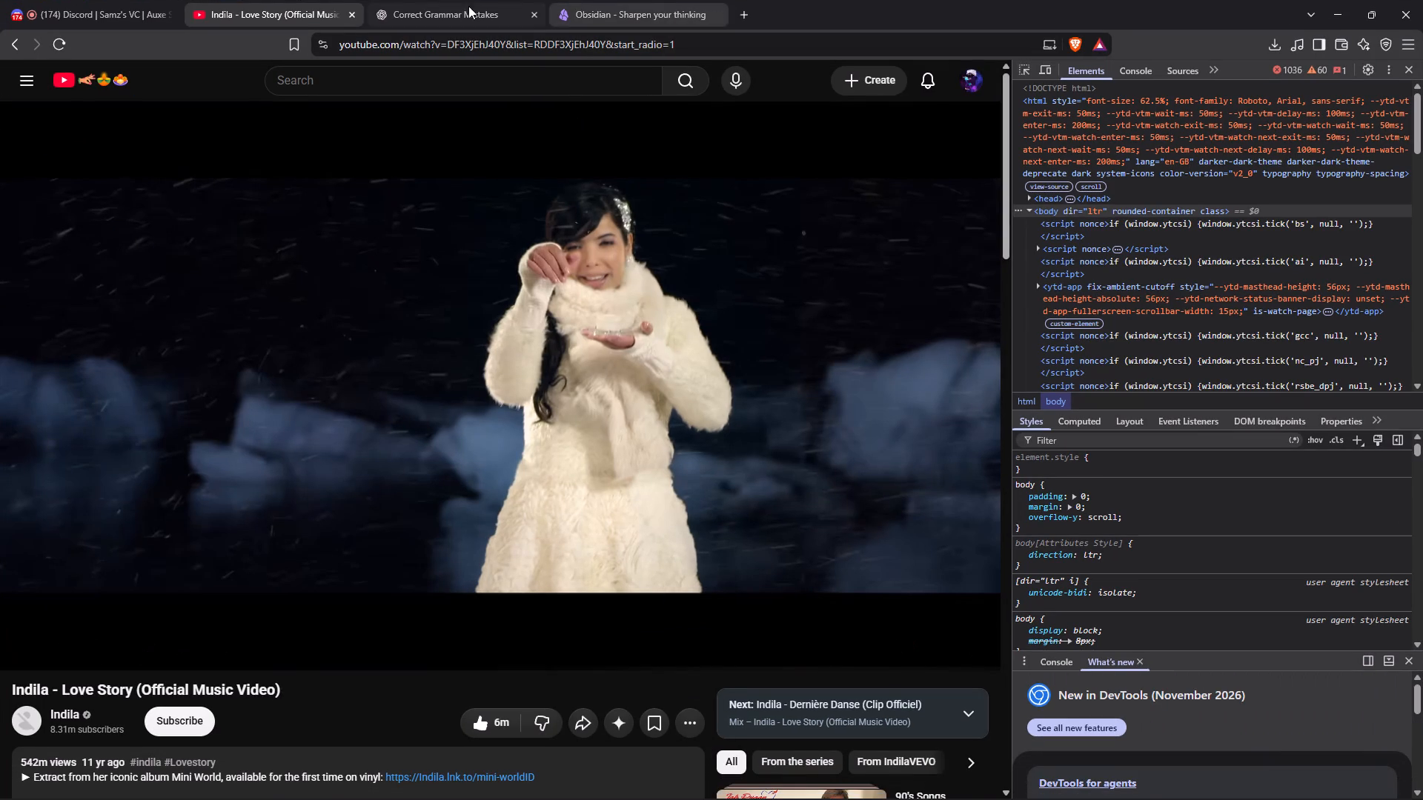
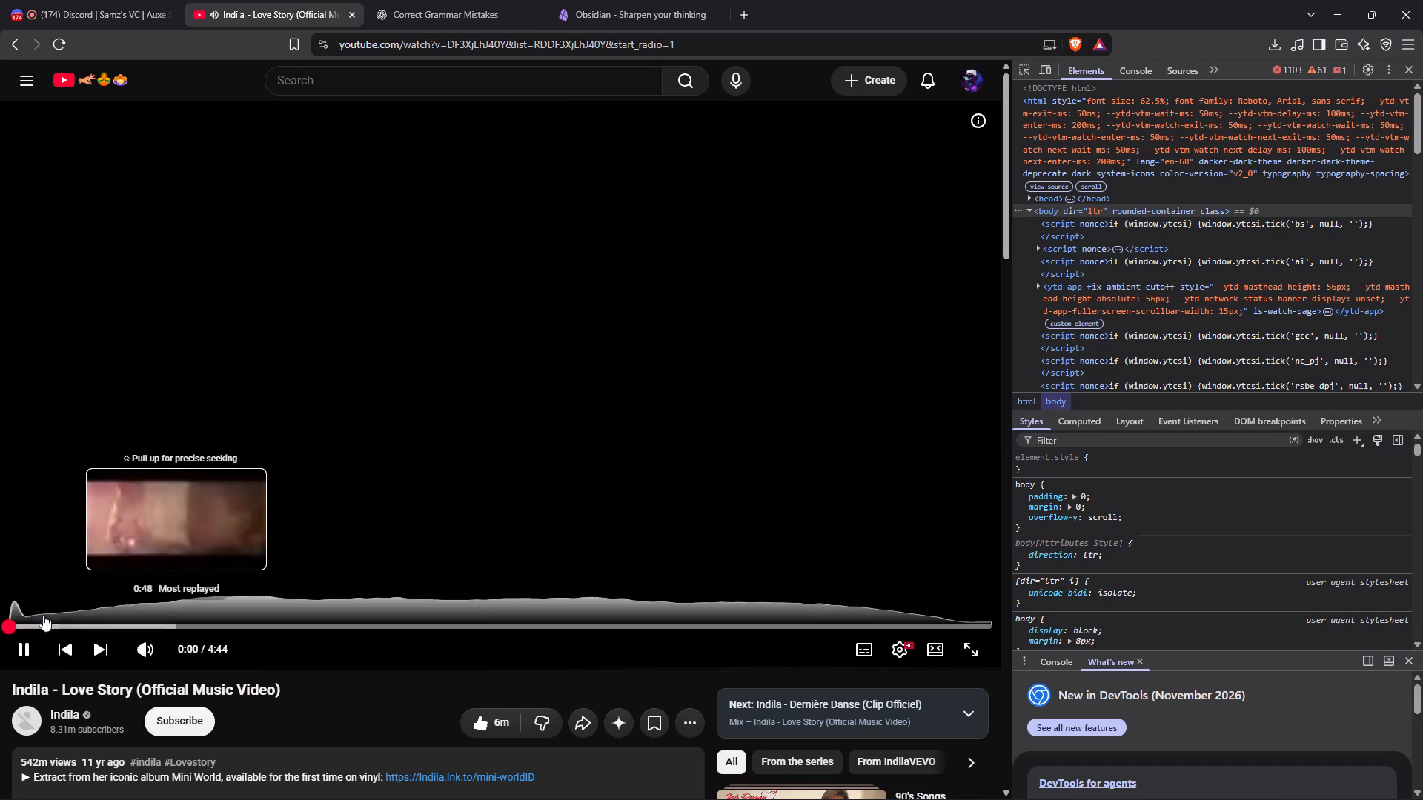
Rewind the Indila music video to its start at 0:00 and pause it there.
left_click_drag(43, 615, 0, 610)
left_click(285, 498)
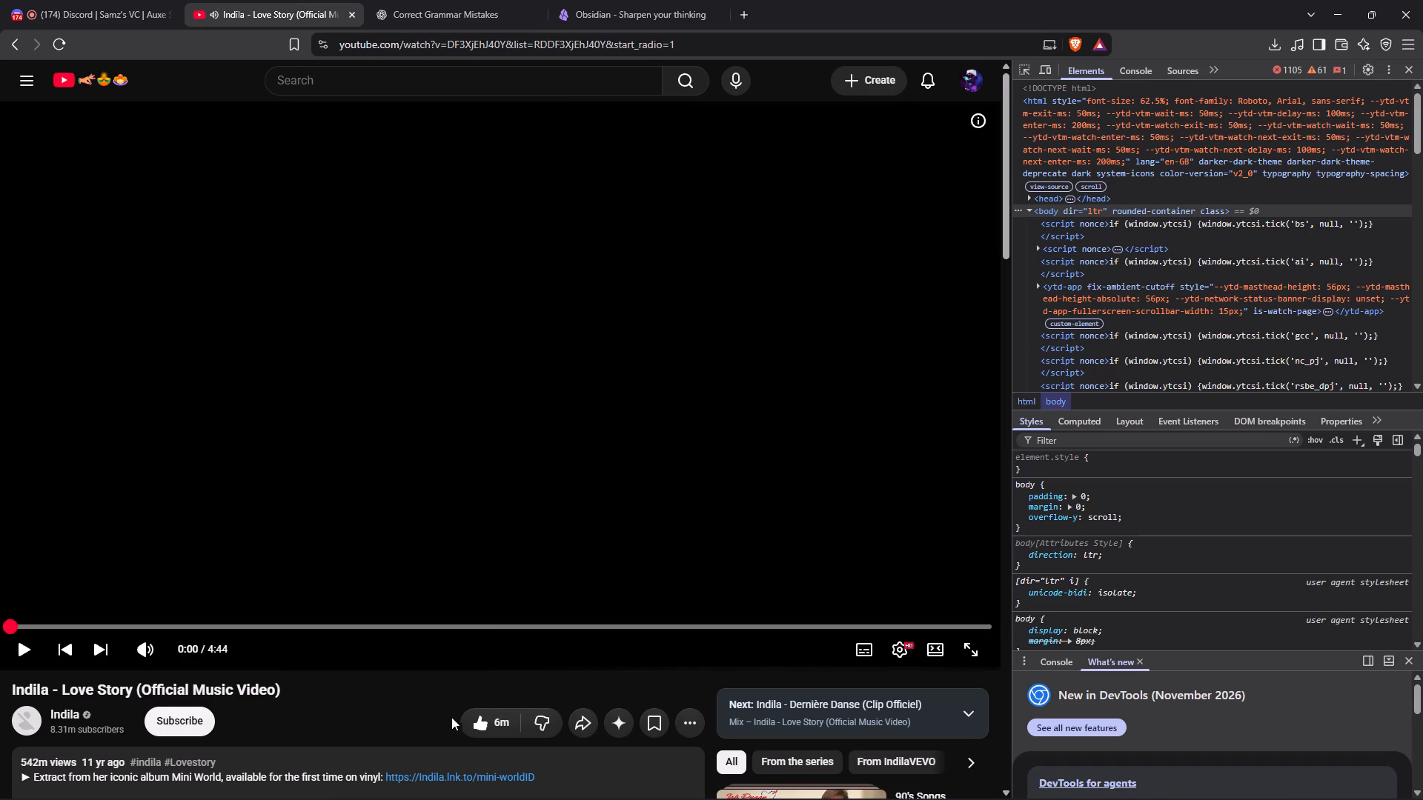
Select the full video title text "Indila - Love Story (Official Music Video)" below the player.
left_click_drag(287, 684, 0, 695)
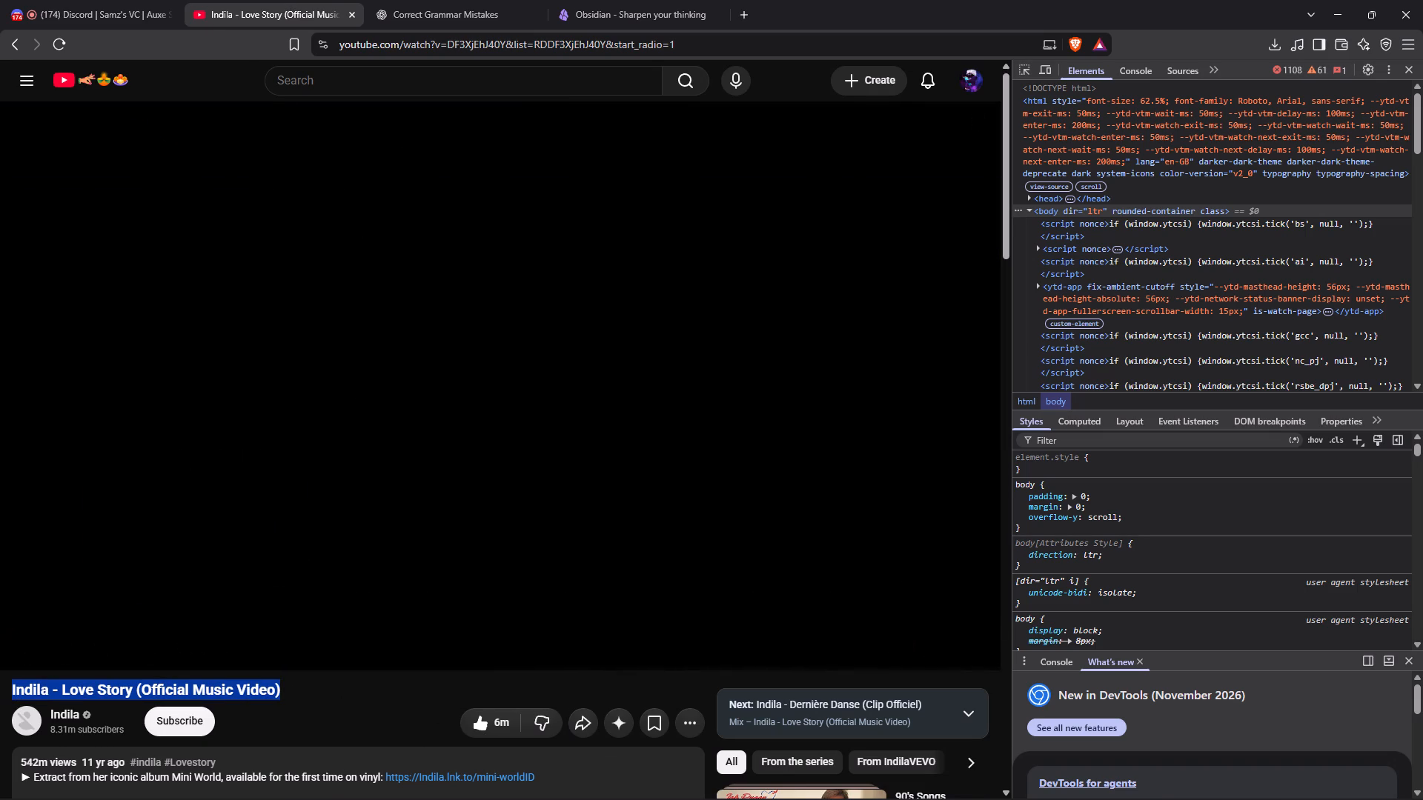
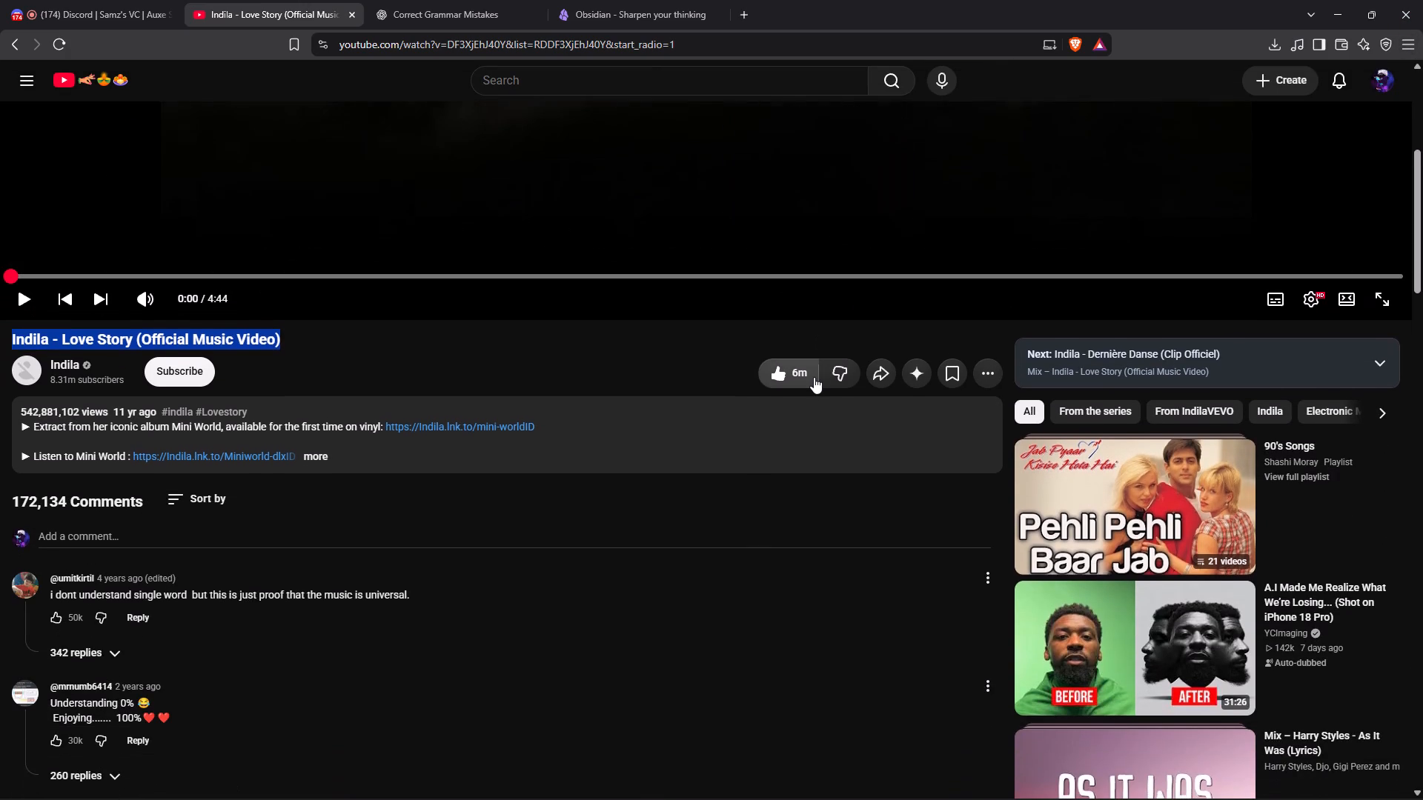
Open the "Mix – Pop" playlist from the recommended videos and pause its opening ABBA video.
scroll(814, 377, "down", 3)
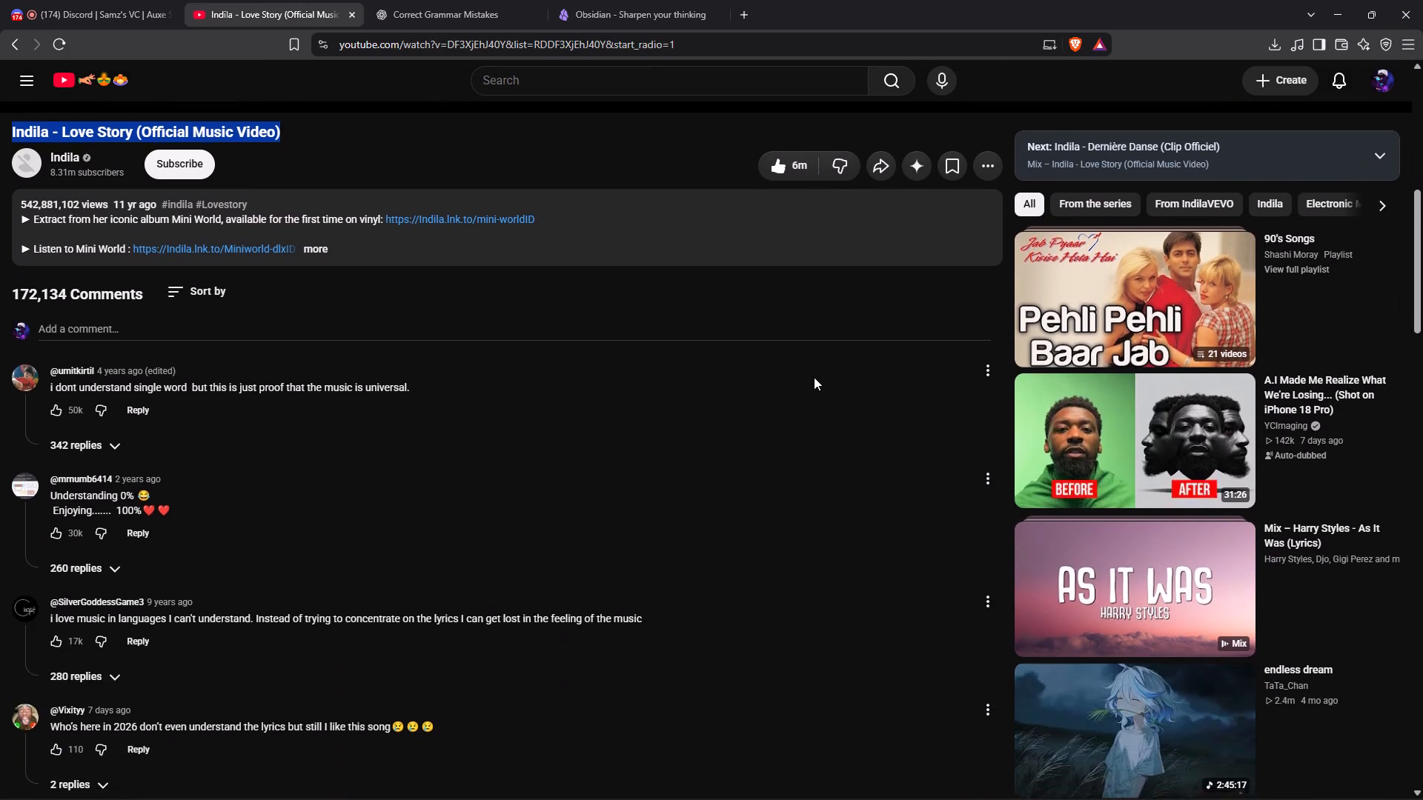
scroll(814, 377, "down", 2)
scroll(814, 377, "up", 1)
scroll(814, 377, "down", 1)
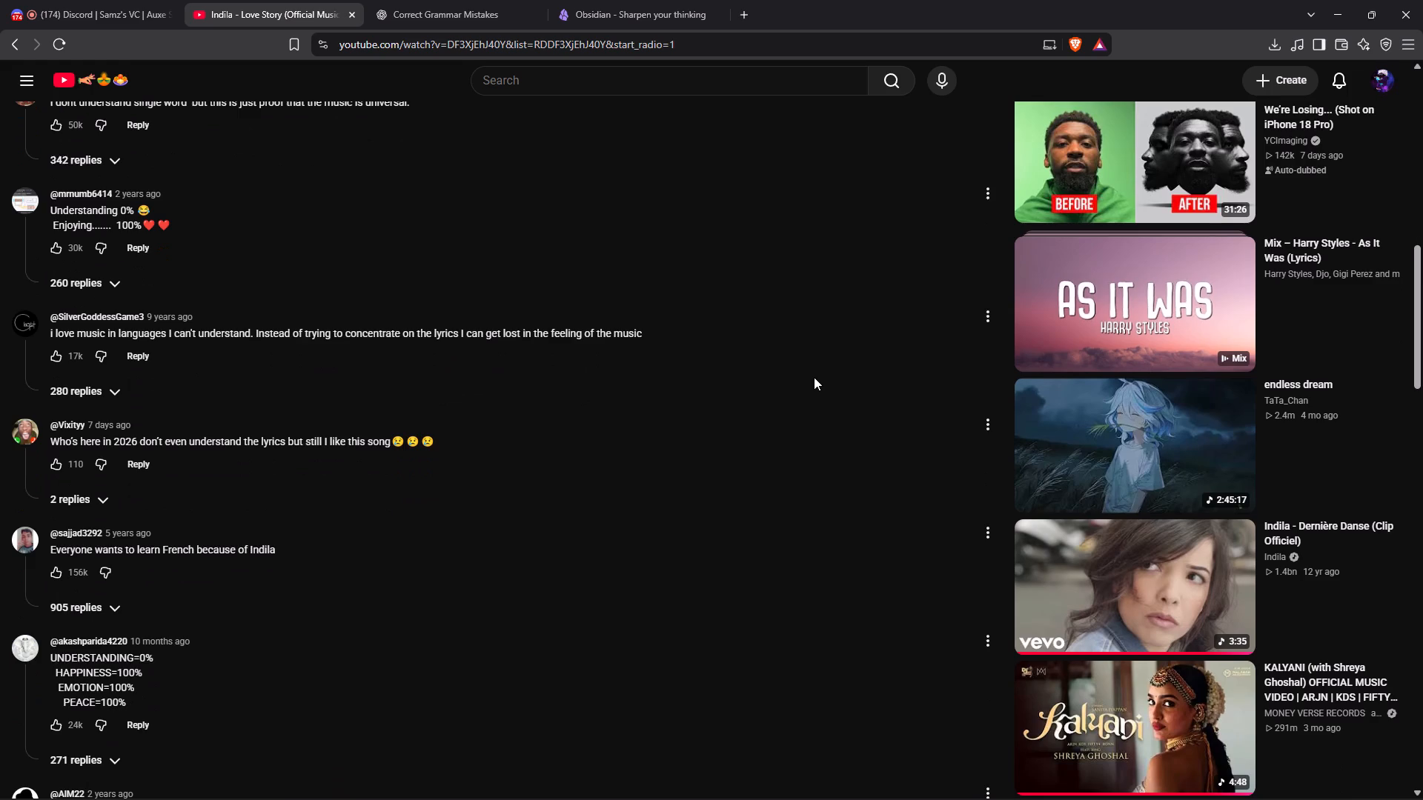
scroll(814, 377, "down", 5)
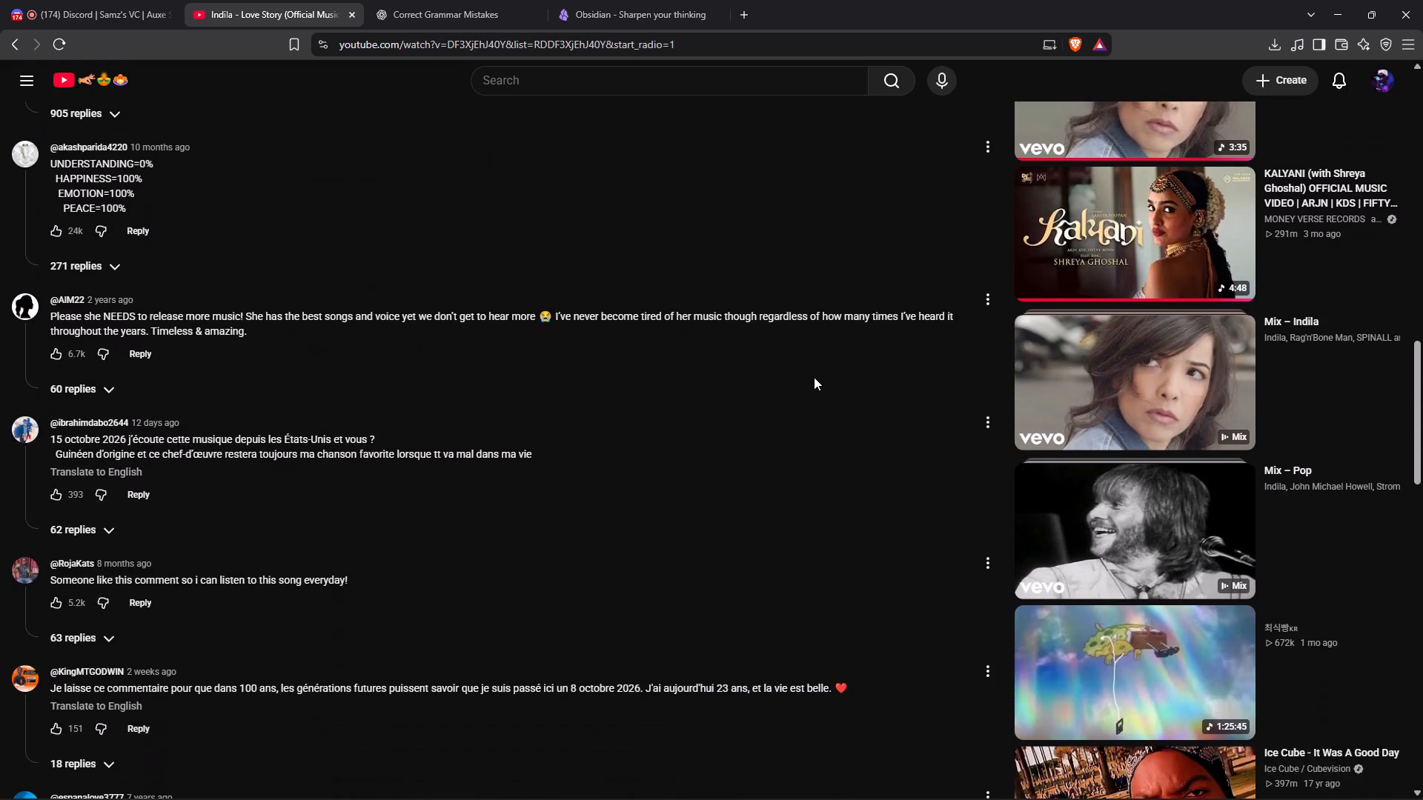
scroll(814, 377, "down", 2)
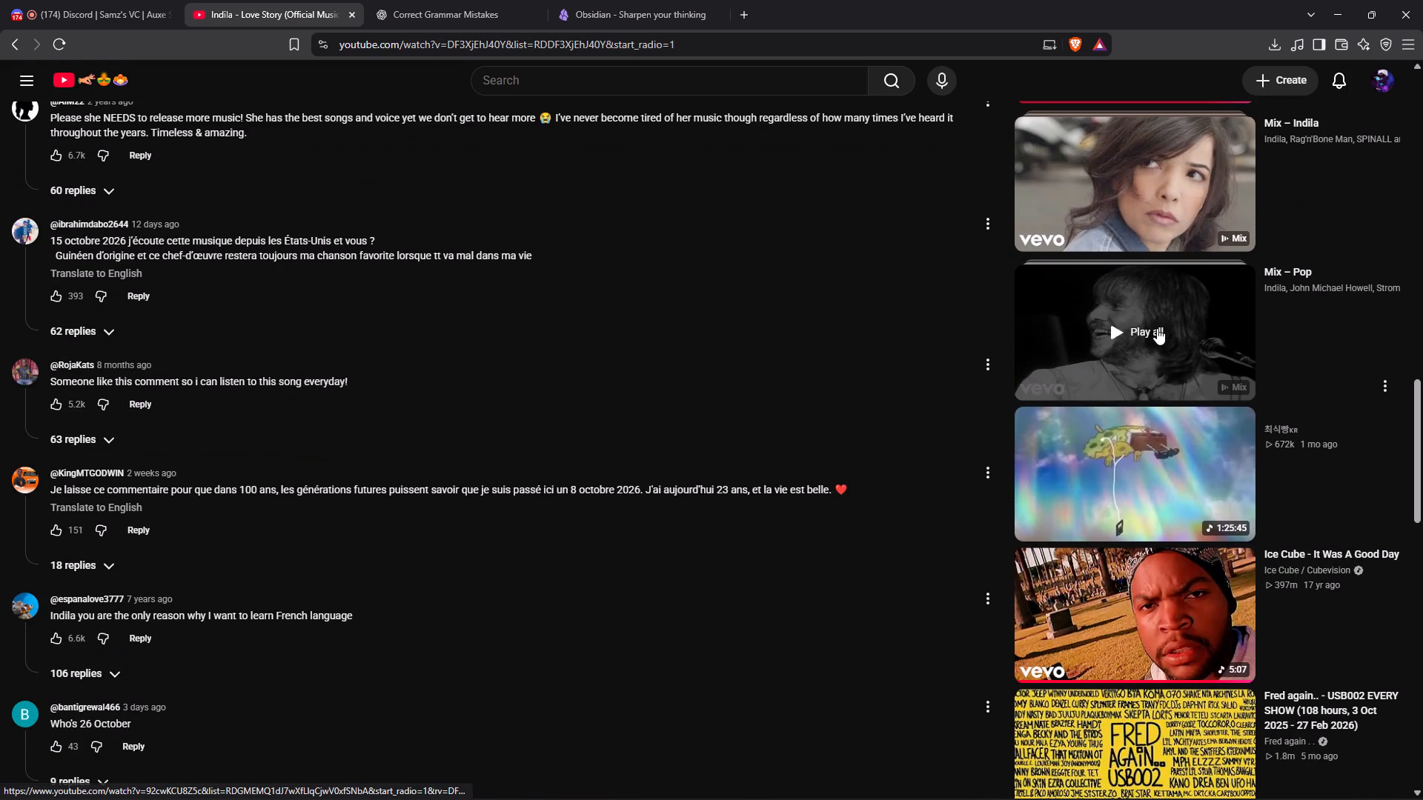
left_click(1157, 328)
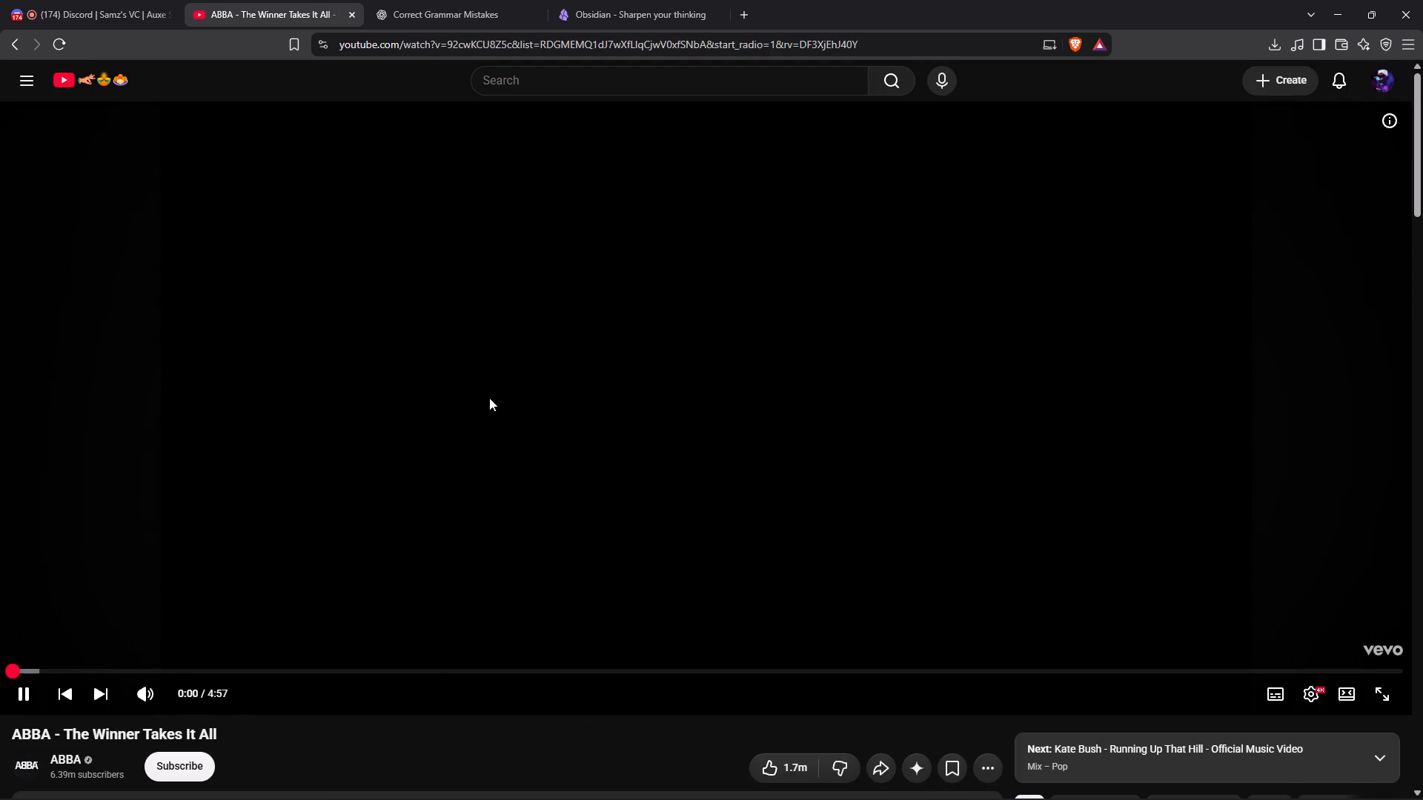
left_click(552, 381)
Expand the Mix – Pop queue beside the ABBA video to show its list of tracks.
scroll(888, 375, "up", 1)
scroll(941, 390, "down", 3)
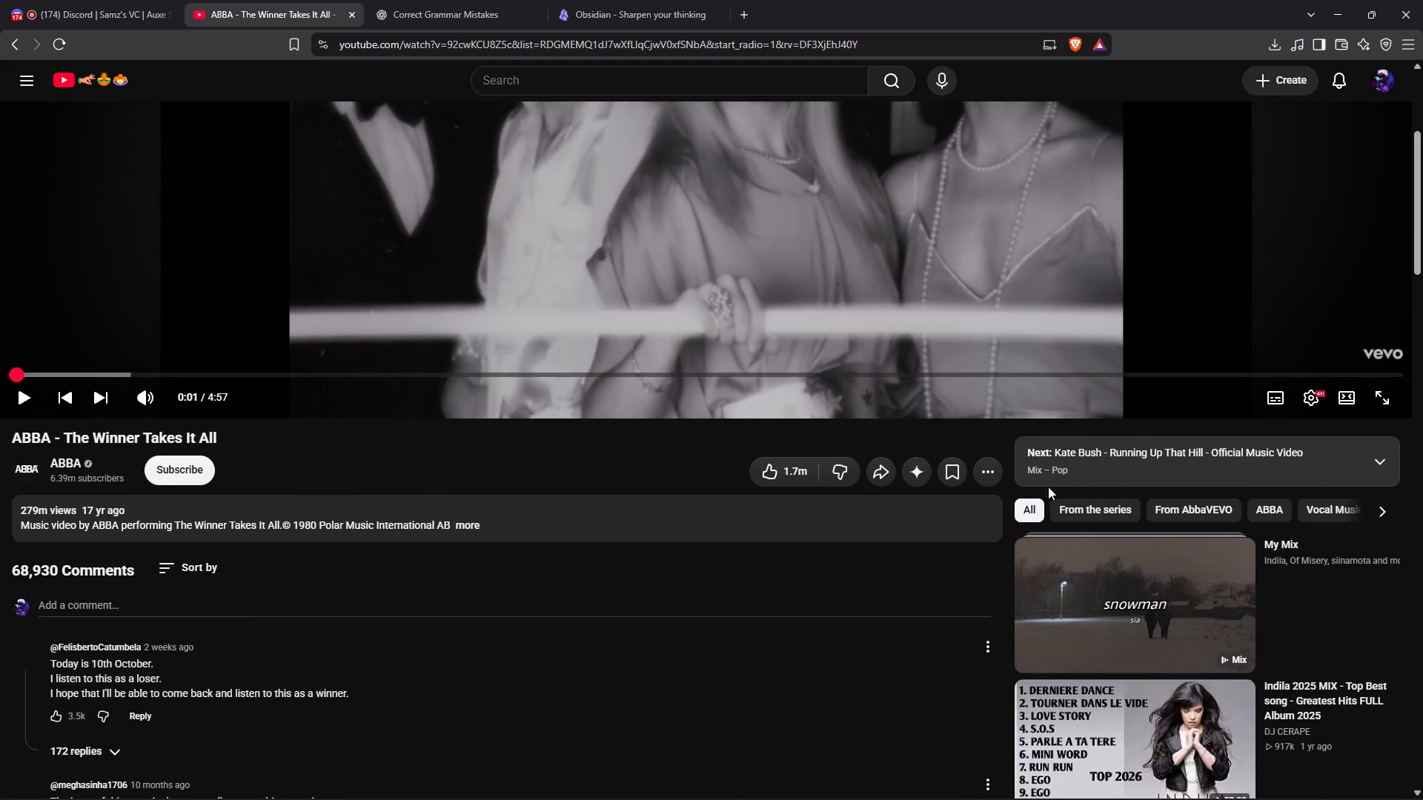
left_click(1380, 464)
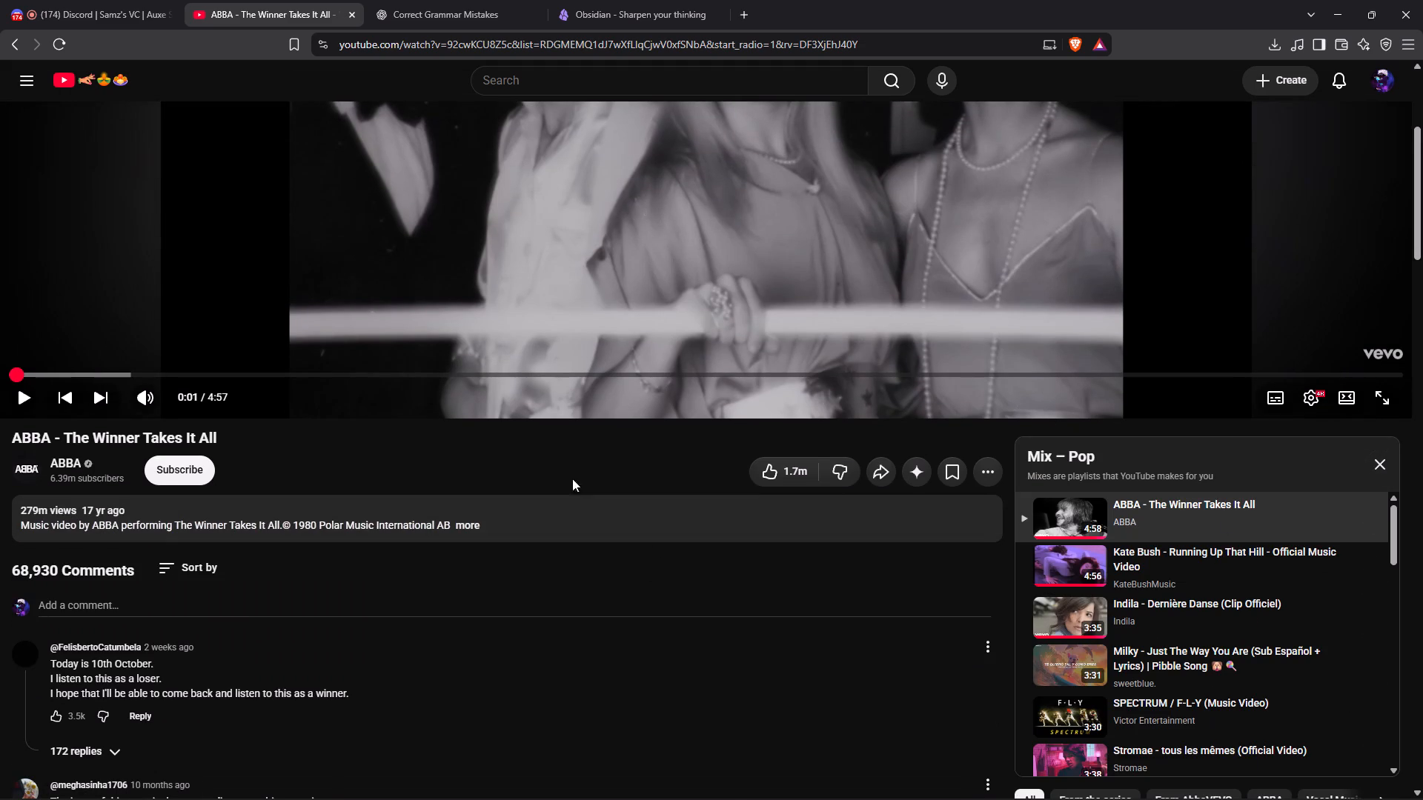
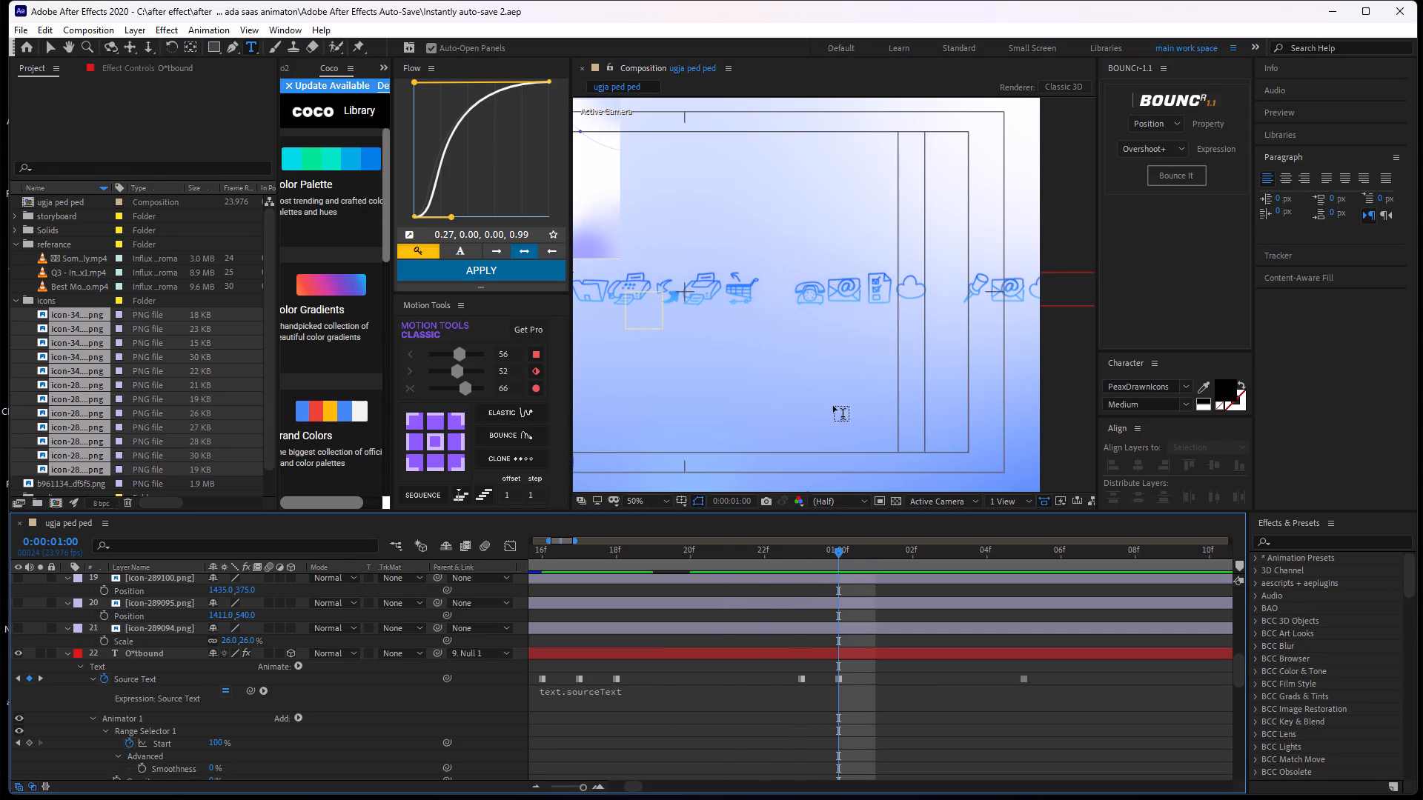
Select all characters of the outlined icon text at 0:00:01:00 and reduce its font size to 180 px.
middle_click_drag(855, 314, 945, 295)
key("v")
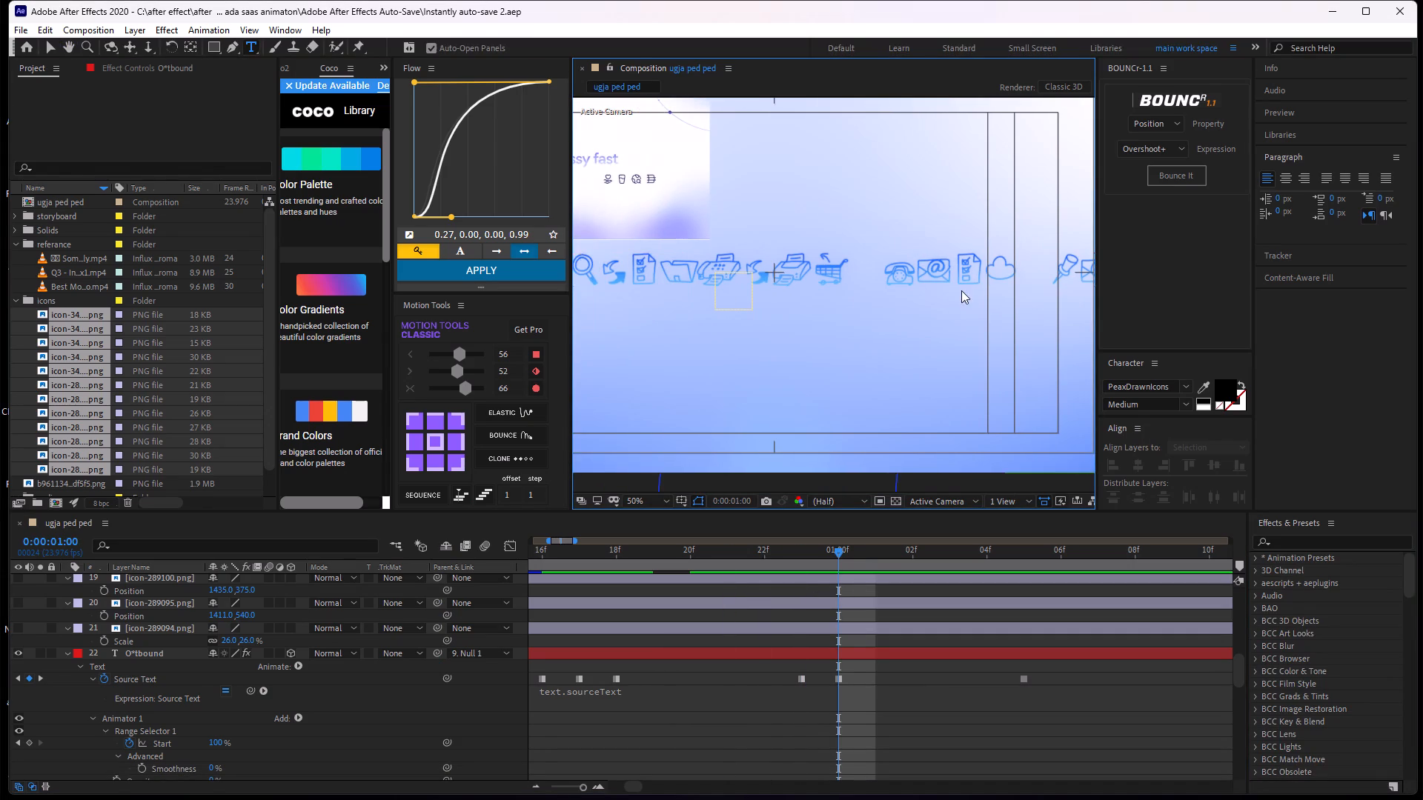
middle_click_drag(945, 290, 820, 307)
scroll(886, 301, "down", 1)
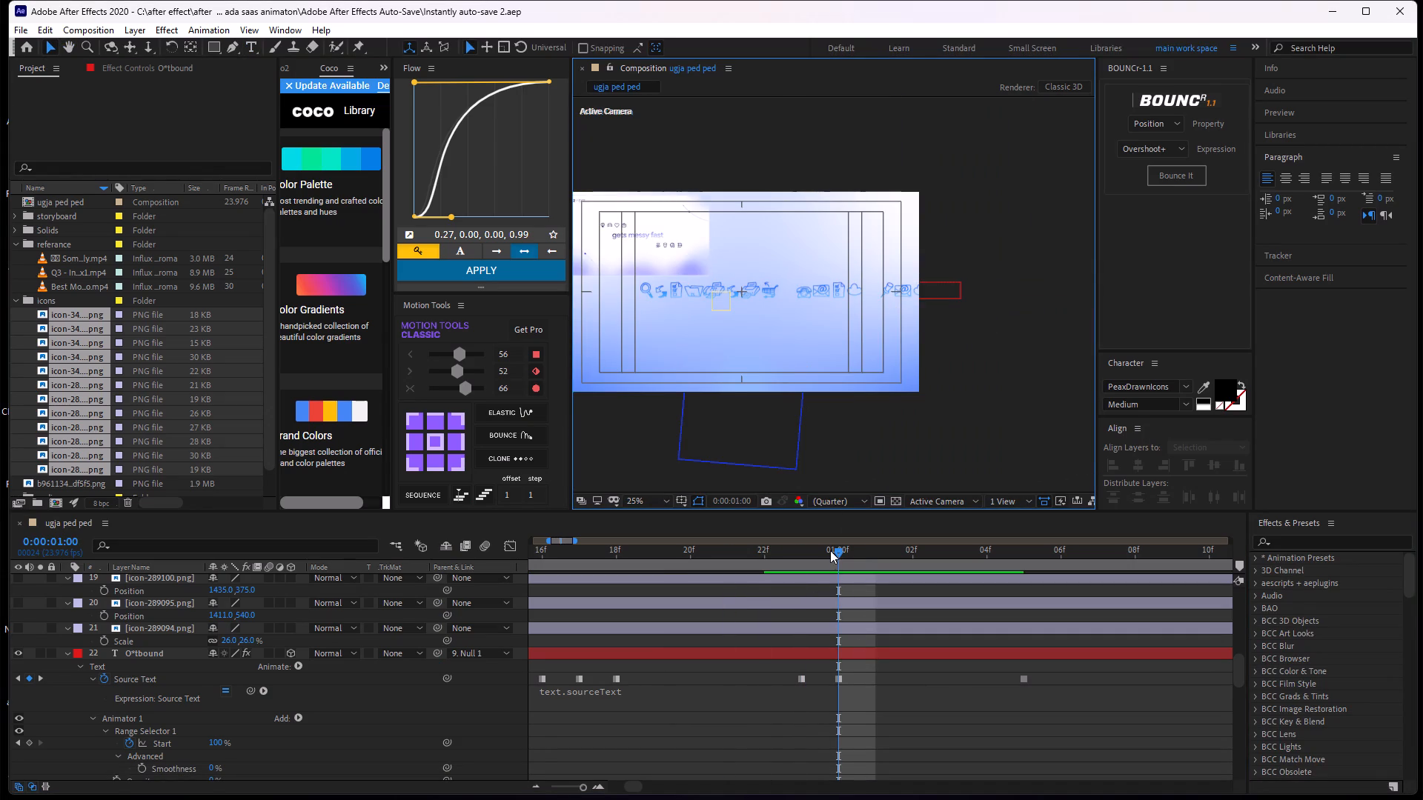
left_click_drag(841, 550, 848, 566)
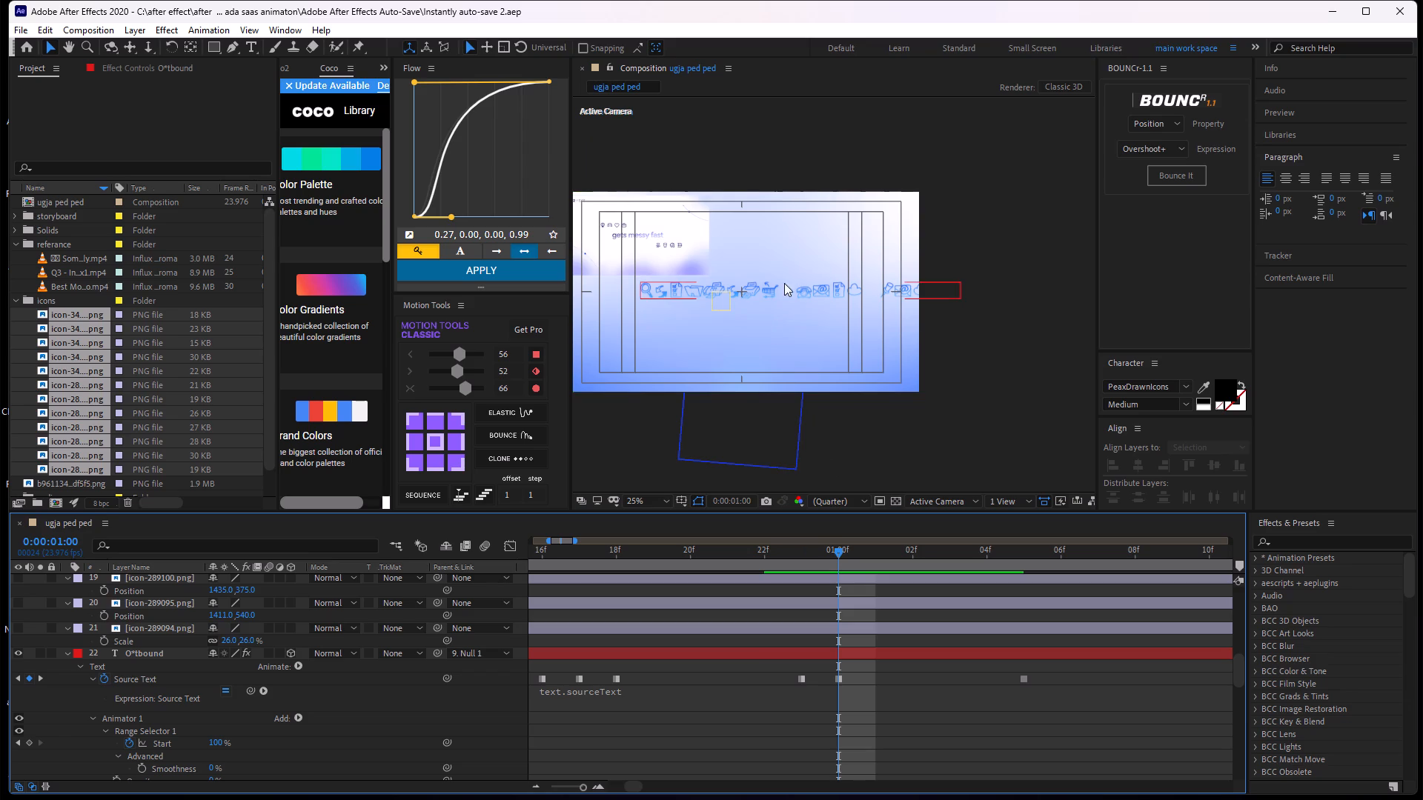
double_click(774, 287)
left_click_drag(774, 287, 624, 293)
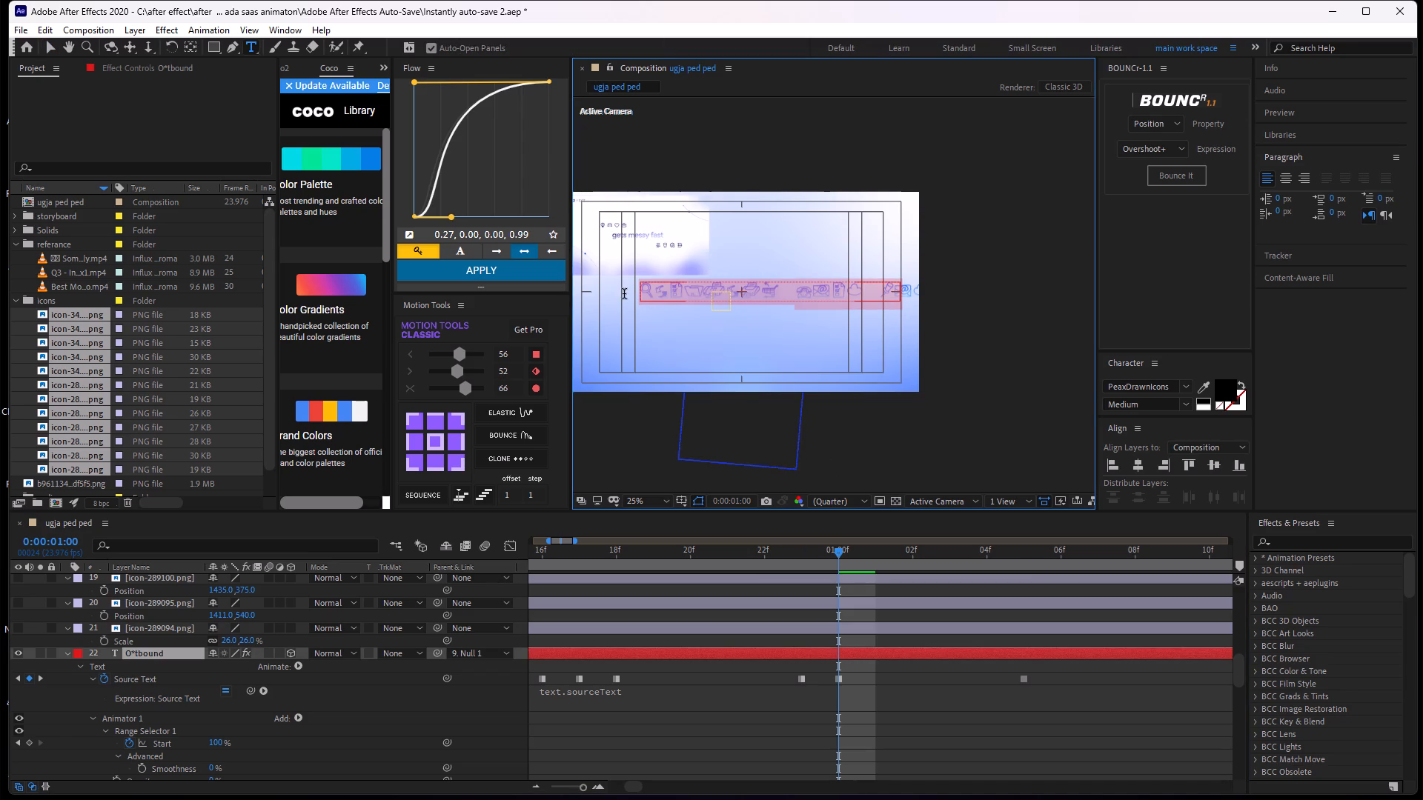
left_click_drag(624, 293, 639, 282)
left_click_drag(1174, 350, 1175, 238)
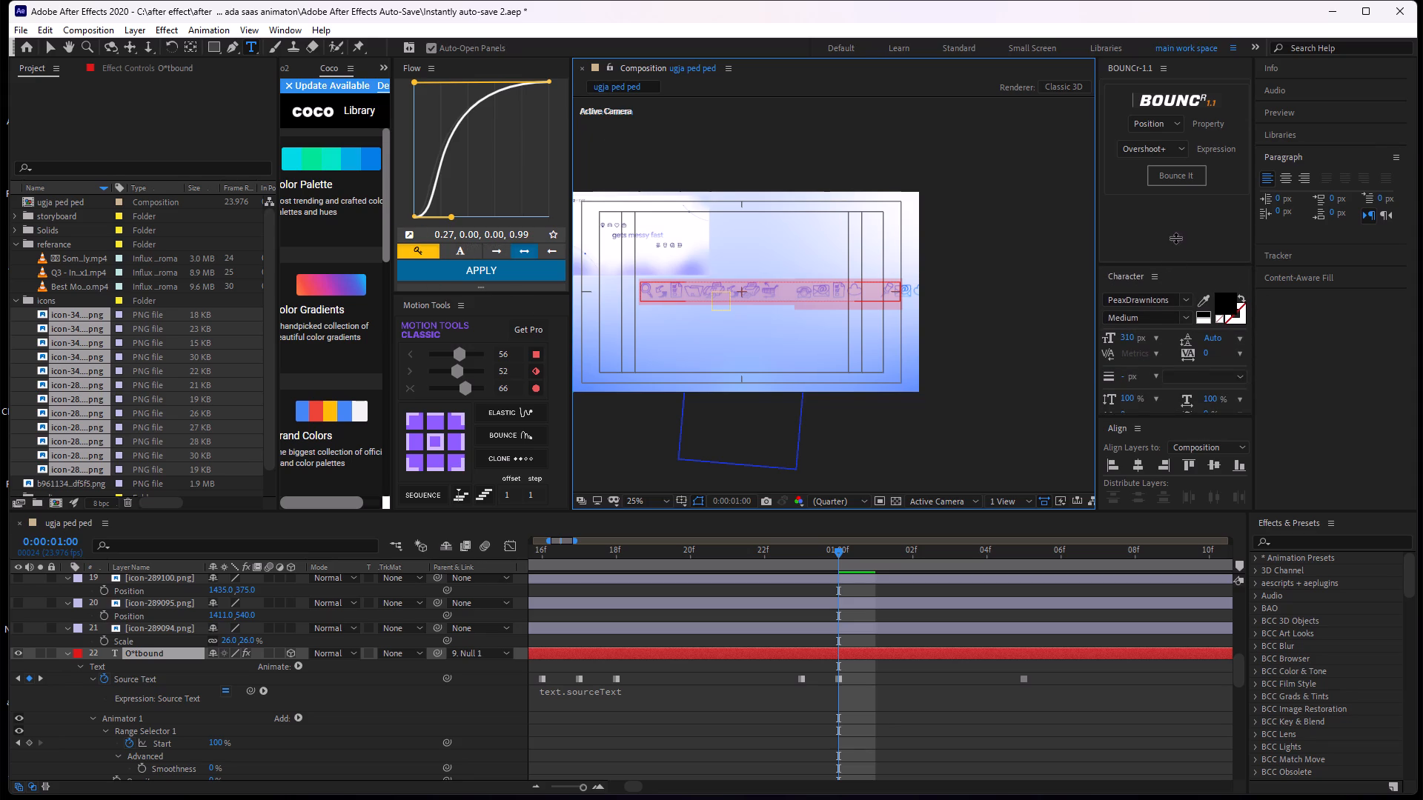
left_click_drag(1175, 238, 1182, 204)
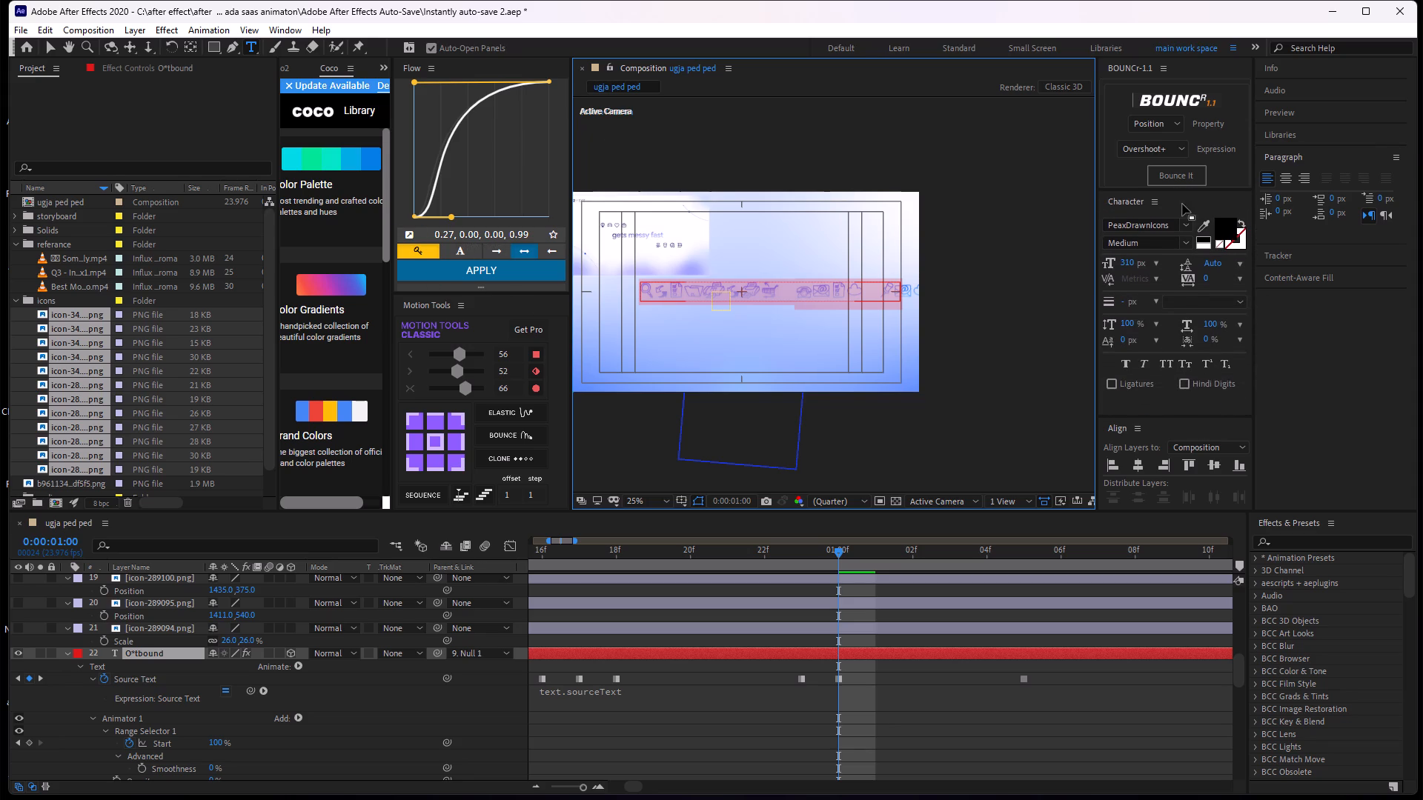
left_click_drag(1132, 268, 1087, 275)
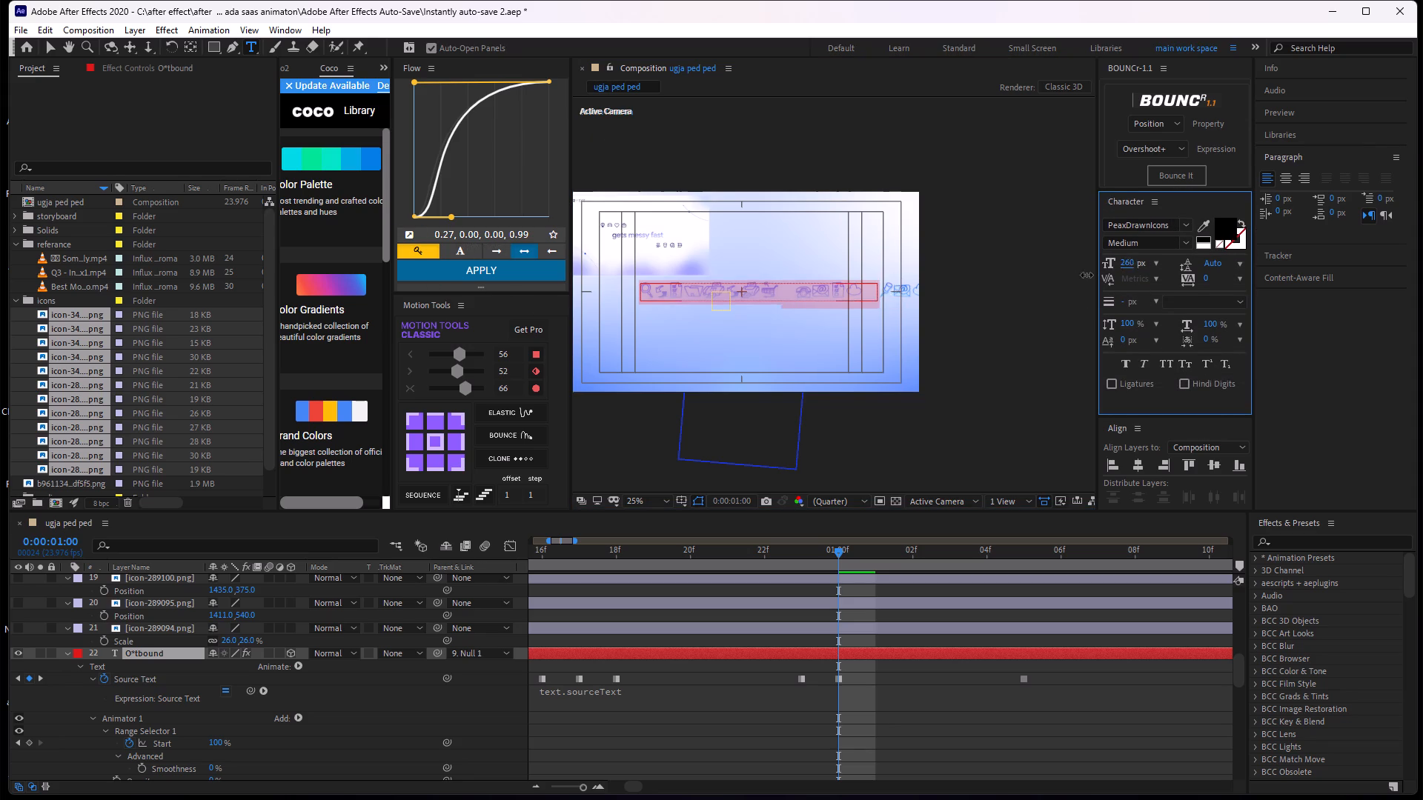
left_click_drag(1087, 275, 1077, 273)
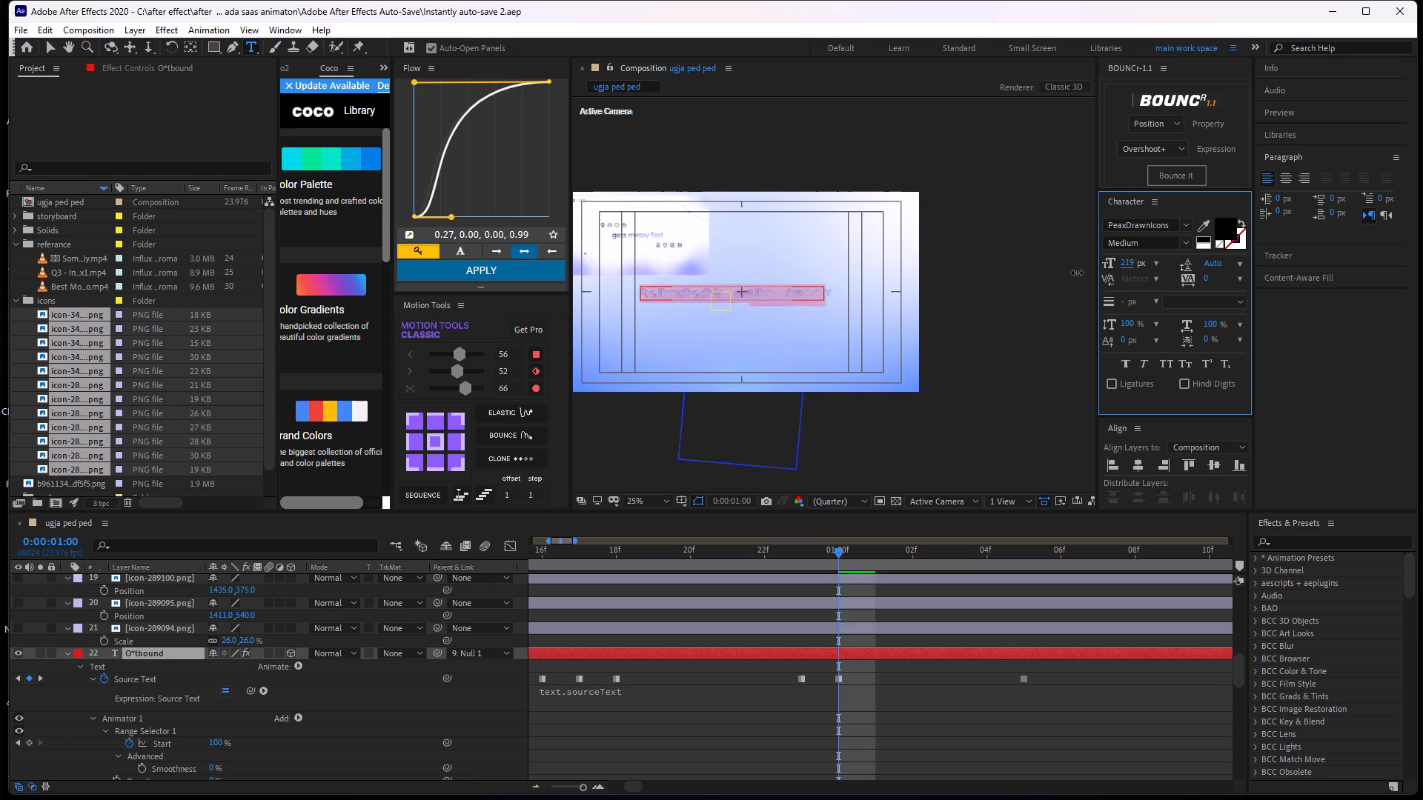
left_click_drag(1077, 273, 1044, 278)
left_click(903, 682)
At frame 0:00:00:13, select the "Outbound gets m" text and change its SF Pro Display style to Medium.
left_click_drag(834, 549, 753, 564)
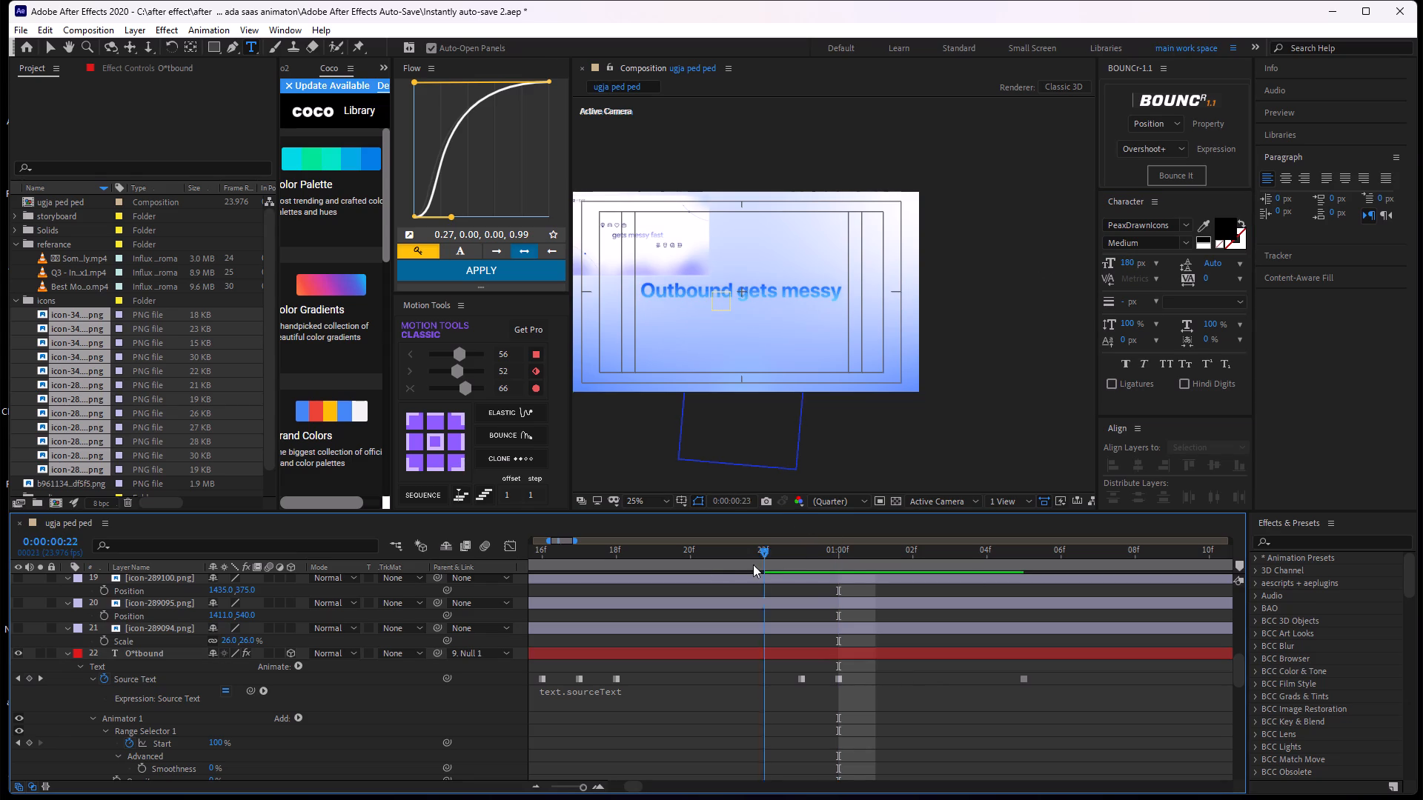
left_click_drag(753, 564, 537, 607)
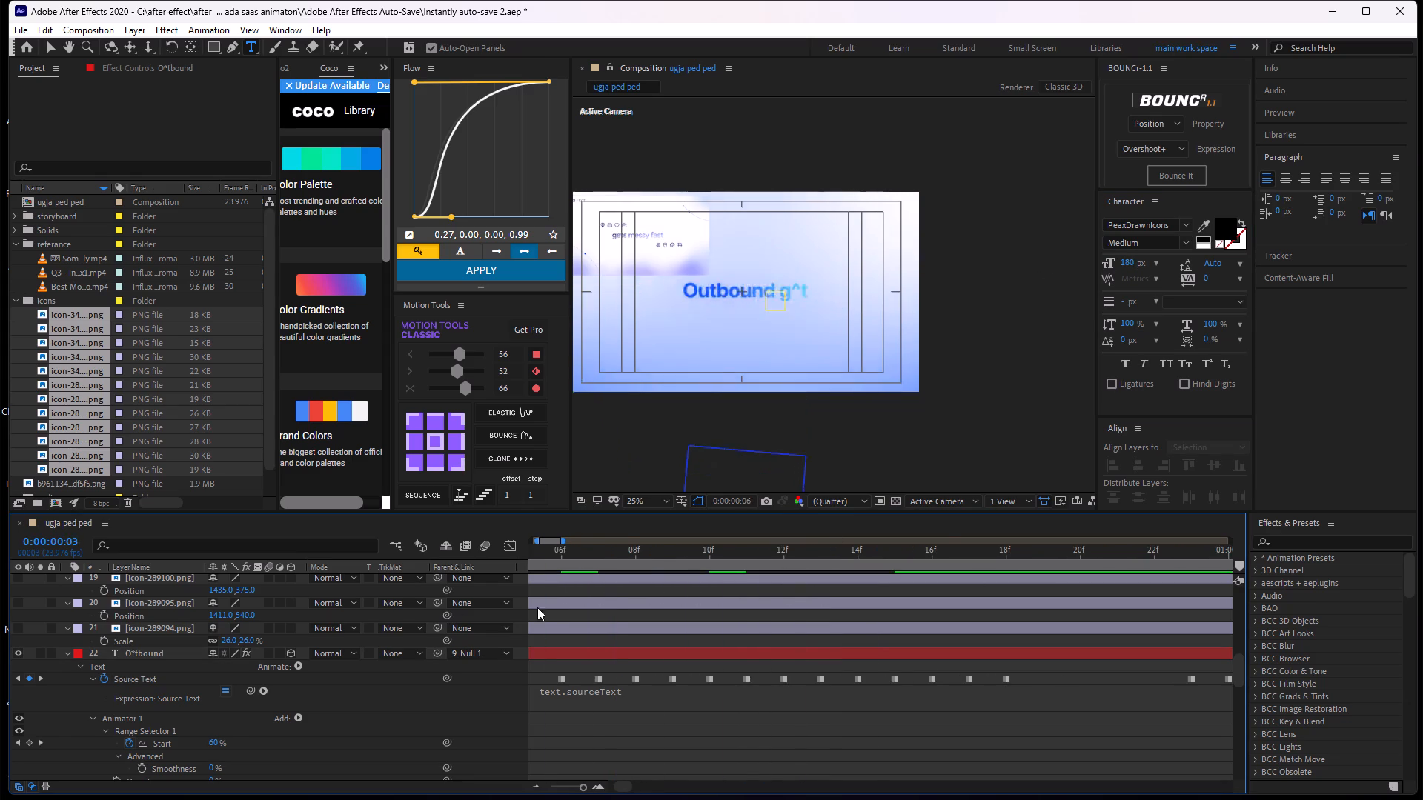
left_click_drag(537, 607, 835, 601)
left_click(832, 649)
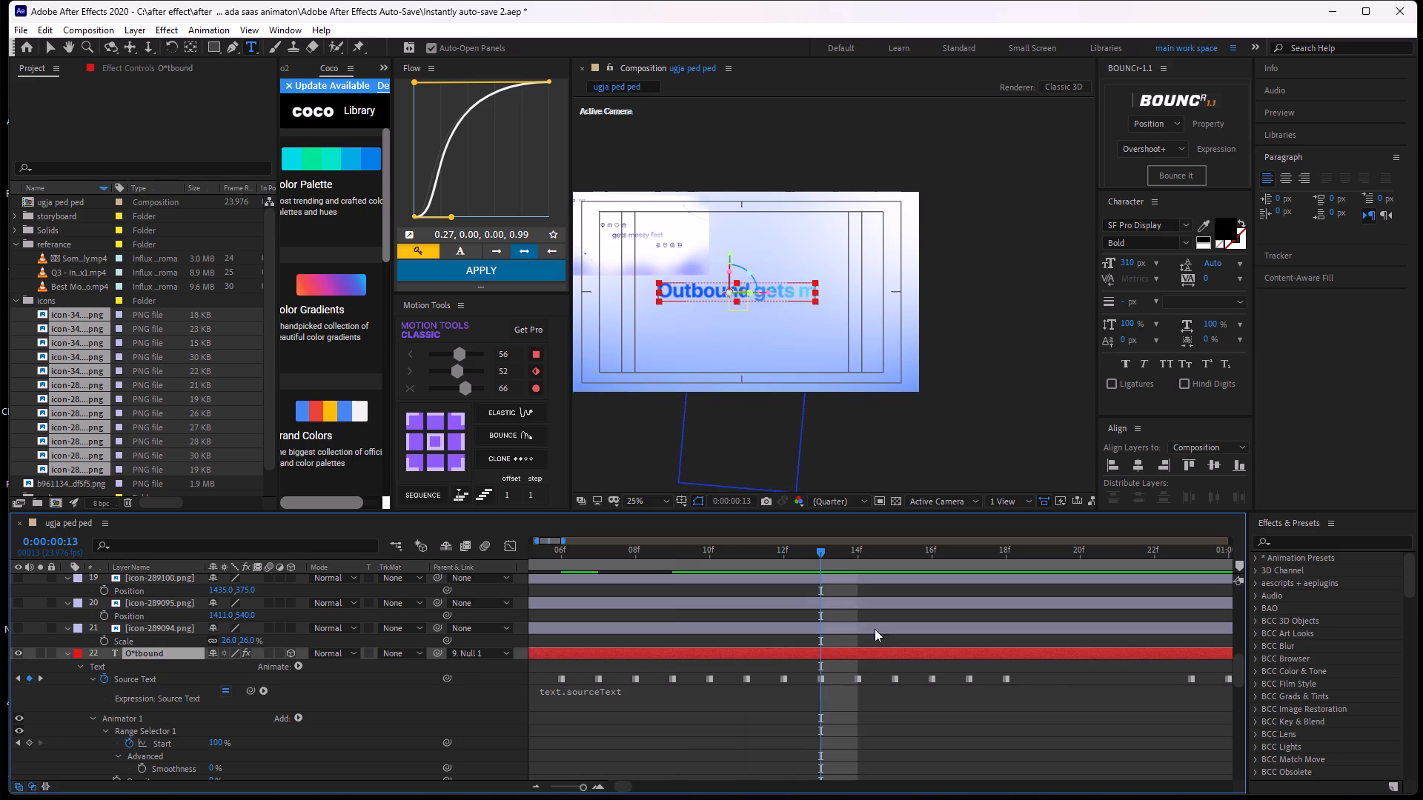
left_click_drag(1042, 673, 399, 693)
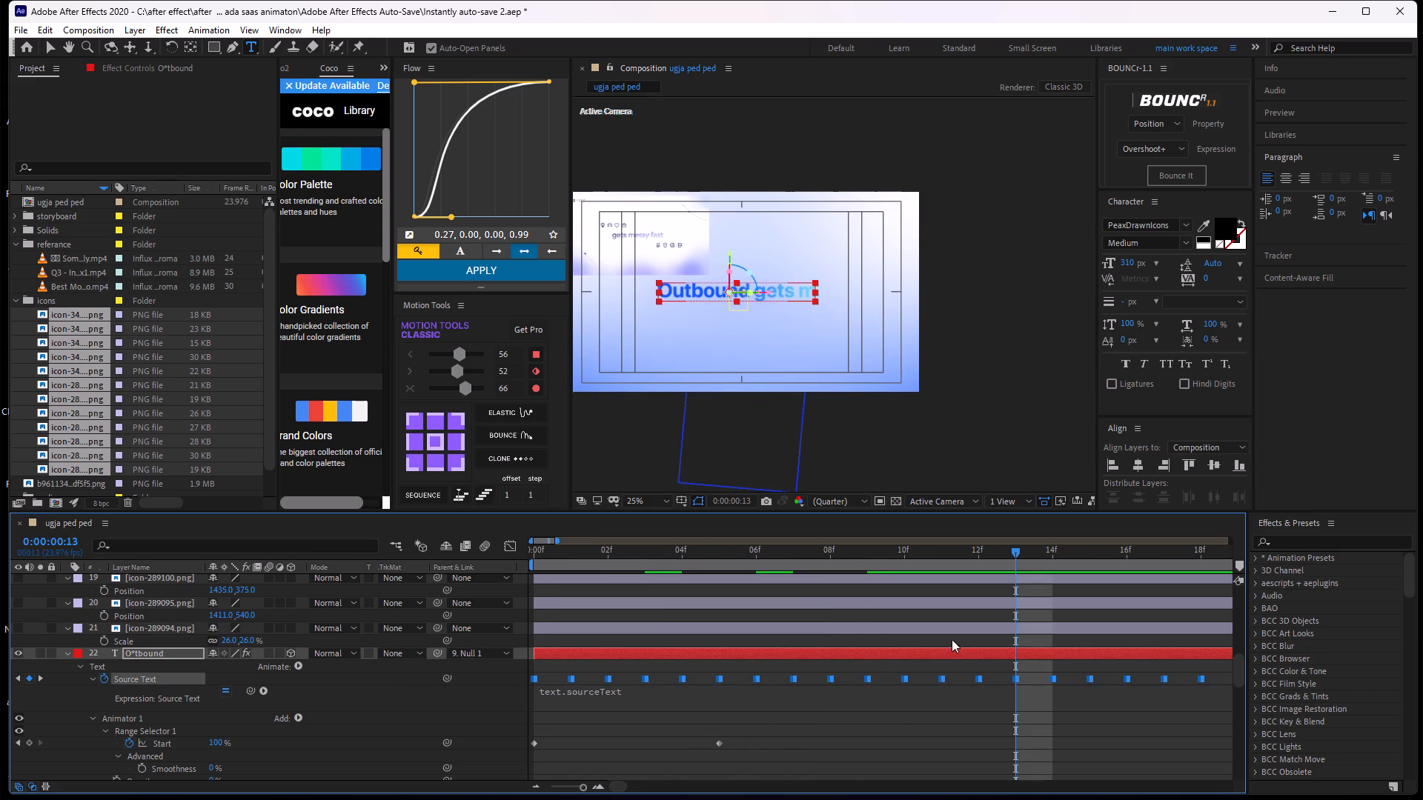
left_click(944, 656)
left_click(944, 656)
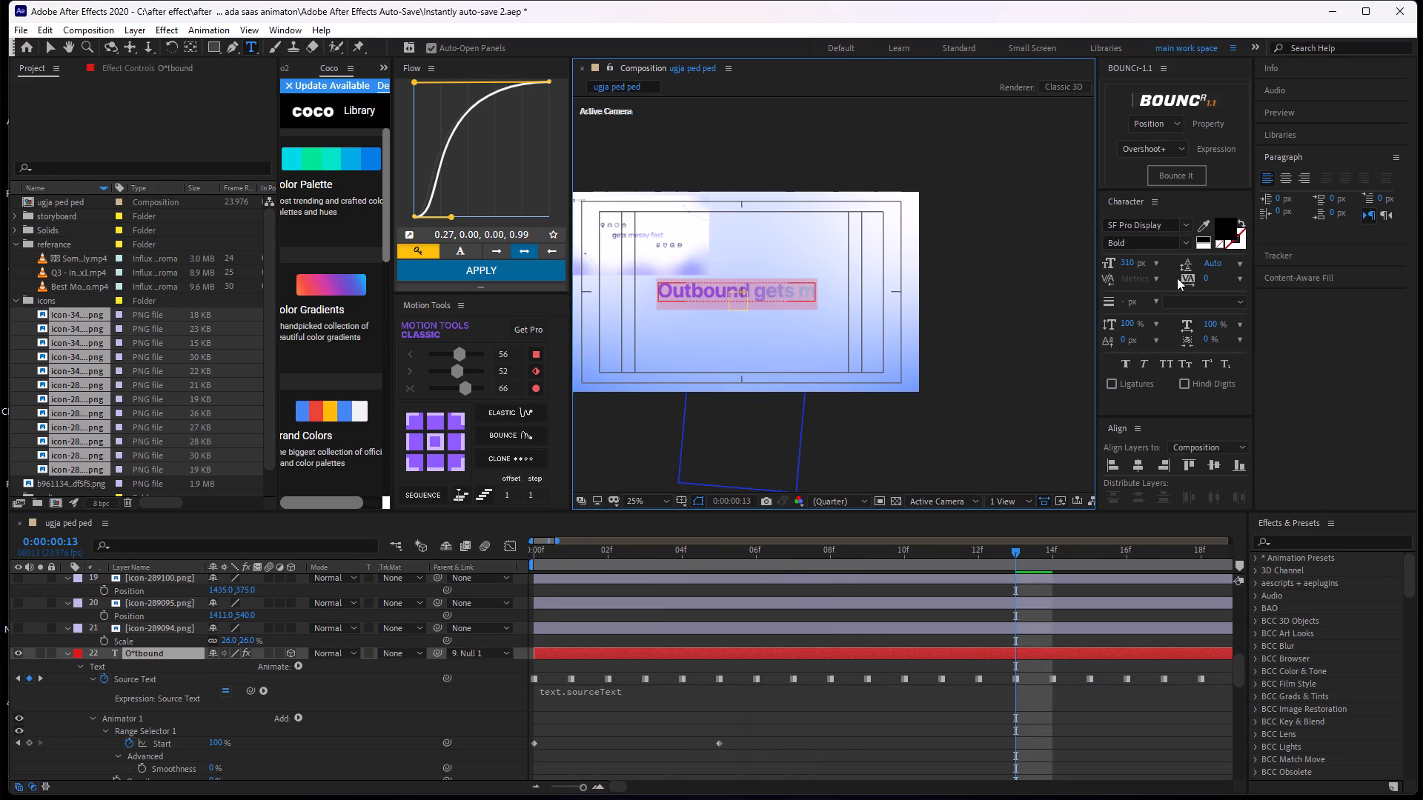
left_click(1187, 241)
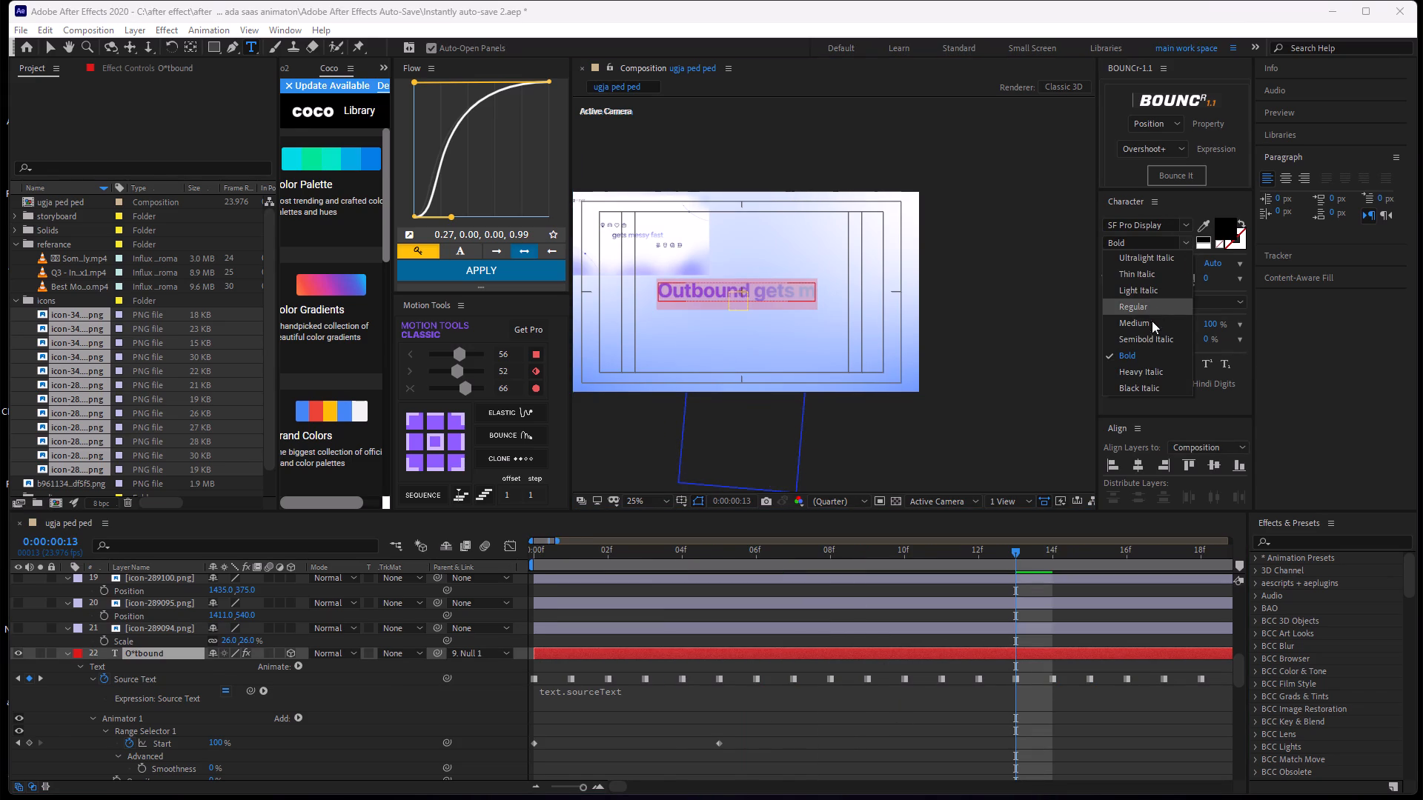
left_click(1147, 326)
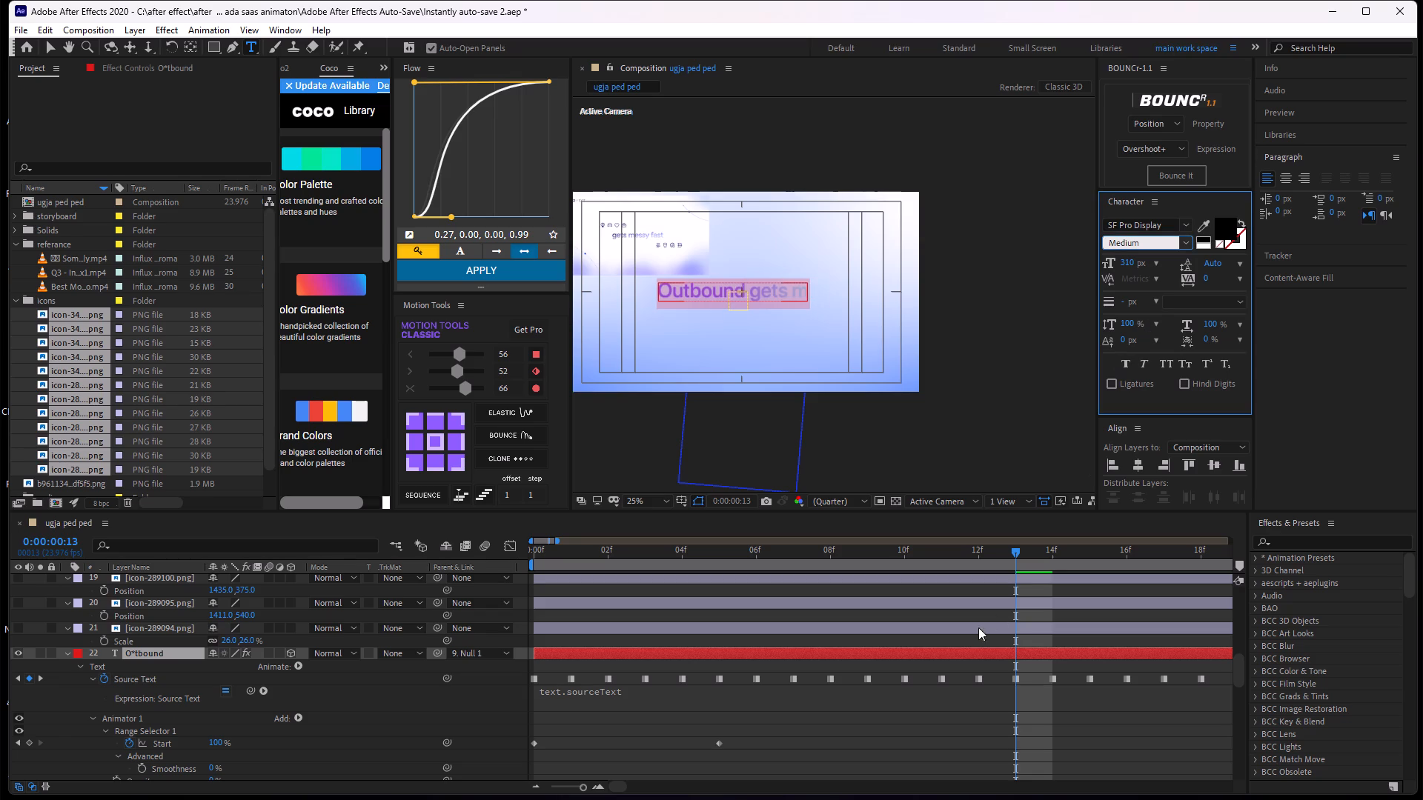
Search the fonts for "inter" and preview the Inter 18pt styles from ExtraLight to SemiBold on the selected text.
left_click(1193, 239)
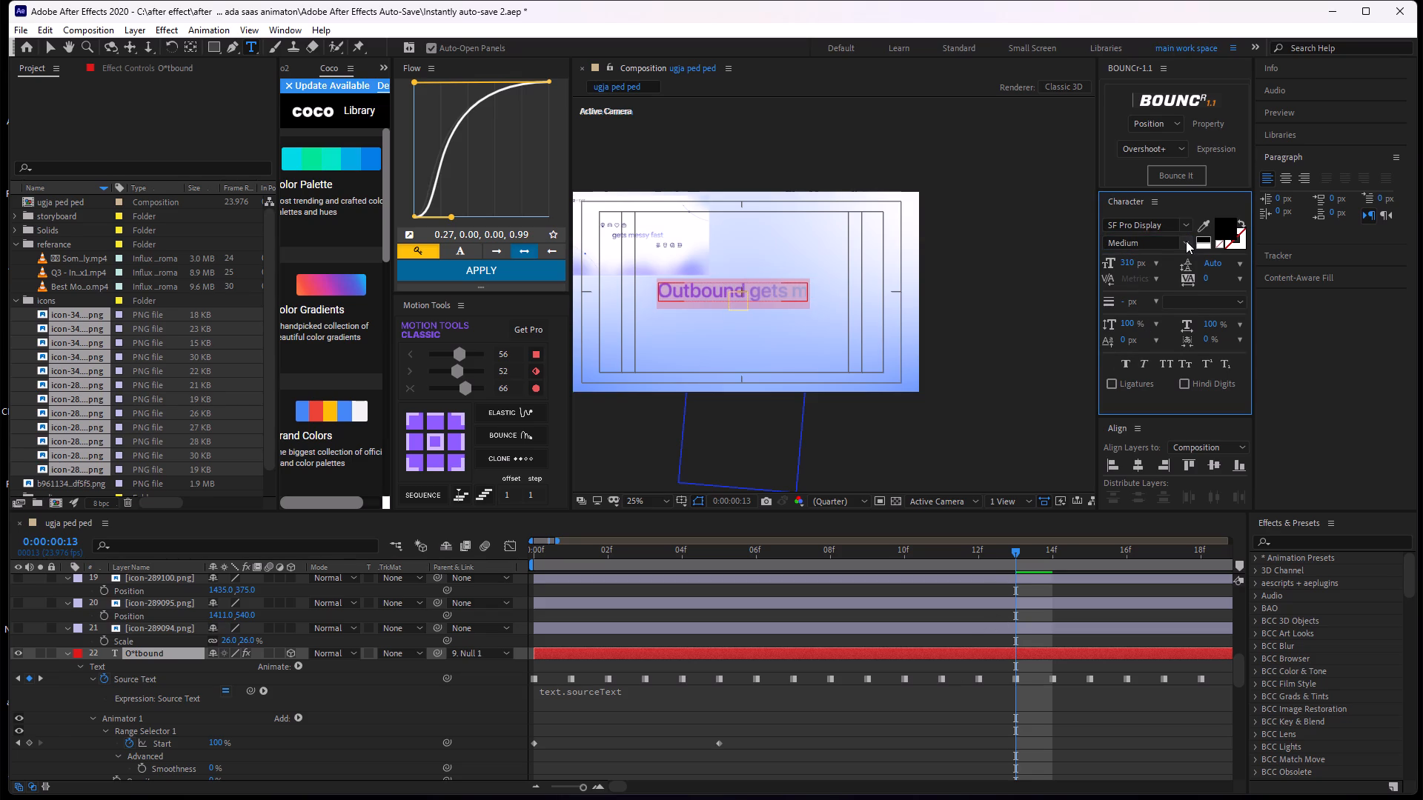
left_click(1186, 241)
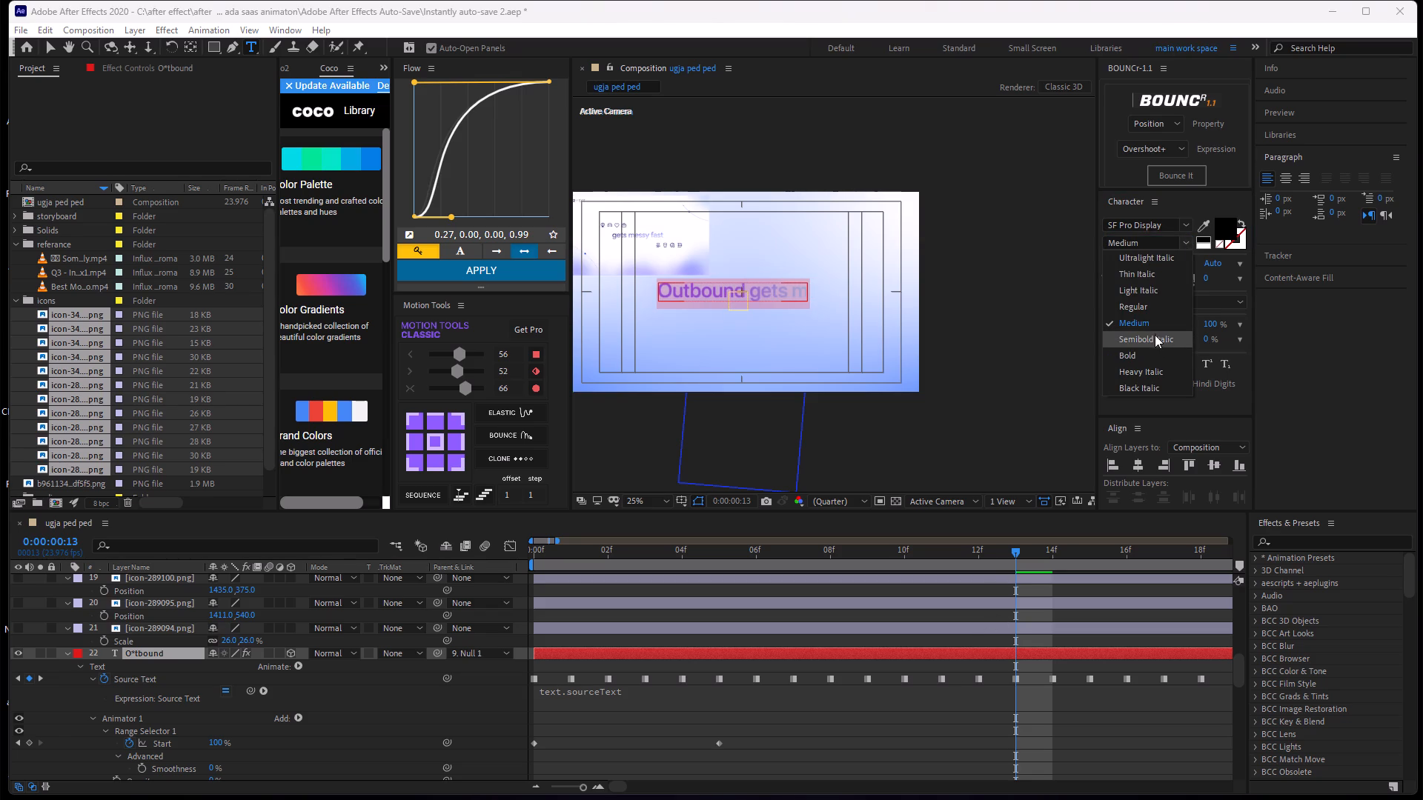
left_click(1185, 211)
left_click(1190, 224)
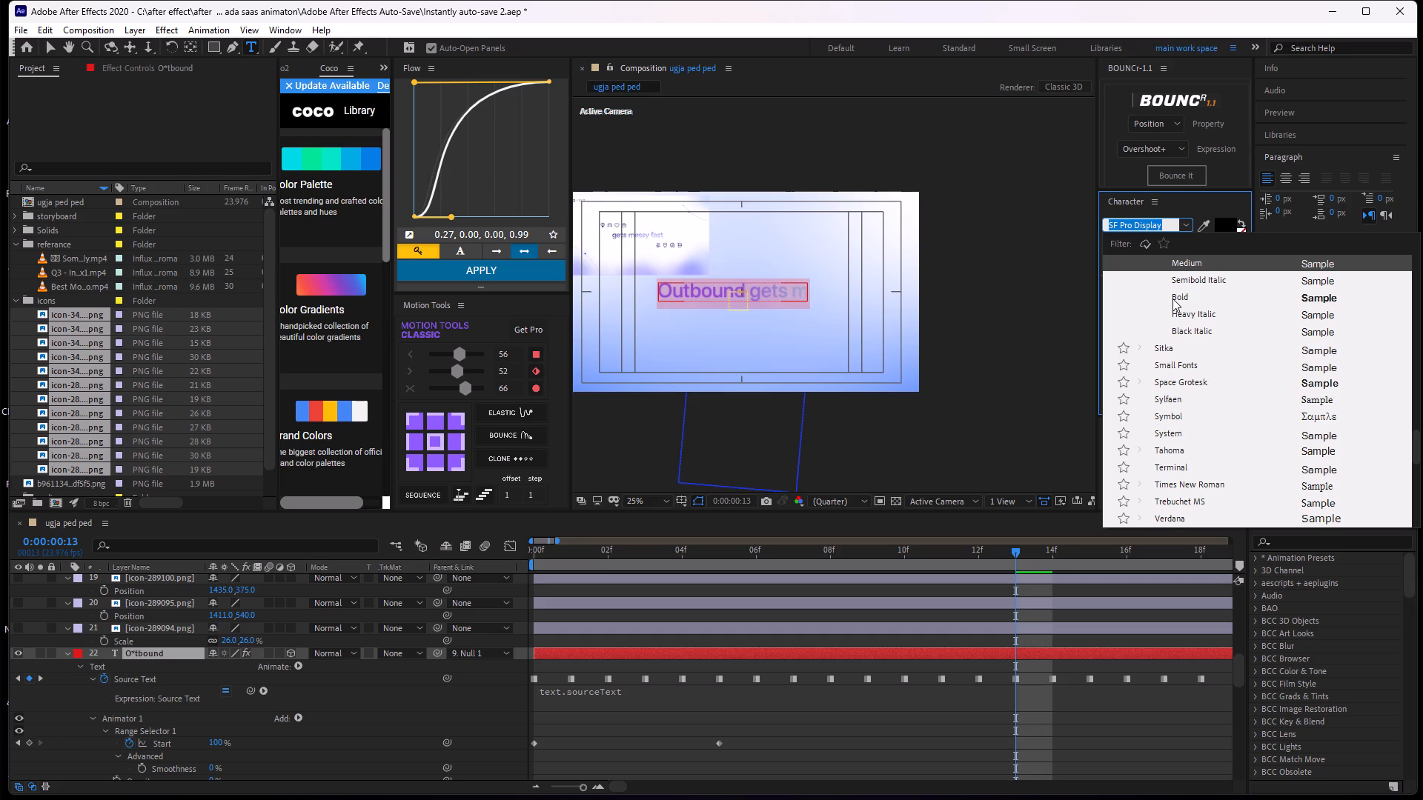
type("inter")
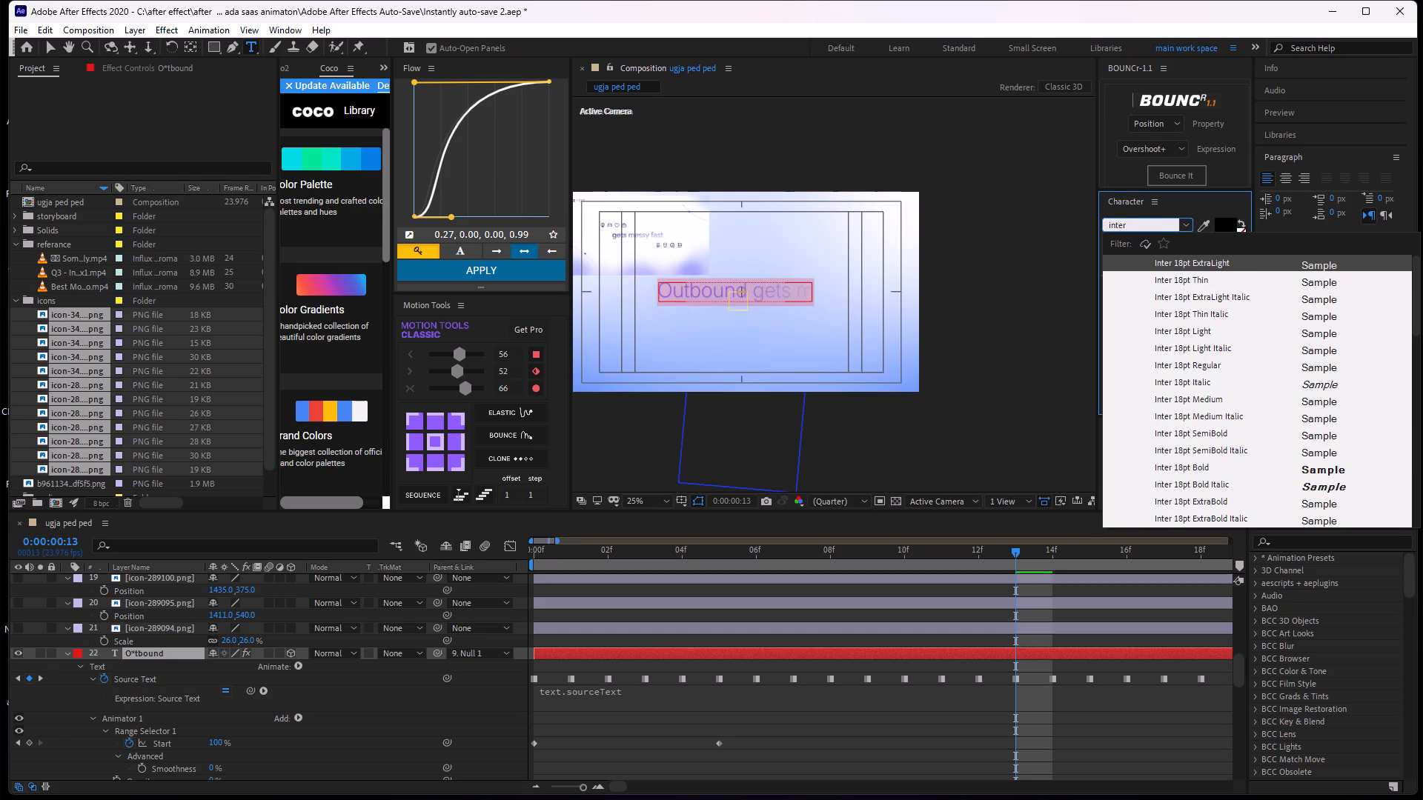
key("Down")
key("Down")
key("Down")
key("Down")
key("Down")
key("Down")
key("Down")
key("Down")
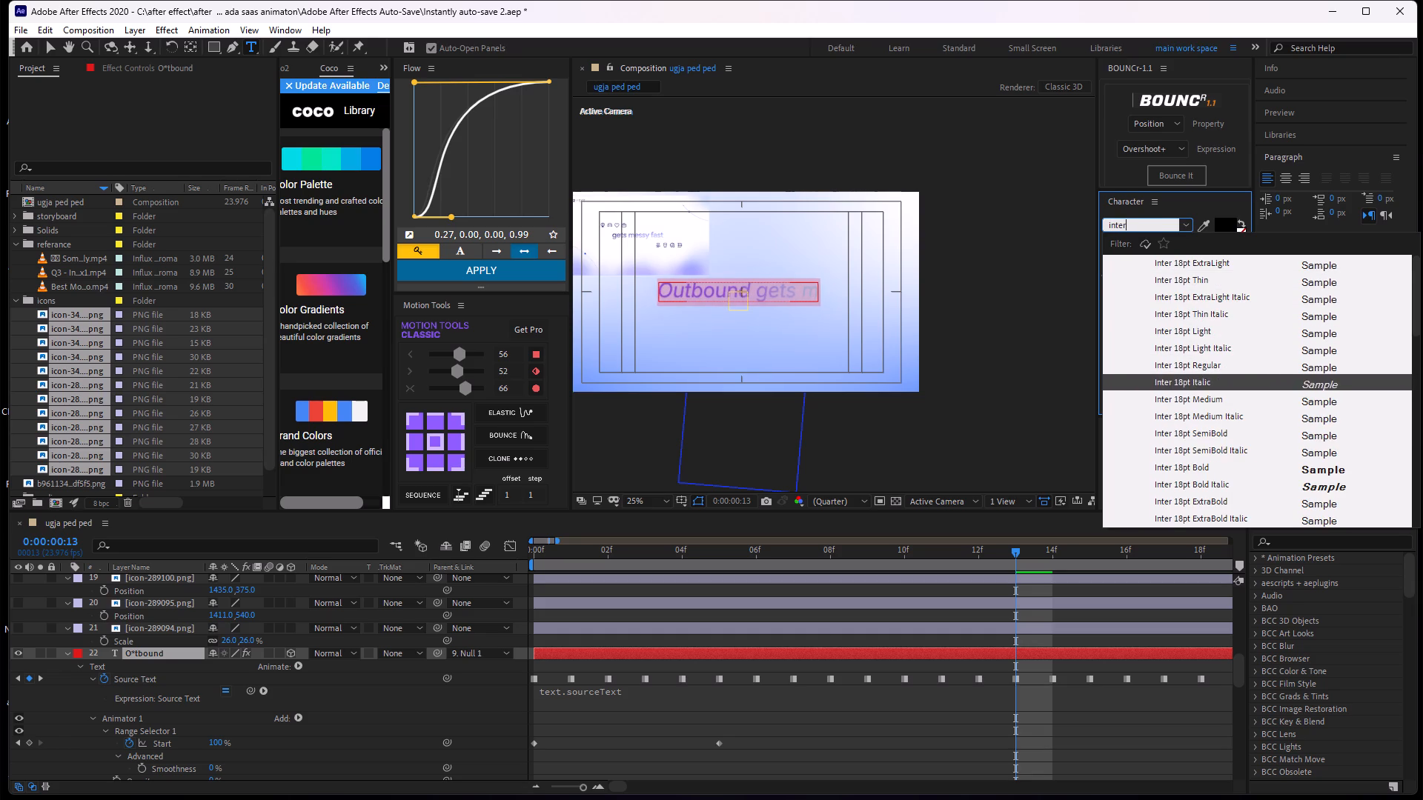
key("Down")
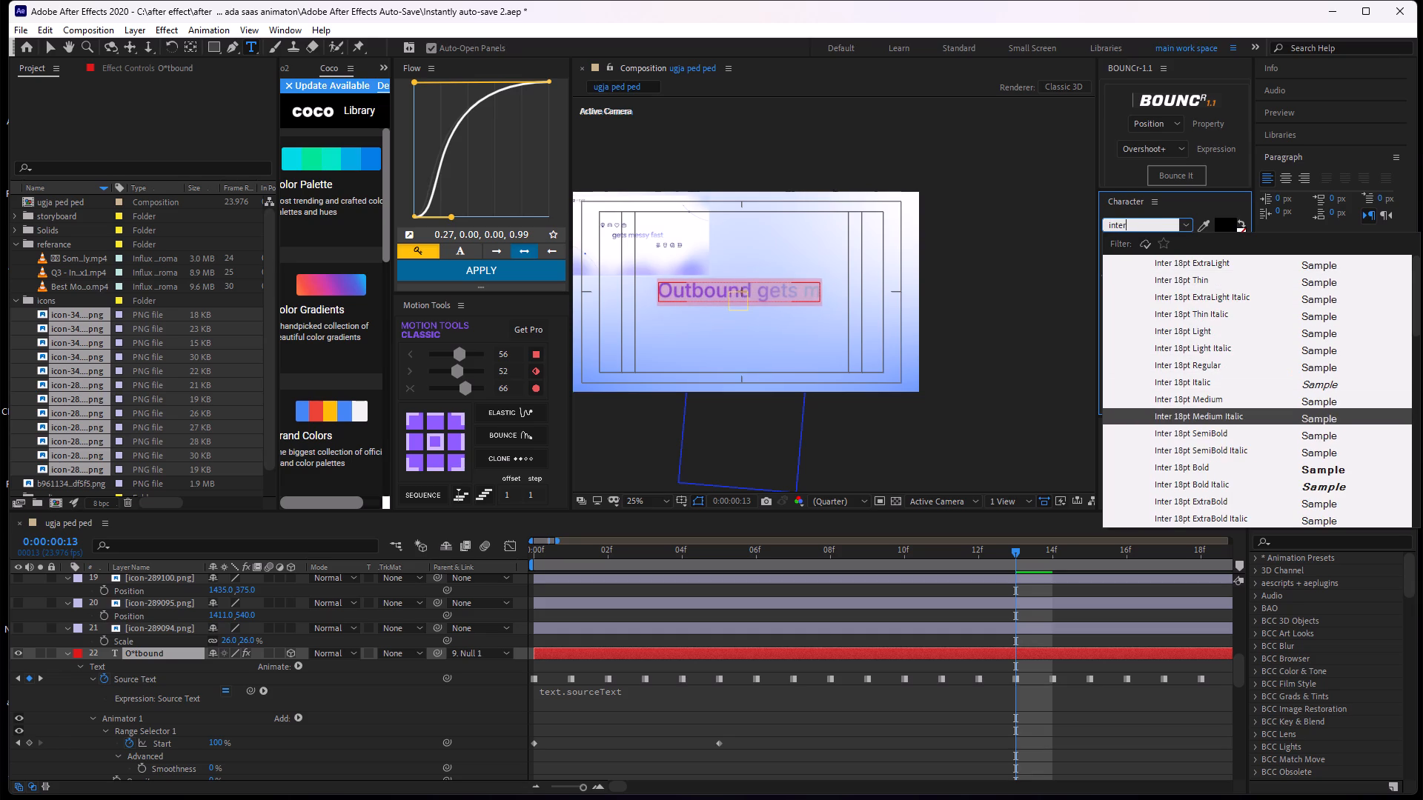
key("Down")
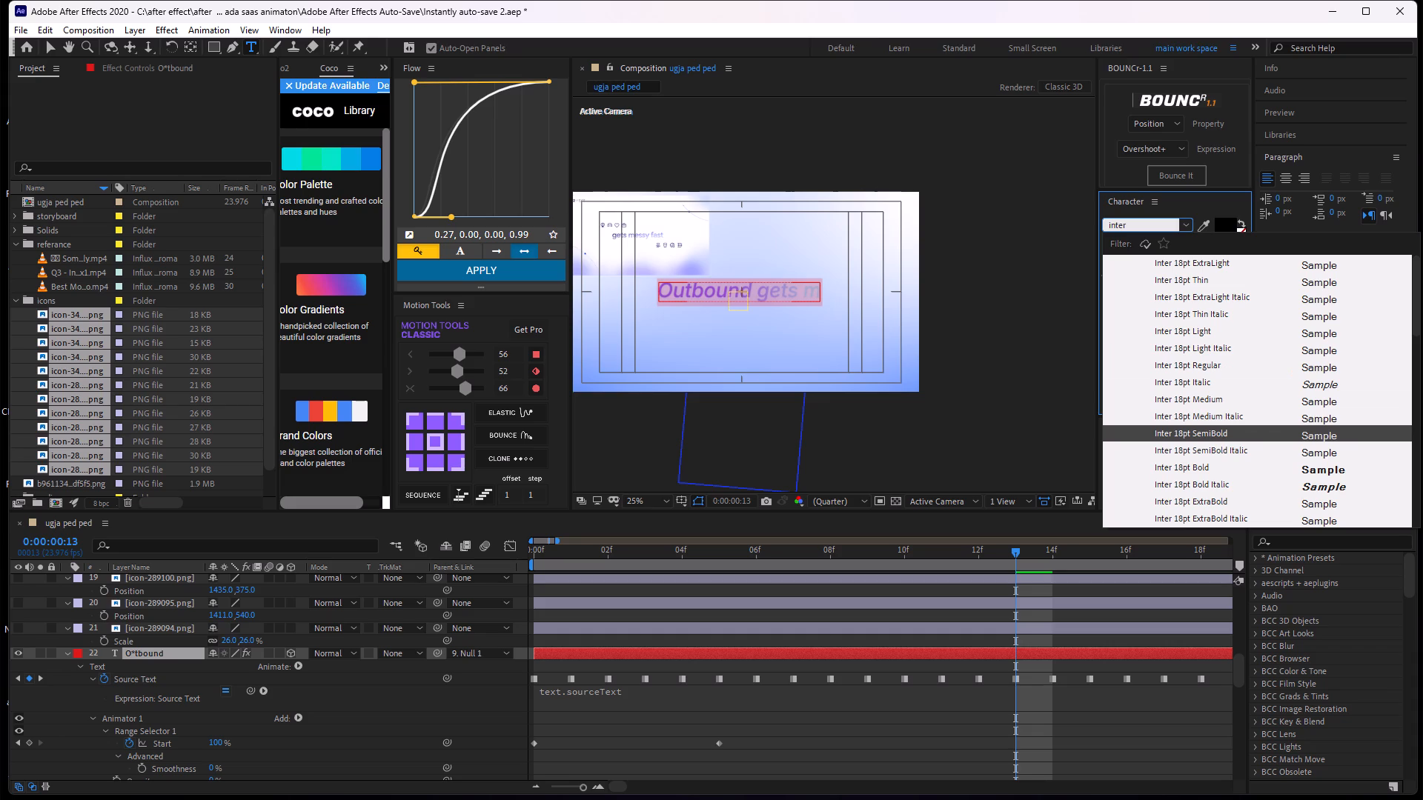
Replace the font search with "goog" to find the Google Sans Flex fonts.
key("BackSpace")
key("BackSpace")
key("BackSpace")
key("BackSpace")
key("BackSpace")
key("BackSpace")
key("BackSpace")
key("BackSpace")
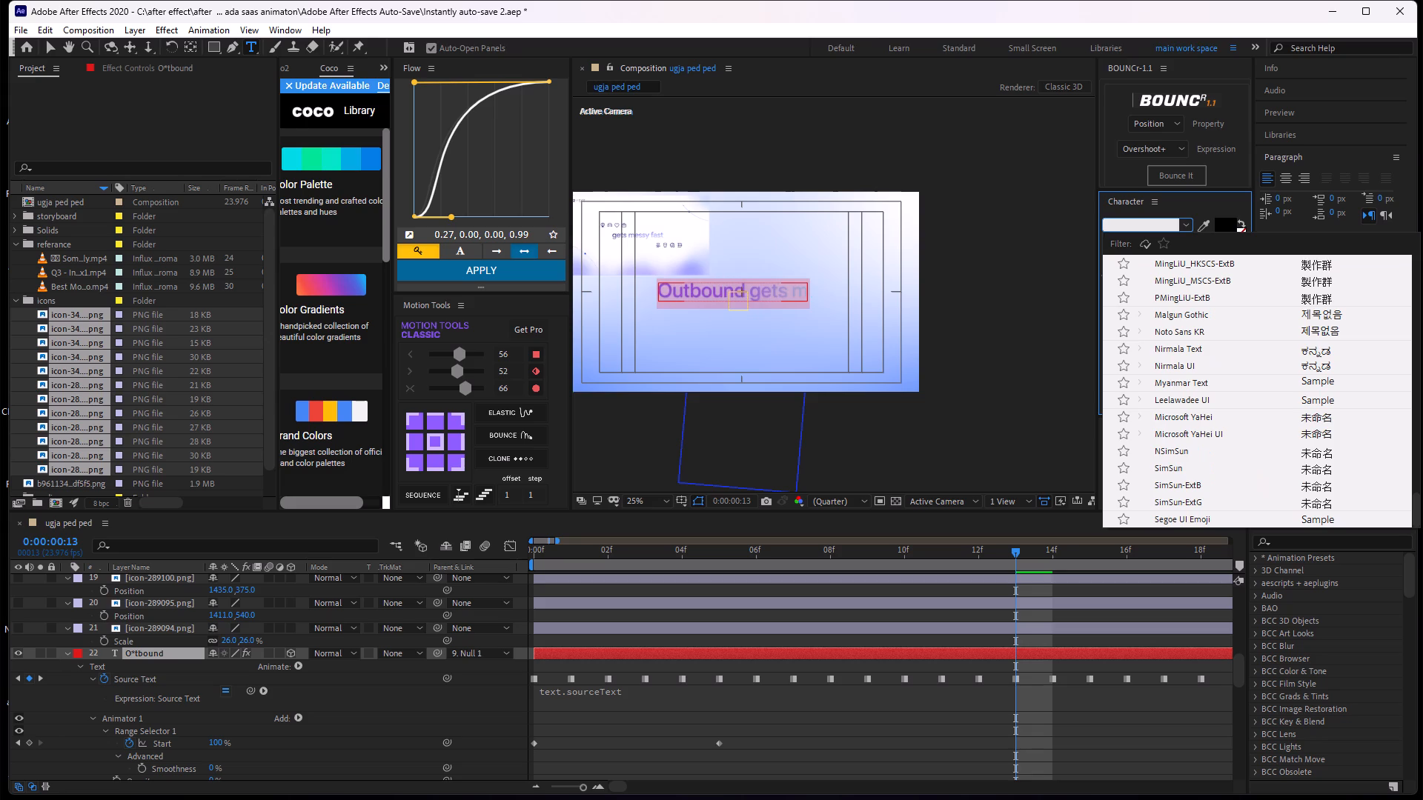
type("goof")
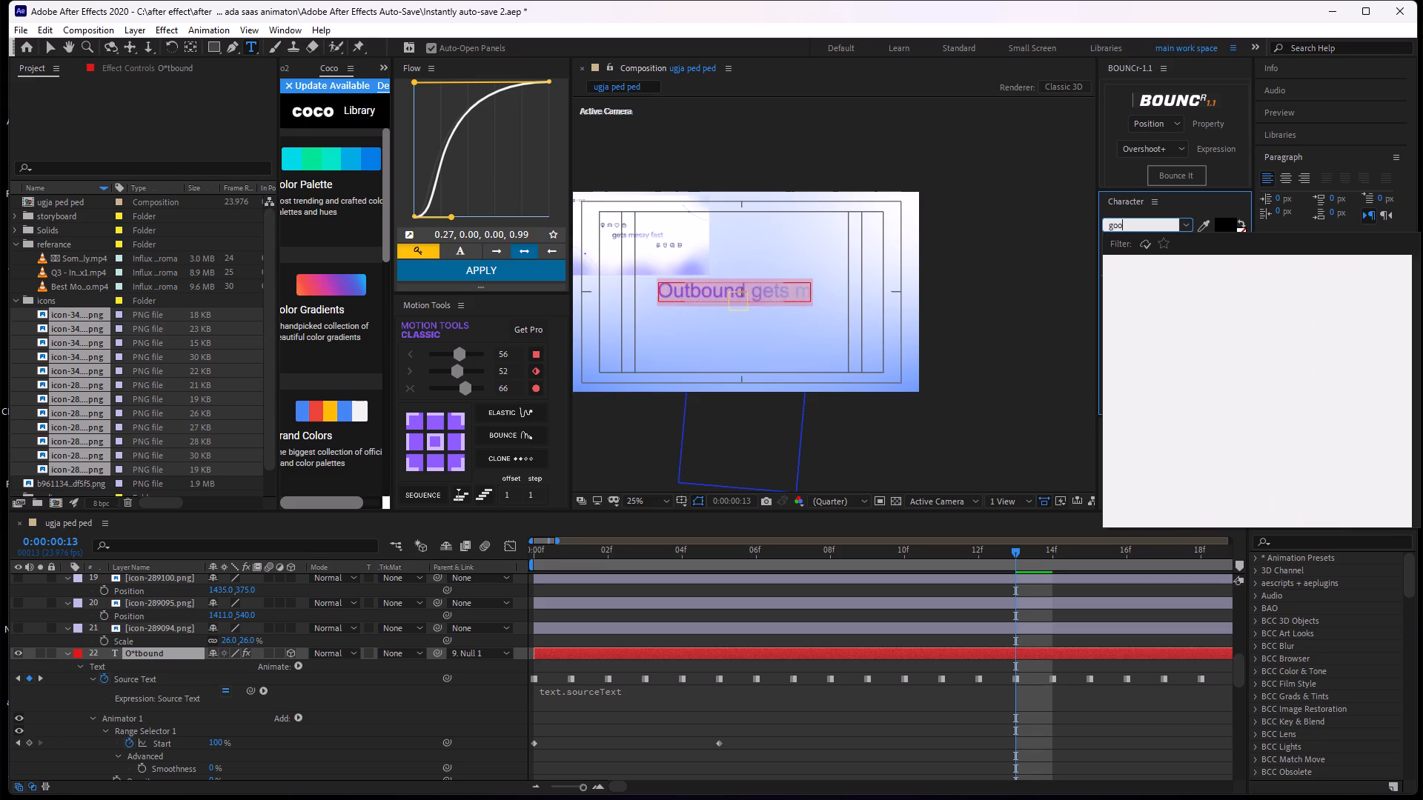
key("BackSpace")
type("gel")
key("BackSpace")
key("BackSpace")
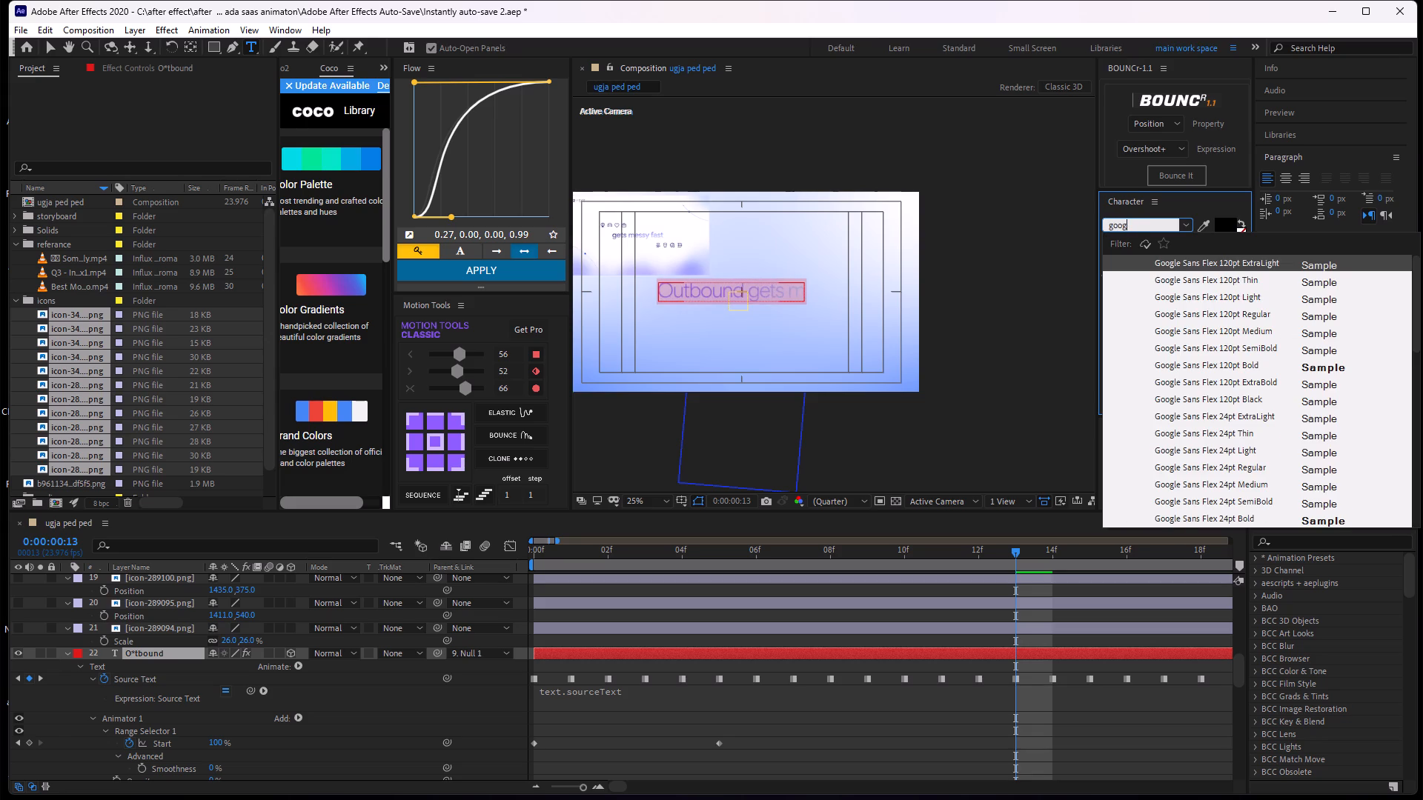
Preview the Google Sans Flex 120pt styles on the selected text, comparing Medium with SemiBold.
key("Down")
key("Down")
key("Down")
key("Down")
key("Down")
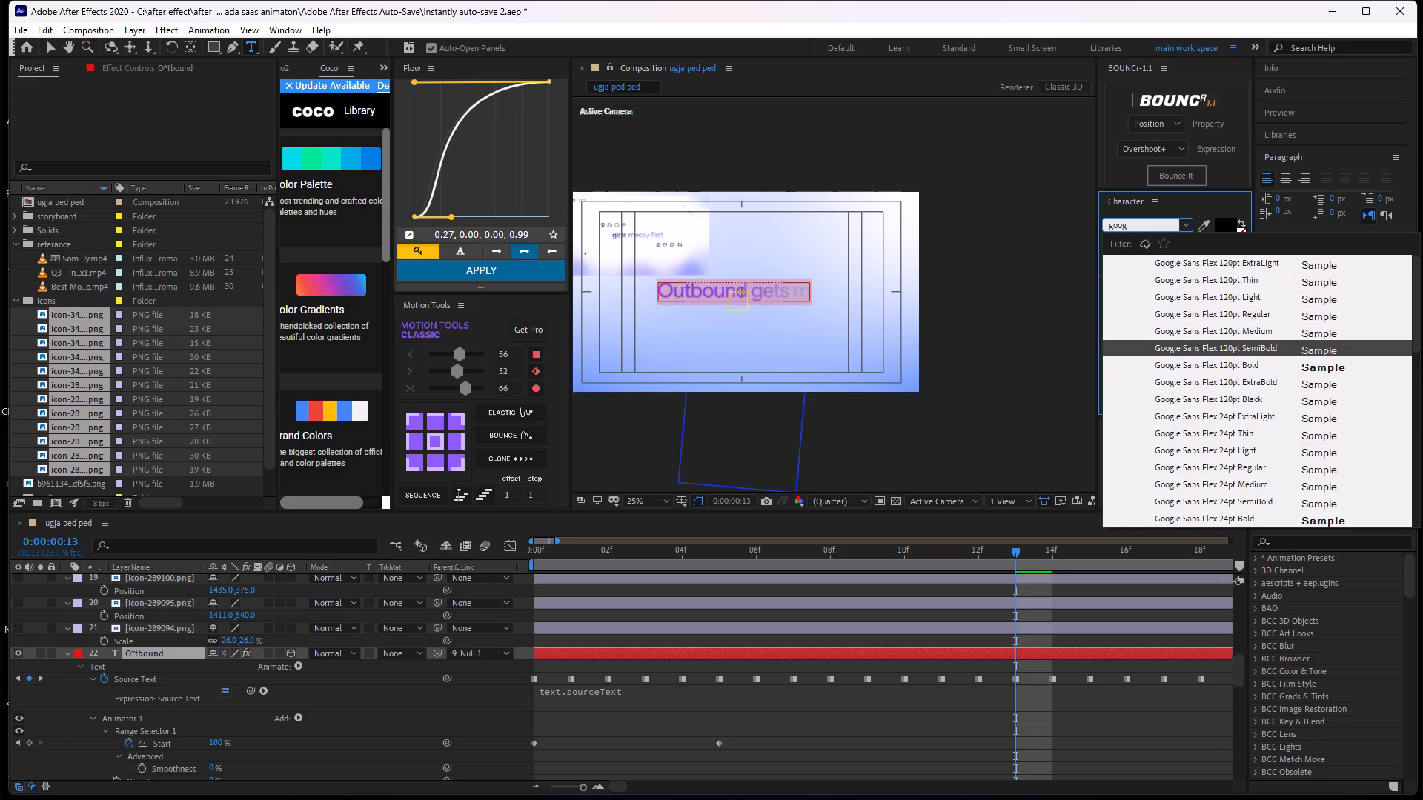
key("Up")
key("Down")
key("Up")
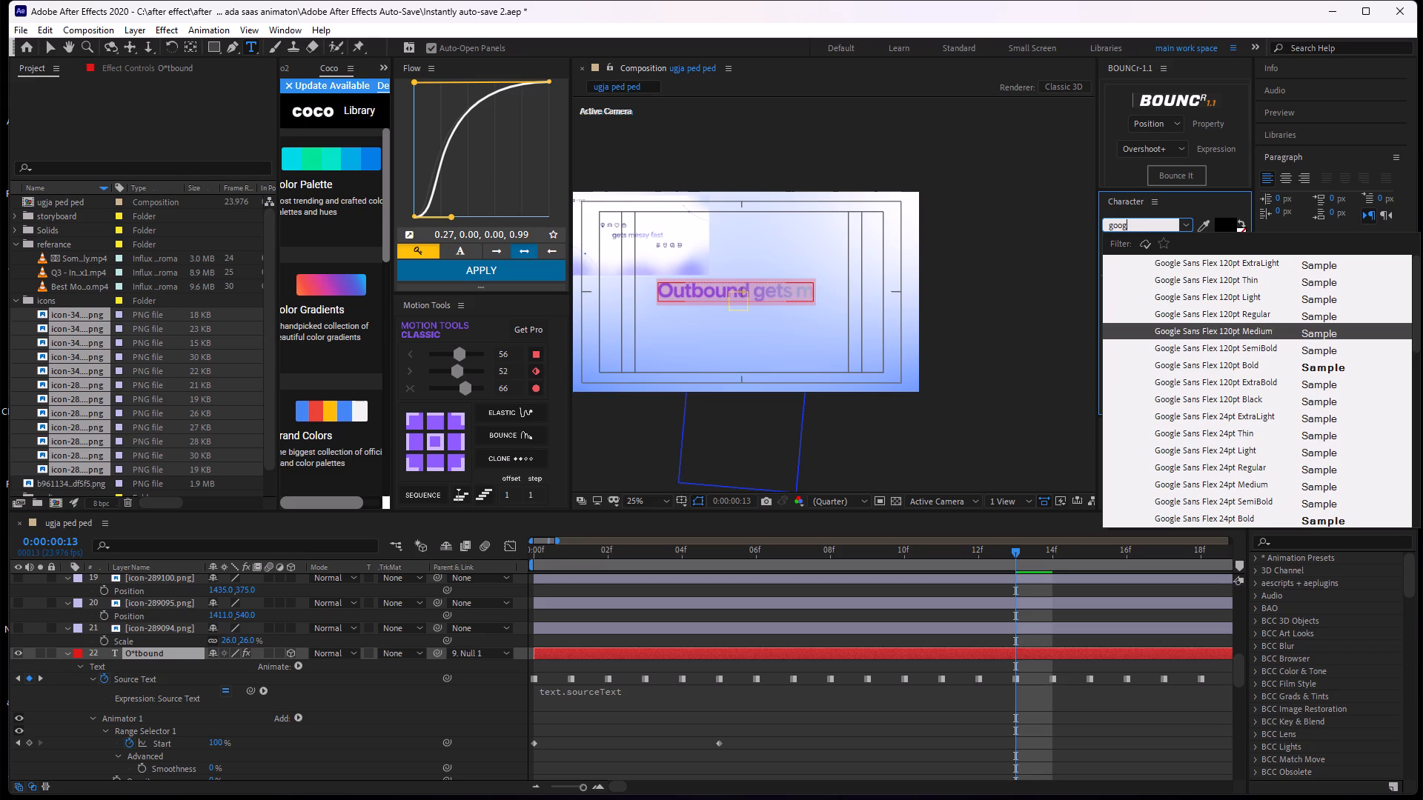
Preview the remaining Google Sans Flex 120pt styles and the 24pt styles up to SemiBold on the selected text.
key("Down")
key("Down")
key("Down")
key("Down")
key("Down")
key("Down")
key("Down")
key("Down")
key("Down")
key("Down")
key("Down")
key("Down")
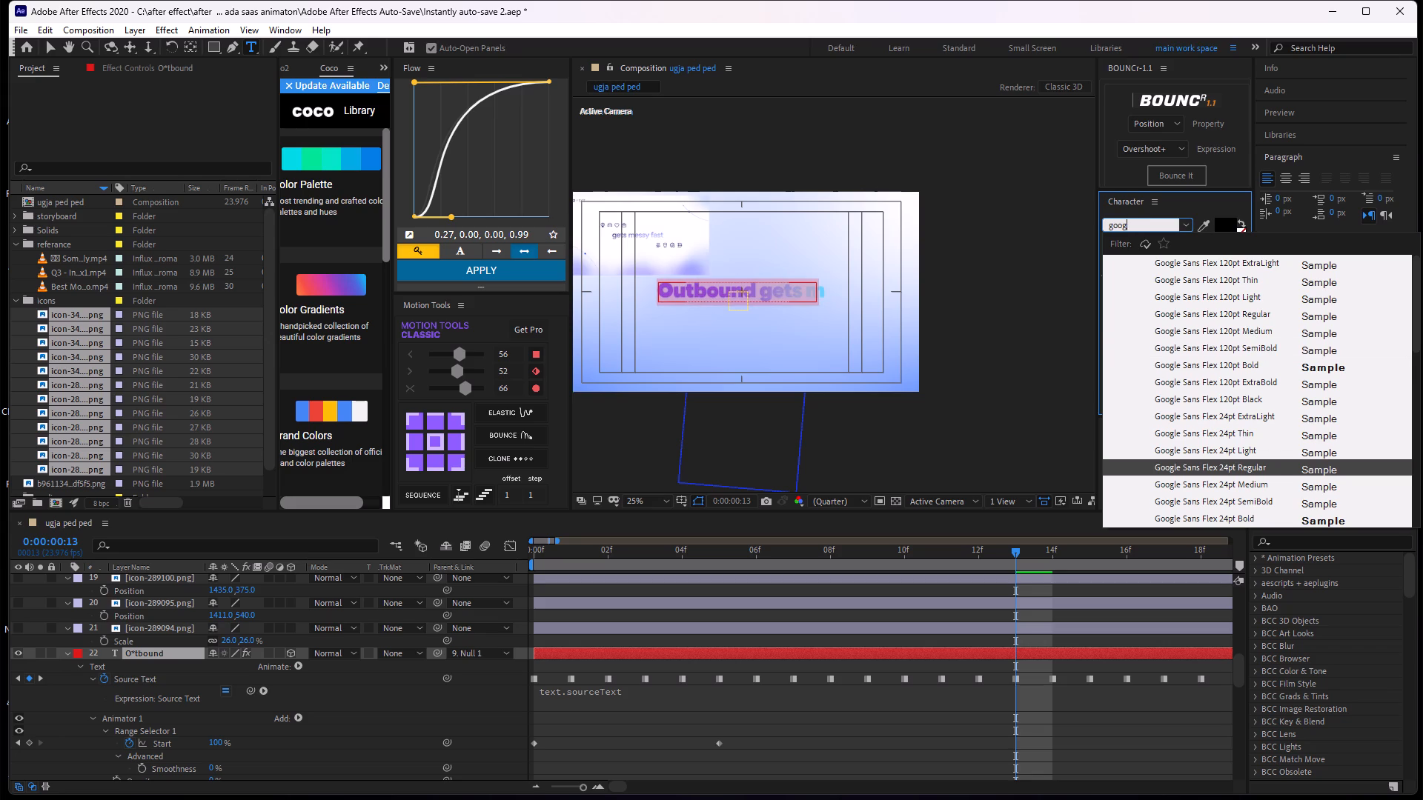
key("Down")
key("Down")
key("Up")
key("Down")
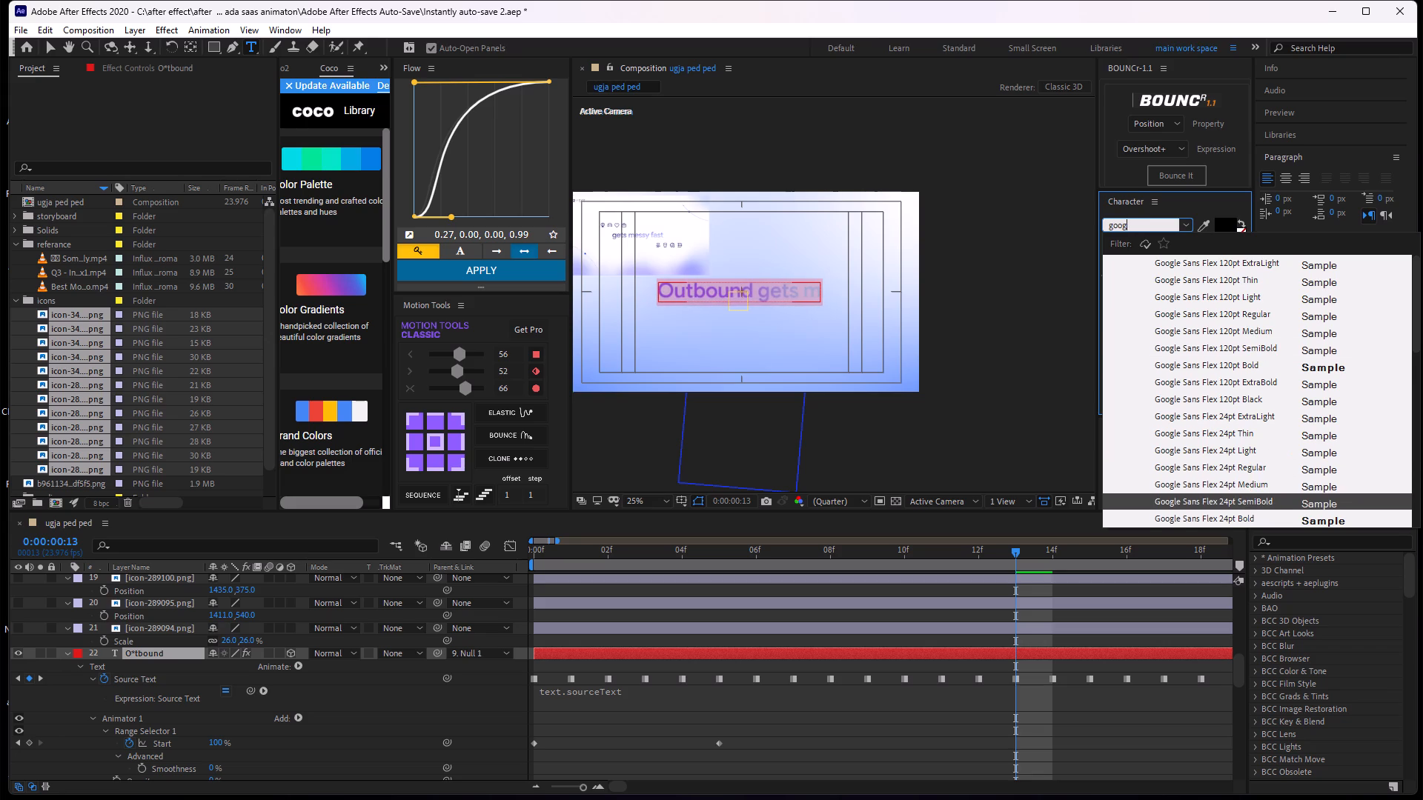
Compare the Google Sans Flex 24pt Medium, SemiBold and Bold styles on the selected text.
key("Down")
key("Up")
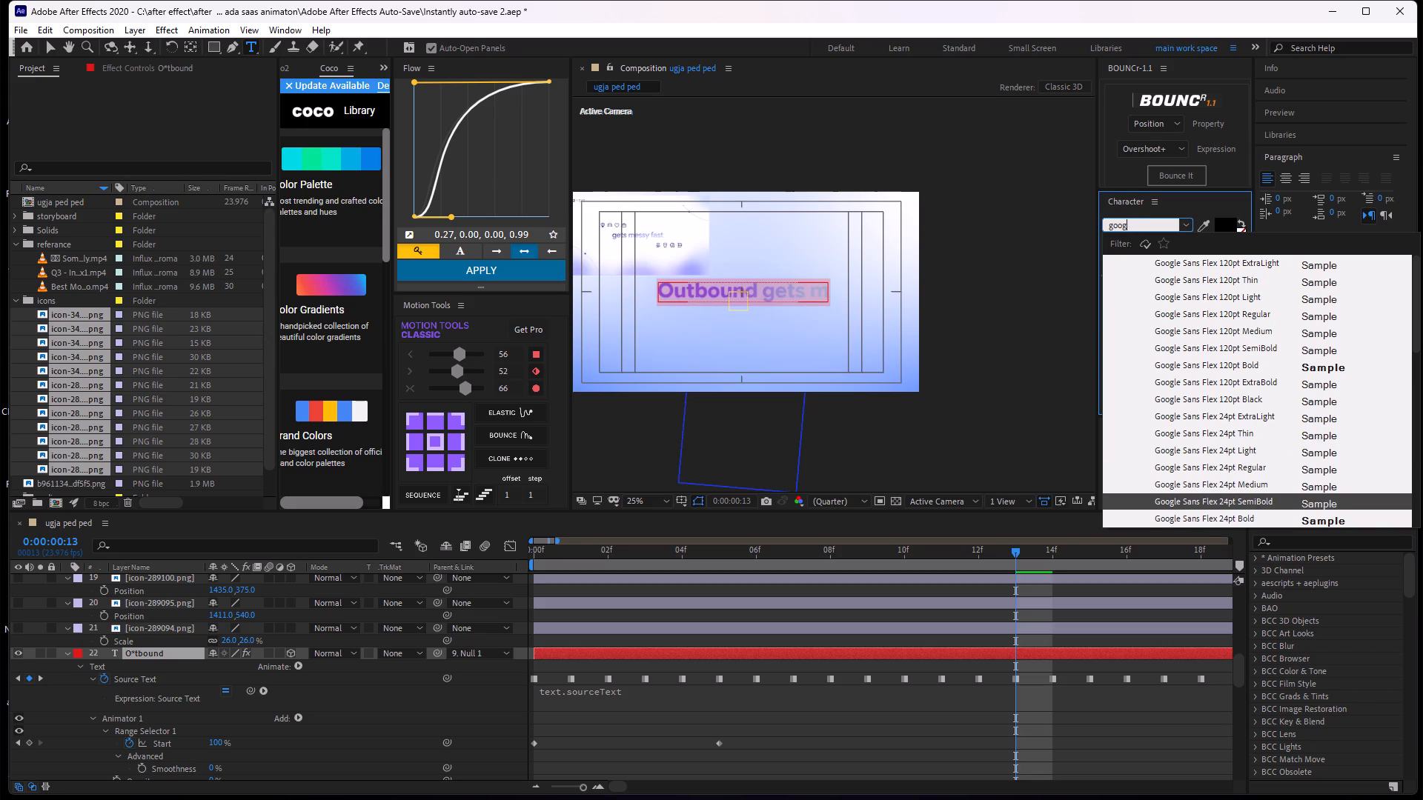
key("Up")
key("Down")
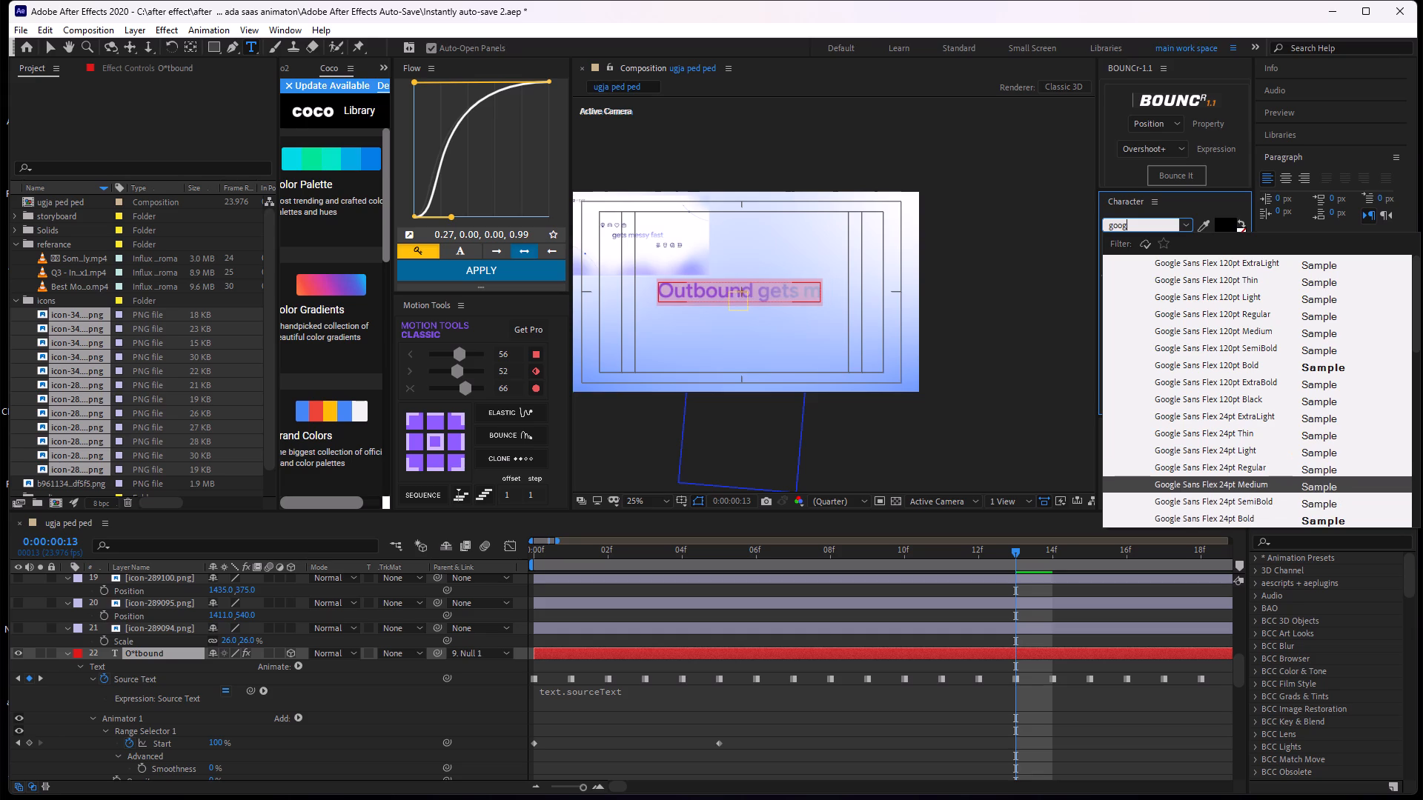
key("Up")
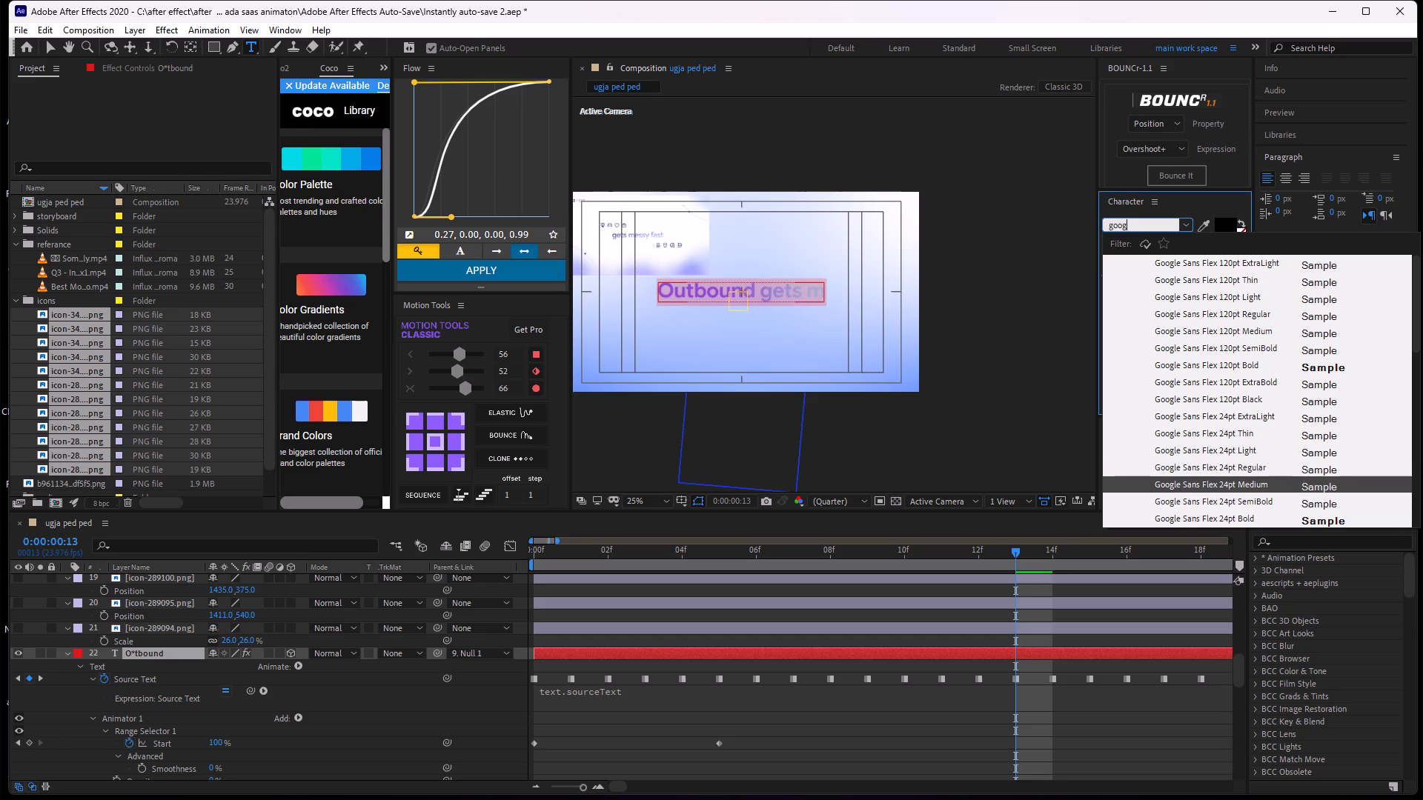
key("Down")
key("Up")
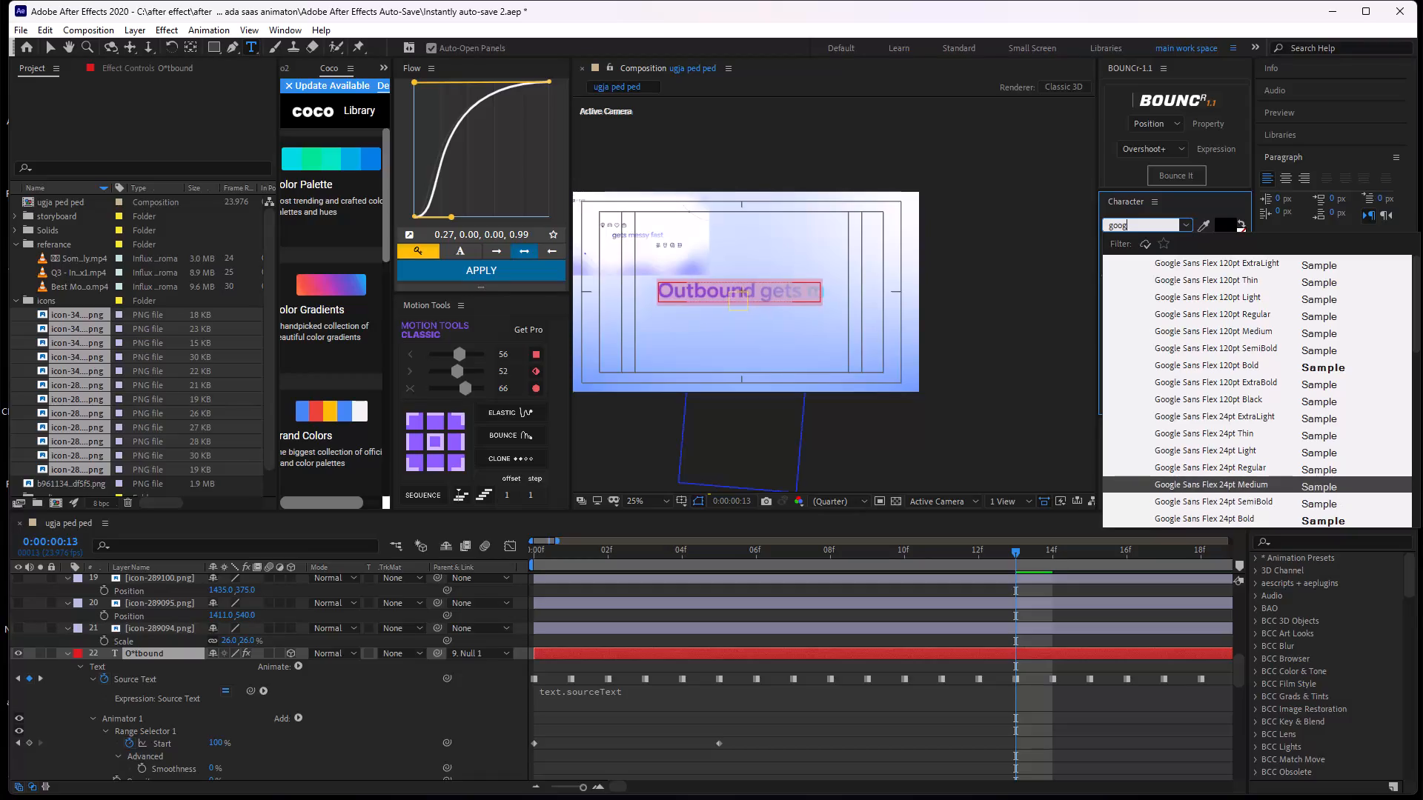
key("Down")
key("Up")
key("Down")
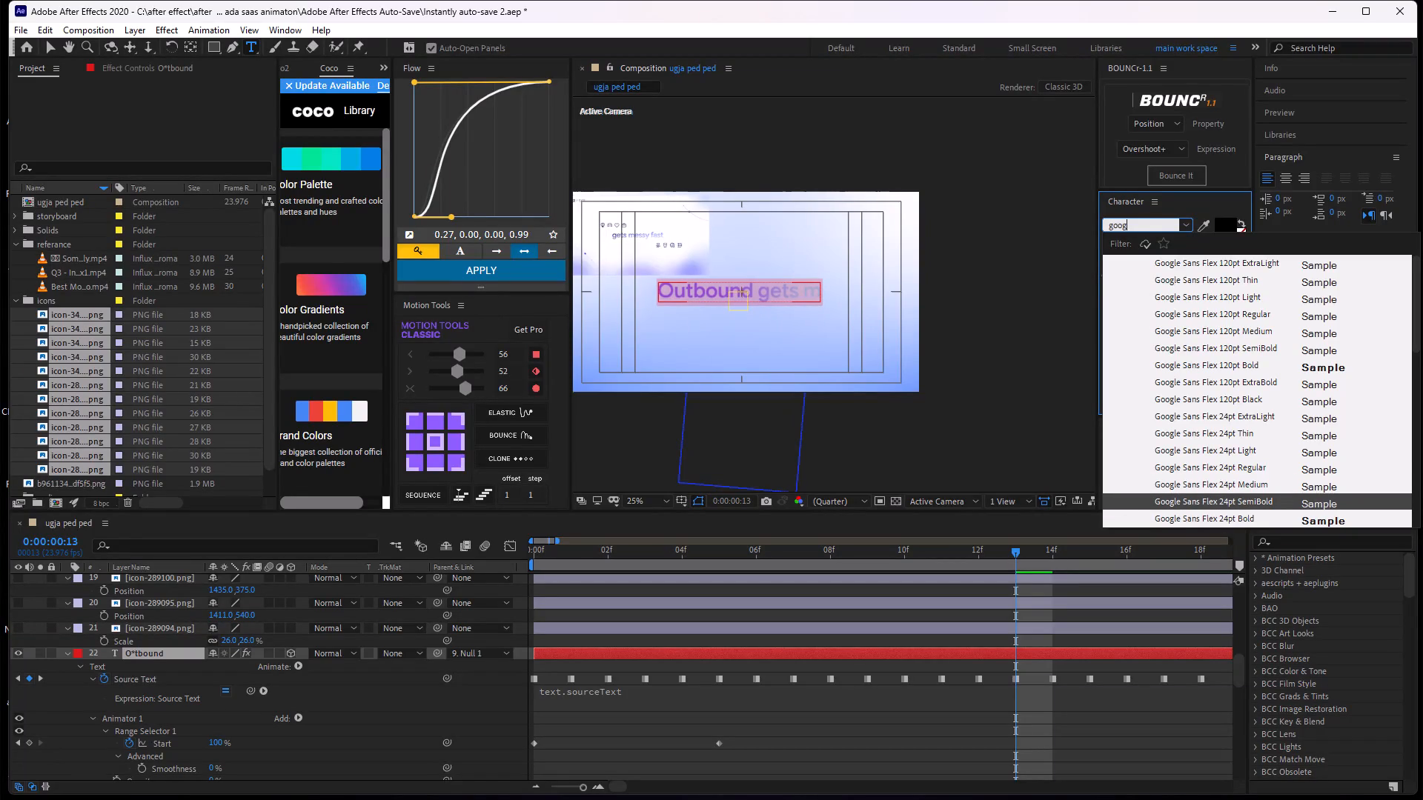
key("Down")
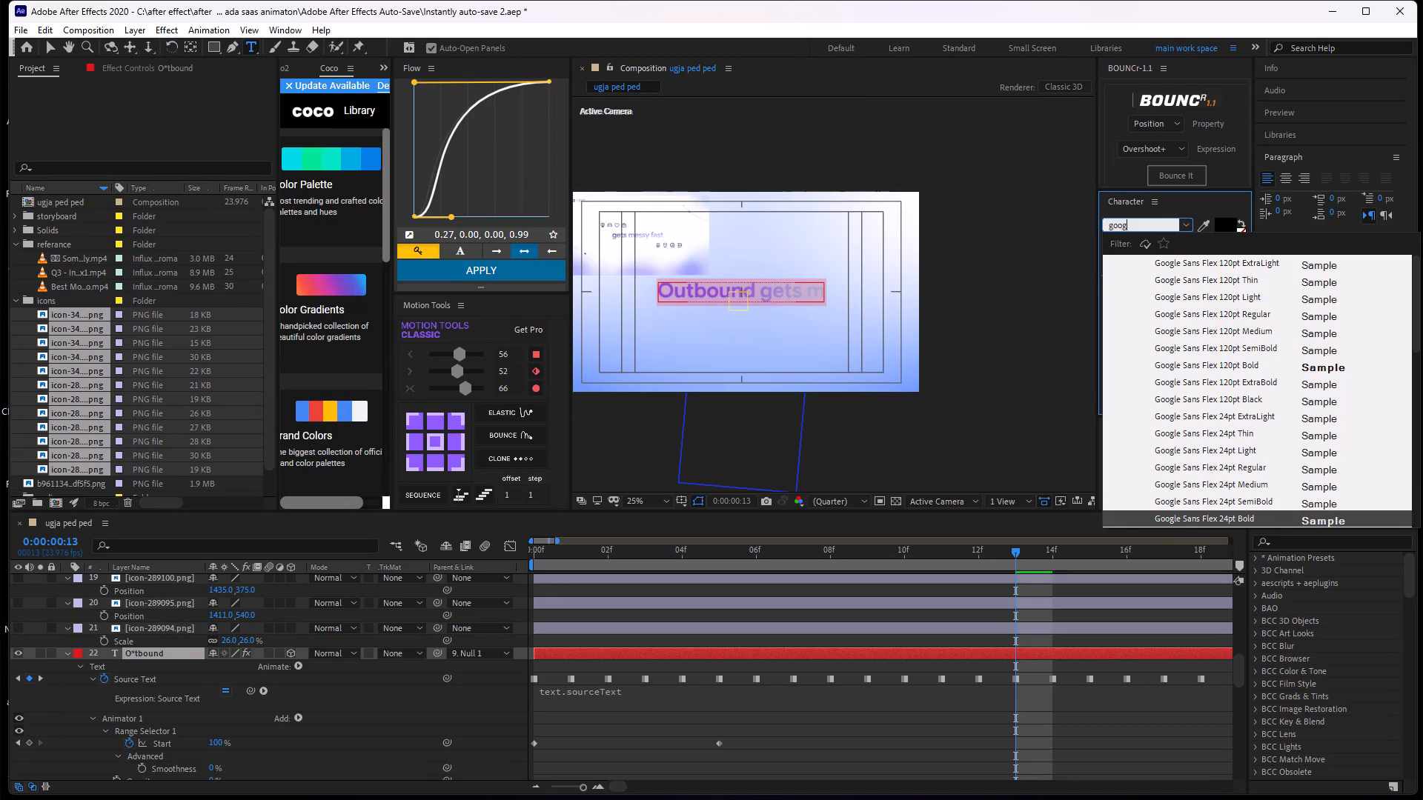
key("Up")
key("Down")
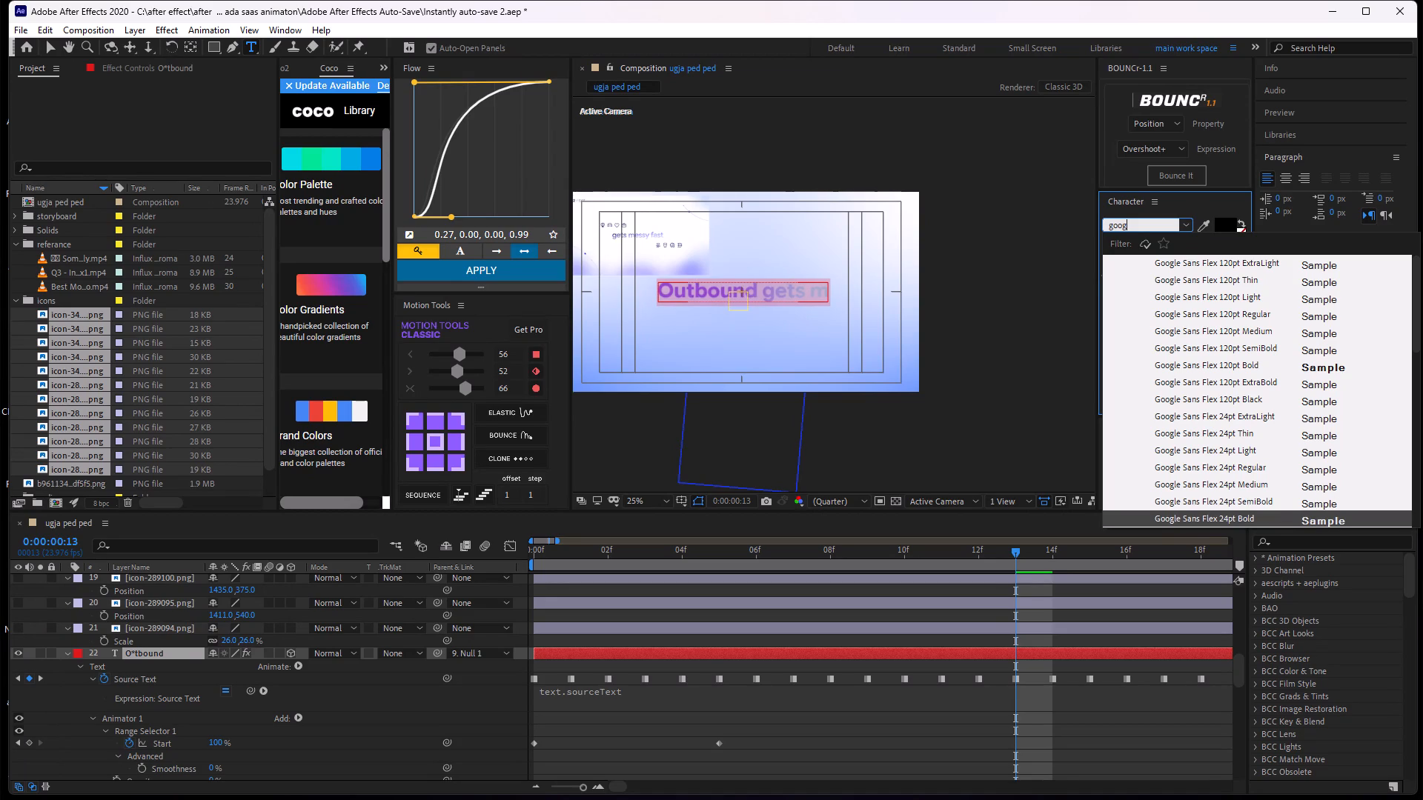
key("Up")
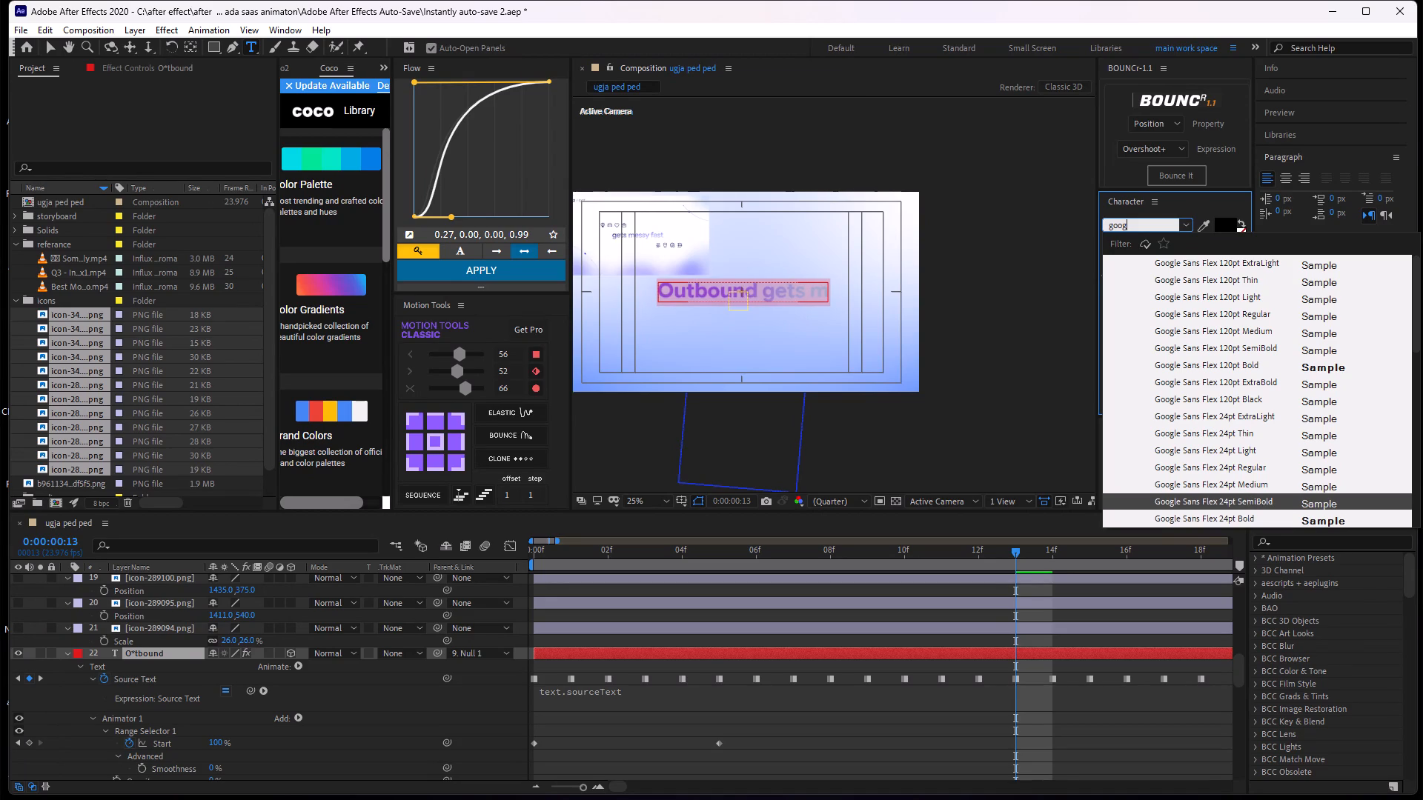
key("Down")
key("Up")
key("Down")
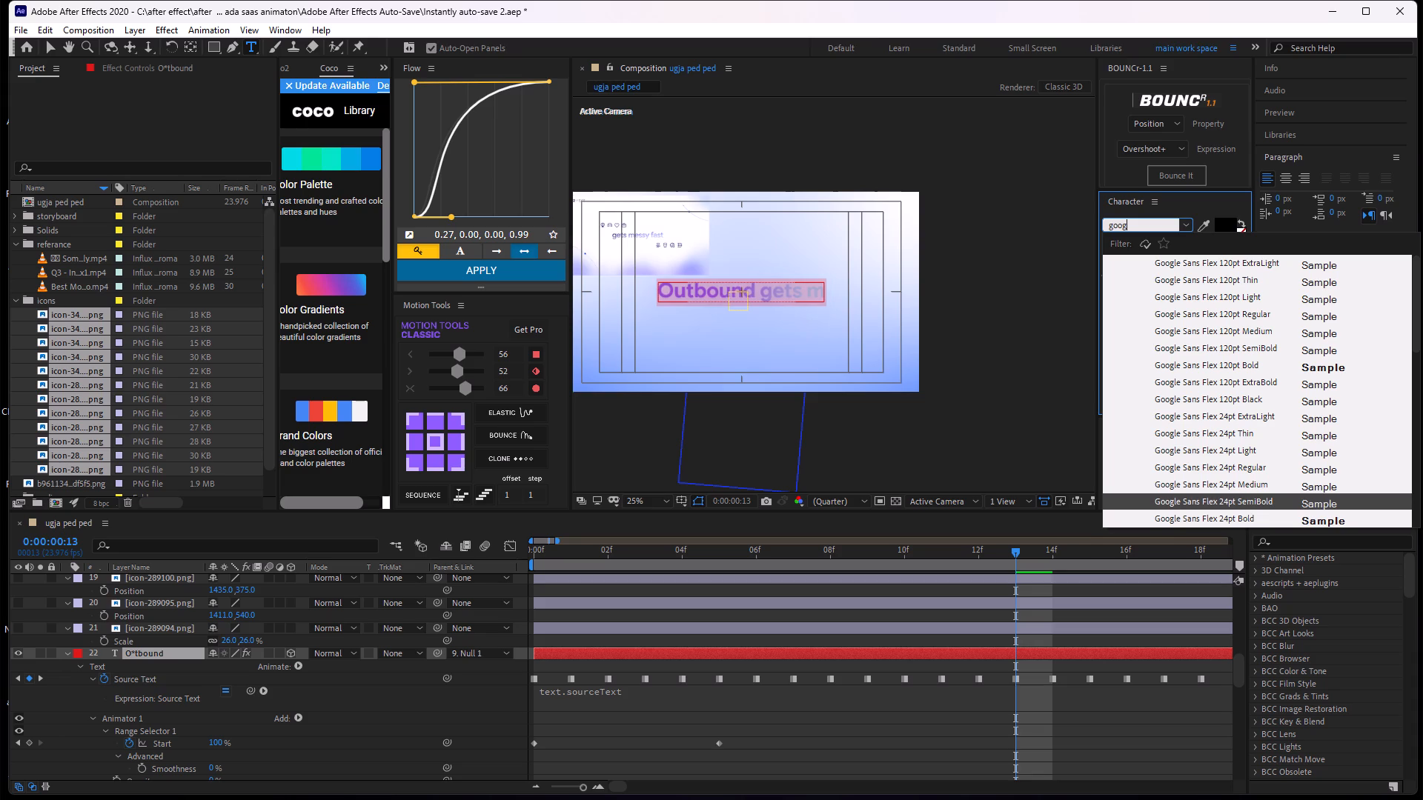
key("Up")
Preview the heavier Google Sans Flex 24pt Bold, ExtraBold and Black styles on the text against SemiBold.
key("Down")
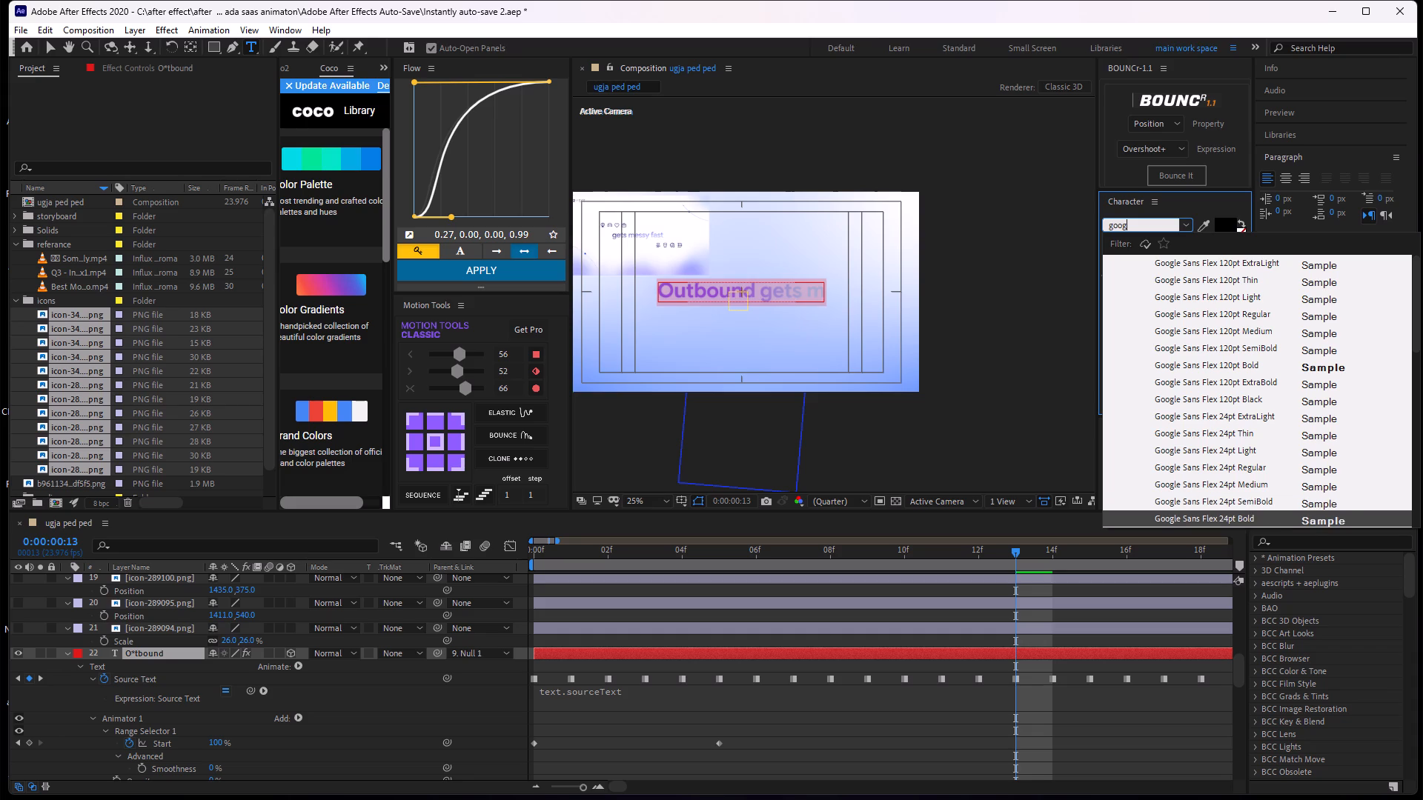
key("Down")
key("Up")
key("Down")
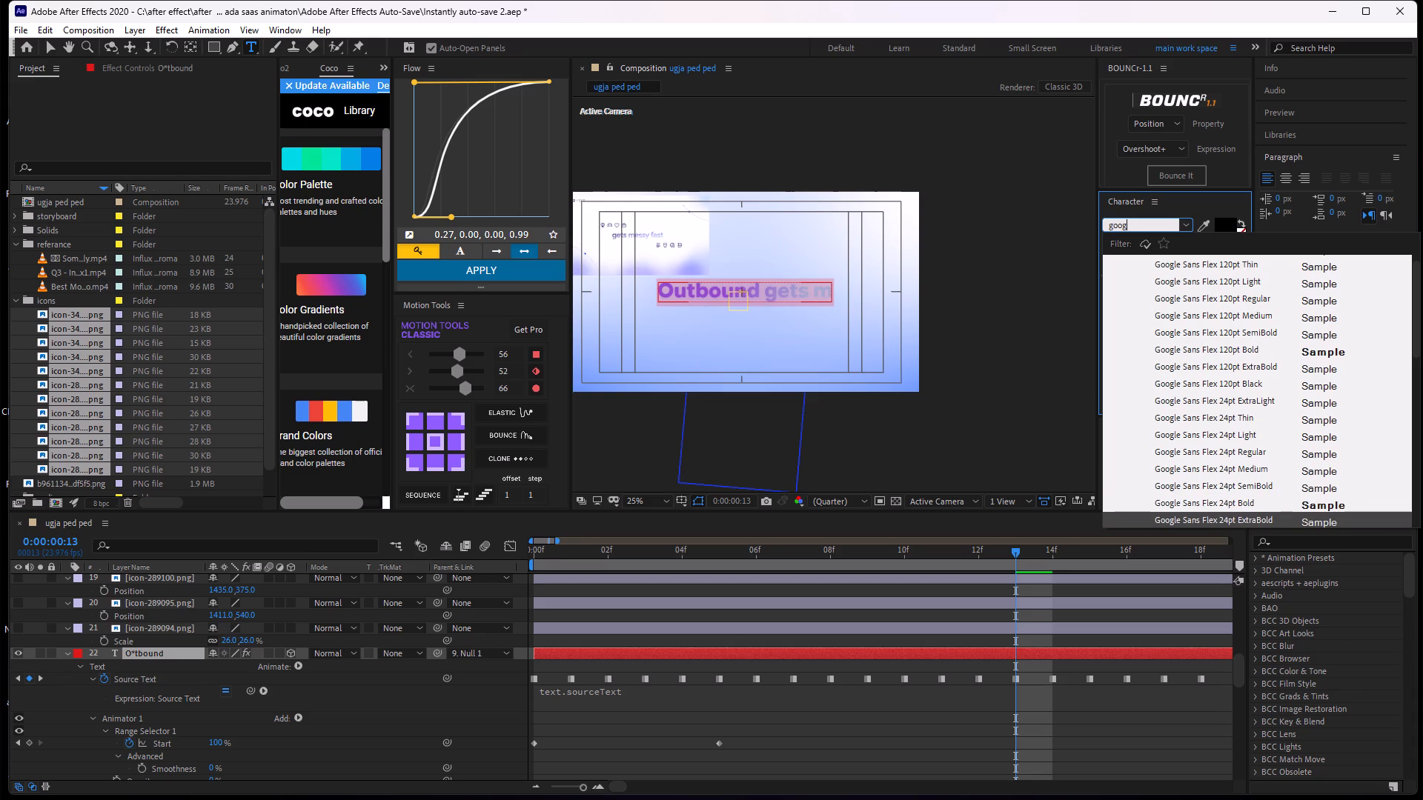
key("Down")
key("Up")
key("Up")
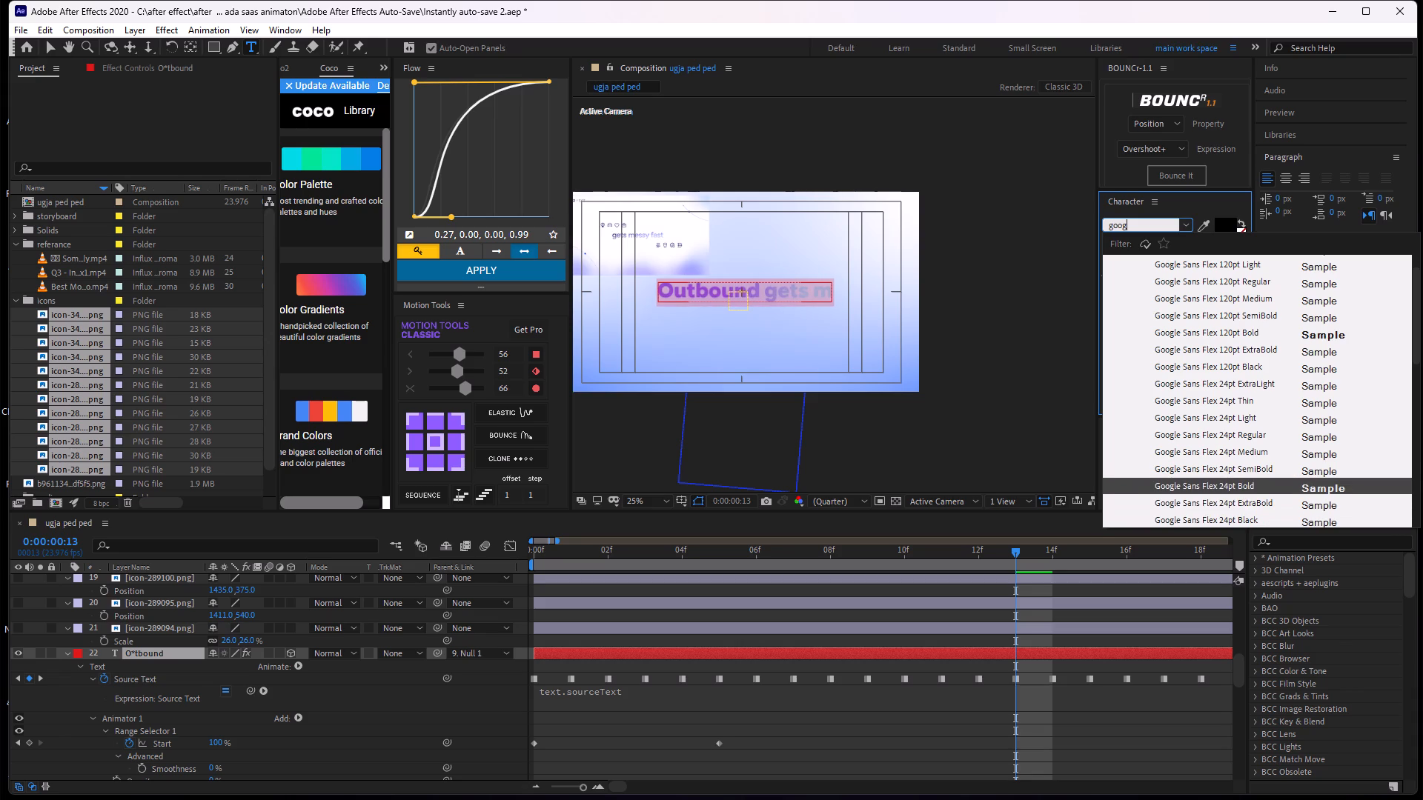
key("Up")
key("Down")
key("Down")
key("Up")
key("Up")
key("Down")
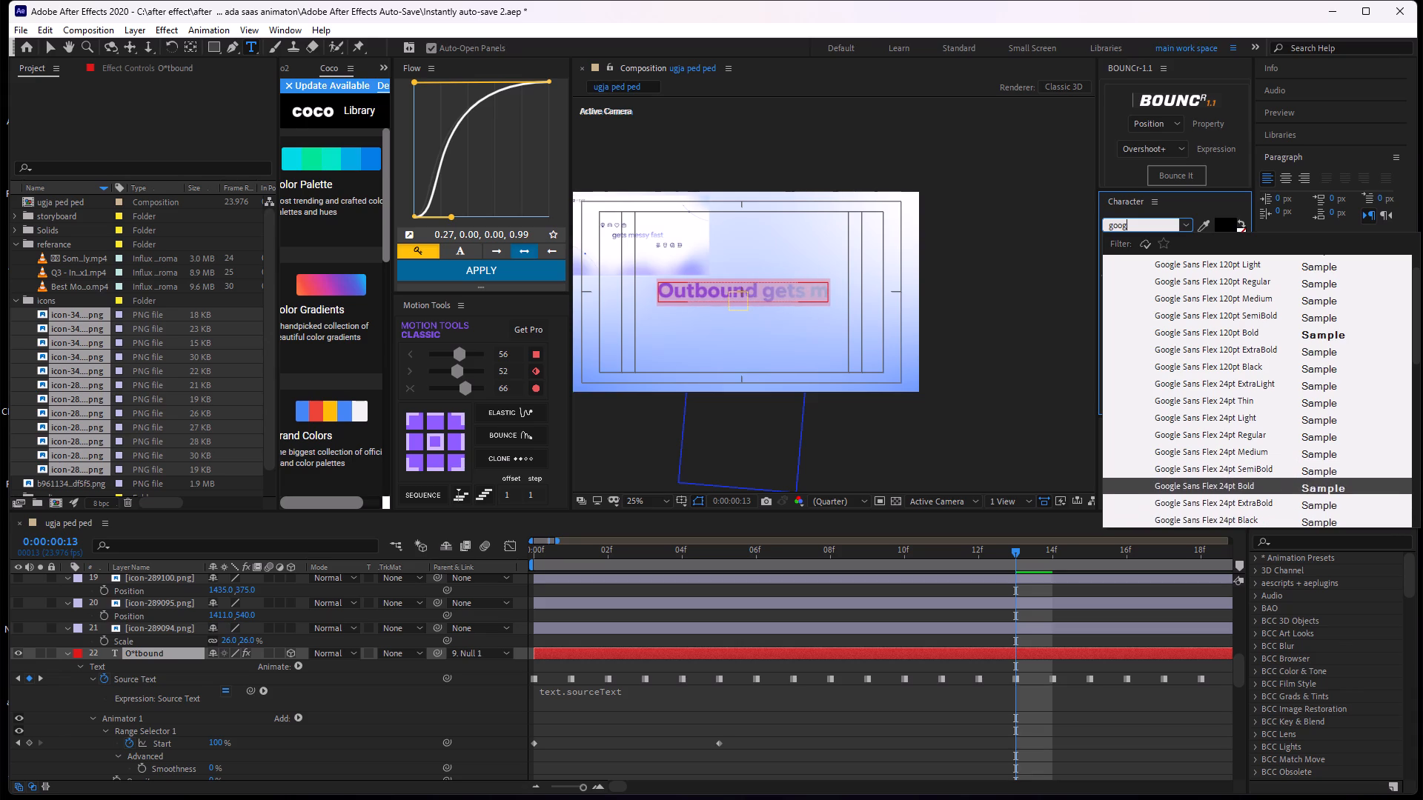
key("Down")
key("Up")
key("Up")
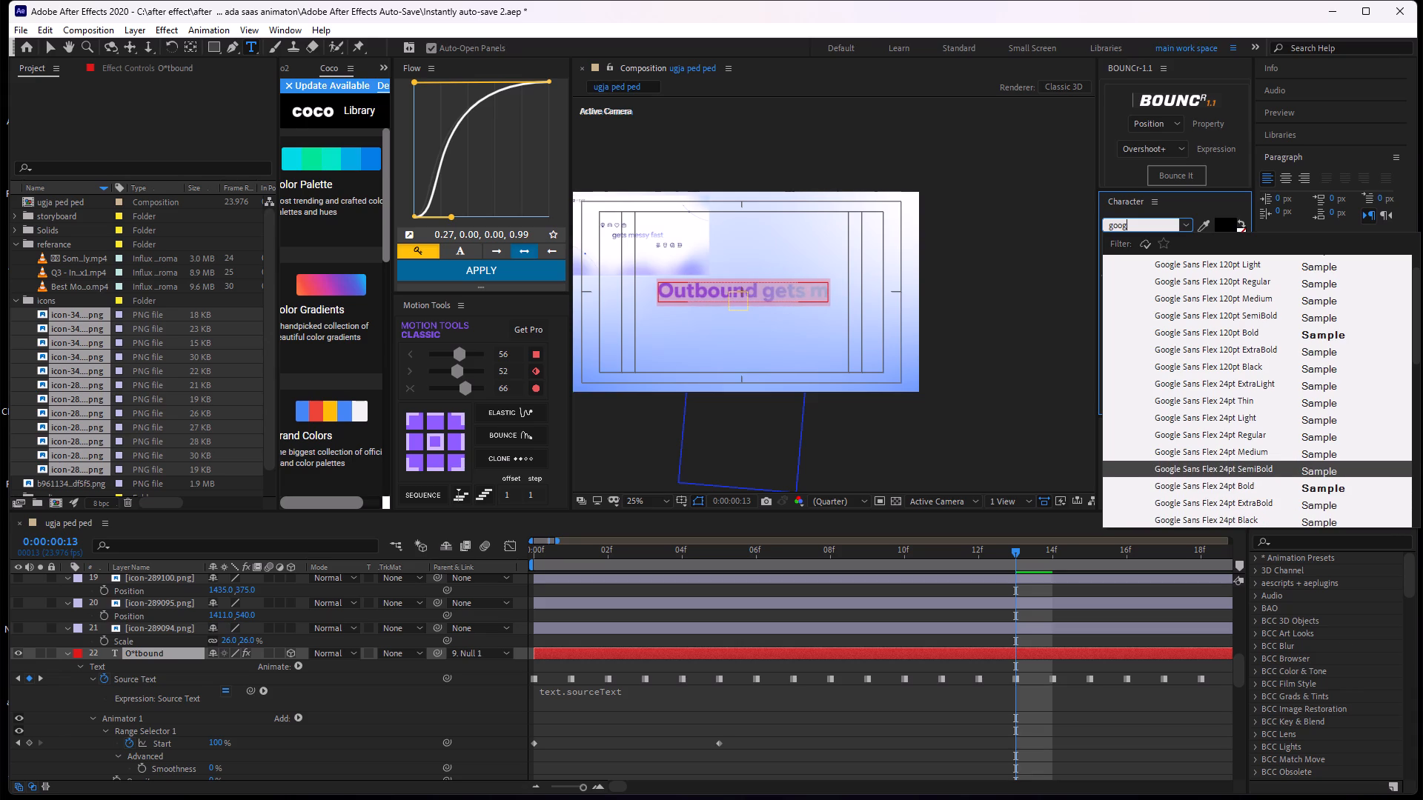
Apply Google Sans Flex 24pt SemiBold to the selected "Outbound gets m" text.
key("Down")
key("Up")
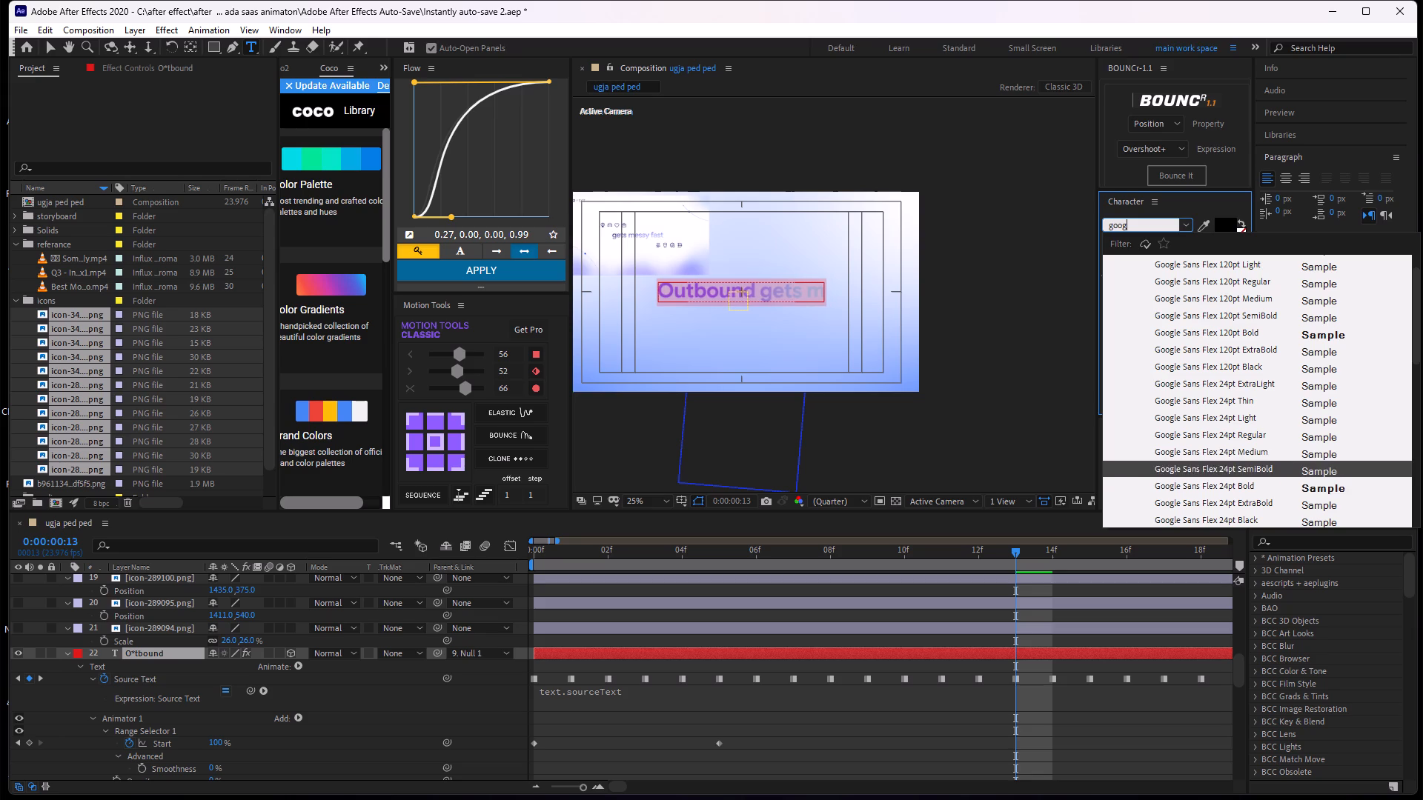
key("Down")
key("Up")
key("Up")
key("Down")
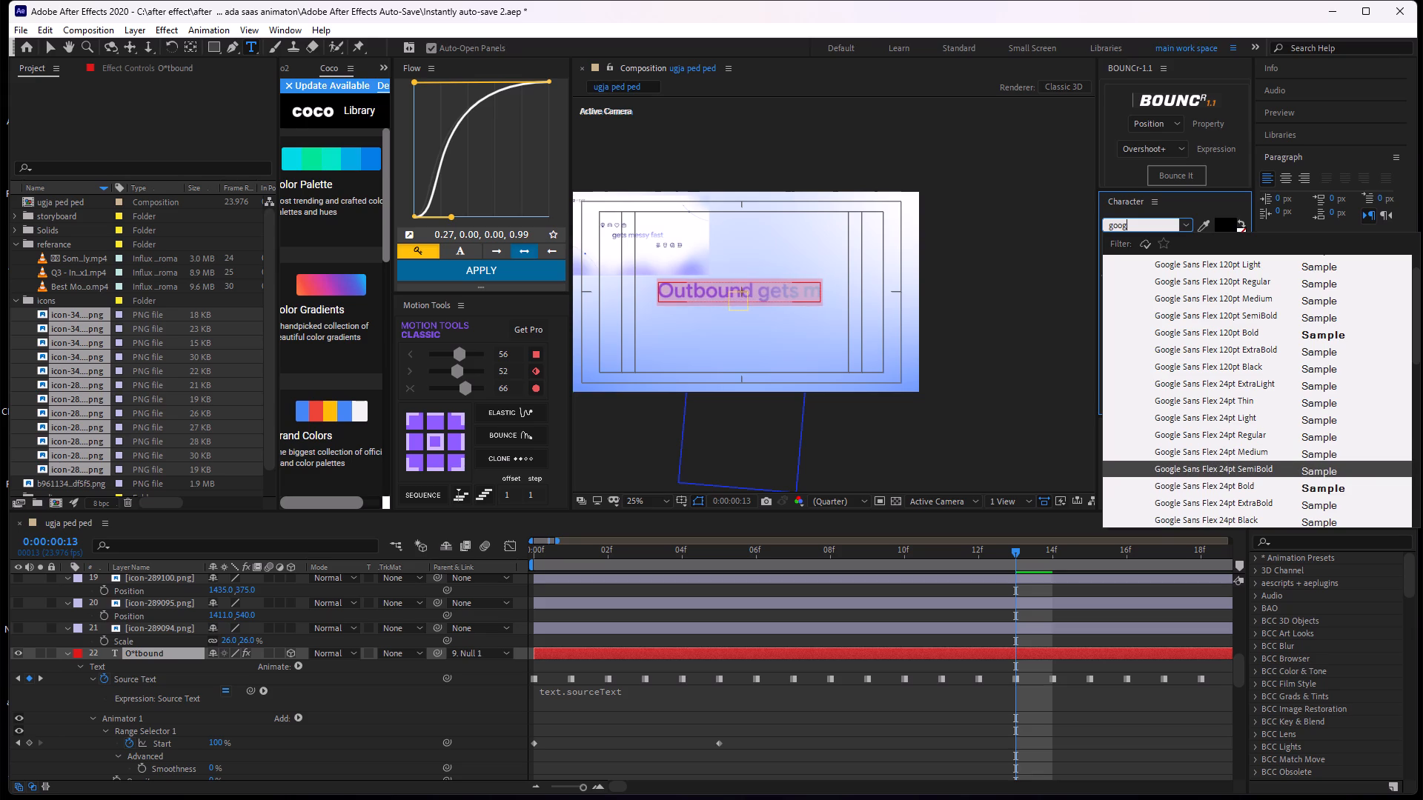
key("Return")
left_click(951, 721)
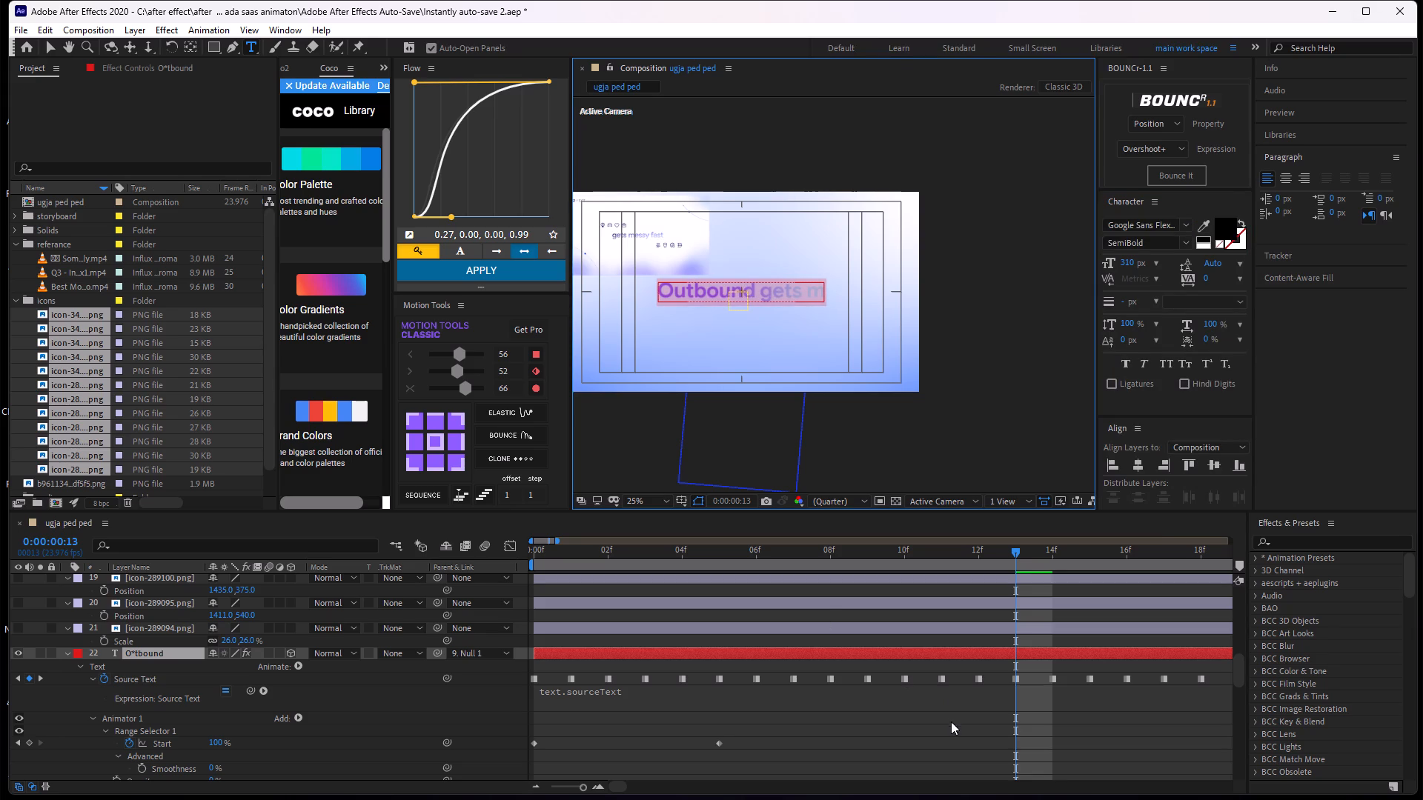
Play the text animation from the first frame and scrub back to 0:00:00:08 to check the new font.
left_click_drag(1013, 547, 1065, 560)
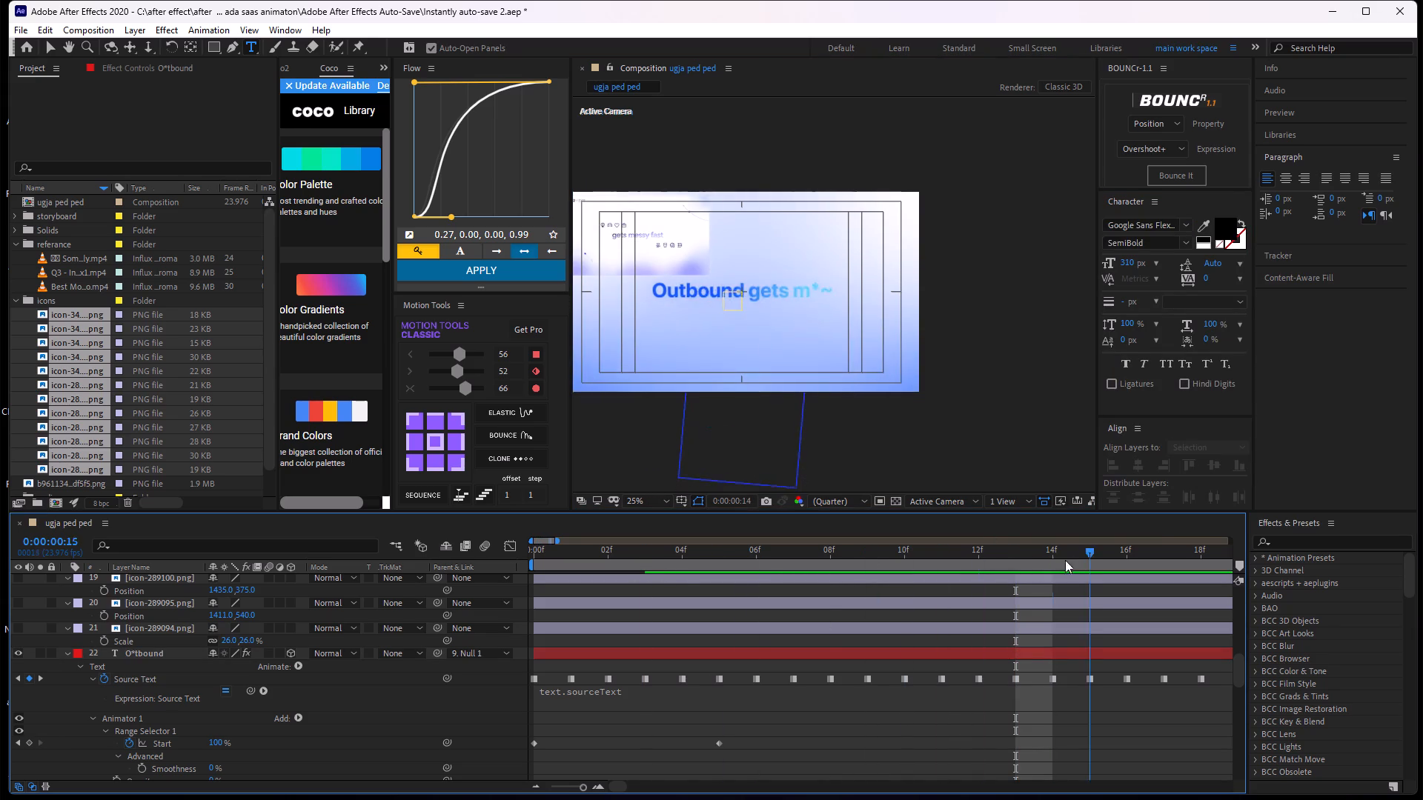
left_click_drag(1065, 560, 507, 574)
key("space")
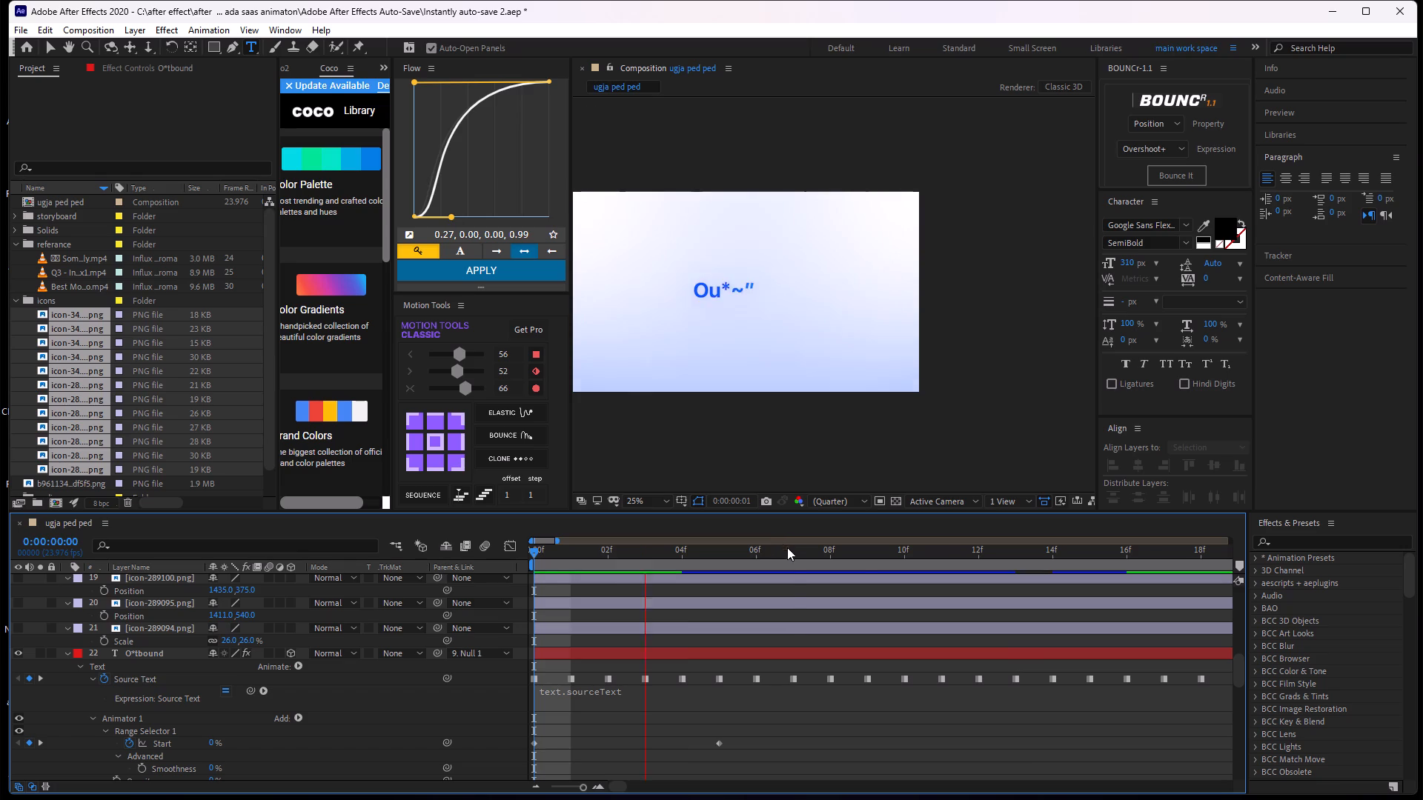
key("space")
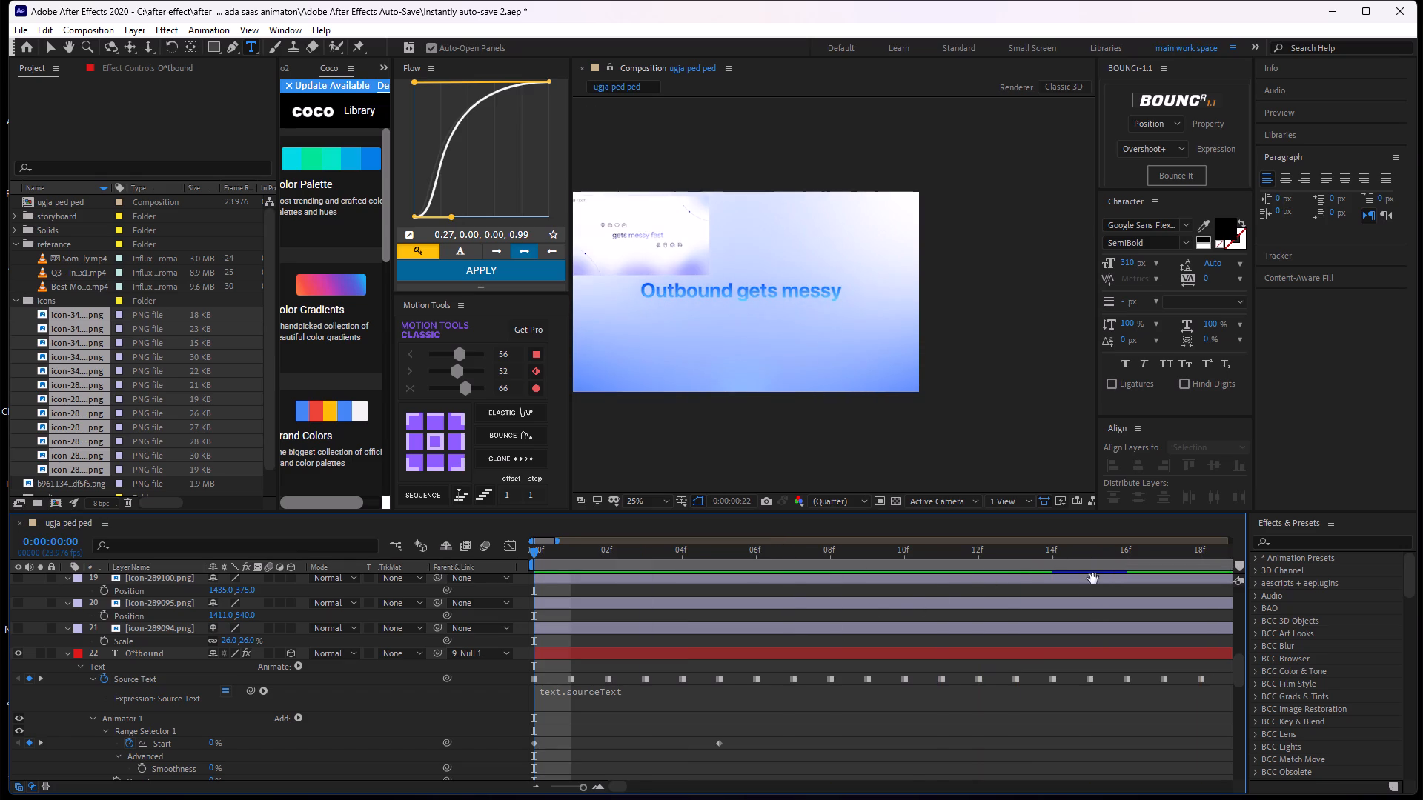
scroll(958, 616, "down", 1, "alt")
left_click_drag(919, 551, 677, 627)
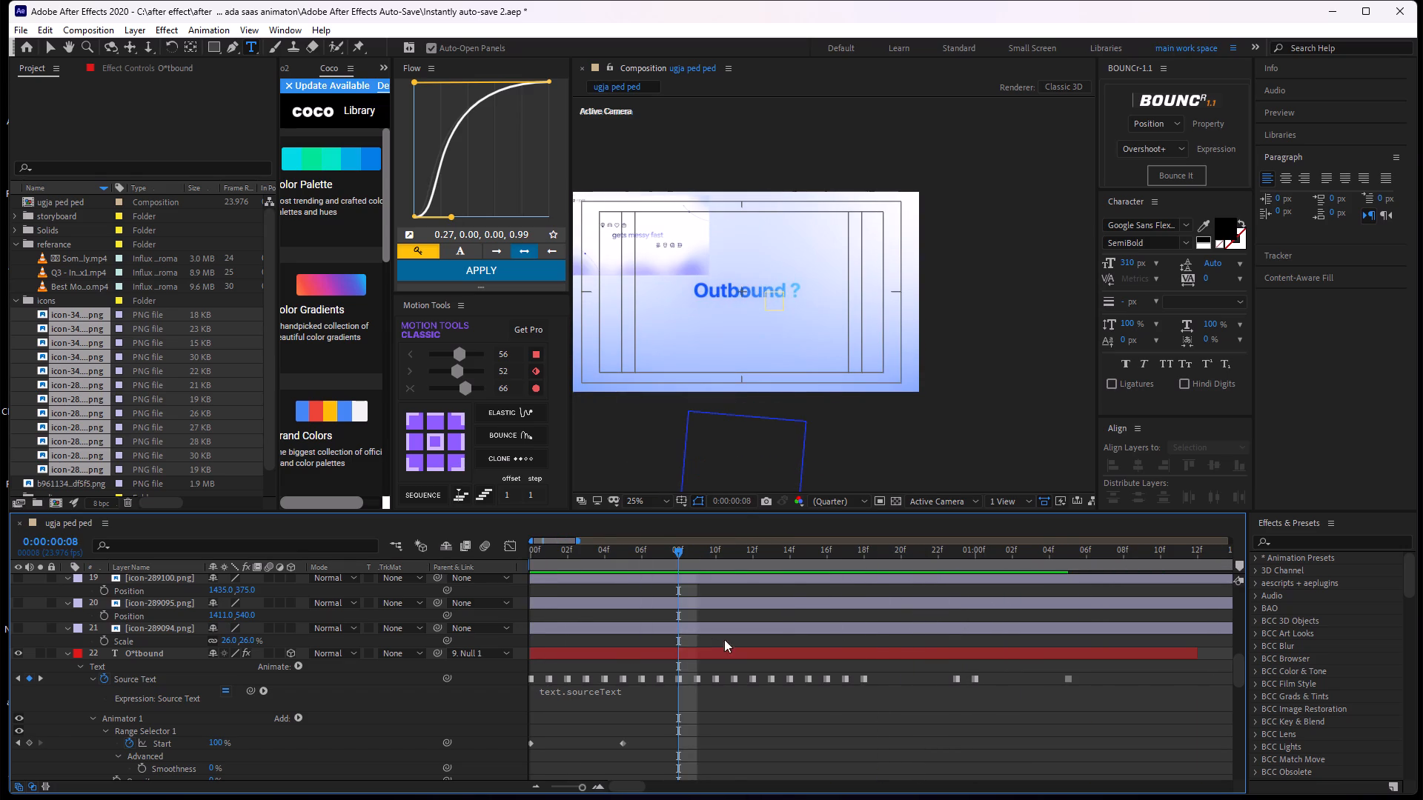
Move the two Null 1 layers down the layer stack, directly above the "O*tbound" text layer.
scroll(793, 632, "down", 2, "alt")
middle_click_drag(761, 636, 1093, 758)
middle_click_drag(694, 759, 701, 799)
middle_click_drag(723, 669, 760, 793)
middle_click_drag(623, 619, 625, 650)
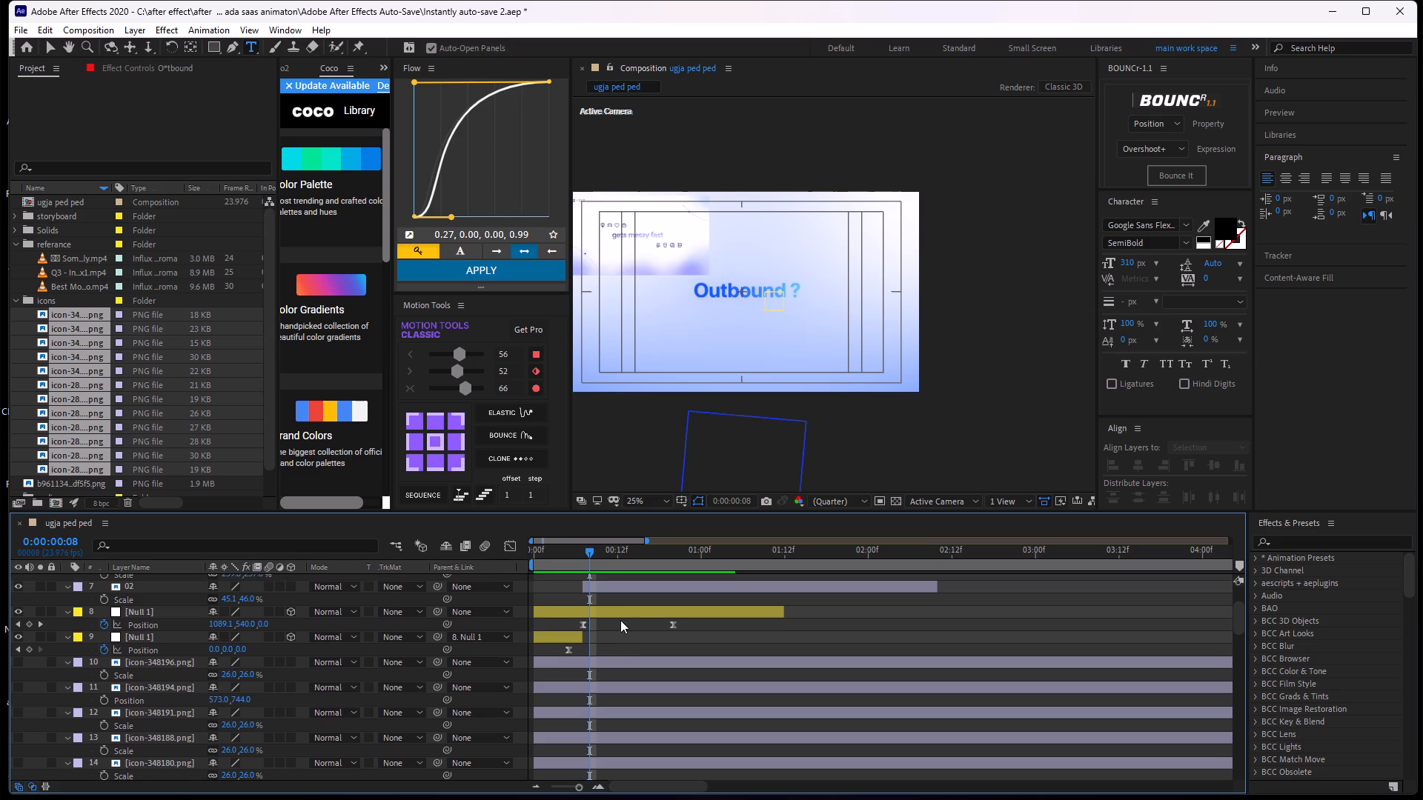
left_click(621, 600)
left_click(619, 610)
left_click(566, 636, "shift")
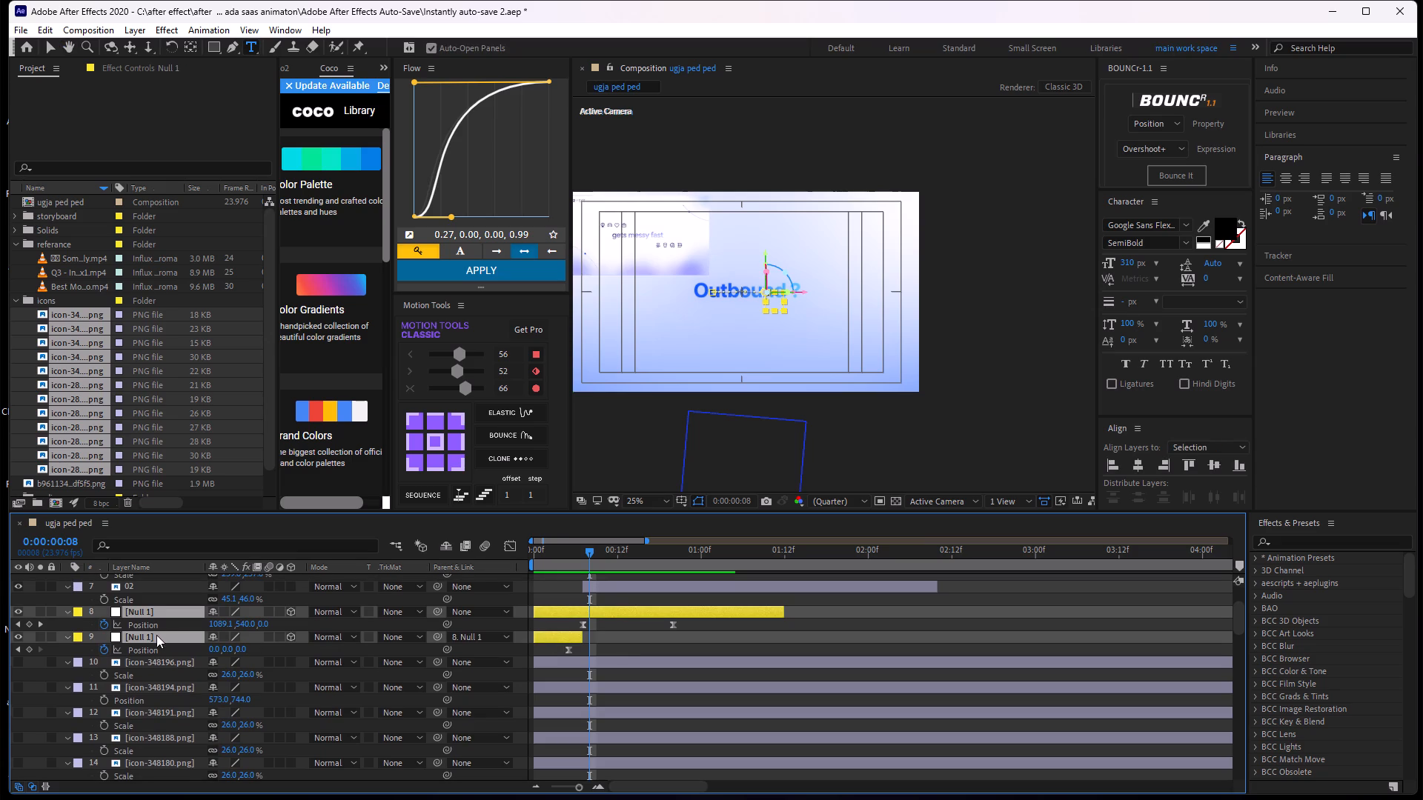
left_click_drag(159, 636, 142, 762)
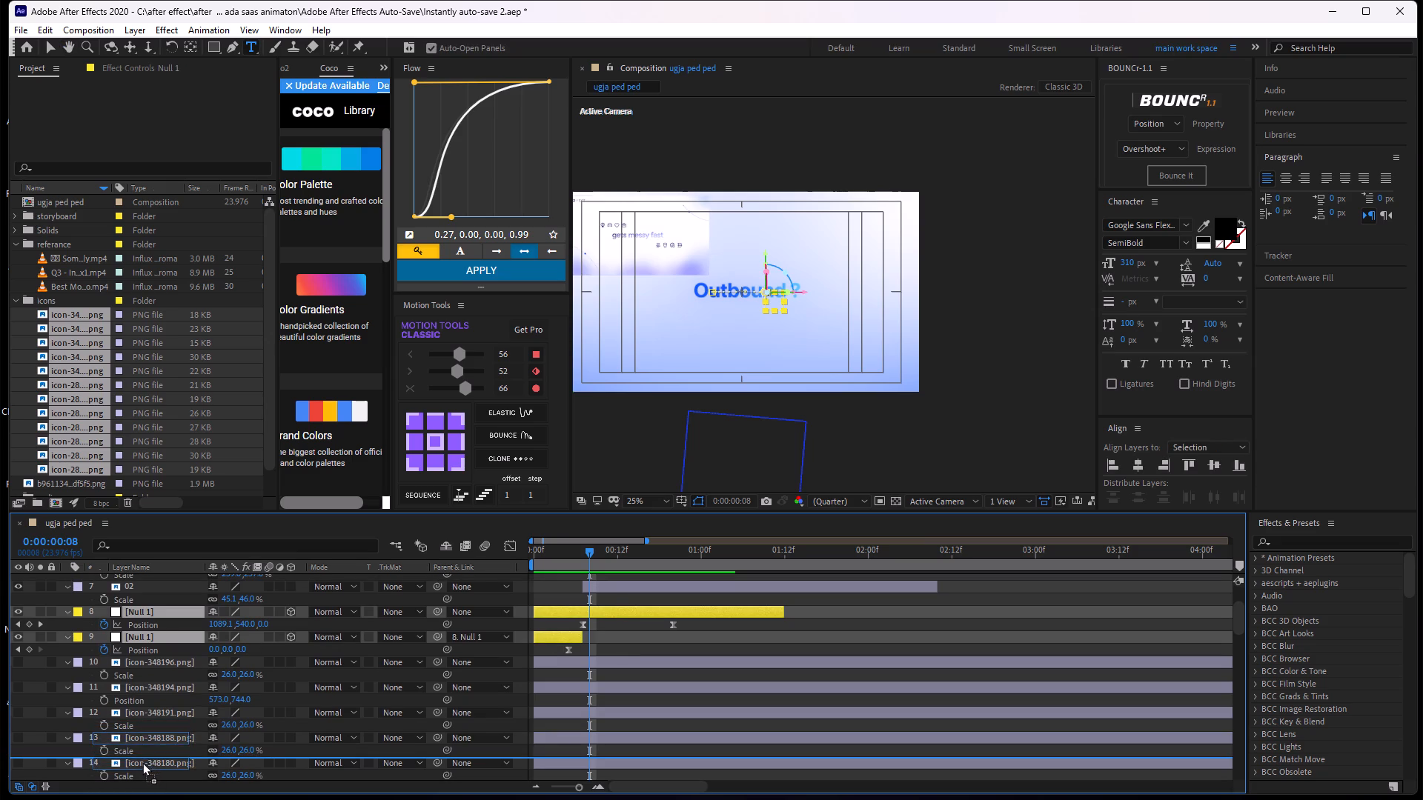
left_click_drag(142, 762, 175, 765)
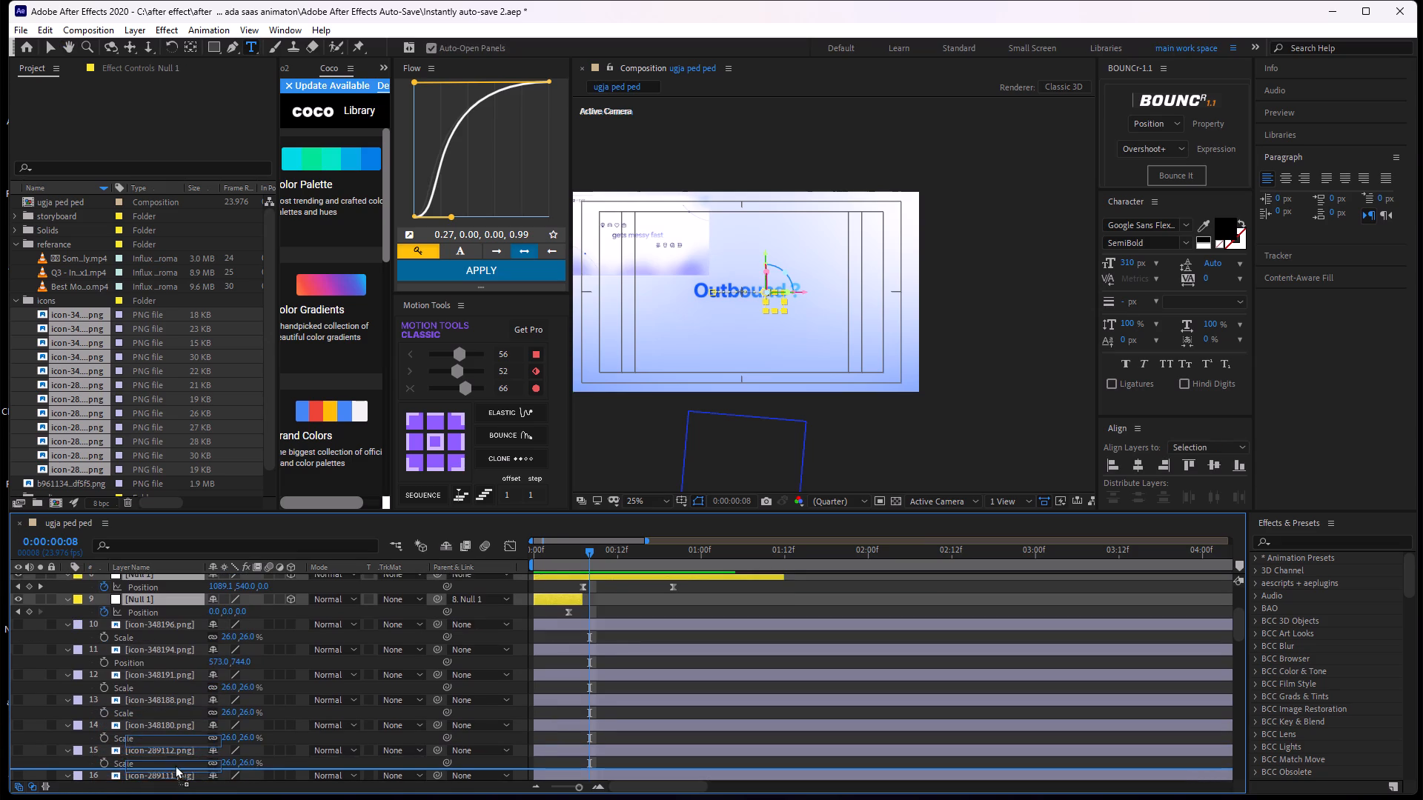
left_click_drag(175, 765, 183, 770)
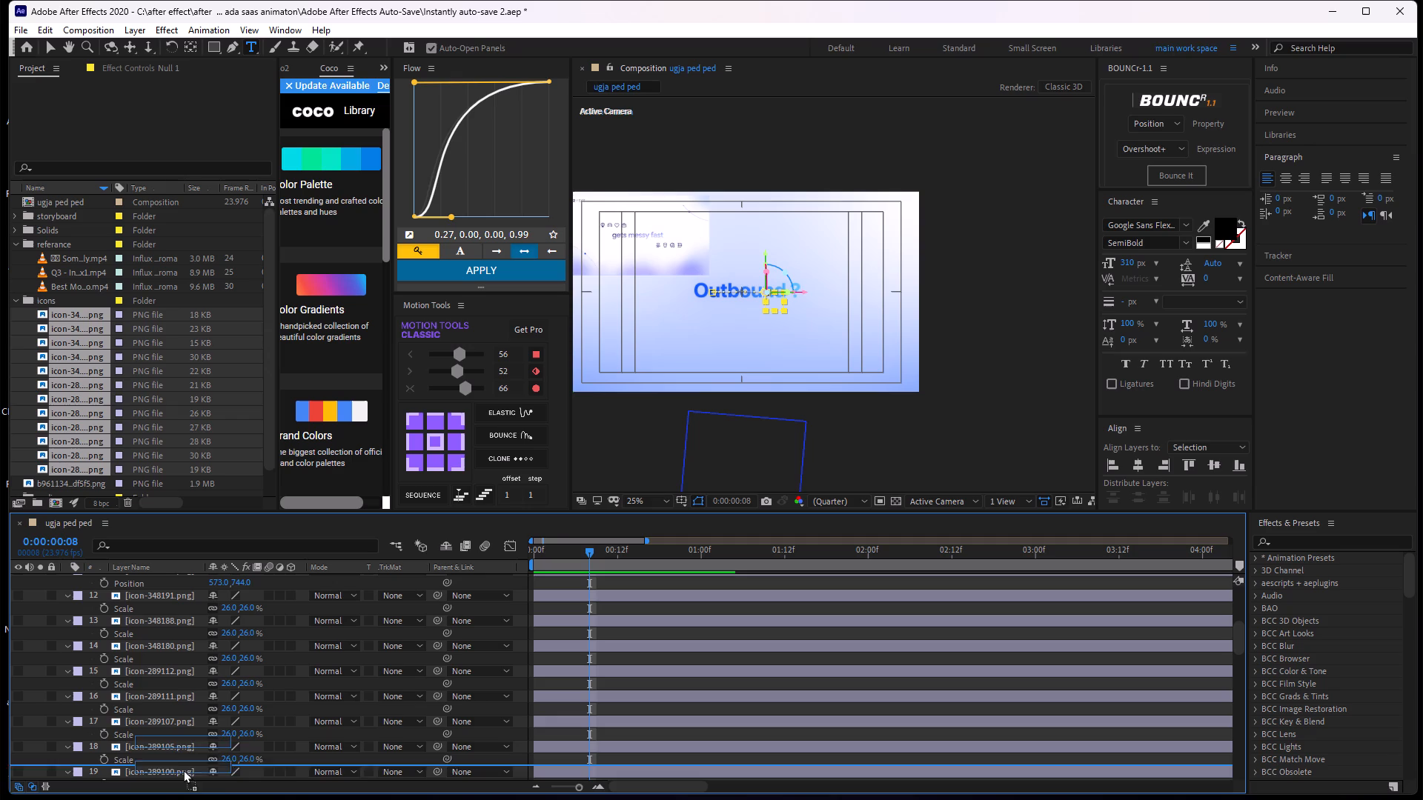
left_click_drag(183, 770, 185, 778)
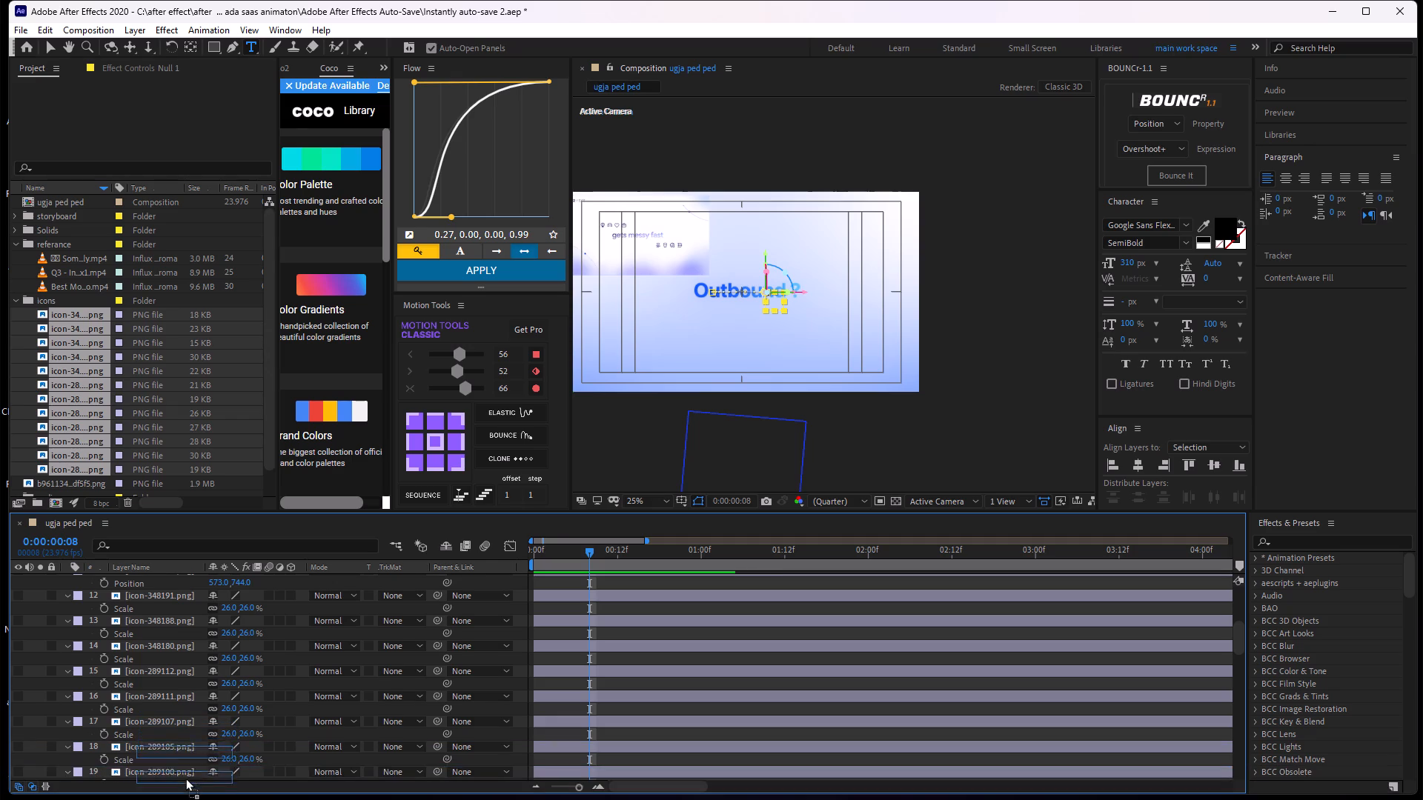
left_click_drag(185, 778, 276, 619)
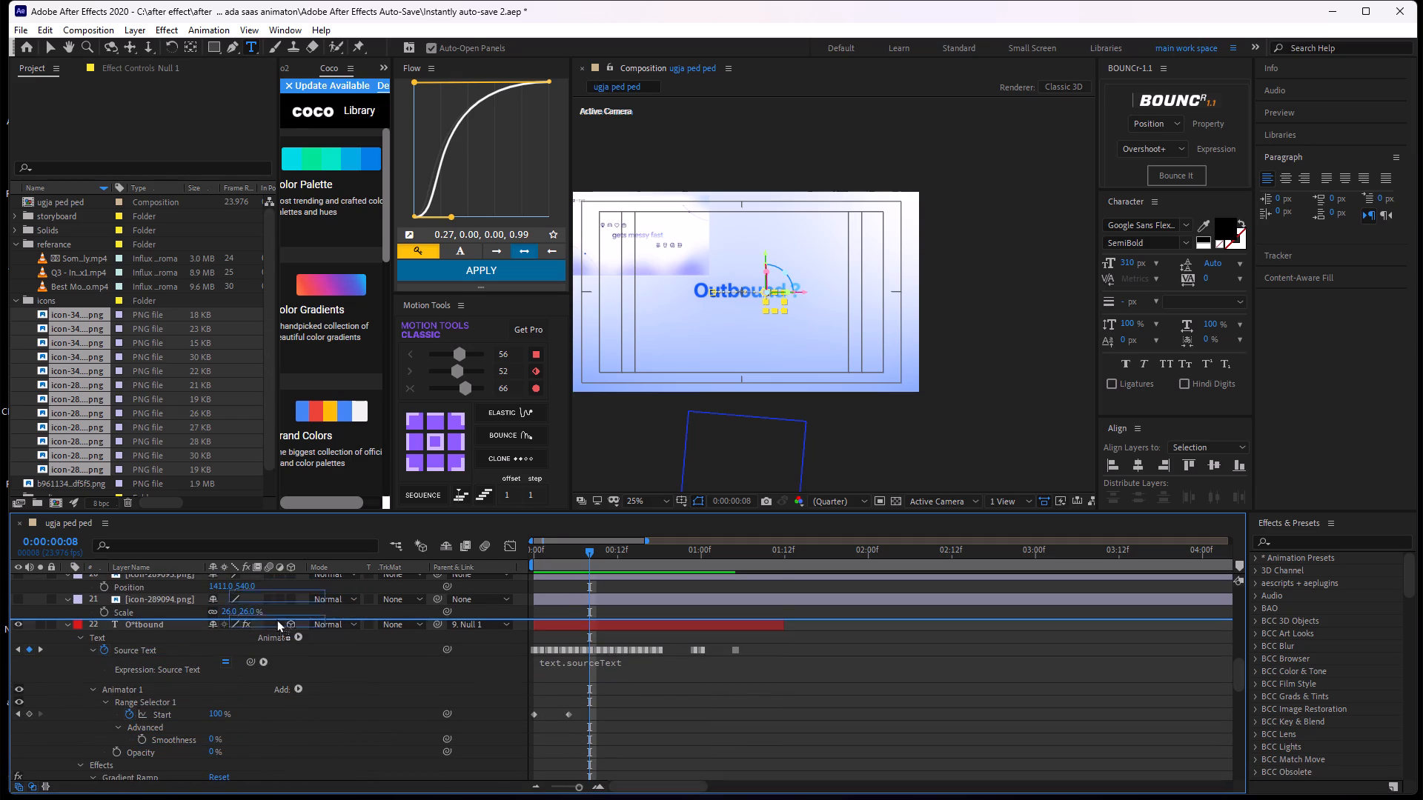
left_click_drag(276, 619, 273, 619)
Scrub the first nine frames and examine the "Outbound" text and the small storyboard image up close.
scroll(669, 623, "up", 2, "alt")
middle_click_drag(671, 621, 729, 618)
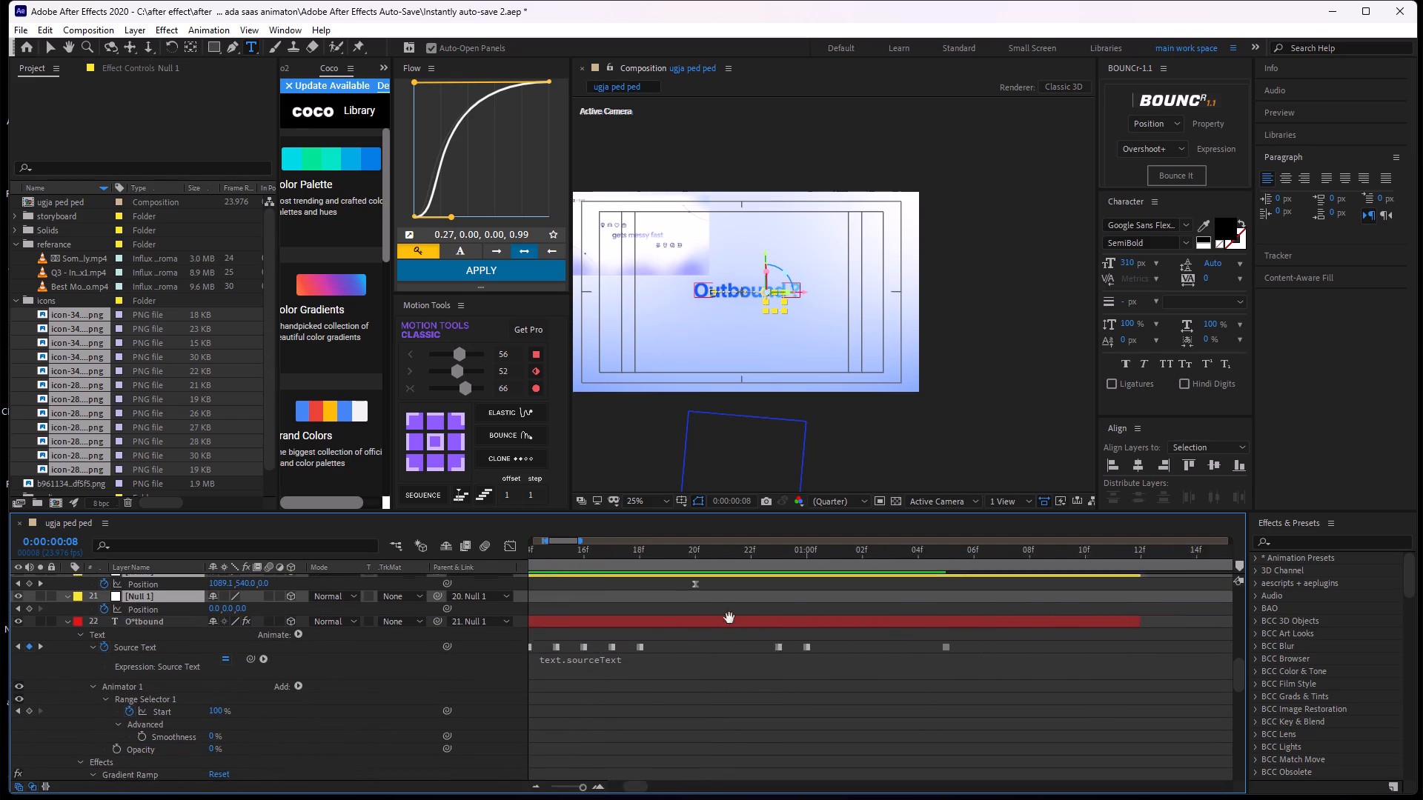
middle_click_drag(729, 618, 1087, 670)
left_click_drag(754, 549, 752, 570)
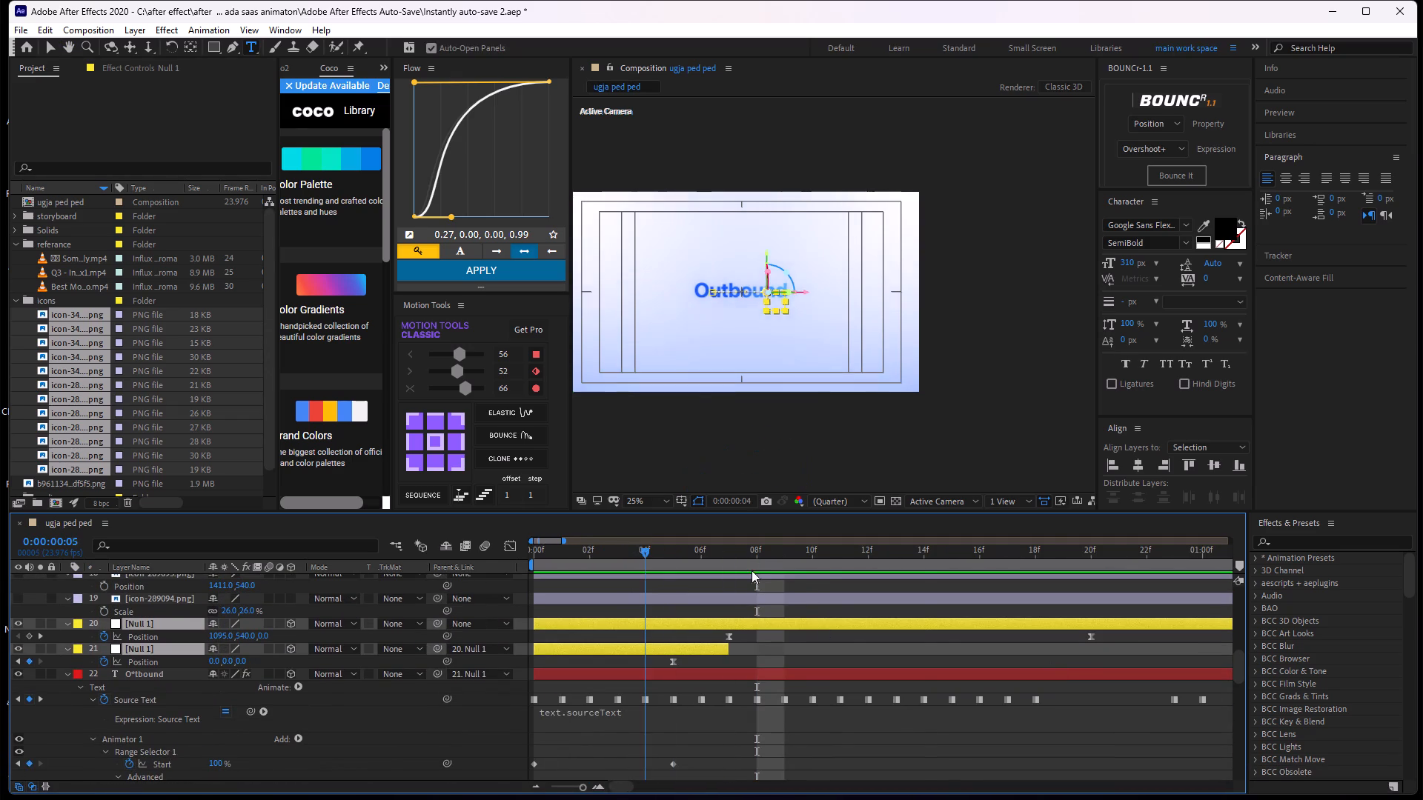
left_click_drag(752, 570, 643, 579)
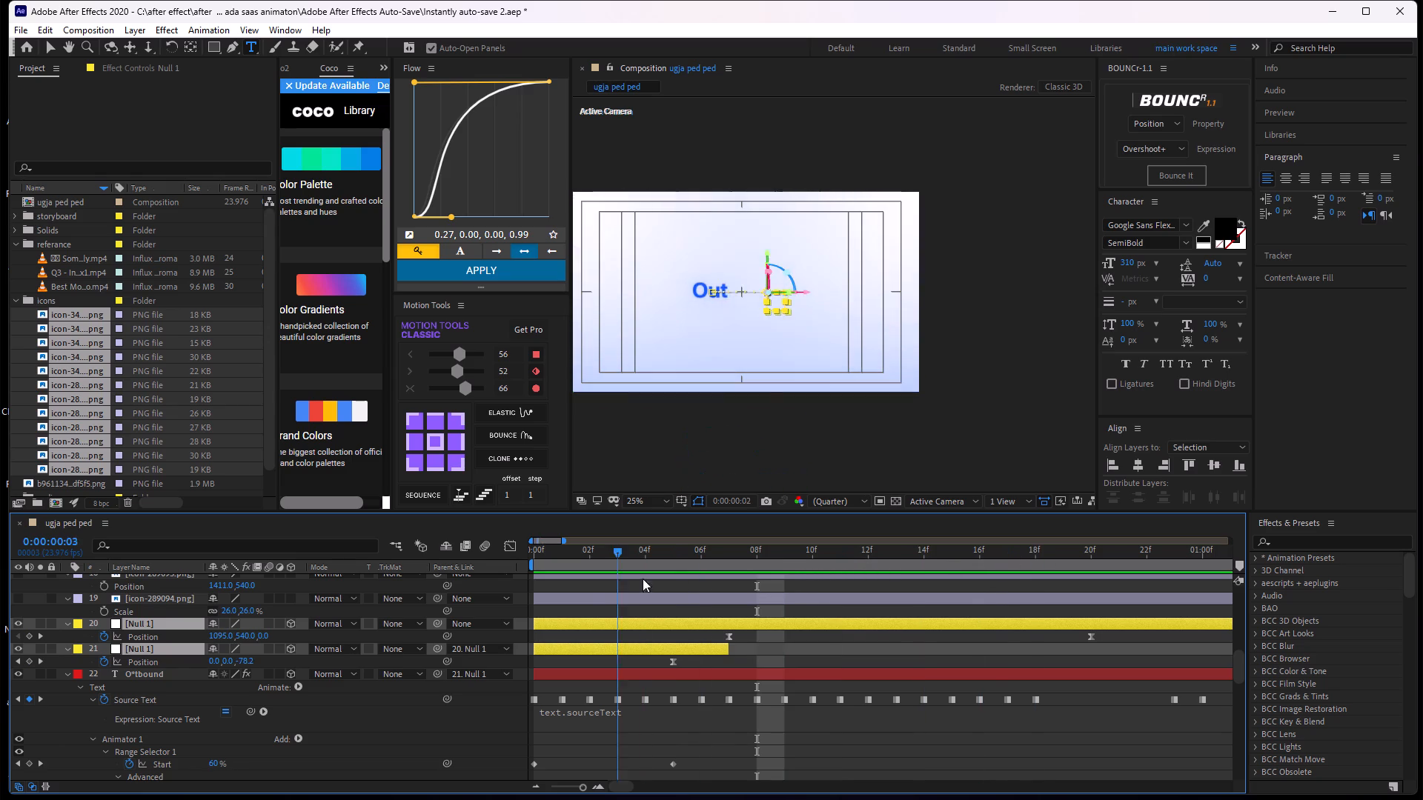
left_click_drag(643, 579, 786, 549)
scroll(647, 273, "up", 1)
middle_click_drag(672, 264, 945, 319)
scroll(759, 285, "up", 1)
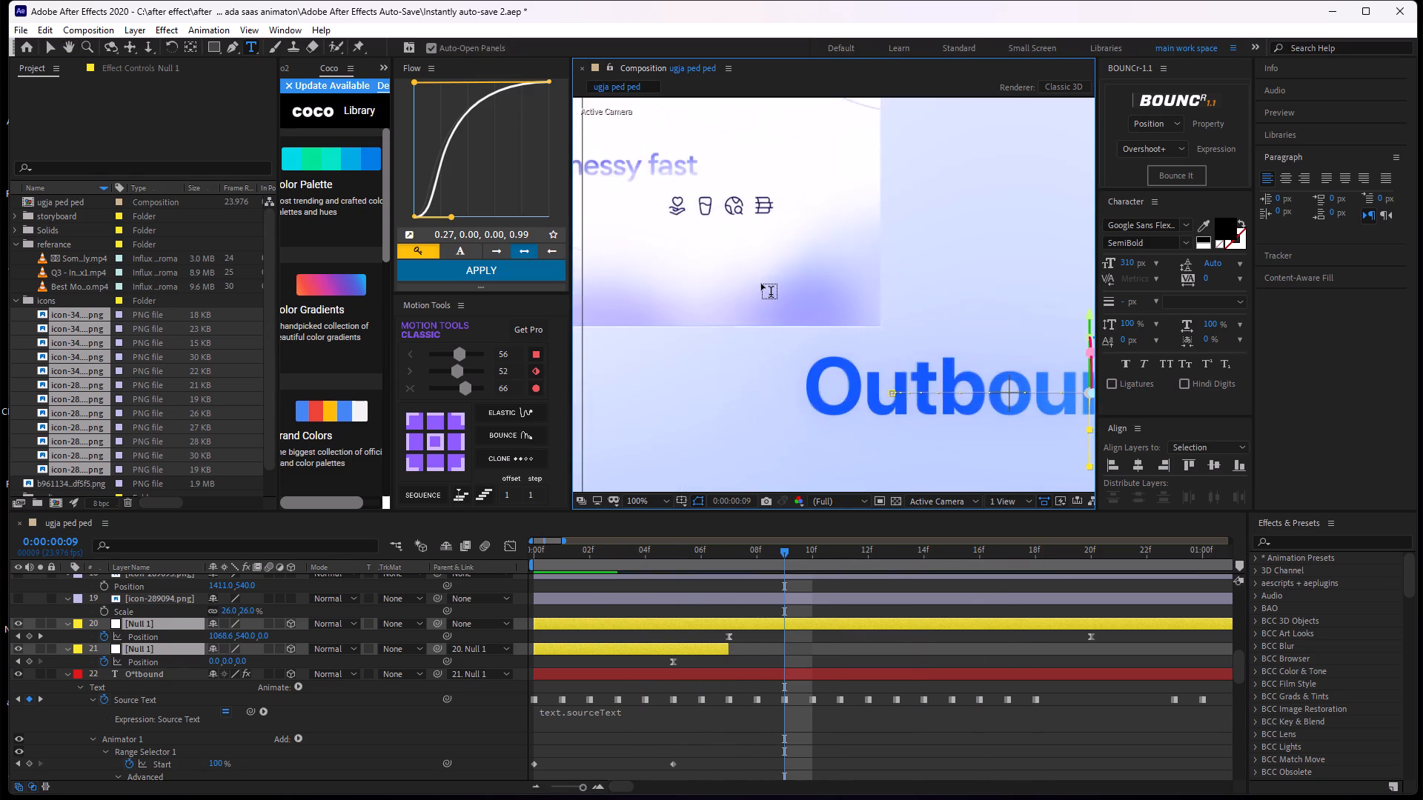
middle_click_drag(761, 284, 898, 315)
middle_click_drag(895, 613, 803, 681)
scroll(783, 643, "down", 2, "alt")
scroll(694, 589, "down", 1, "alt")
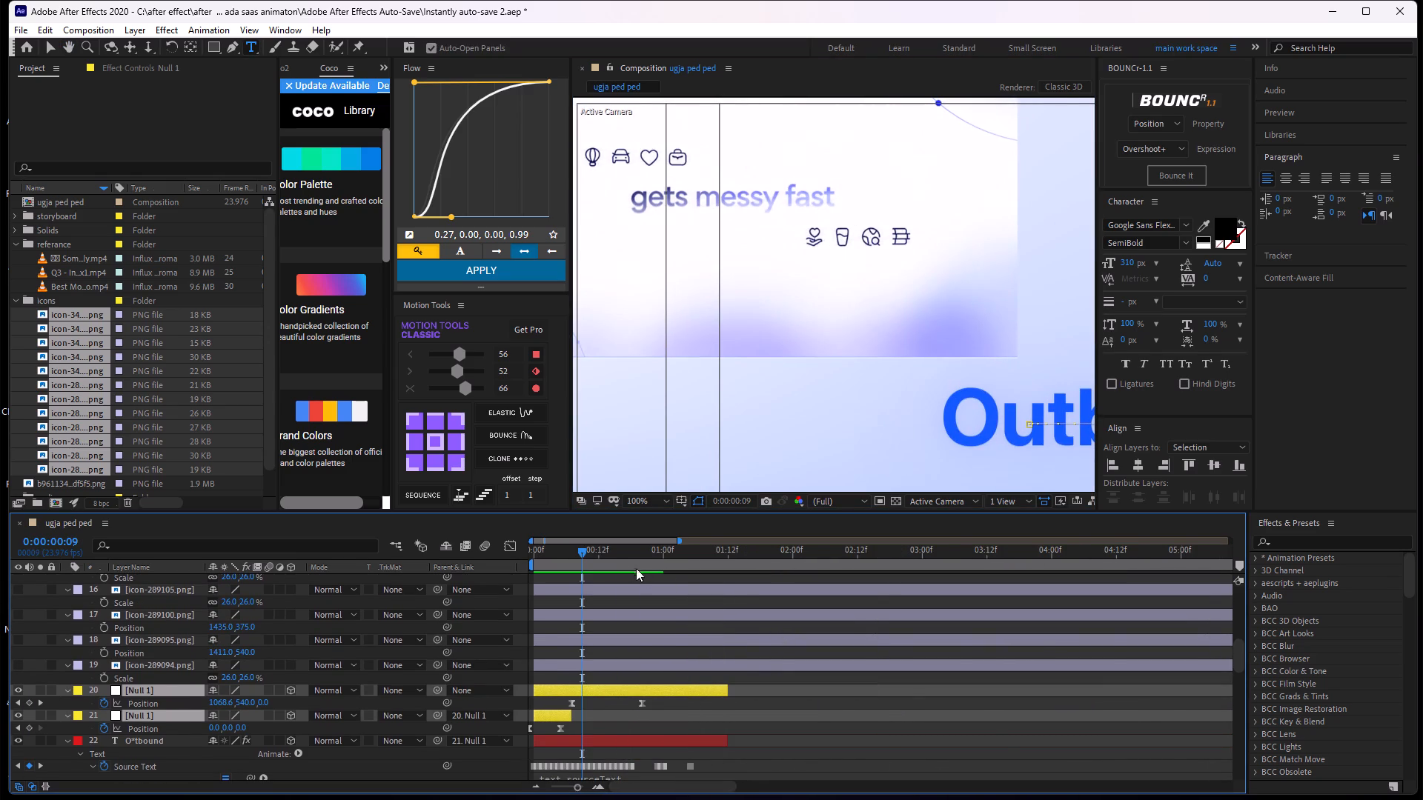
Turn on the visibility of the "Best M...wDo.mp4" reference video layer at the top of the layer stack.
left_click_drag(584, 556, 1009, 563)
scroll(953, 579, "down", 2, "alt")
middle_click_drag(766, 608, 774, 668, "alt")
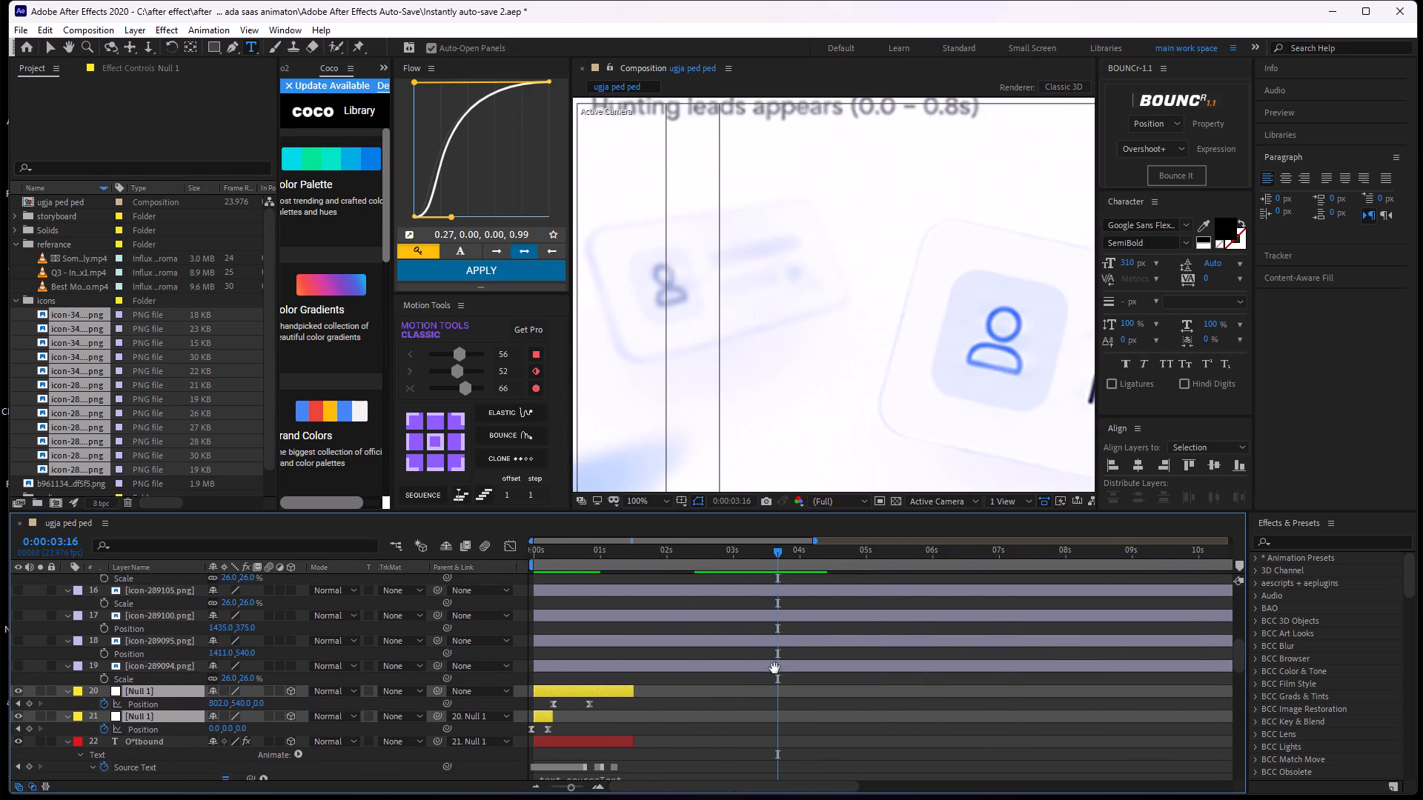
middle_click_drag(774, 668, 804, 799, "alt")
middle_click_drag(757, 608, 786, 797)
middle_click_drag(771, 630, 787, 785)
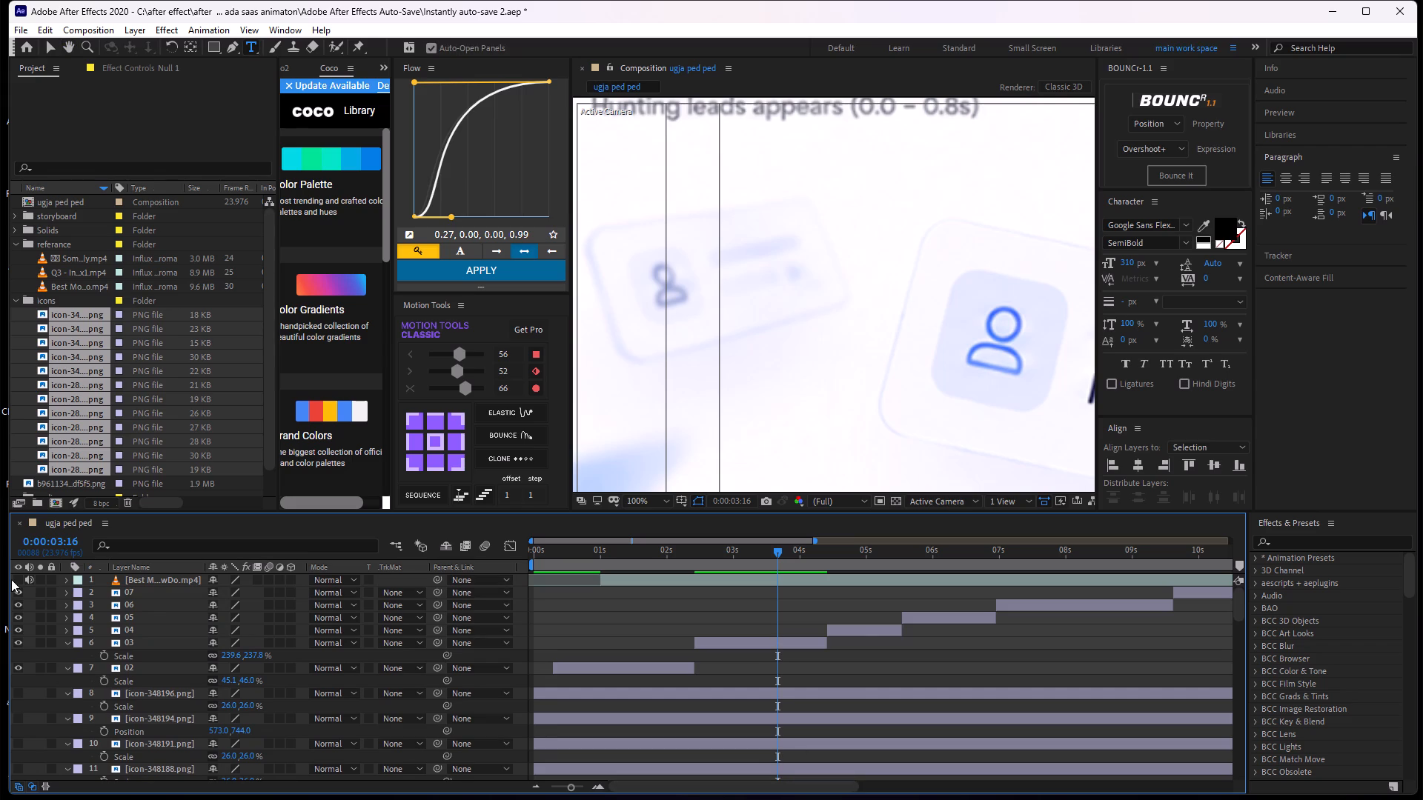
left_click(17, 579)
Play the reference video from 0:00:01:09 to study how the "Every day, there's something" line animates.
left_click_drag(780, 544, 746, 553)
scroll(846, 327, "down", 1)
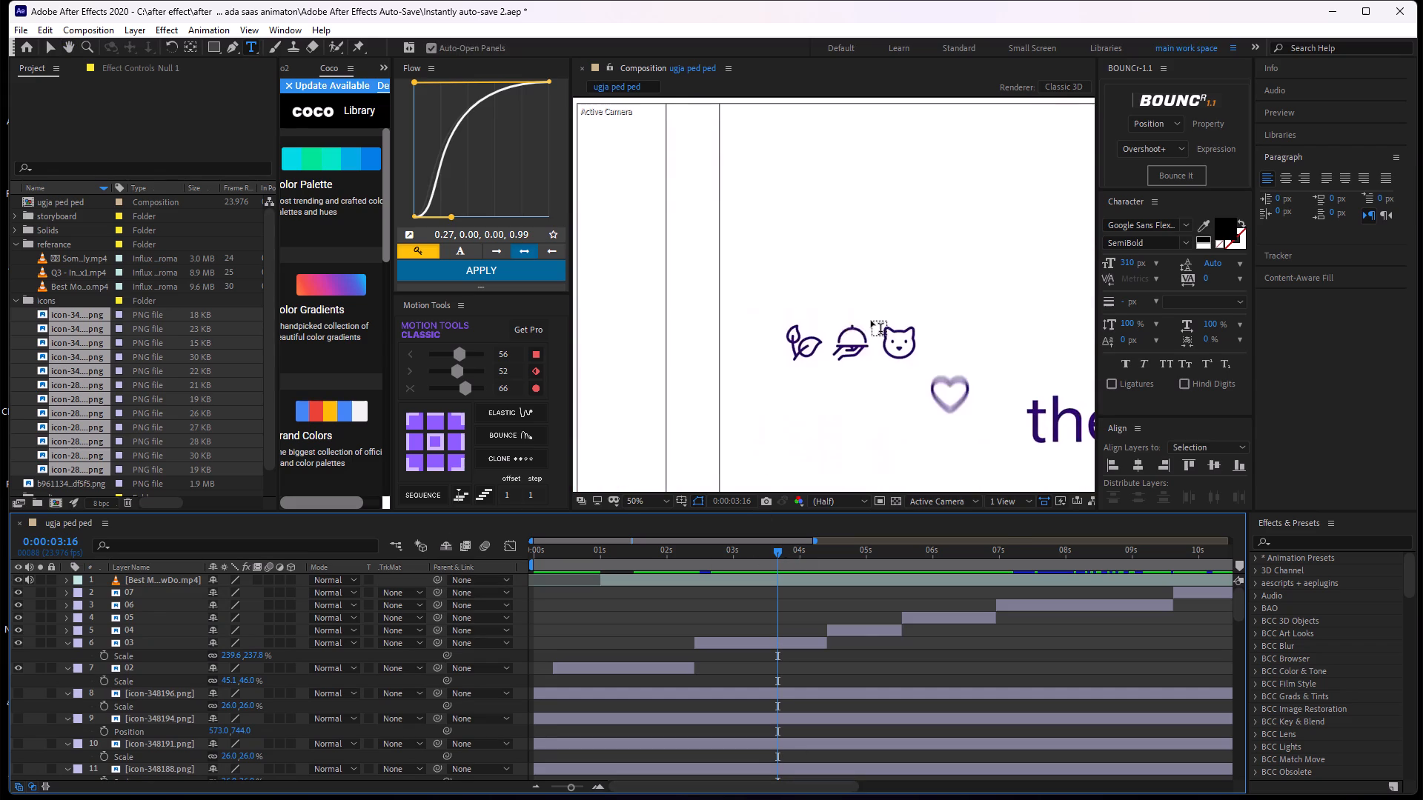
scroll(898, 376, "down", 1)
key("v")
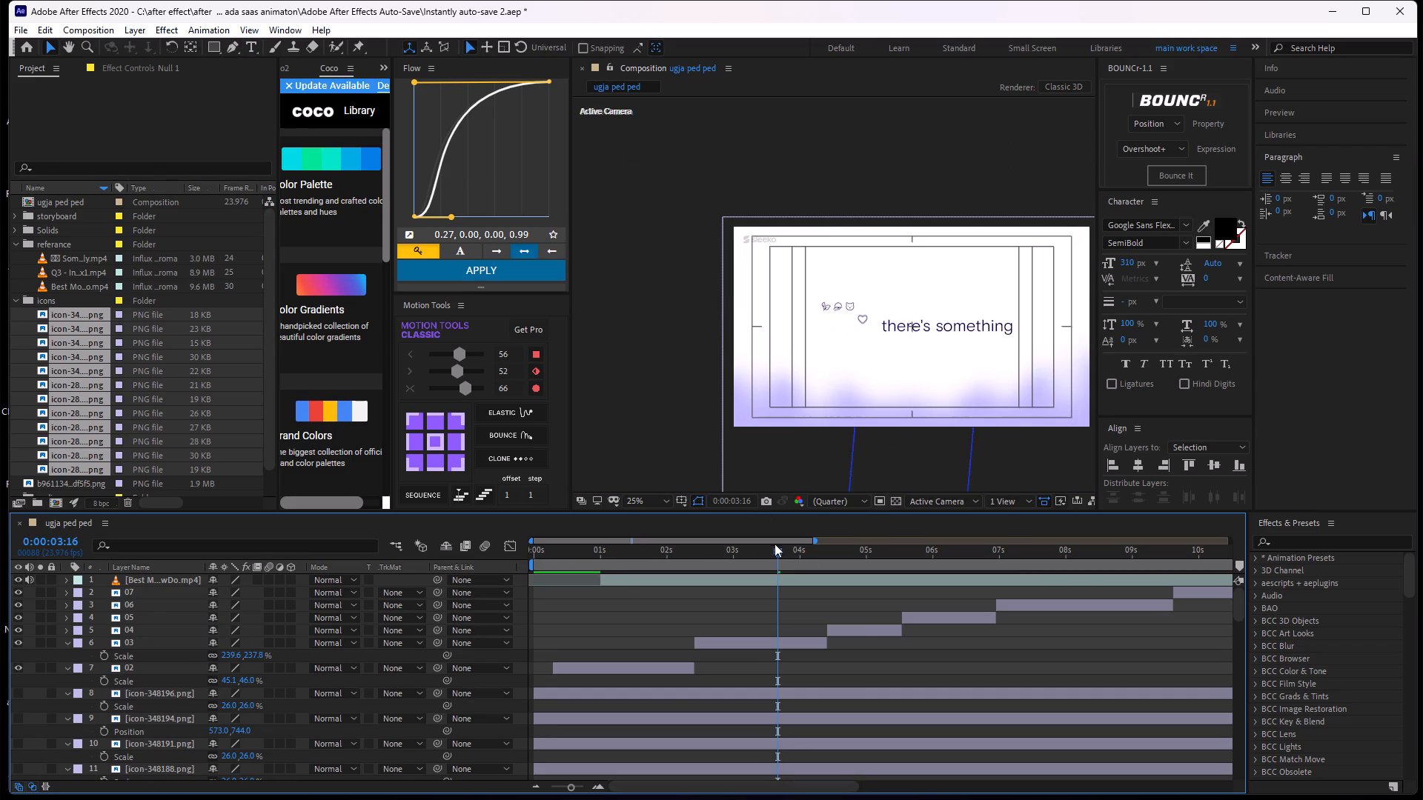
left_click_drag(776, 550, 623, 591)
key("space")
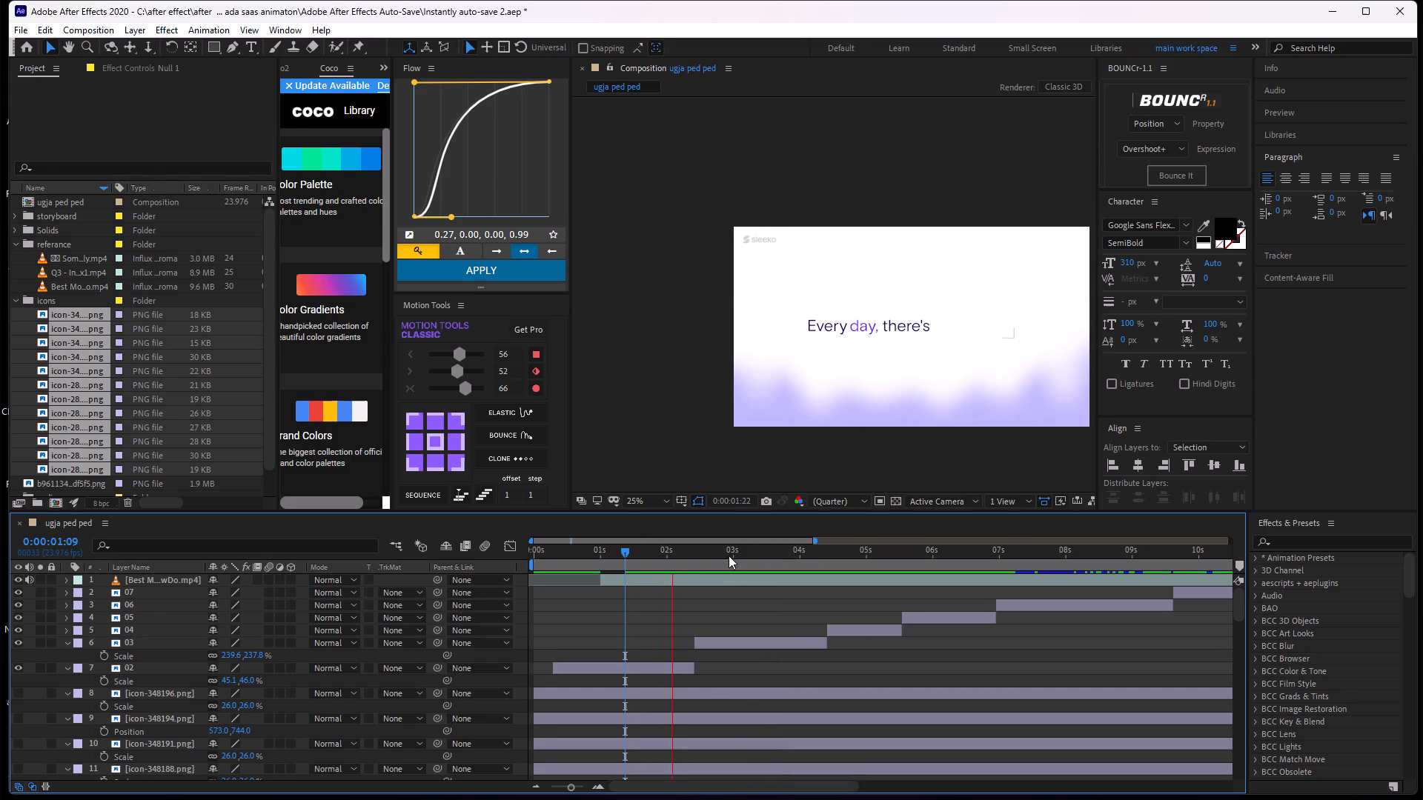
key("space")
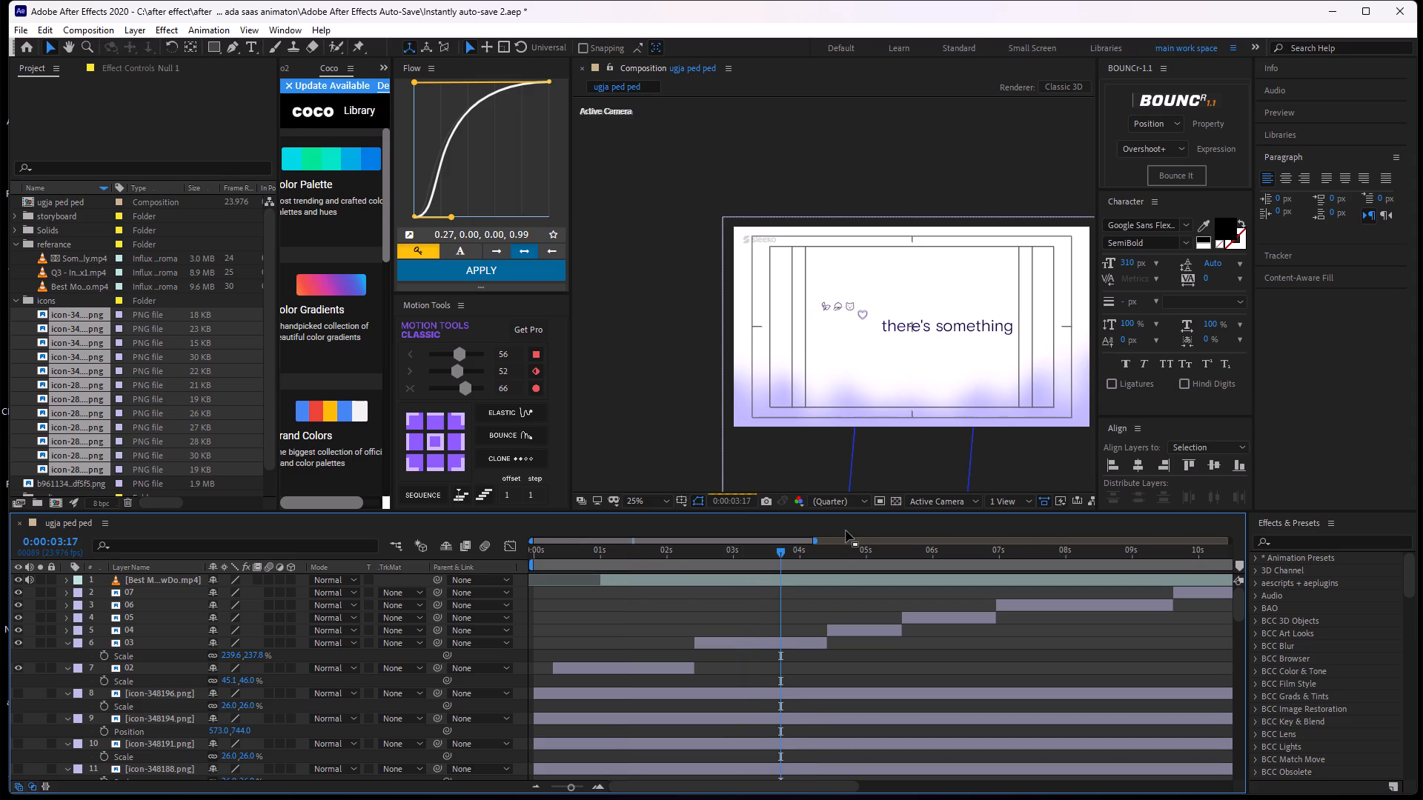
Scrub the reference video between about 0:00:02:23 and 0:00:05:03 to examine how icons replace the words "Every day".
left_click_drag(780, 550, 739, 567)
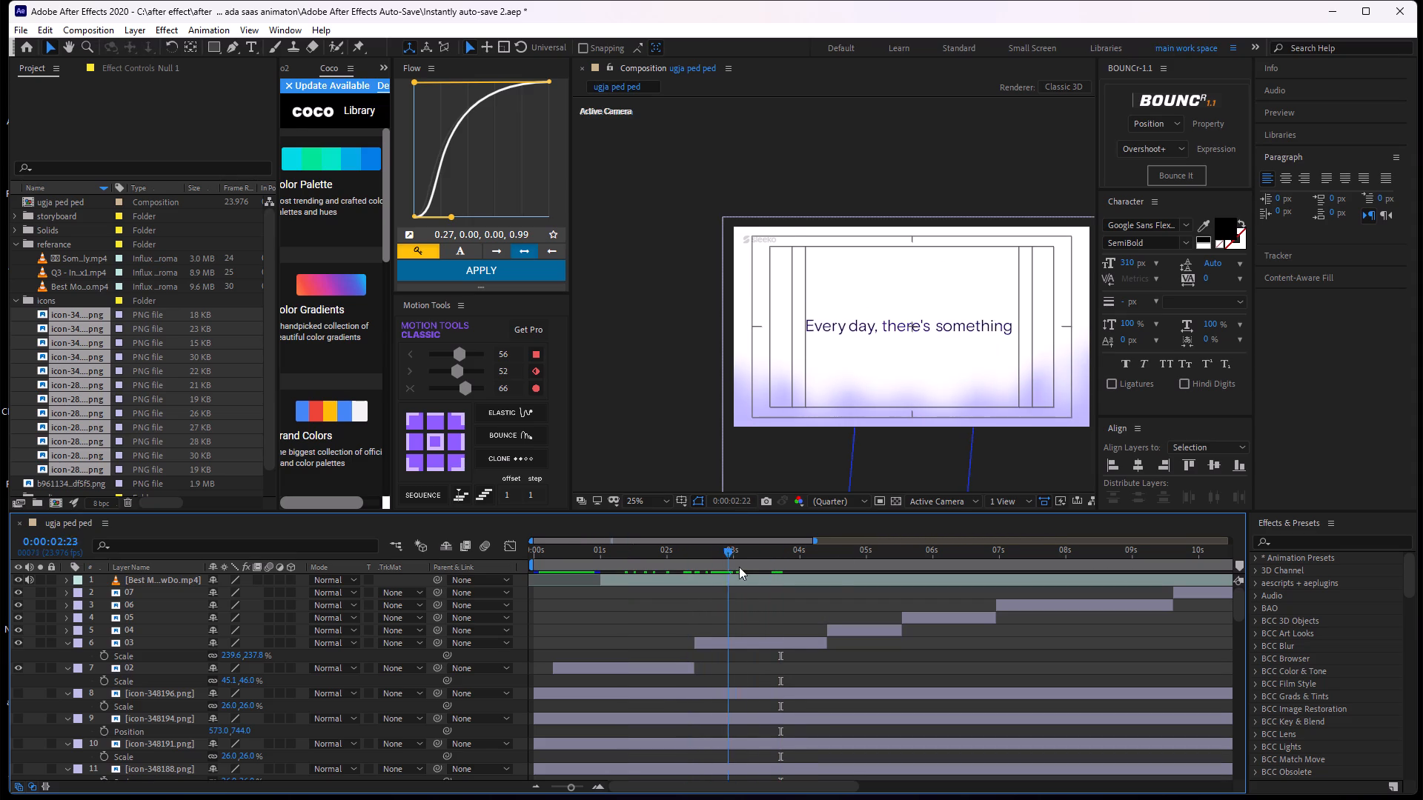
left_click_drag(739, 567, 755, 558)
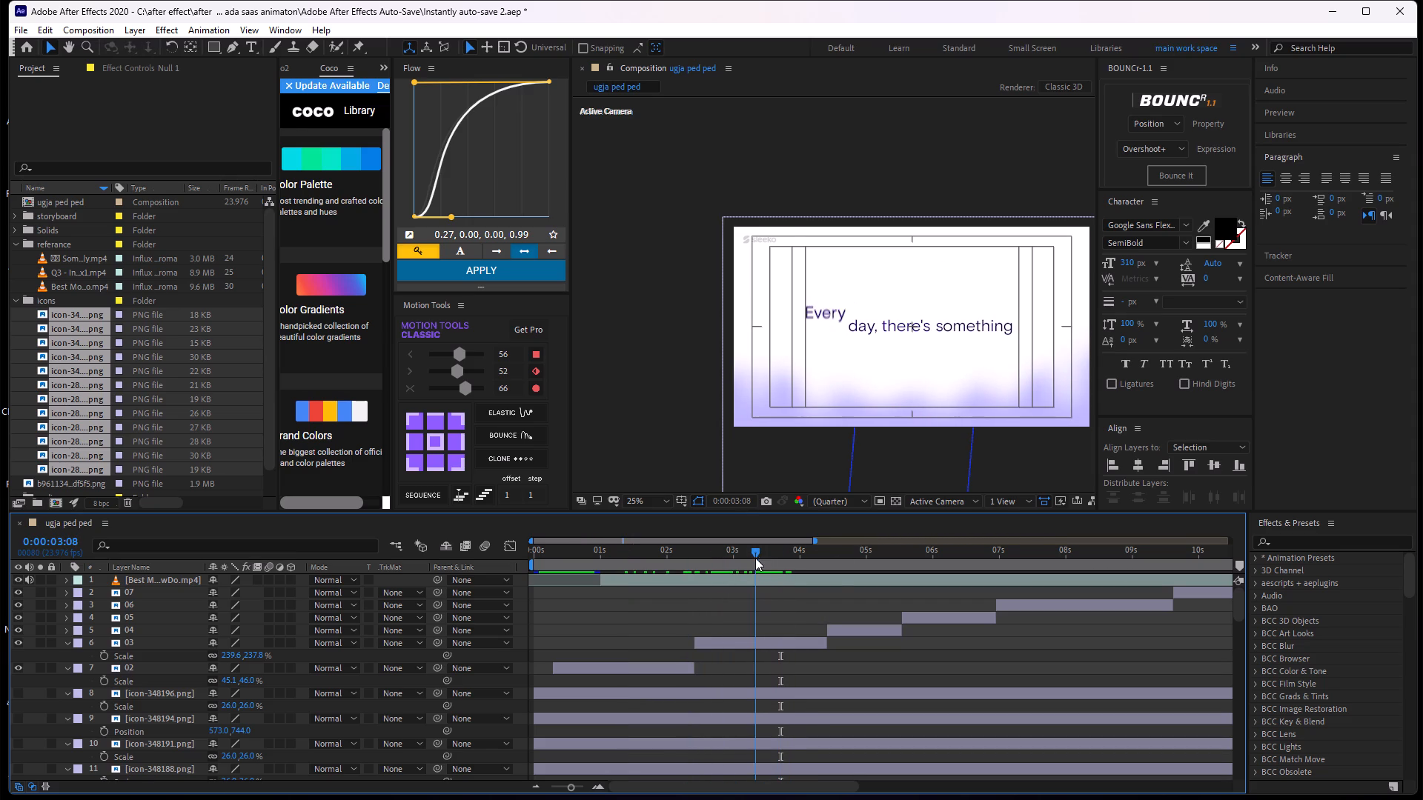
left_click_drag(755, 558, 766, 556)
scroll(827, 301, "up", 2)
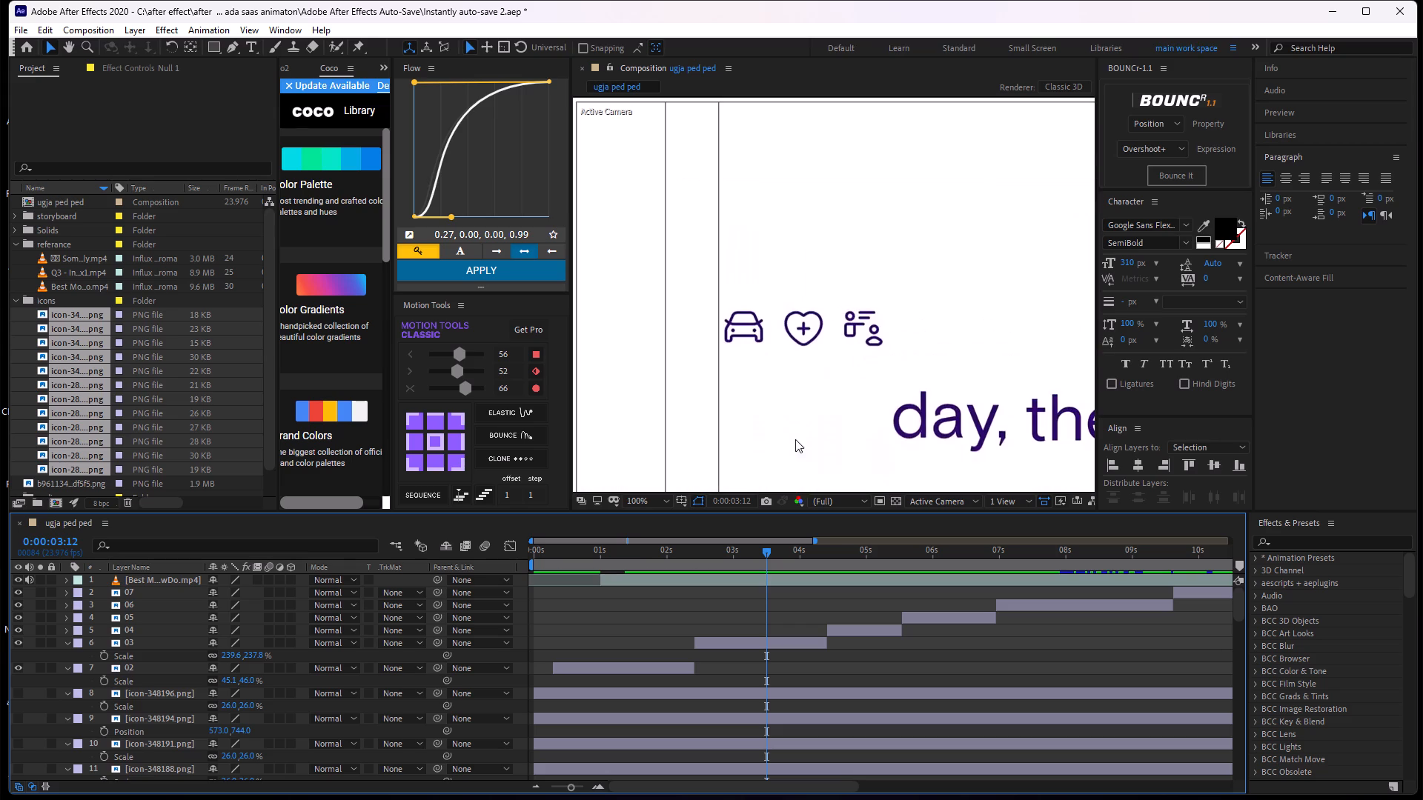
left_click_drag(765, 547, 815, 559)
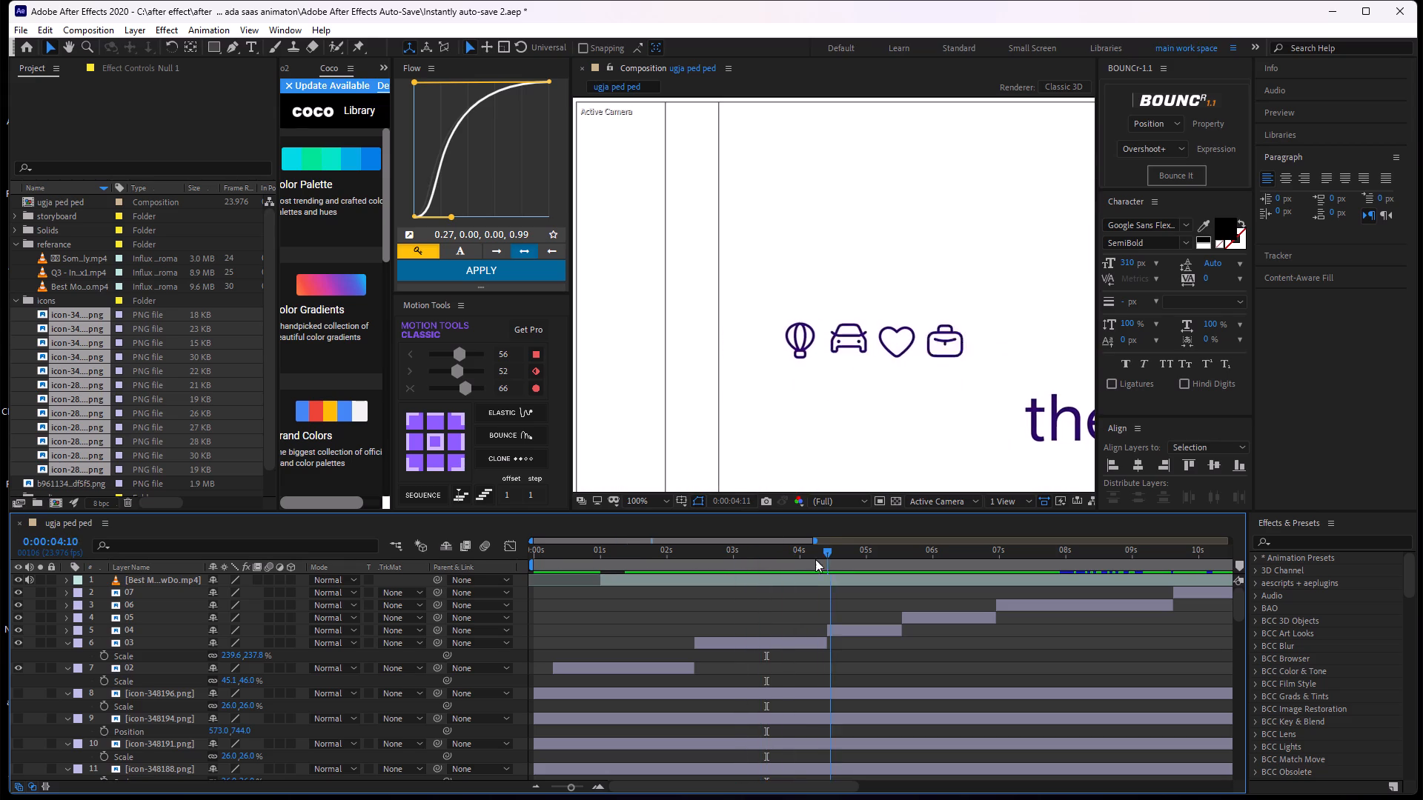
left_click_drag(815, 559, 784, 562)
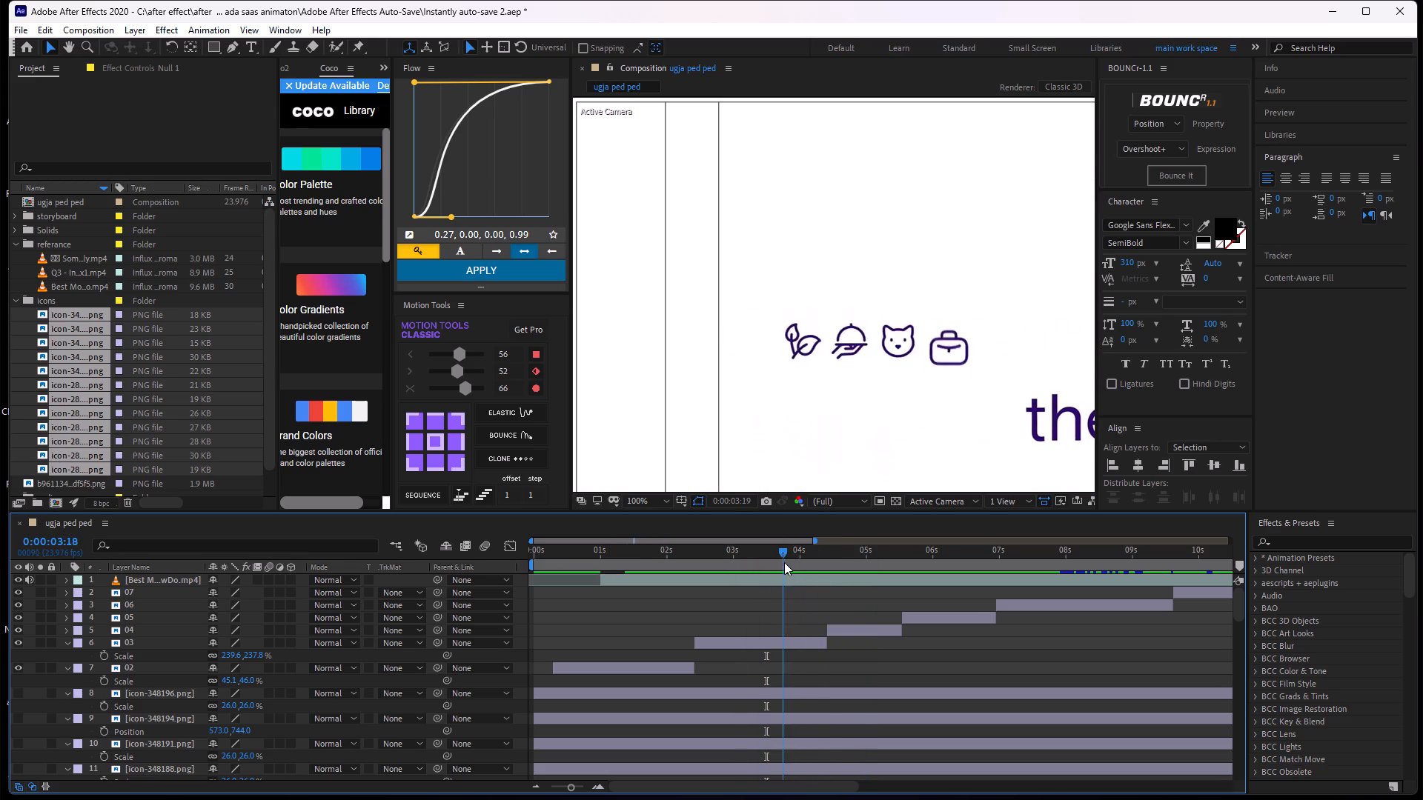
left_click_drag(784, 562, 873, 553)
Scrub the reference video from 0:00:05:03 to 0:00:06:06 to examine the icon motion around the word "there's".
middle_click_drag(872, 384, 837, 370)
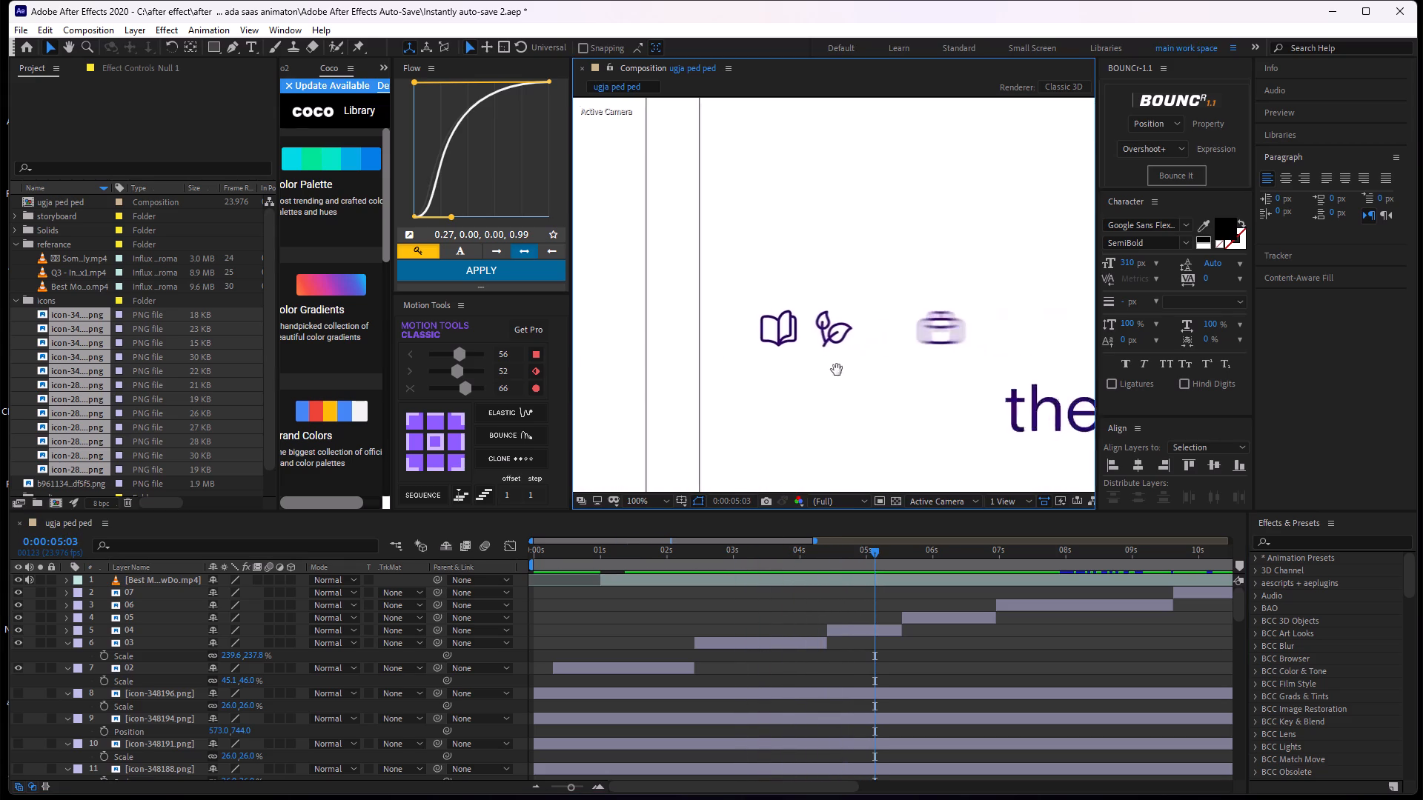
middle_click_drag(837, 370, 732, 354)
scroll(813, 335, "down", 1)
middle_click_drag(918, 342, 794, 347)
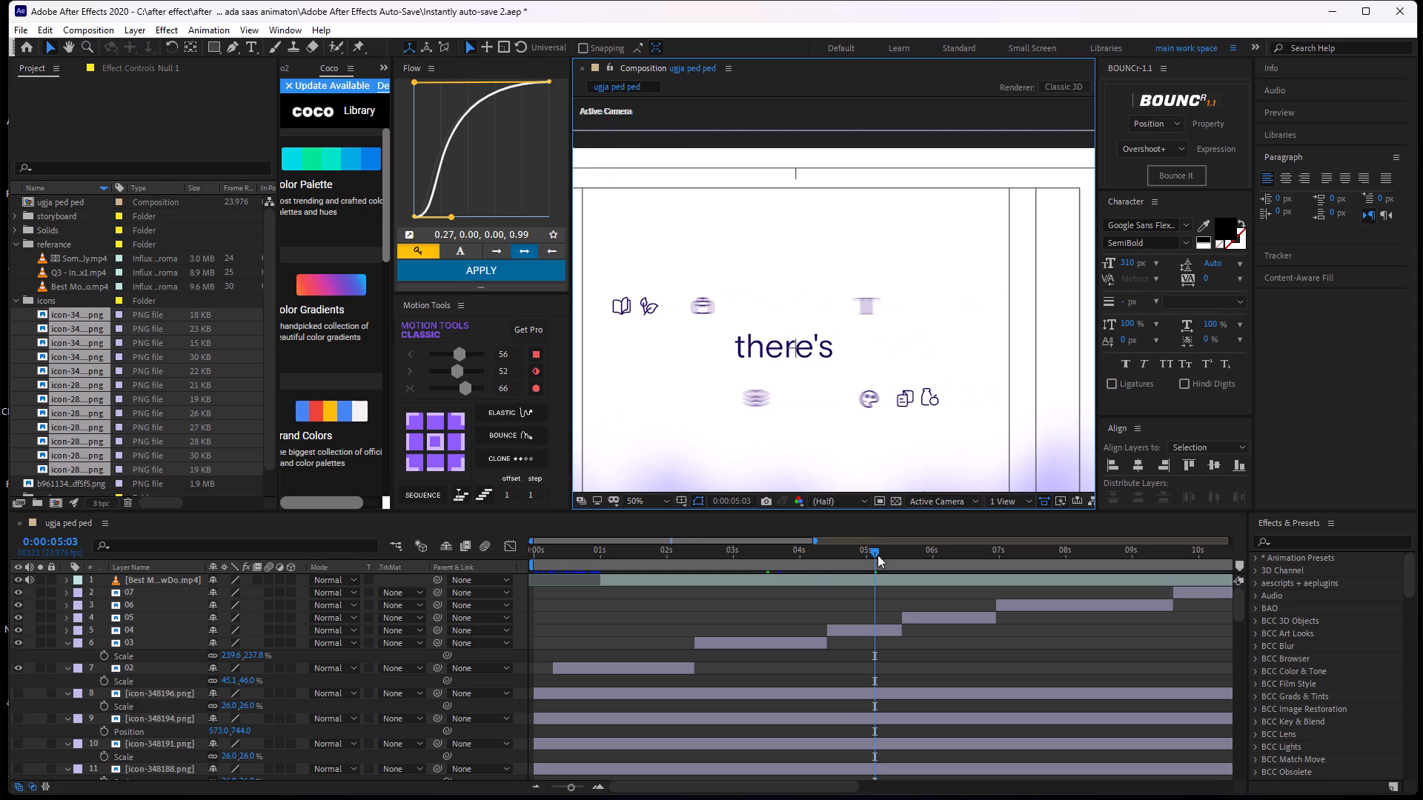
left_click_drag(878, 555, 918, 562)
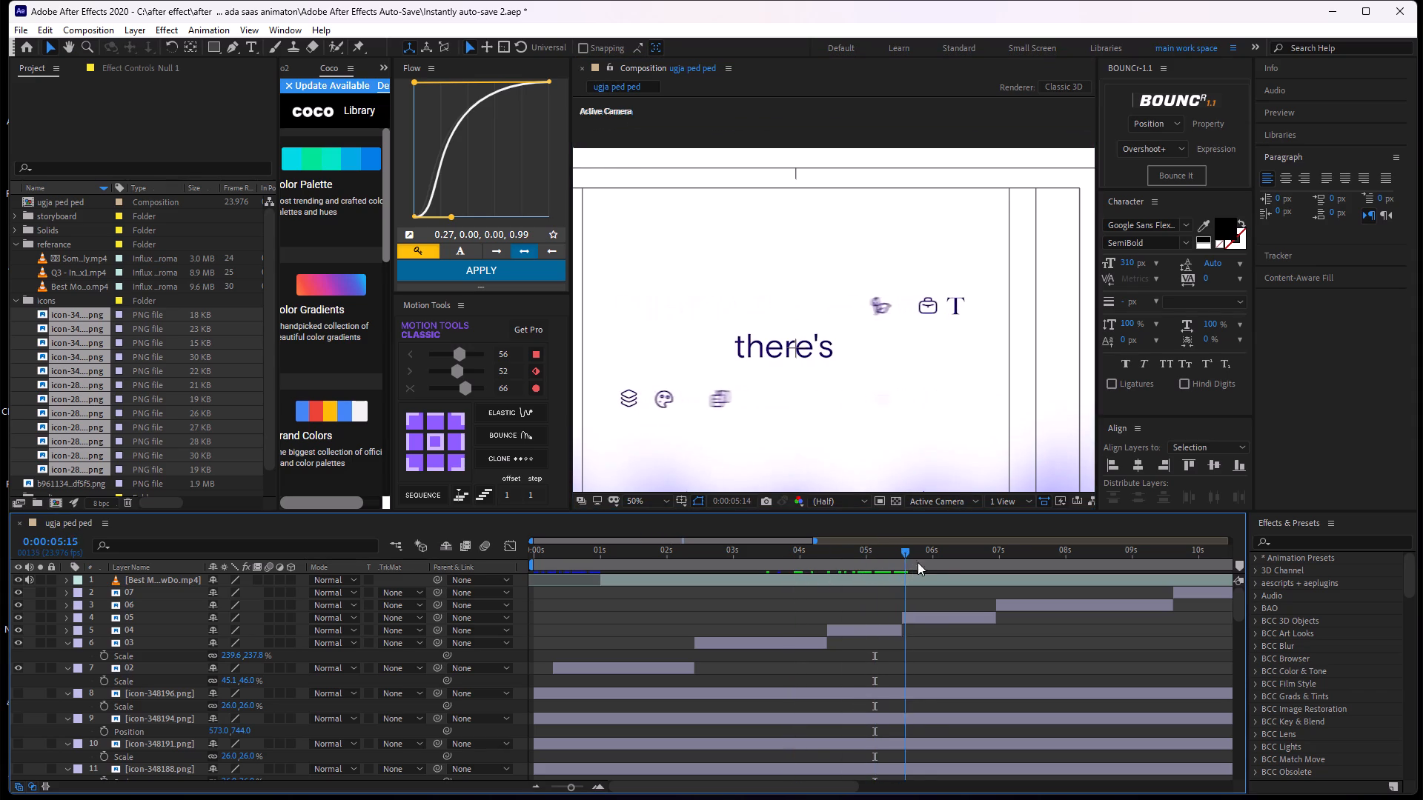
left_click_drag(918, 562, 895, 555)
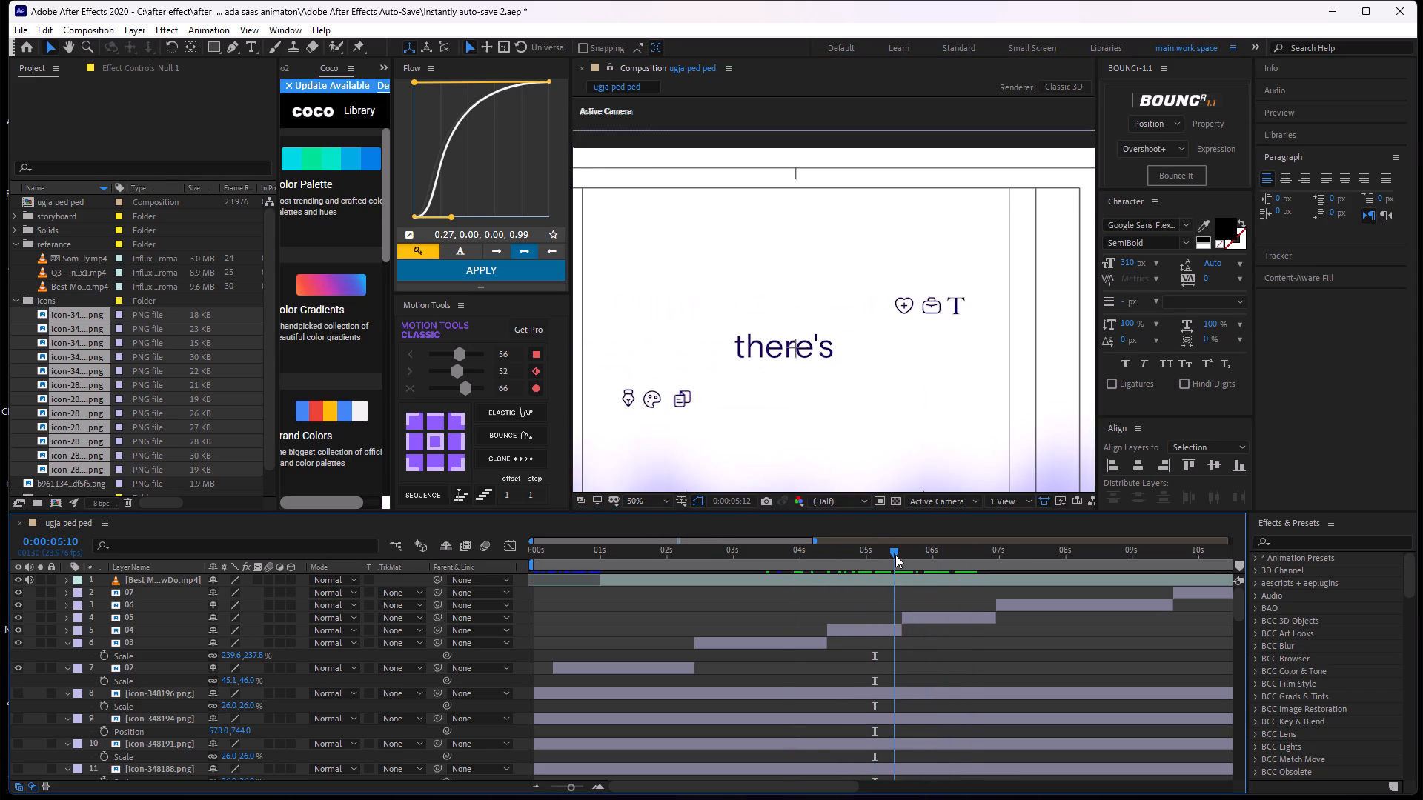
left_click_drag(895, 555, 946, 545)
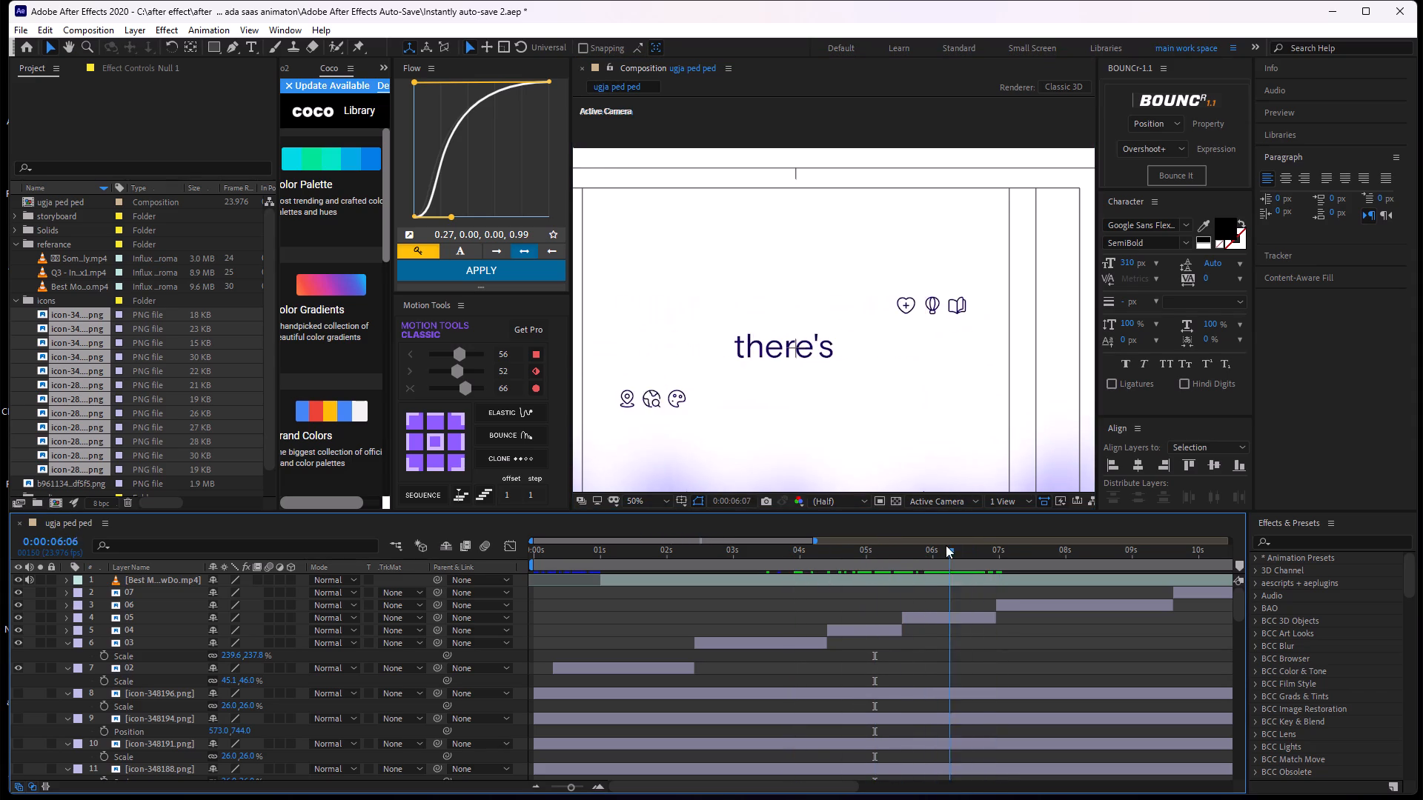
Scrub back through the reference video's opening and inspect the "Outbound gets messy" text and null keyframes around 0:00:00:21.
left_click_drag(946, 545, 718, 559)
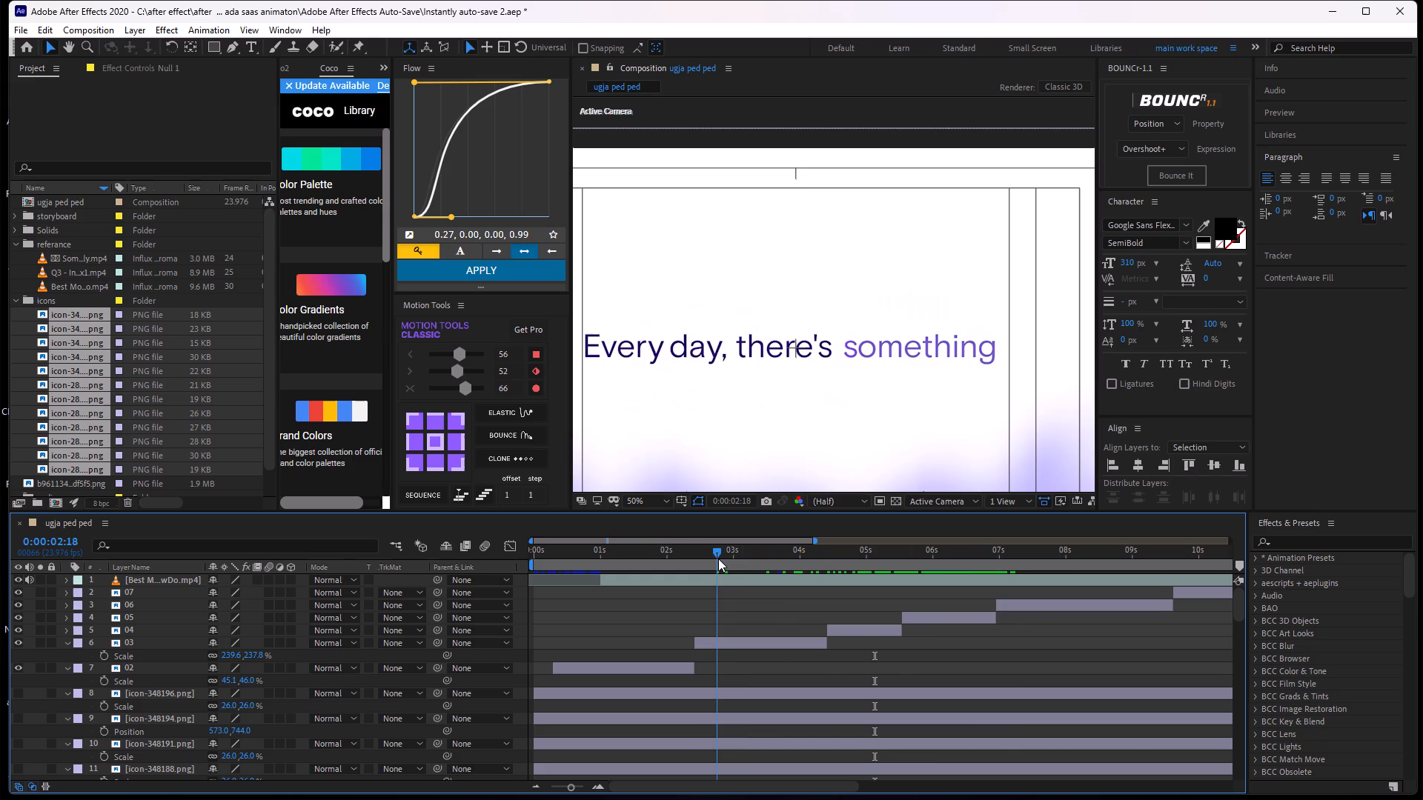
left_click_drag(718, 559, 501, 598)
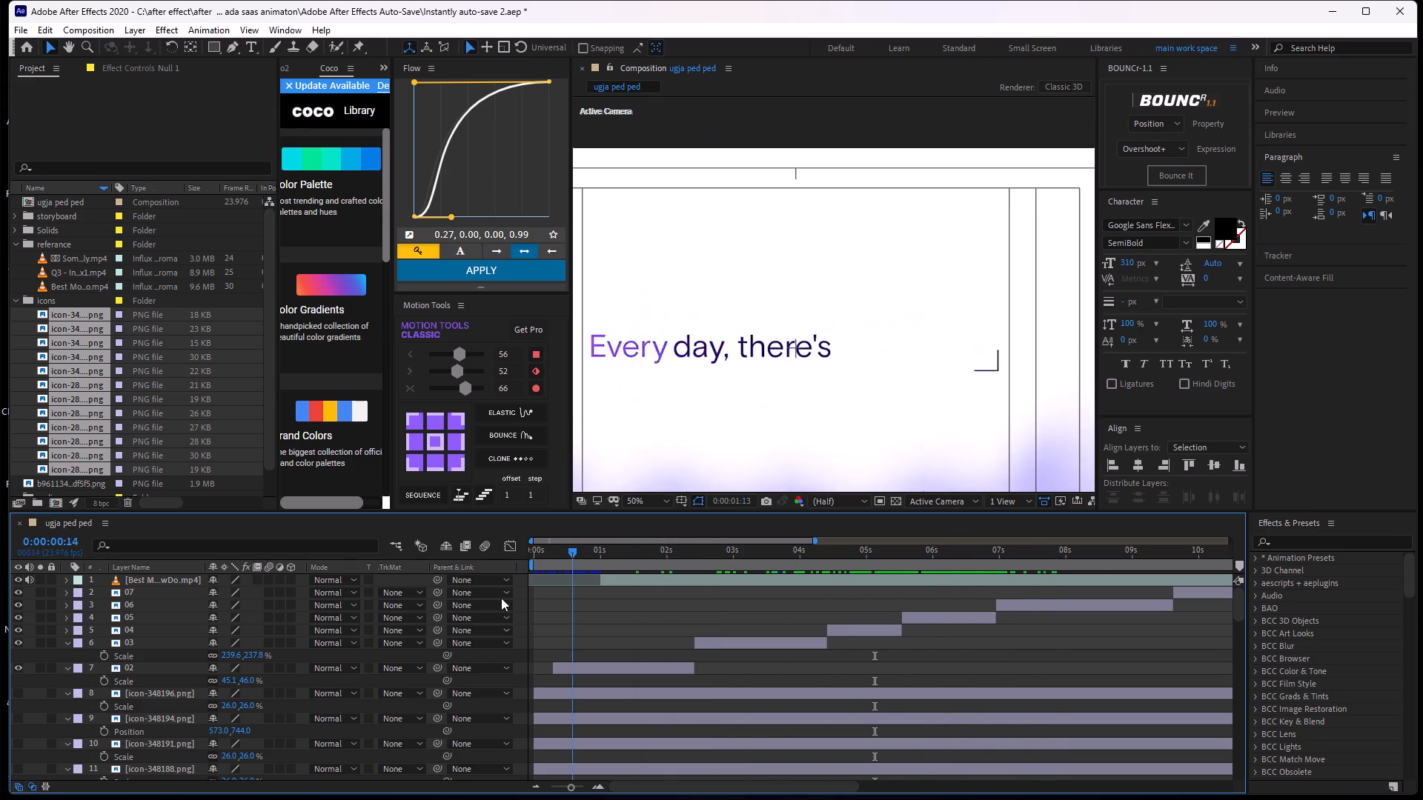
left_click_drag(501, 598, 675, 603)
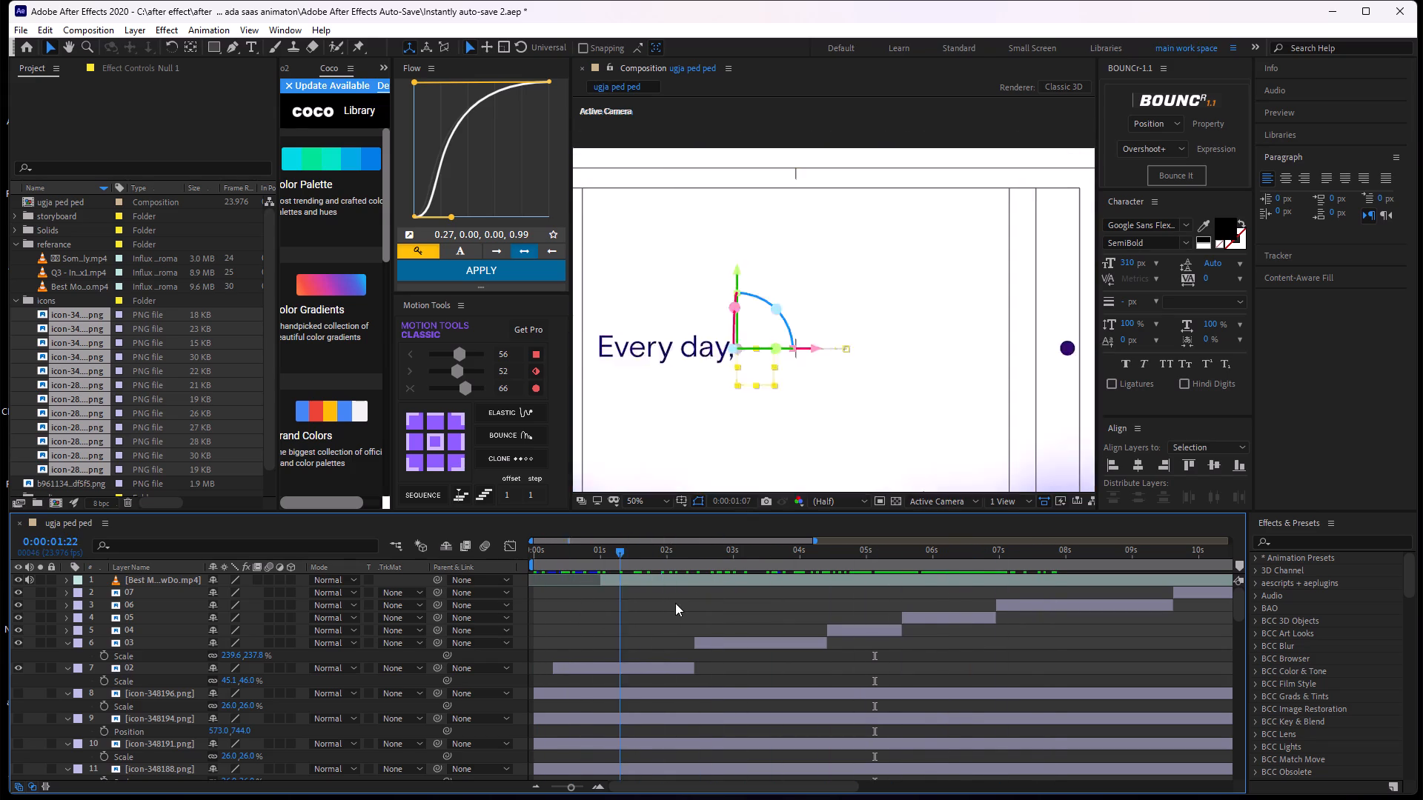
left_click_drag(675, 603, 595, 610)
middle_click_drag(684, 614, 761, 581)
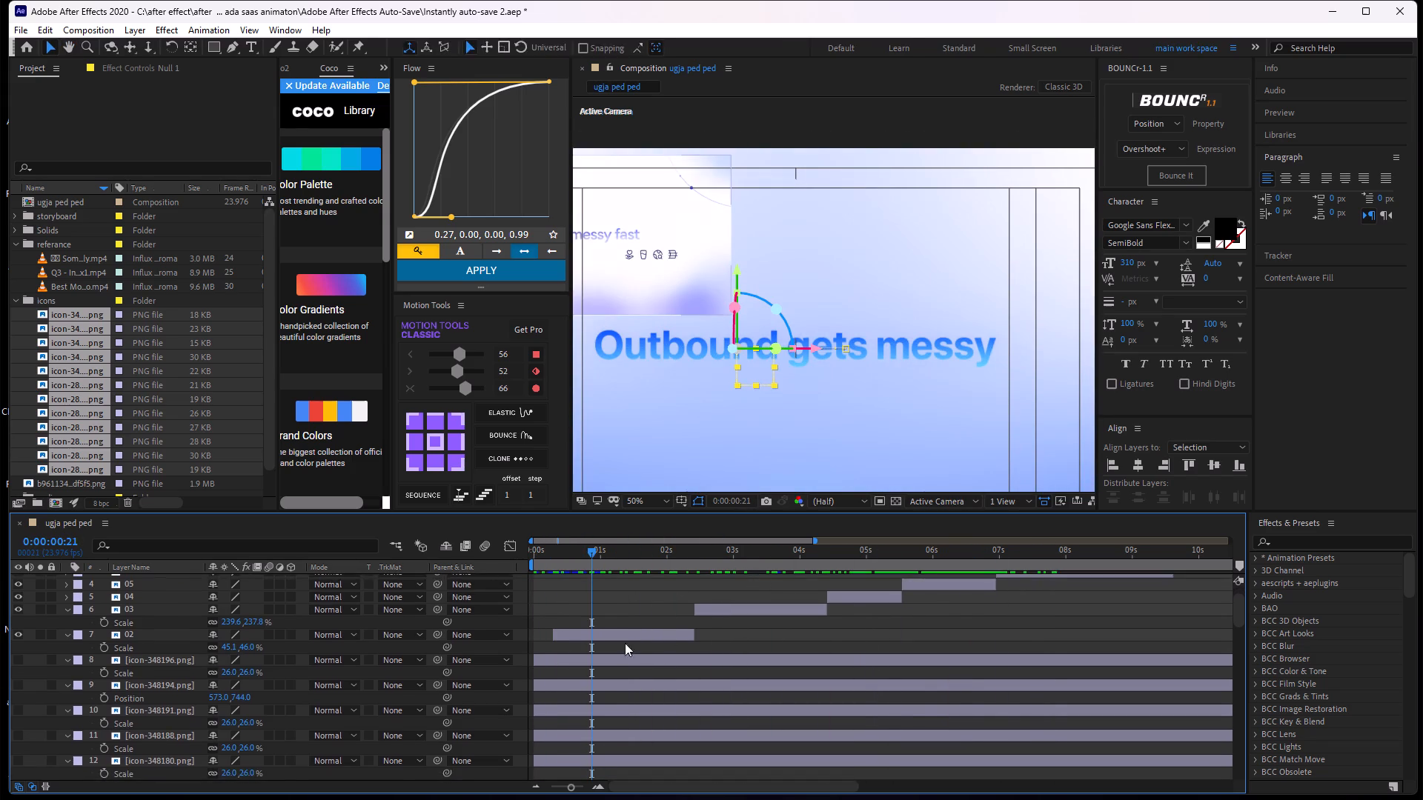
middle_click_drag(625, 643, 695, 550)
middle_click_drag(611, 681, 657, 576)
middle_click_drag(635, 669, 689, 543)
scroll(583, 675, "up", 1, "alt")
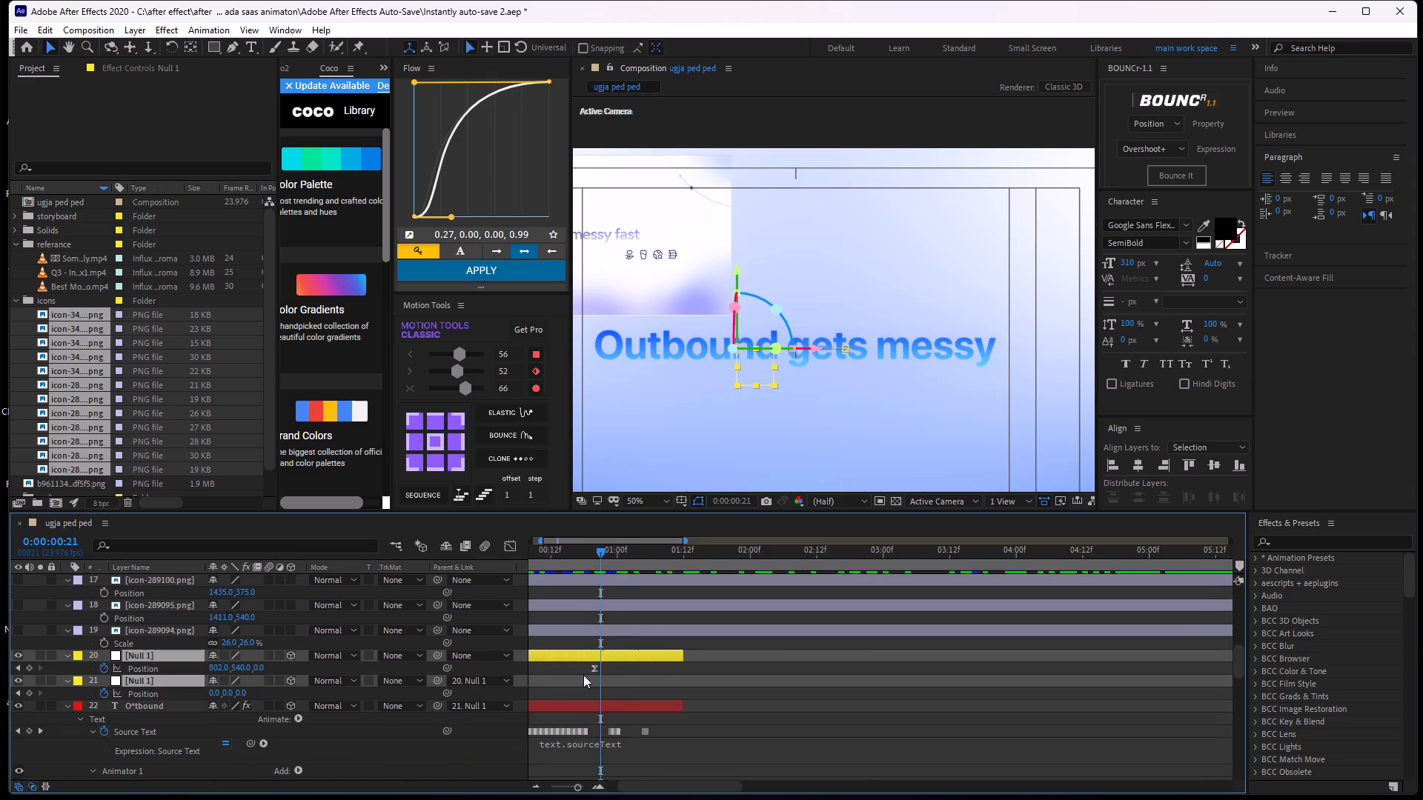
scroll(583, 675, "up", 2, "alt")
middle_click_drag(652, 647, 760, 596)
Play from the "Outbound gets messy" text into the reference video, up to 0:00:02:21, to compare the text animations.
left_click_drag(737, 548, 693, 569)
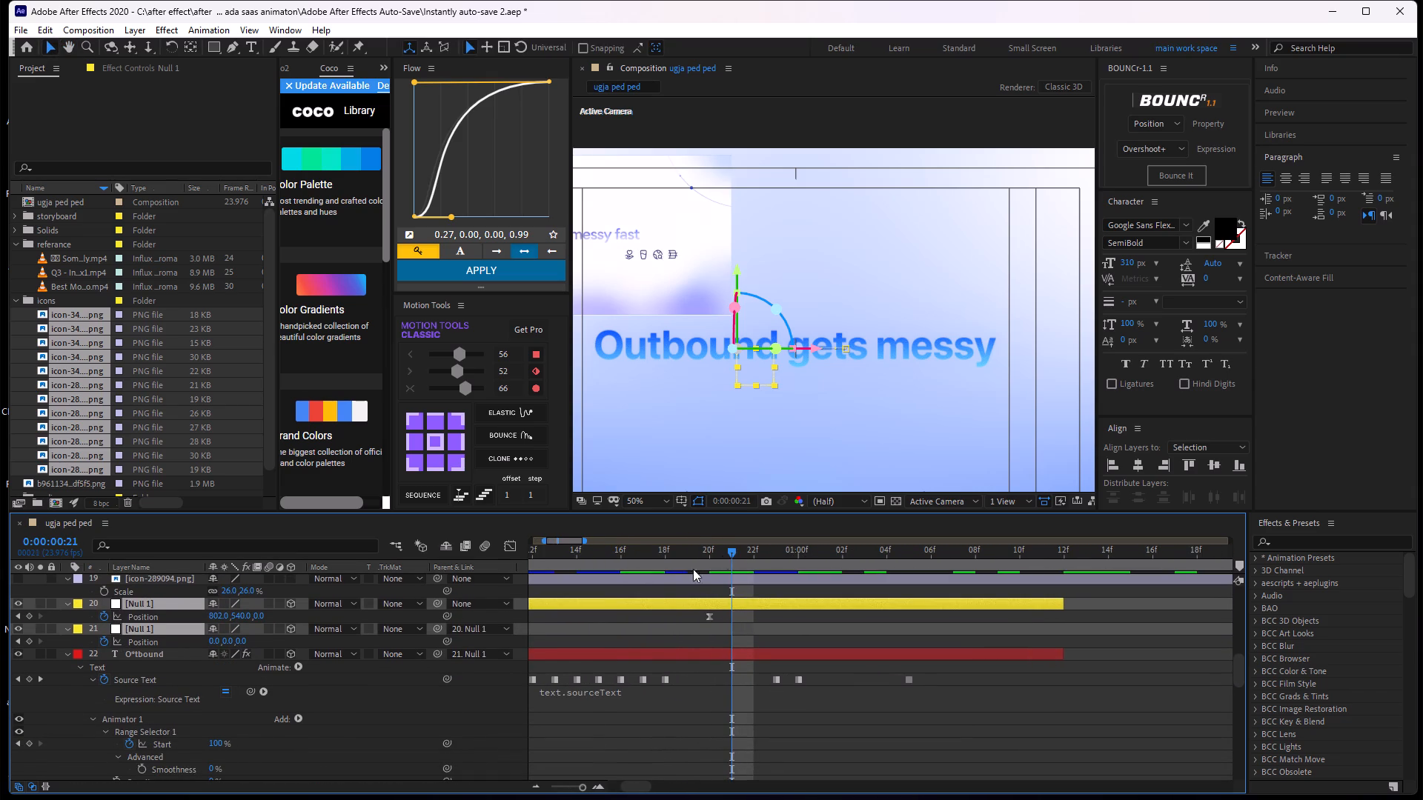
left_click_drag(693, 569, 637, 595)
key("space")
key("space")
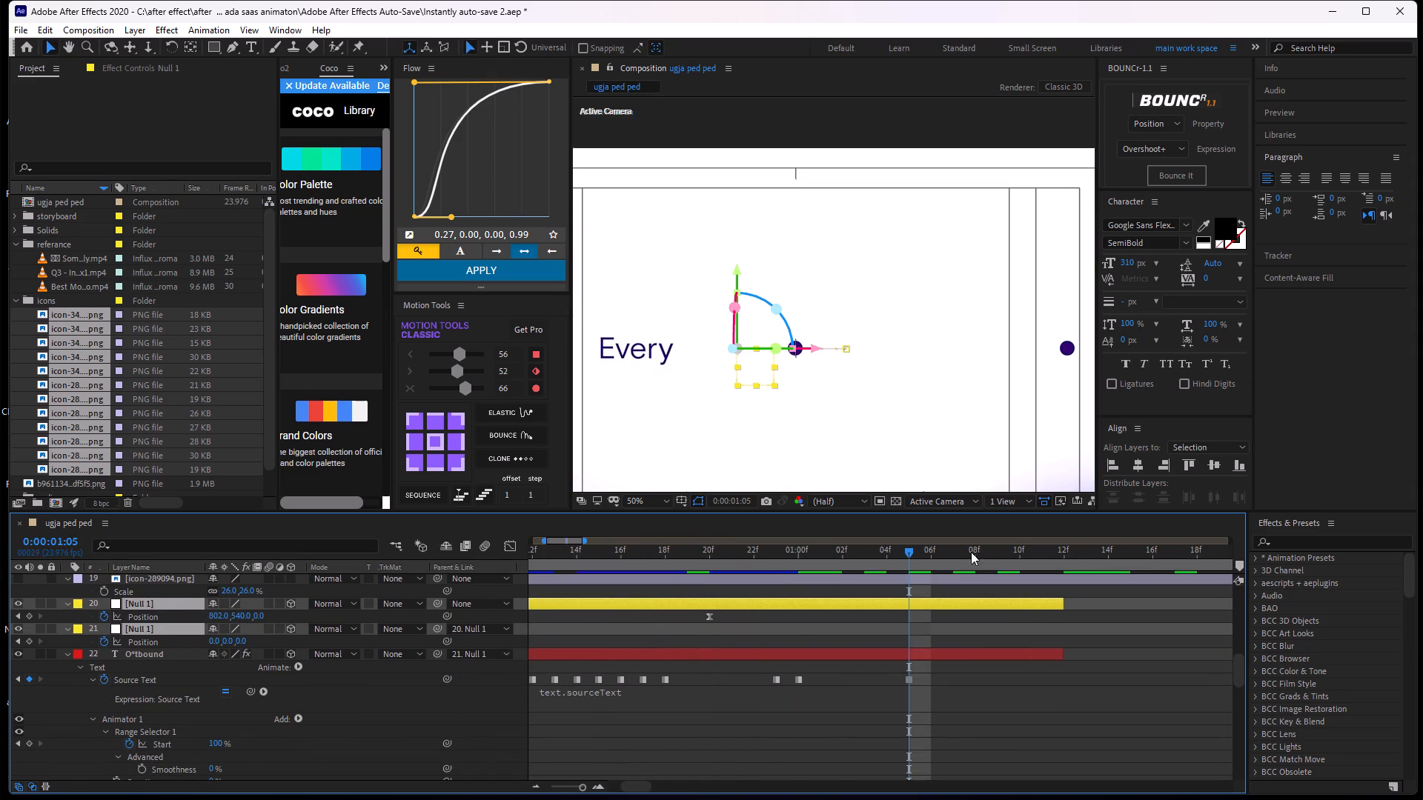
middle_click_drag(935, 599, 894, 703)
key("space")
key("space")
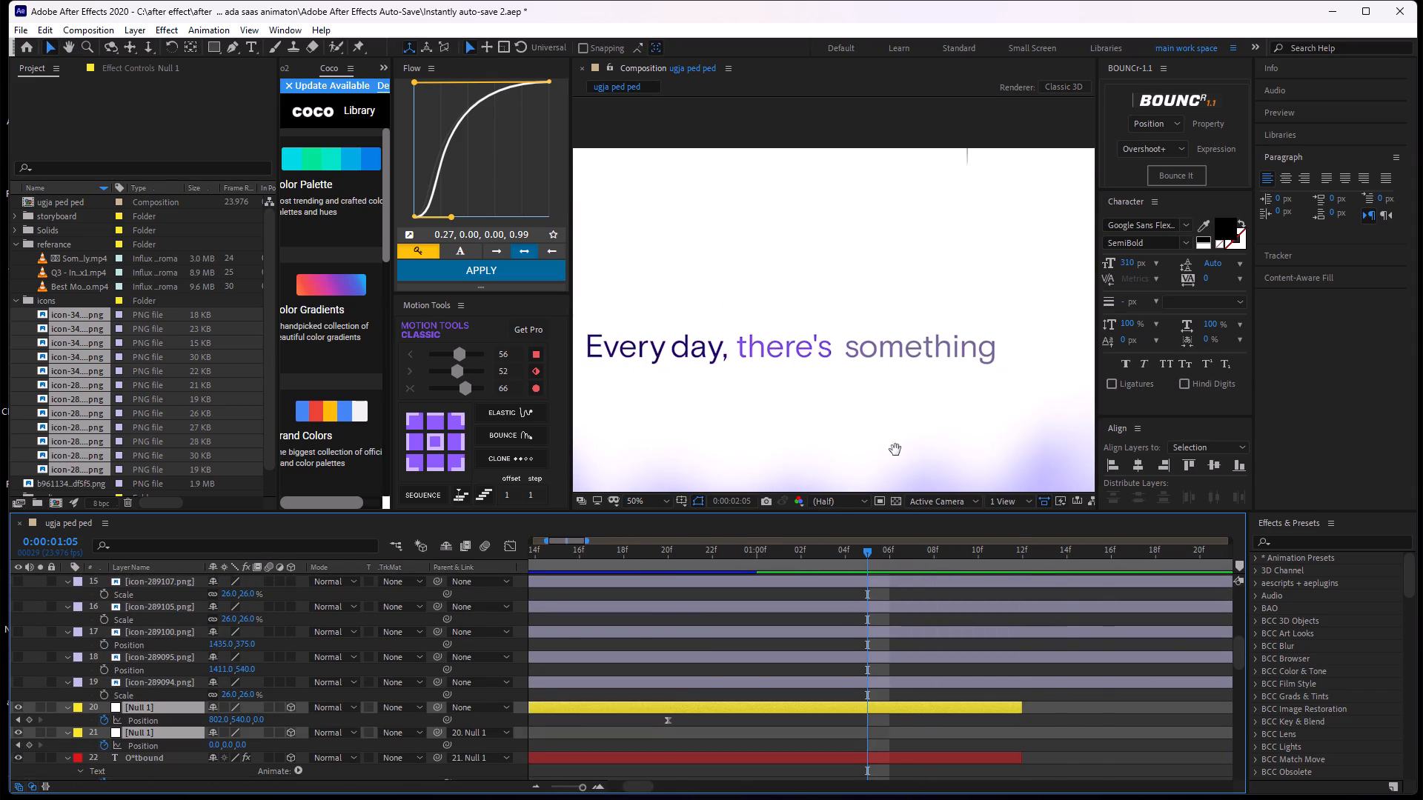
scroll(855, 319, "down", 1, "alt")
middle_click_drag(895, 345, 843, 312)
key("space")
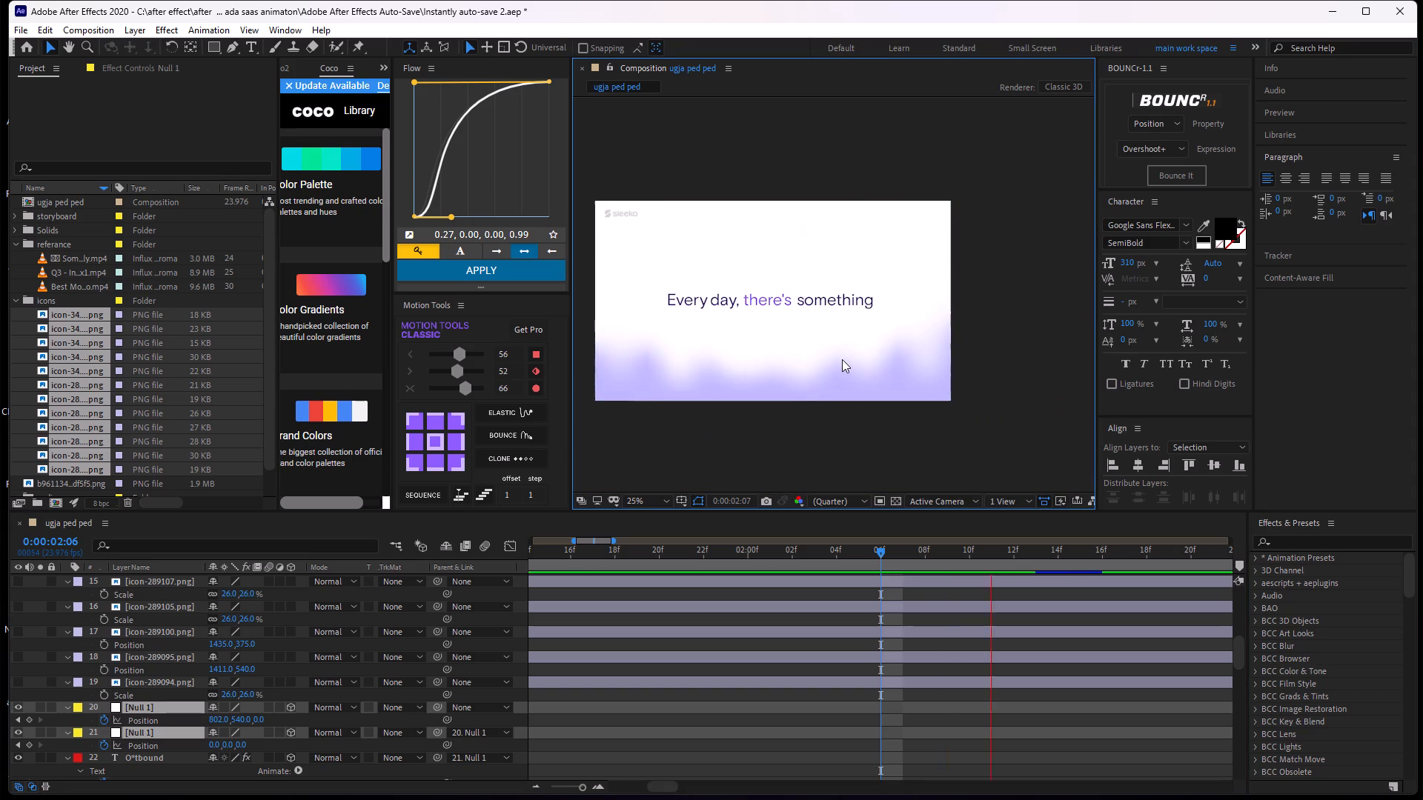
key("space")
Play the reference video from 0:00:02:21 to 0:00:07:04 to study the icon sequence leading into "exciting to figure out.".
scroll(958, 643, "down", 1, "alt")
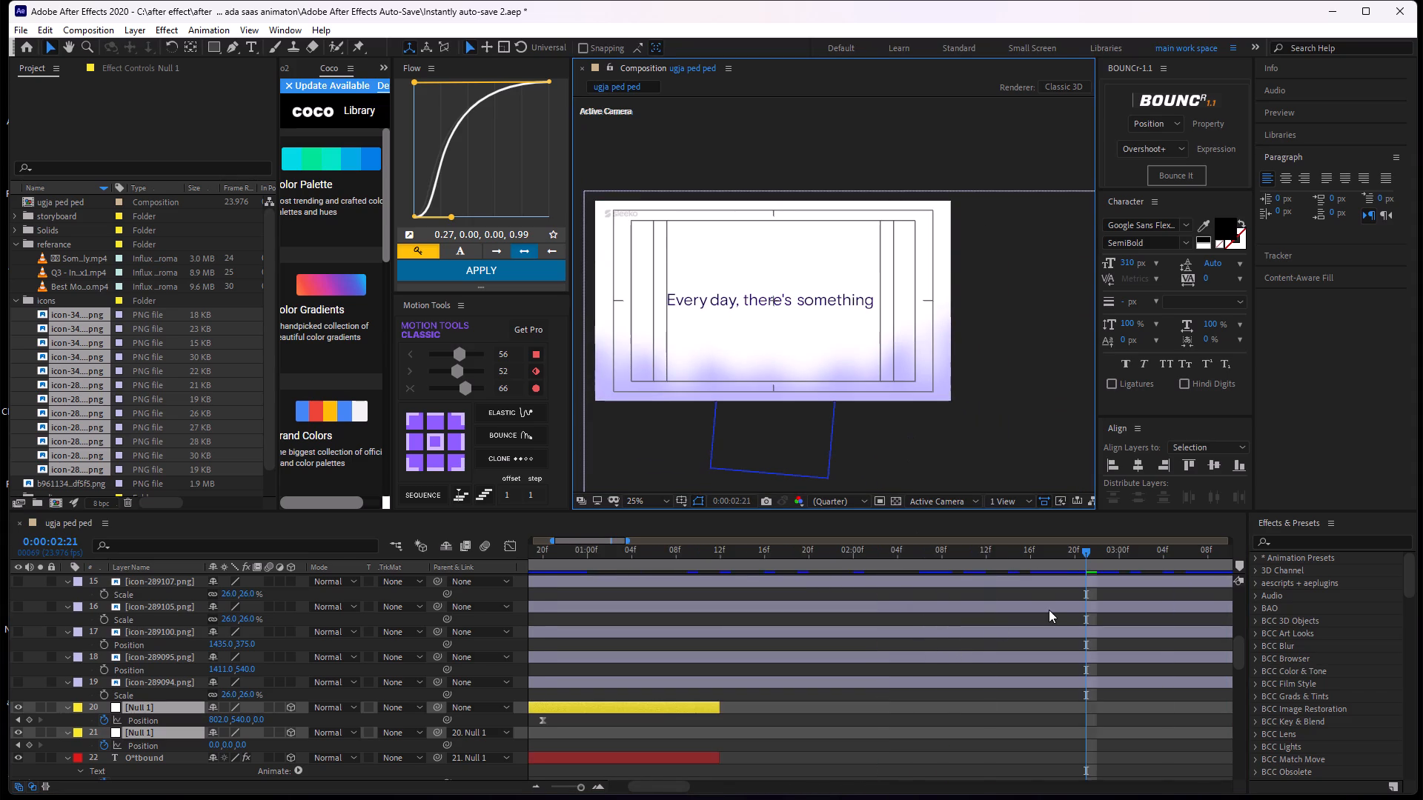
scroll(1049, 609, "down", 1, "alt")
scroll(1039, 609, "up", 1)
middle_click_drag(1038, 609, 936, 703)
middle_click_drag(921, 623, 836, 732)
middle_click_drag(858, 659, 837, 757)
middle_click_drag(833, 612, 807, 763)
key("space")
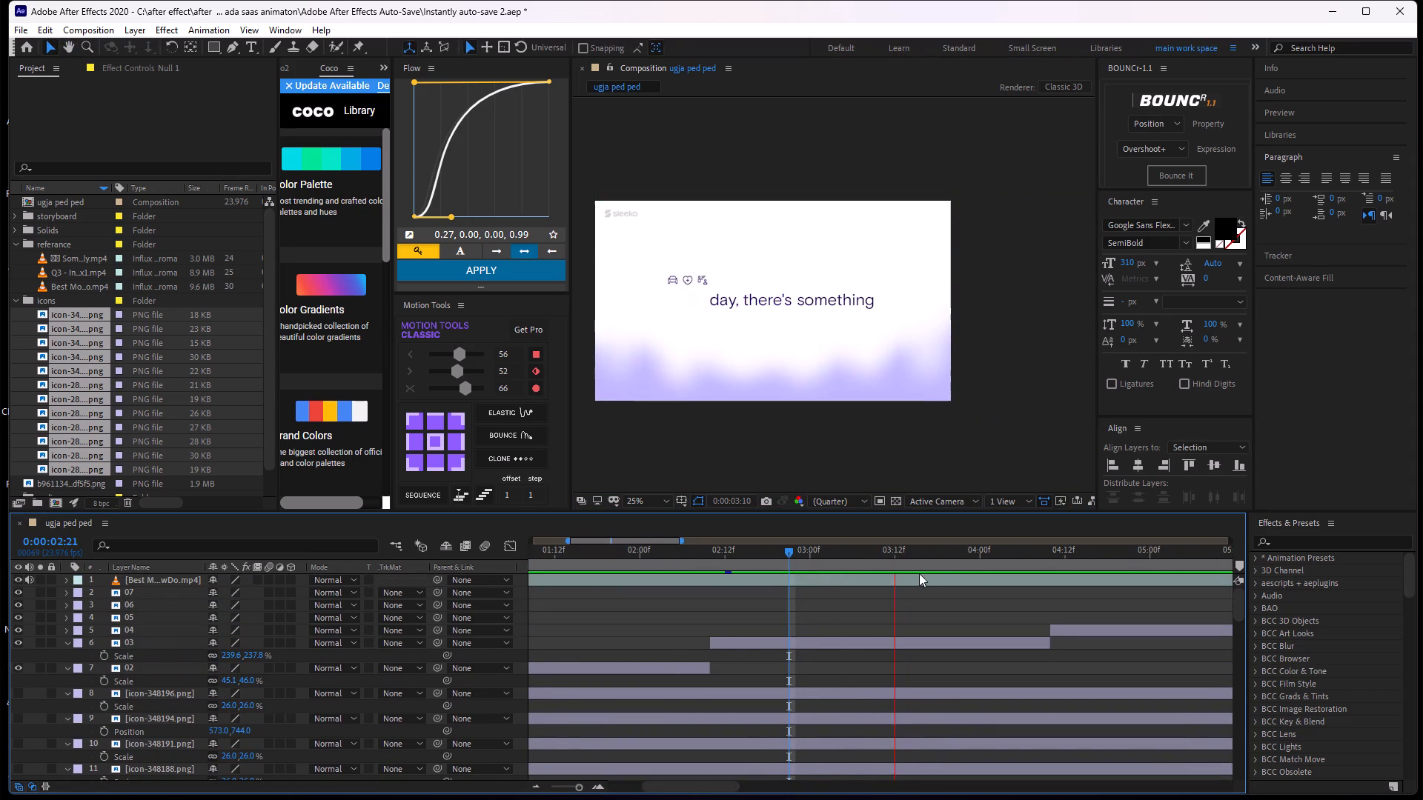
key("space")
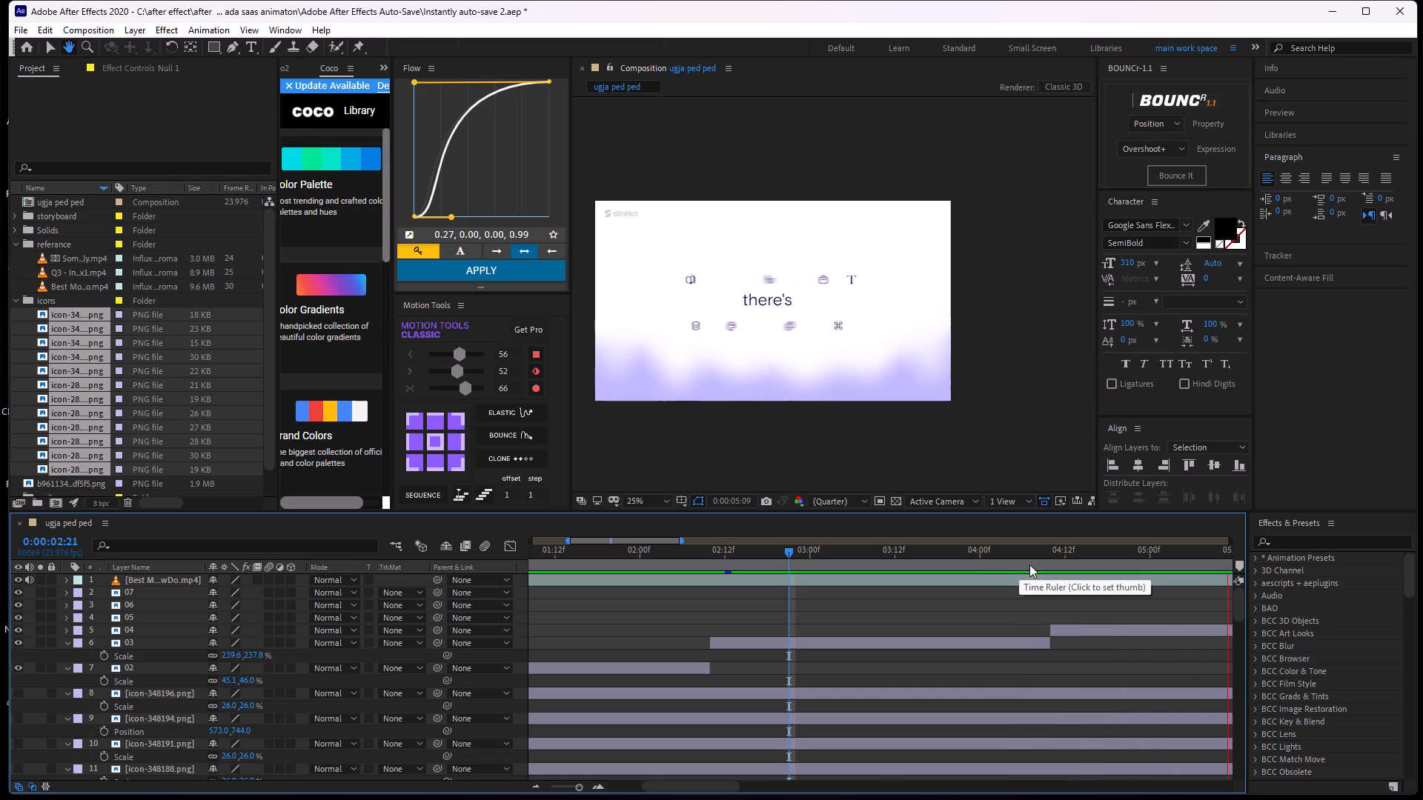
key("space")
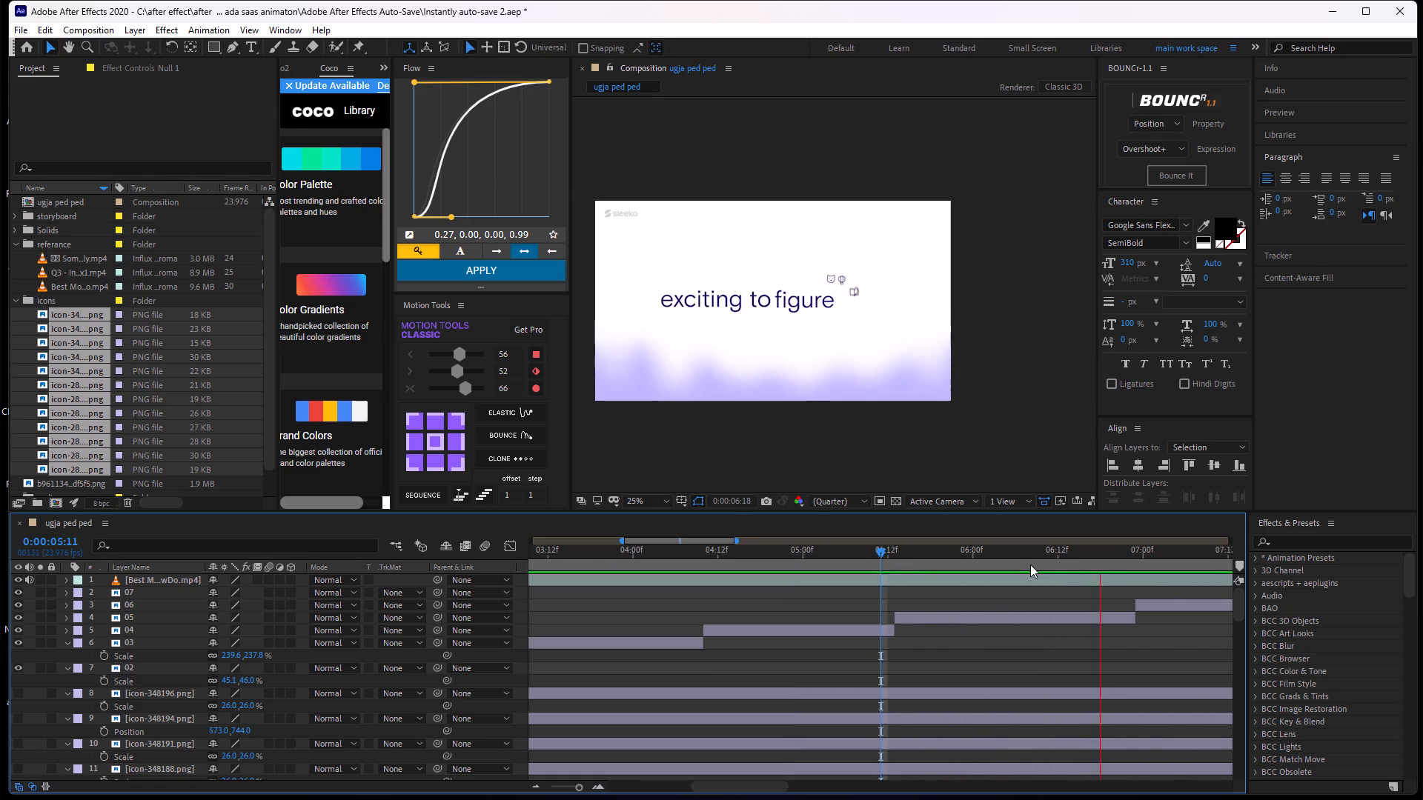
key("space")
scroll(1054, 559, "down", 1, "alt")
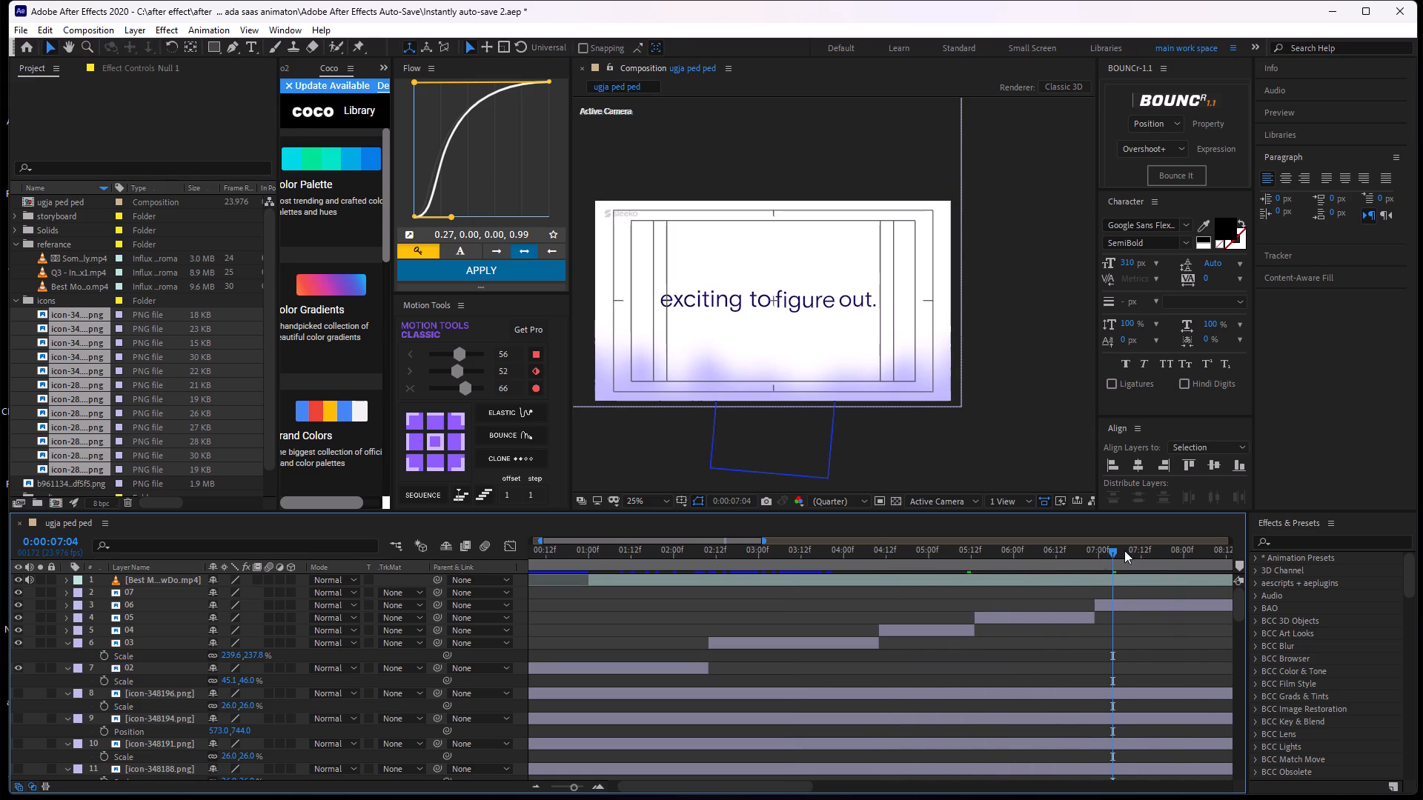
Play the reference video past 0:00:07:04 through the "You just want solution?" scene and scrub back to the composition's start.
key("space")
key("space")
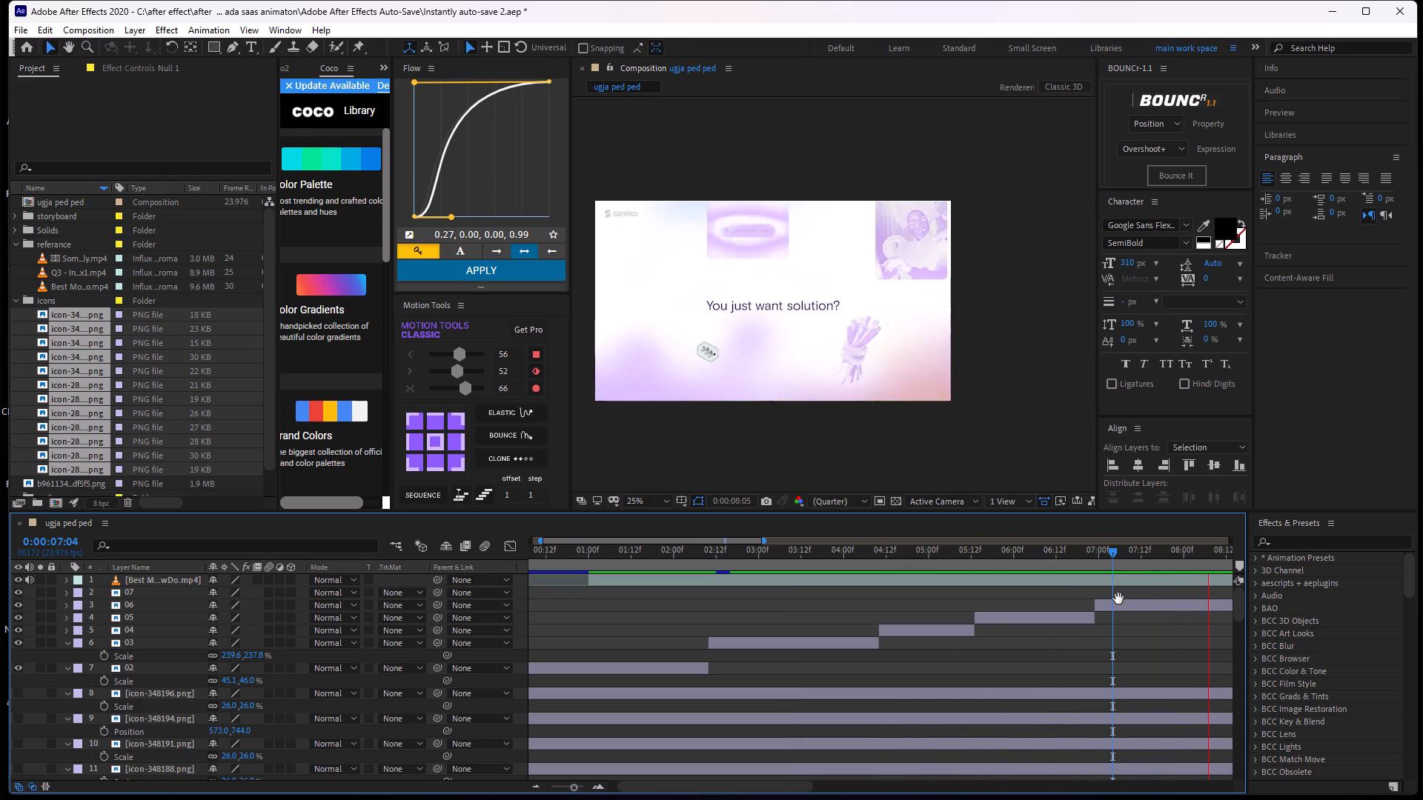
key("space")
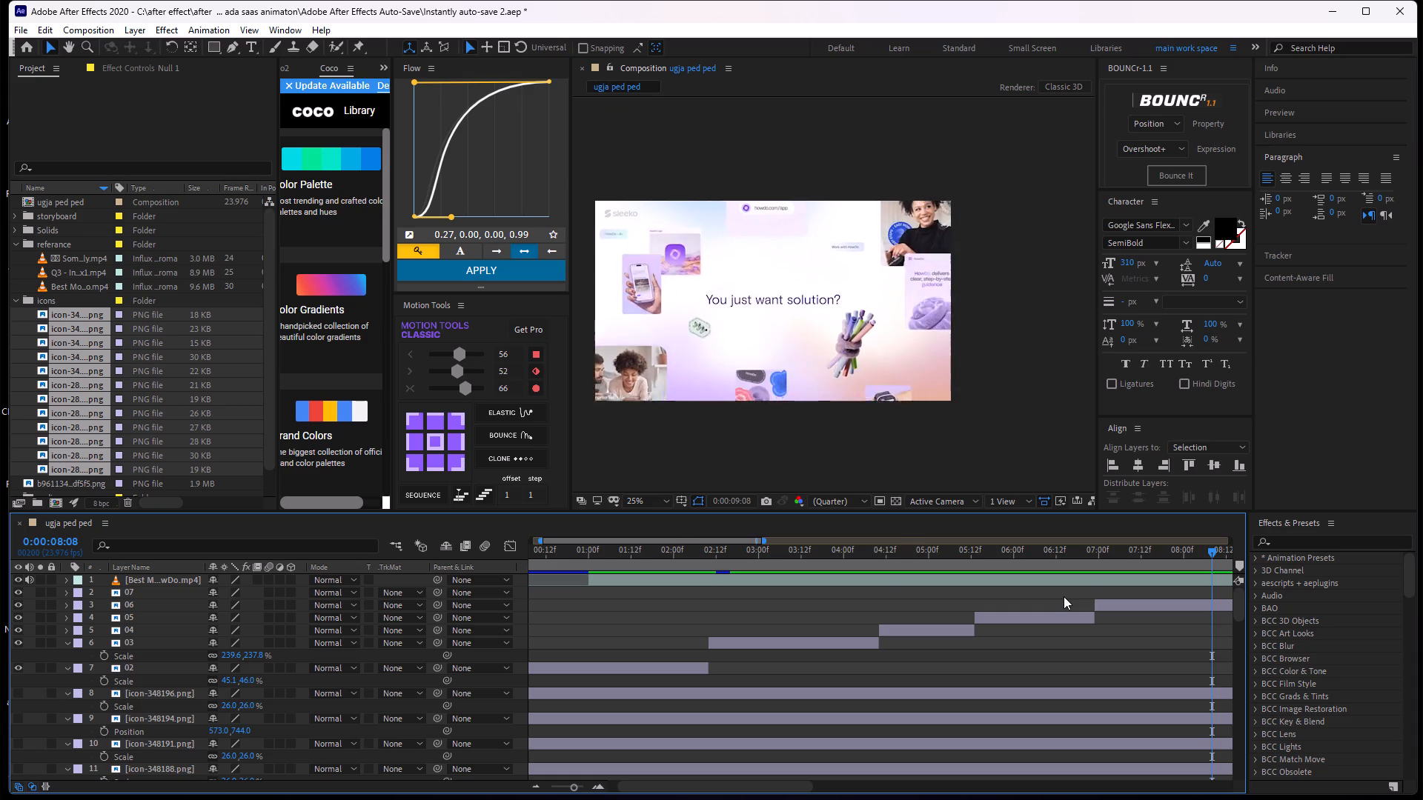
key("space")
left_click_drag(874, 552, 611, 585)
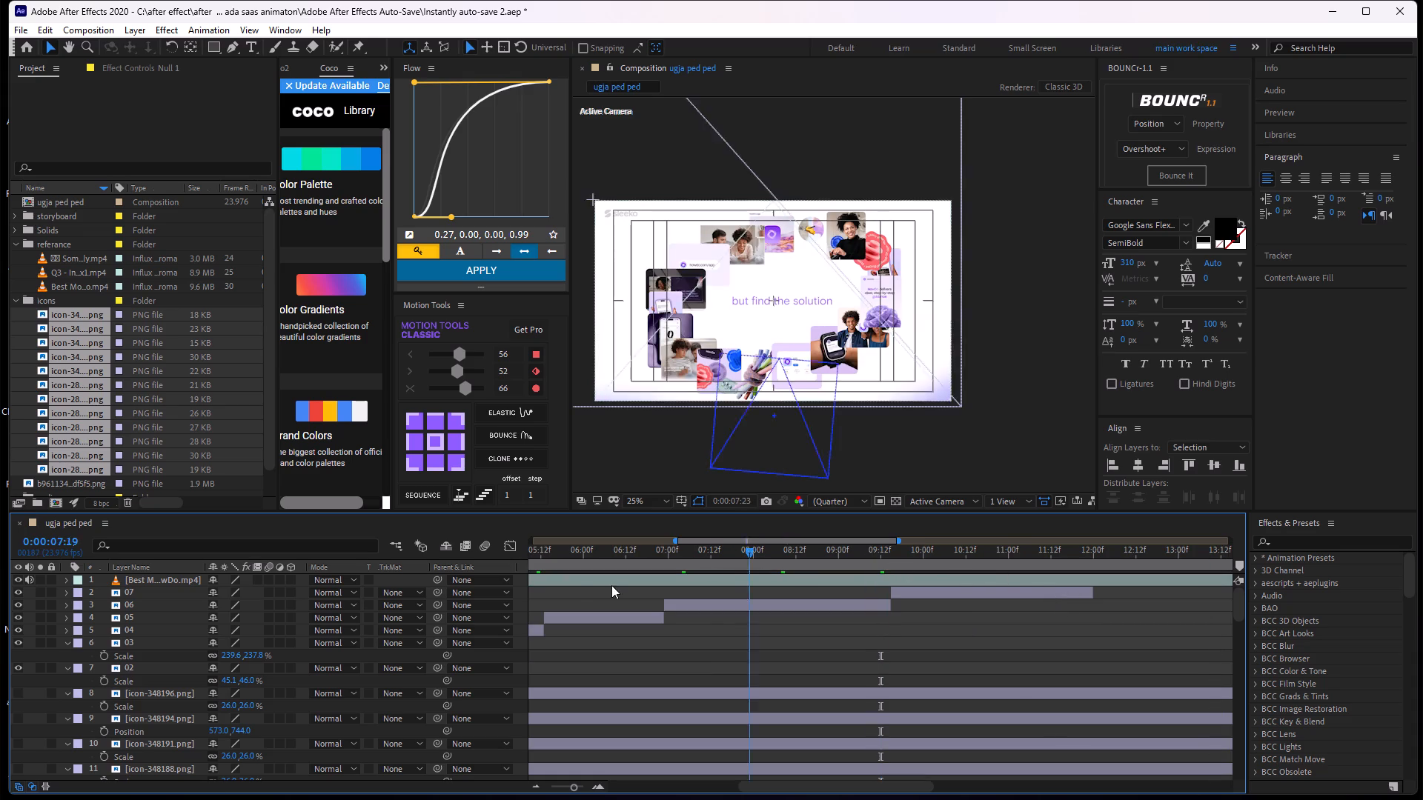
left_click_drag(611, 585, 536, 576)
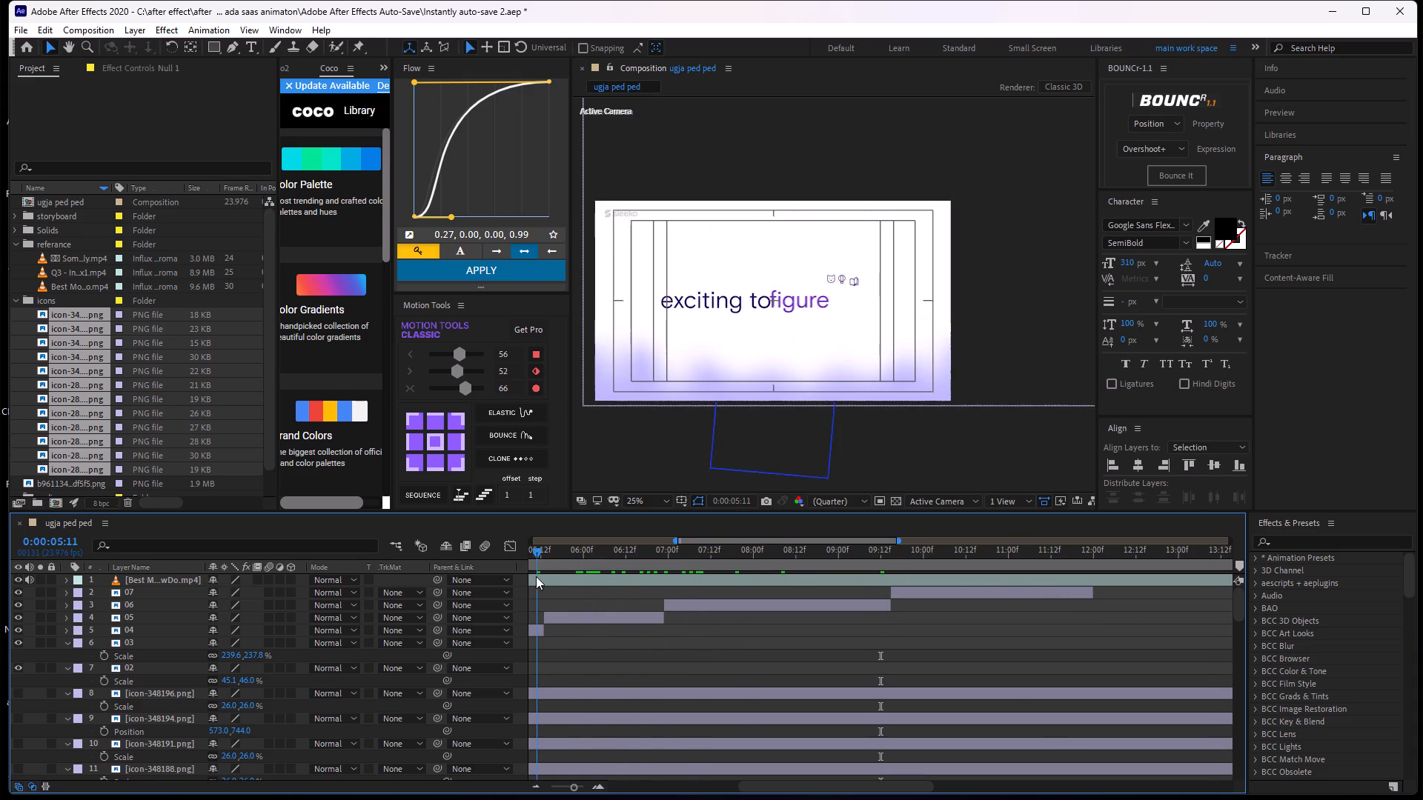
left_click_drag(536, 576, 332, 607)
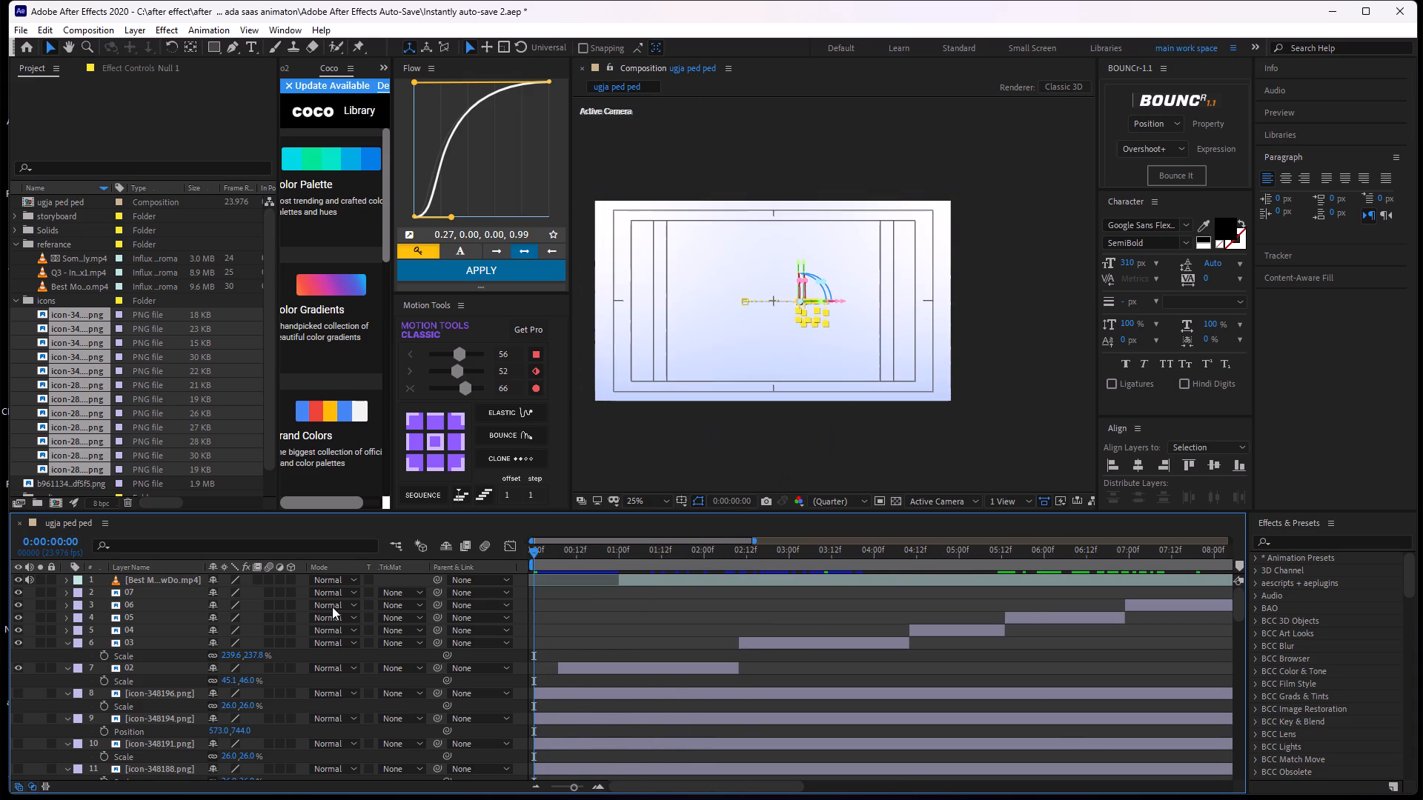
left_click_drag(332, 607, 322, 625)
Examine the keyframes of the null, "Outbound" text, shape and gradient layers down to the audio waveform.
middle_click_drag(589, 654, 723, 527)
middle_click_drag(674, 627, 817, 510)
middle_click_drag(610, 676, 723, 590)
scroll(597, 610, "up", 1, "alt")
middle_click_drag(603, 606, 609, 624, "alt")
scroll(633, 629, "down", 2, "alt")
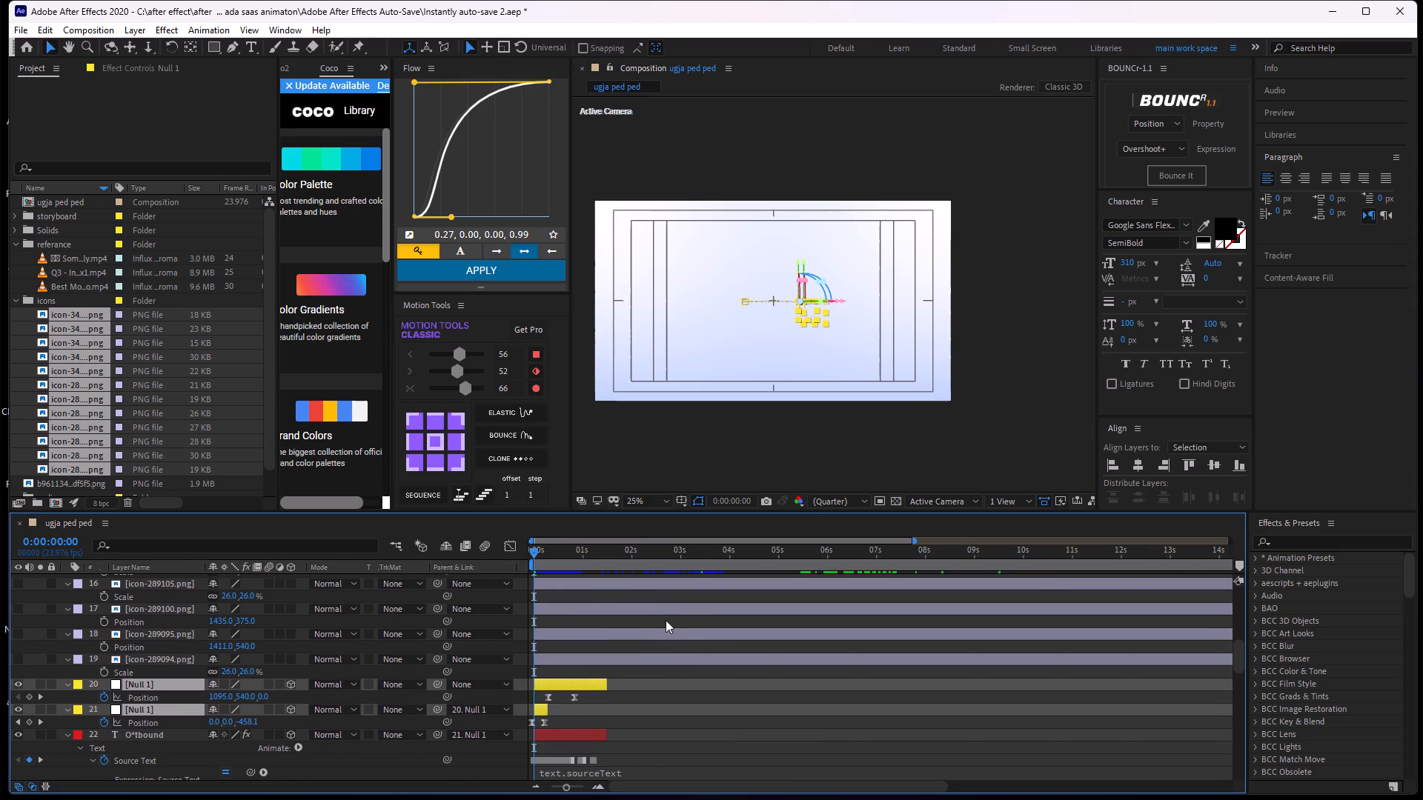
scroll(617, 624, "up", 2, "alt")
middle_click_drag(612, 628, 768, 496)
middle_click_drag(660, 698, 810, 580)
scroll(732, 612, "down", 1, "alt")
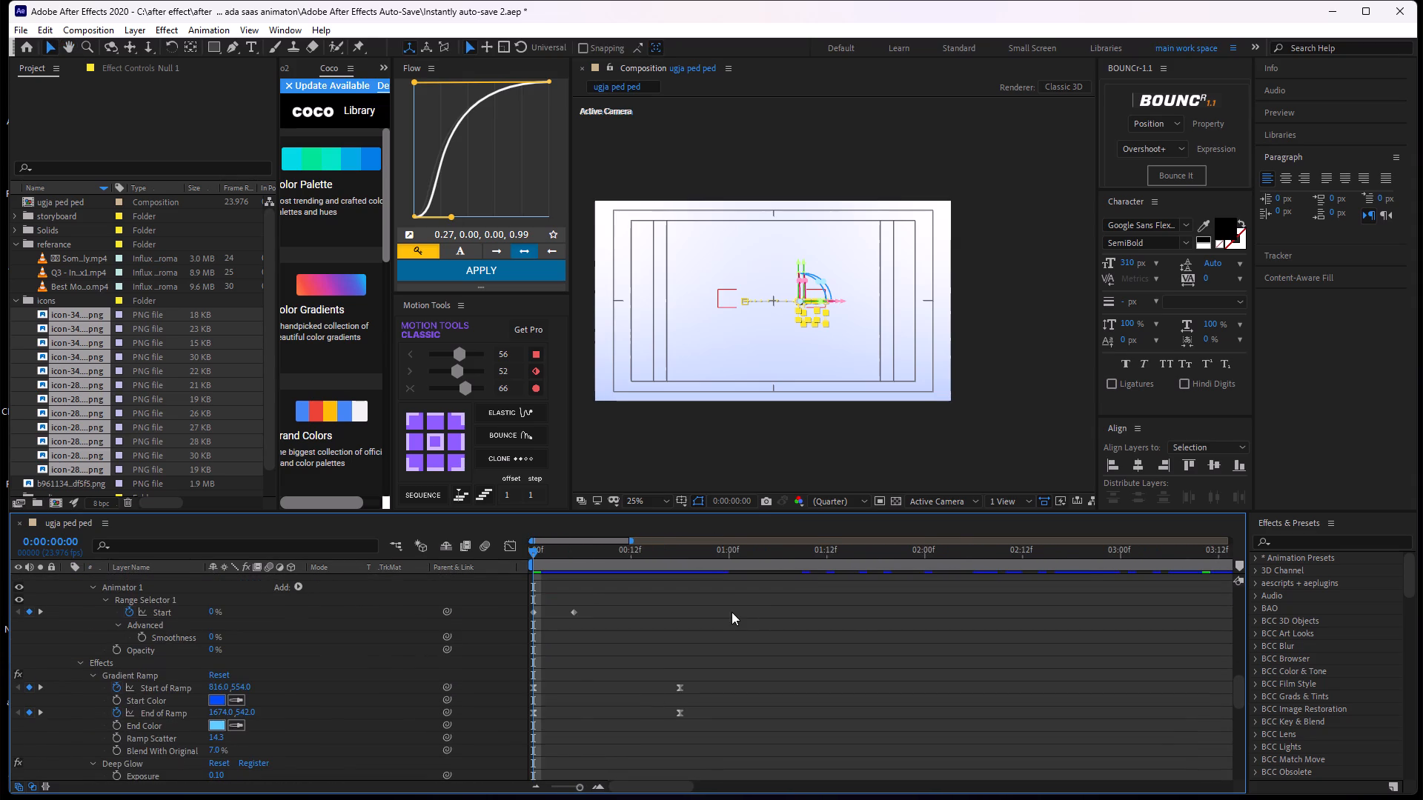
scroll(732, 612, "down", 1, "alt")
middle_click_drag(706, 645, 780, 476)
scroll(721, 730, "up", 1)
middle_click_drag(723, 701, 742, 613)
middle_click_drag(700, 719, 709, 516)
middle_click_drag(706, 675, 697, 482)
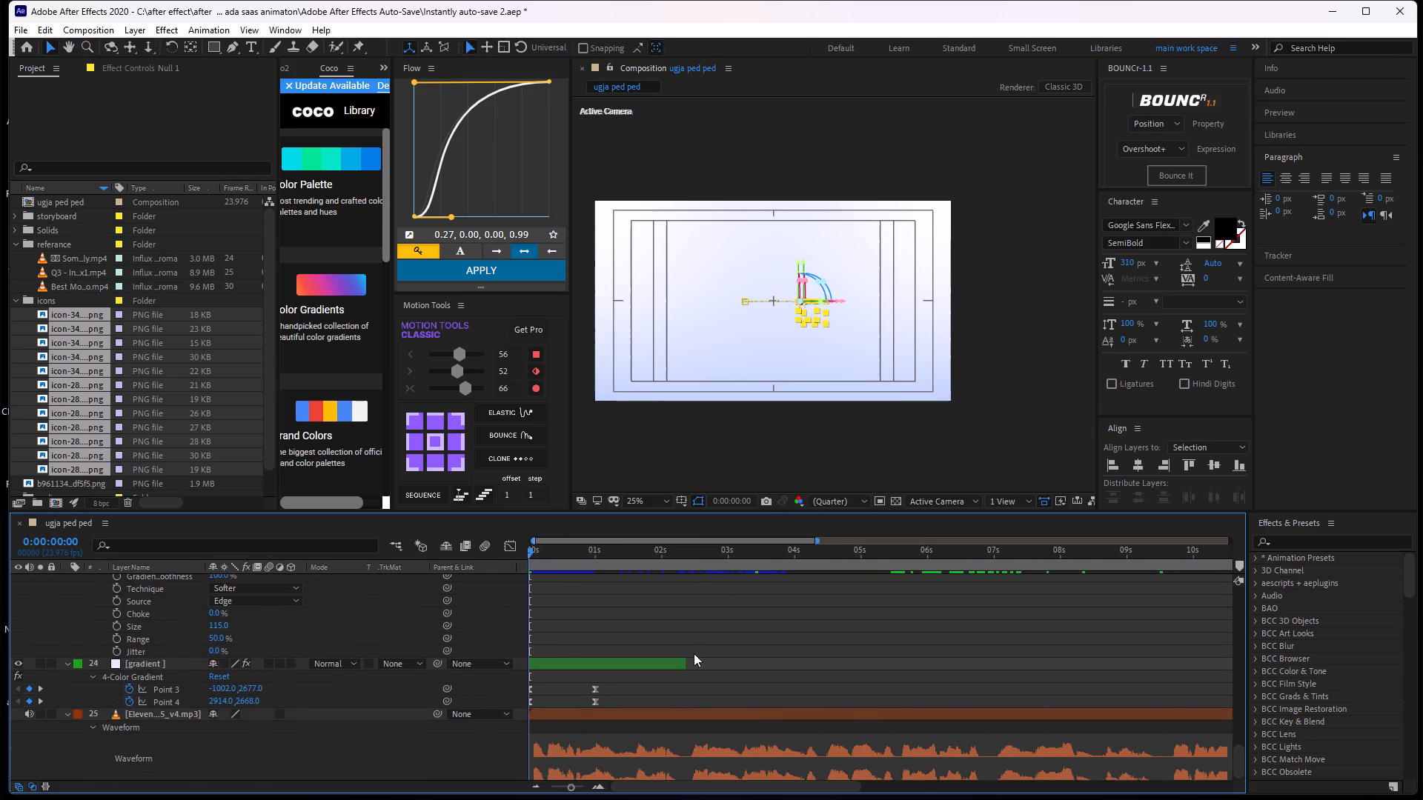
middle_click_drag(674, 651, 644, 569)
Play the composition from the start to 0:00:03:14 to review its timing against the audio waveform.
key("space")
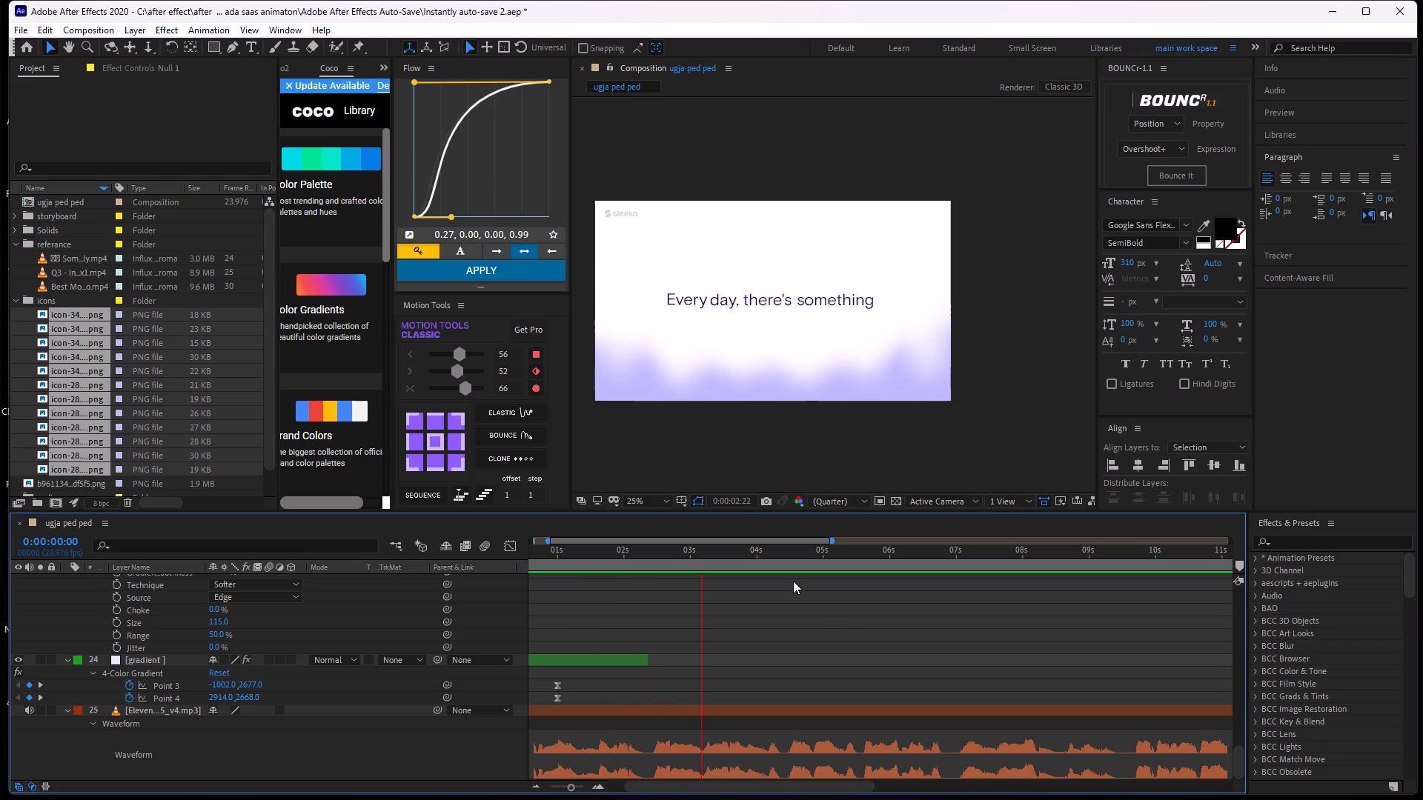
key("space")
Mute and hide the "Best M..." reference video layer at the top of the layer stack.
scroll(663, 613, "up", 2)
scroll(689, 611, "down", 1)
scroll(689, 611, "up", 5)
scroll(669, 607, "down", 1)
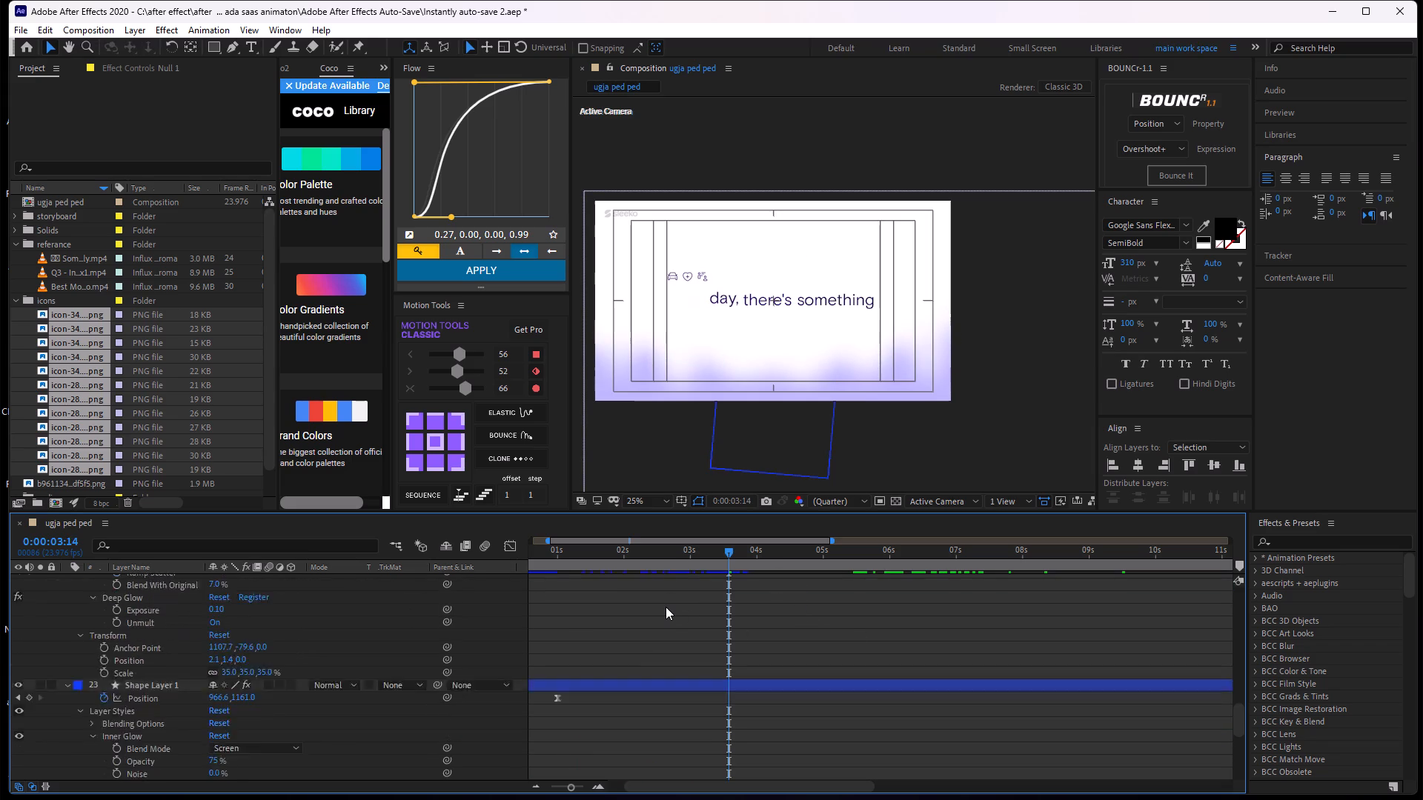
scroll(660, 607, "up", 1)
scroll(660, 607, "down", 2)
scroll(659, 607, "up", 2)
scroll(659, 607, "down", 1)
scroll(659, 607, "up", 4)
scroll(427, 593, "down", 2)
scroll(427, 593, "up", 3)
scroll(388, 608, "down", 1)
scroll(388, 608, "up", 5)
scroll(278, 610, "down", 1)
scroll(278, 610, "up", 1)
scroll(278, 610, "down", 1)
scroll(197, 615, "down", 1)
scroll(197, 615, "up", 2)
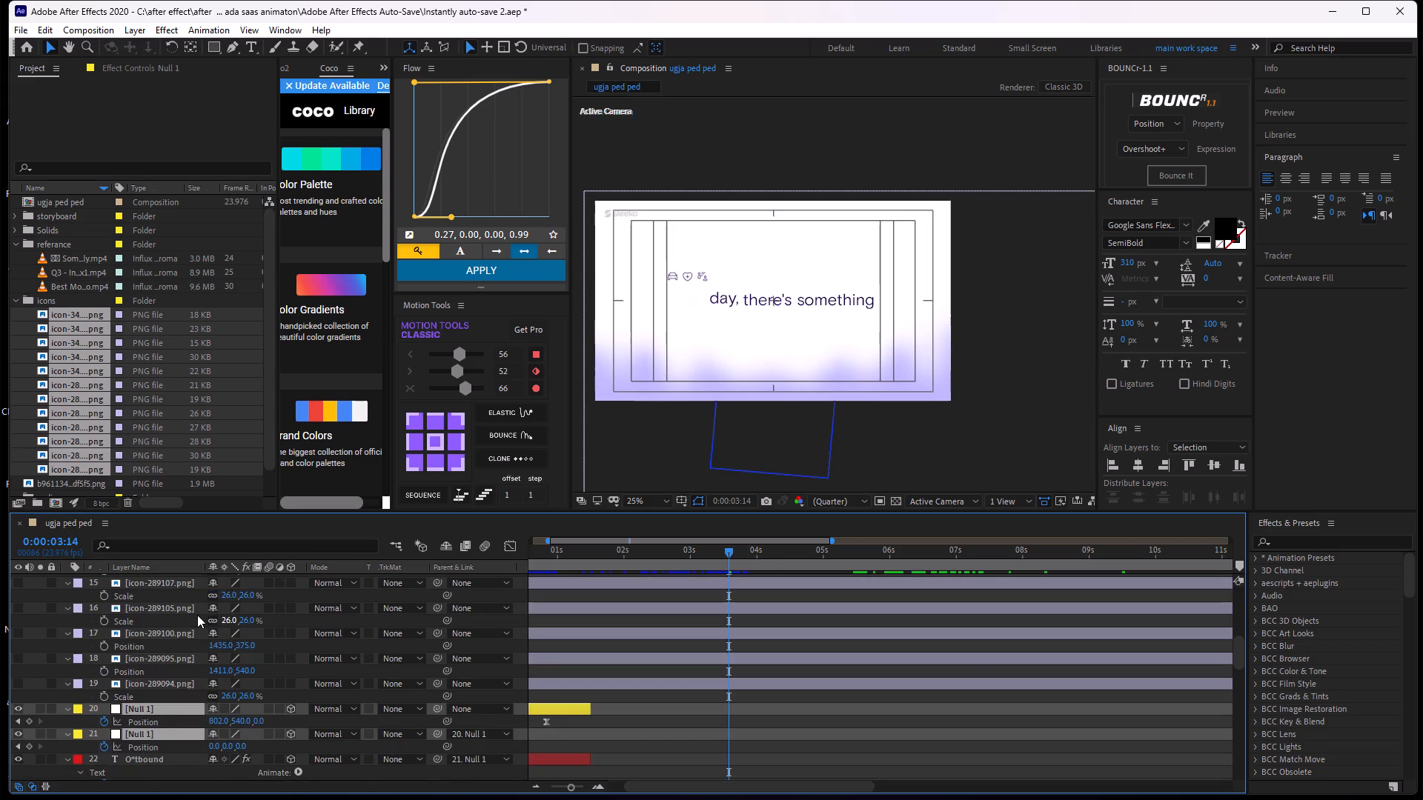
scroll(197, 615, "up", 2)
scroll(193, 615, "down", 1)
scroll(193, 615, "up", 2)
scroll(193, 615, "down", 1)
scroll(193, 615, "up", 2)
scroll(89, 577, "down", 1)
scroll(89, 577, "up", 1)
scroll(89, 577, "down", 1)
scroll(89, 577, "up", 5)
scroll(74, 584, "down", 1)
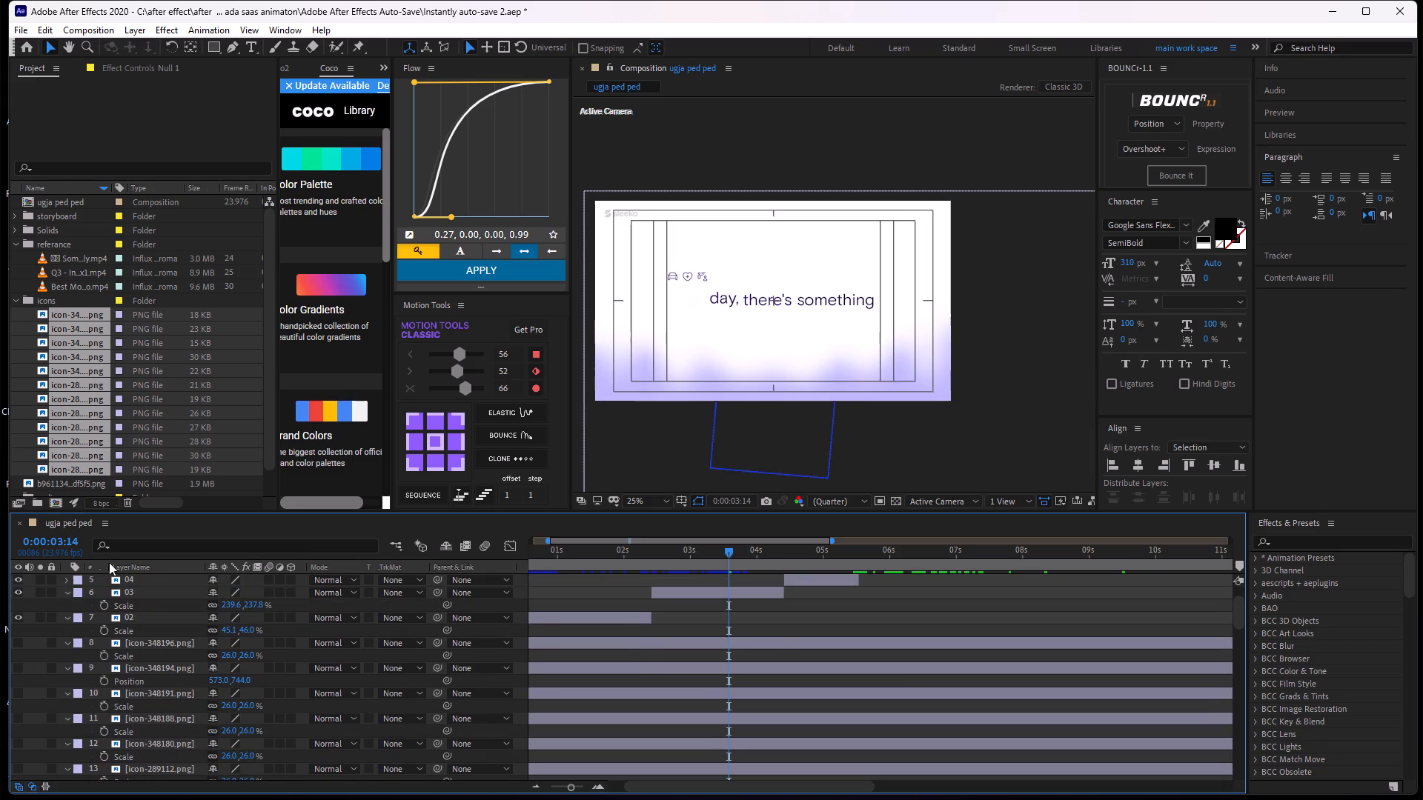
scroll(150, 561, "up", 1)
scroll(152, 561, "down", 1)
scroll(157, 561, "up", 1)
scroll(157, 561, "down", 2)
scroll(140, 591, "up", 1)
scroll(140, 591, "down", 1)
scroll(140, 591, "up", 4)
left_click(28, 579)
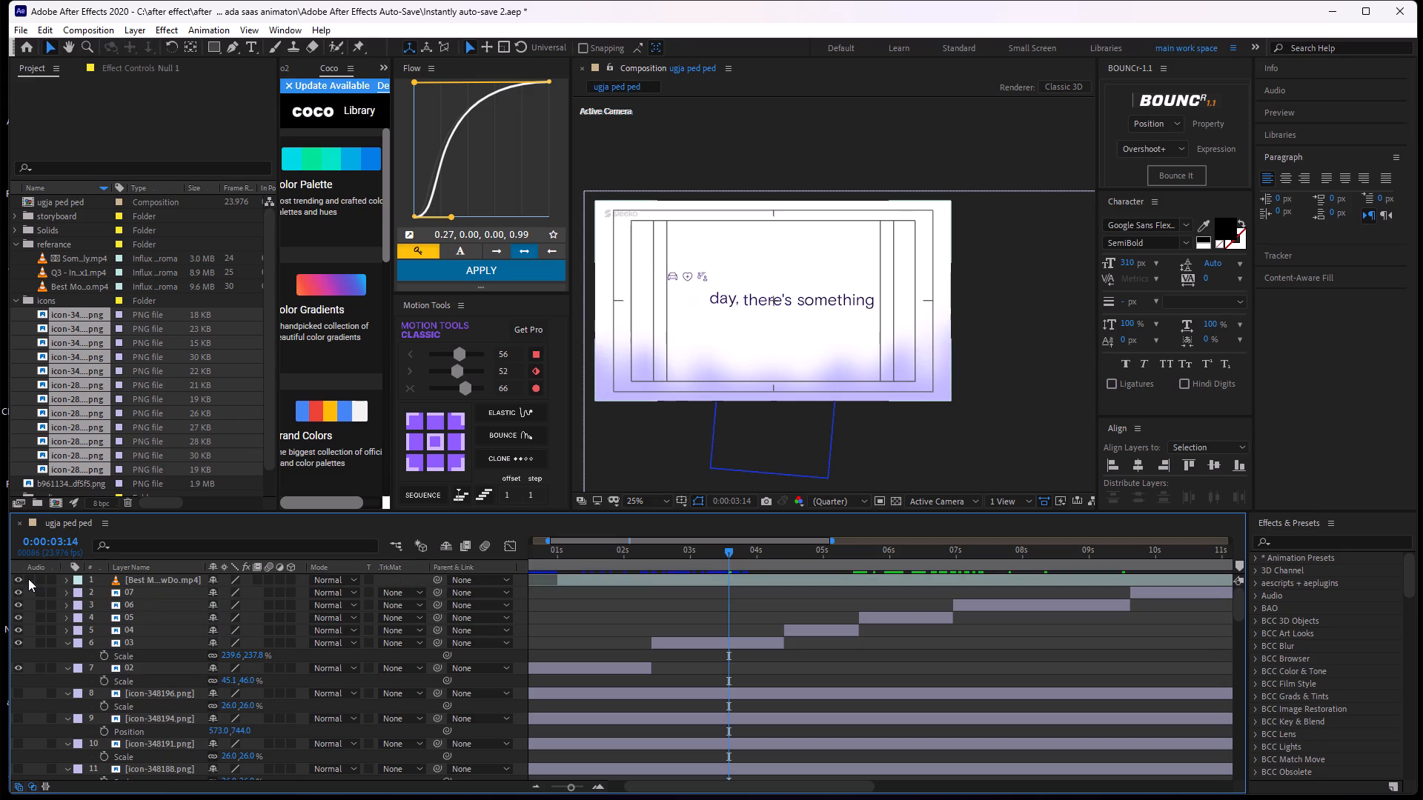
left_click(21, 575)
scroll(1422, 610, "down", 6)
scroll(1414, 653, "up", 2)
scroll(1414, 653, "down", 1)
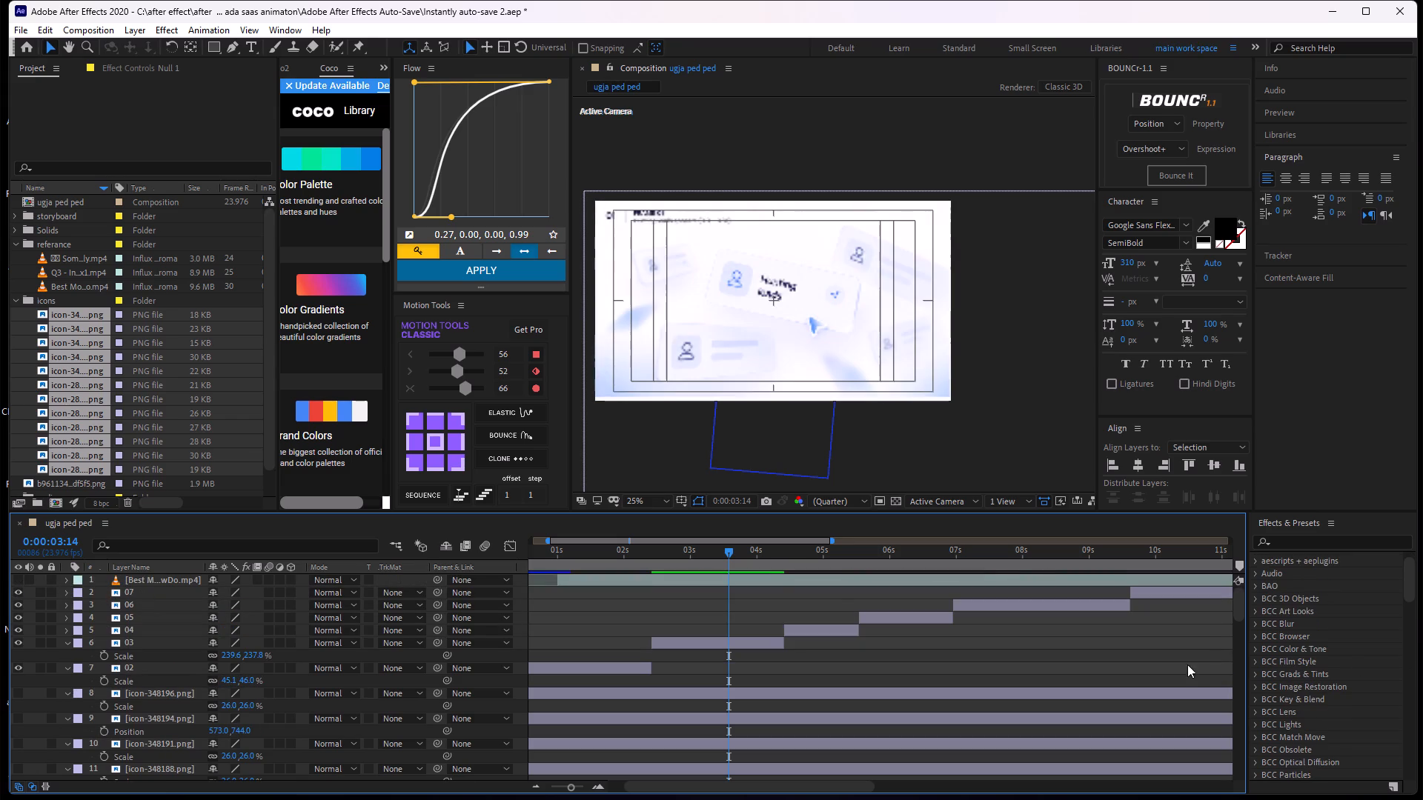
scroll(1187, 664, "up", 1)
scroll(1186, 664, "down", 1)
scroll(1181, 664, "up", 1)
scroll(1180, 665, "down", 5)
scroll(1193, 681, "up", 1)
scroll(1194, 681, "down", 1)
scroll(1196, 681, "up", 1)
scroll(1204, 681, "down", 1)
Lower the Brave browser's volume to about half in the Windows volume mixer and return to the composition with no layer selected.
left_click(1347, 781)
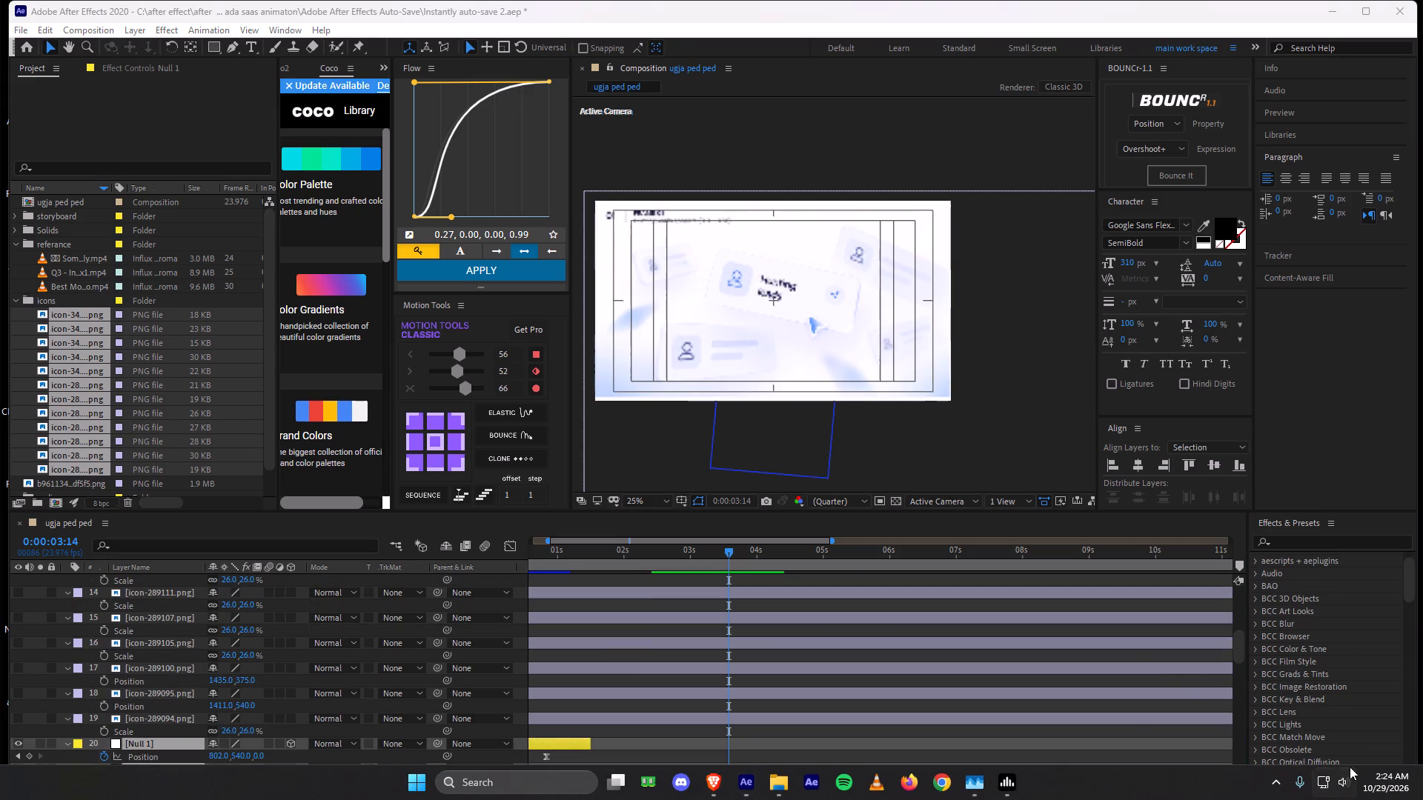
left_click(1387, 695)
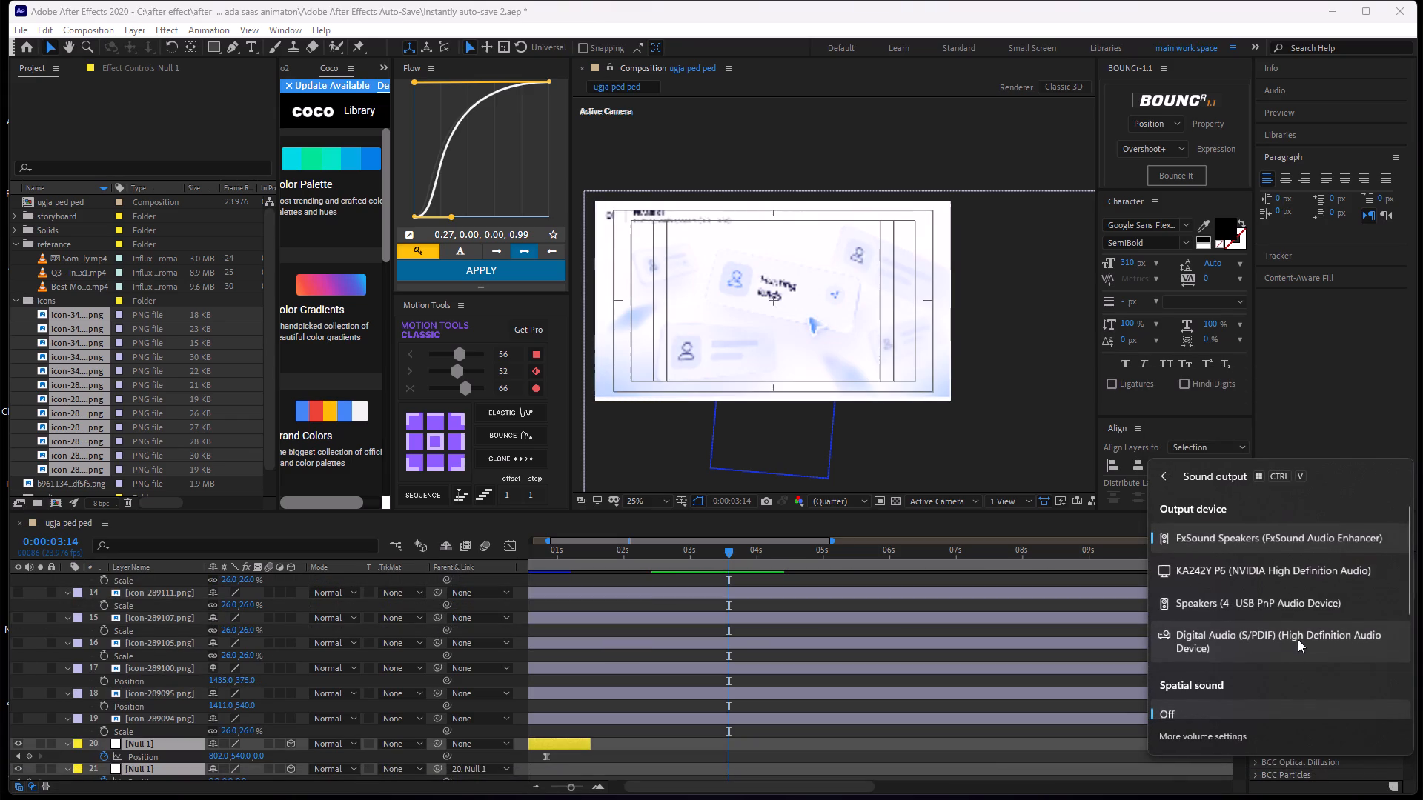
scroll(1296, 642, "up", 1)
scroll(1296, 643, "down", 2)
scroll(1295, 644, "up", 1)
scroll(1295, 644, "down", 1)
scroll(1295, 644, "up", 1)
scroll(1291, 651, "down", 7)
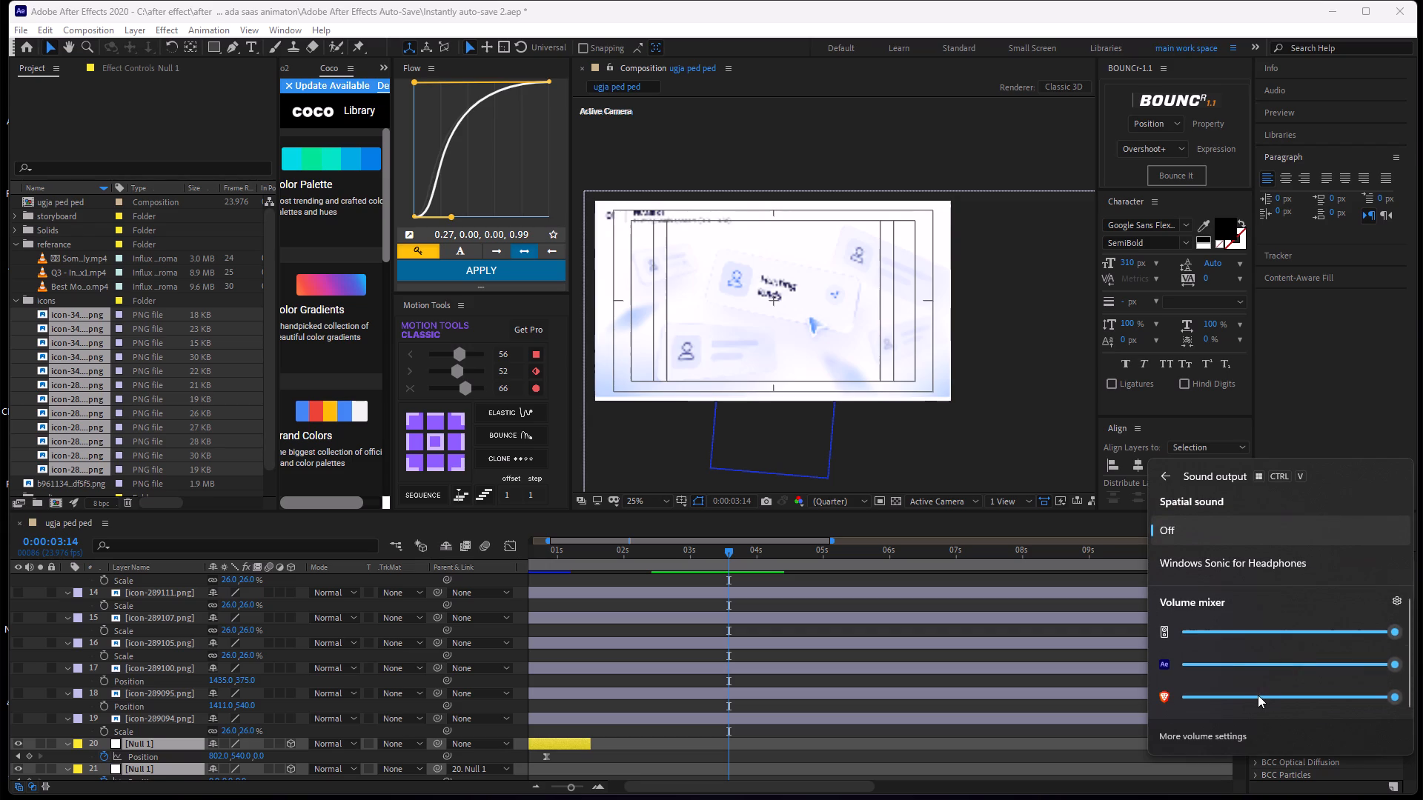
left_click(1257, 696)
left_click_drag(1263, 694, 1302, 702)
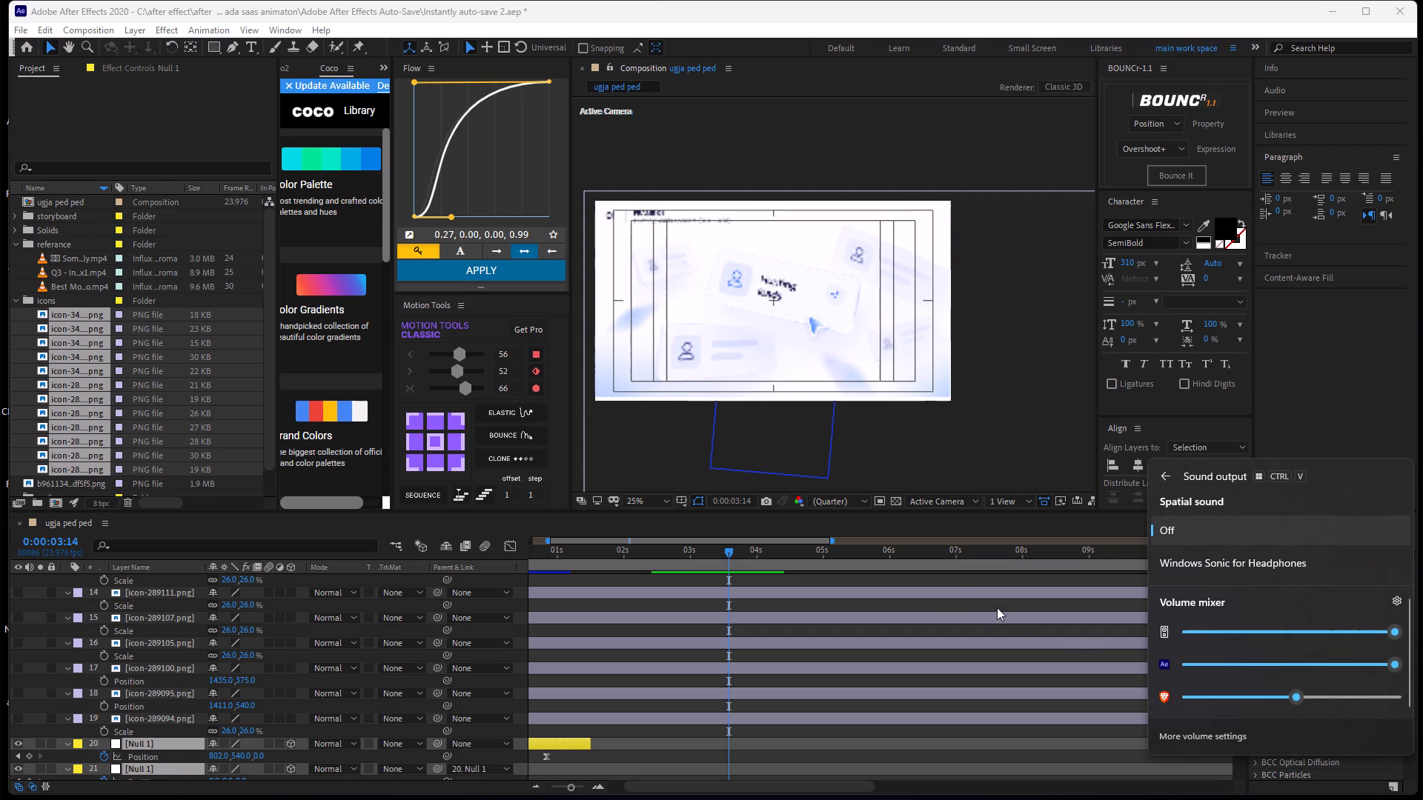
left_click(950, 587)
left_click(992, 730)
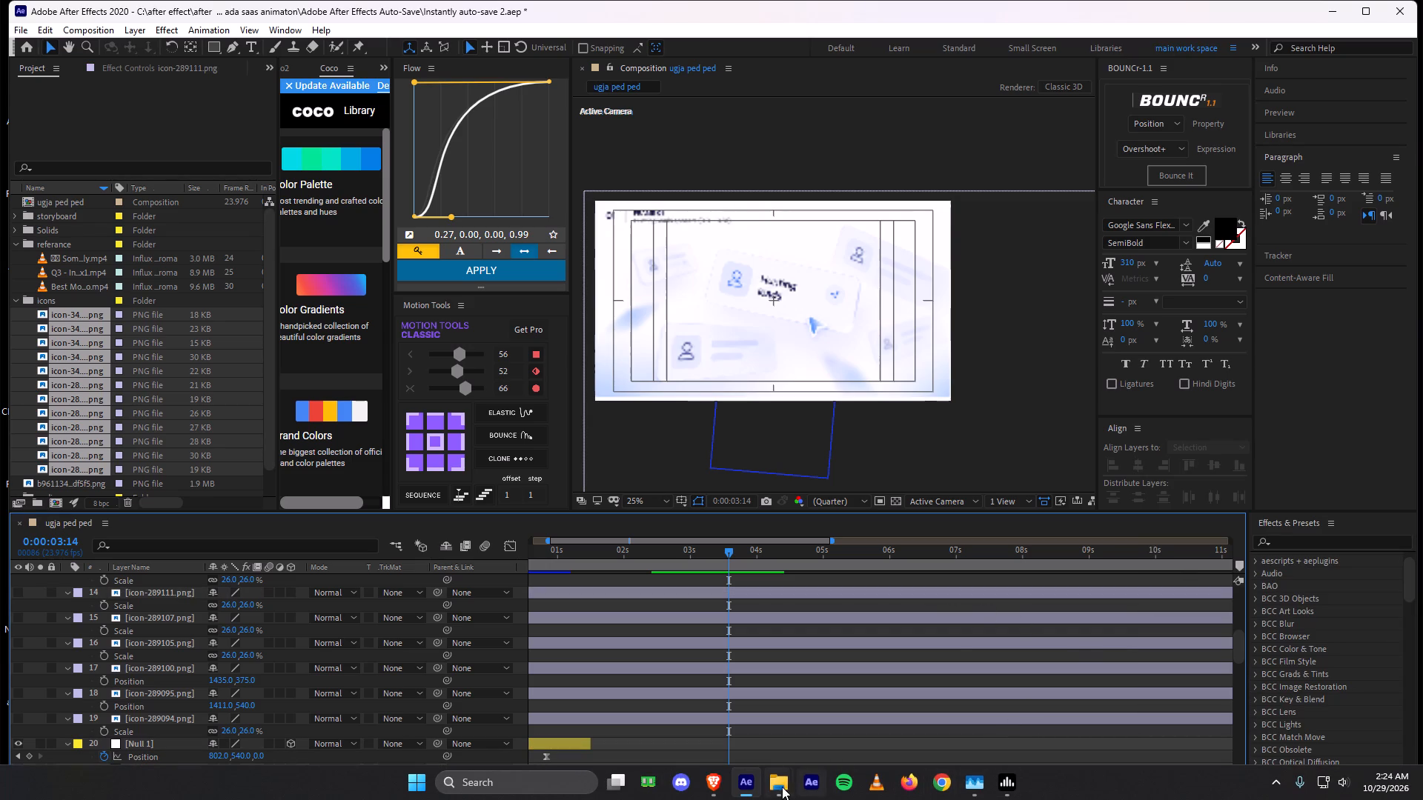
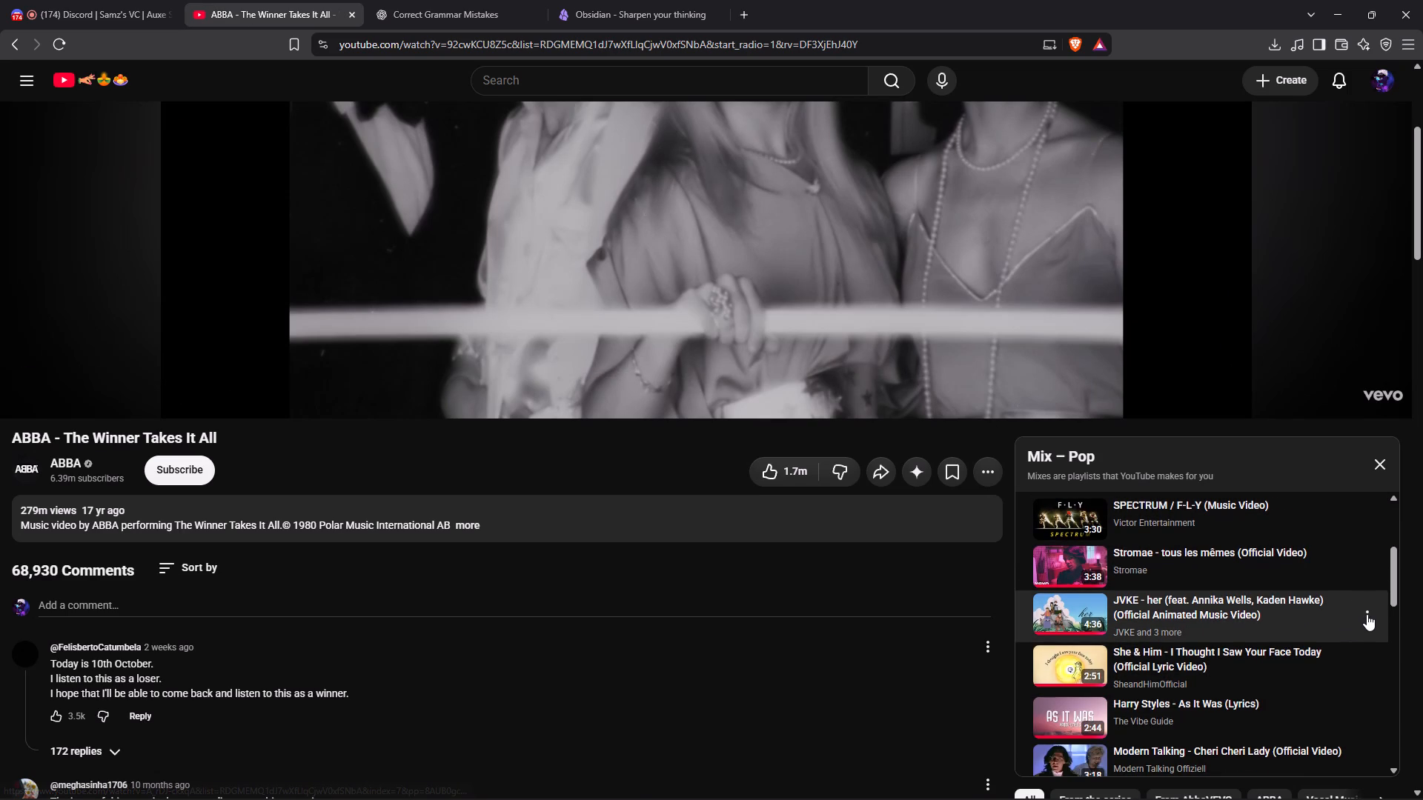
In Brave, copy the share link of the "JVKE - her" video from the Mix – Pop playlist and close the share dialog.
left_click(1367, 614)
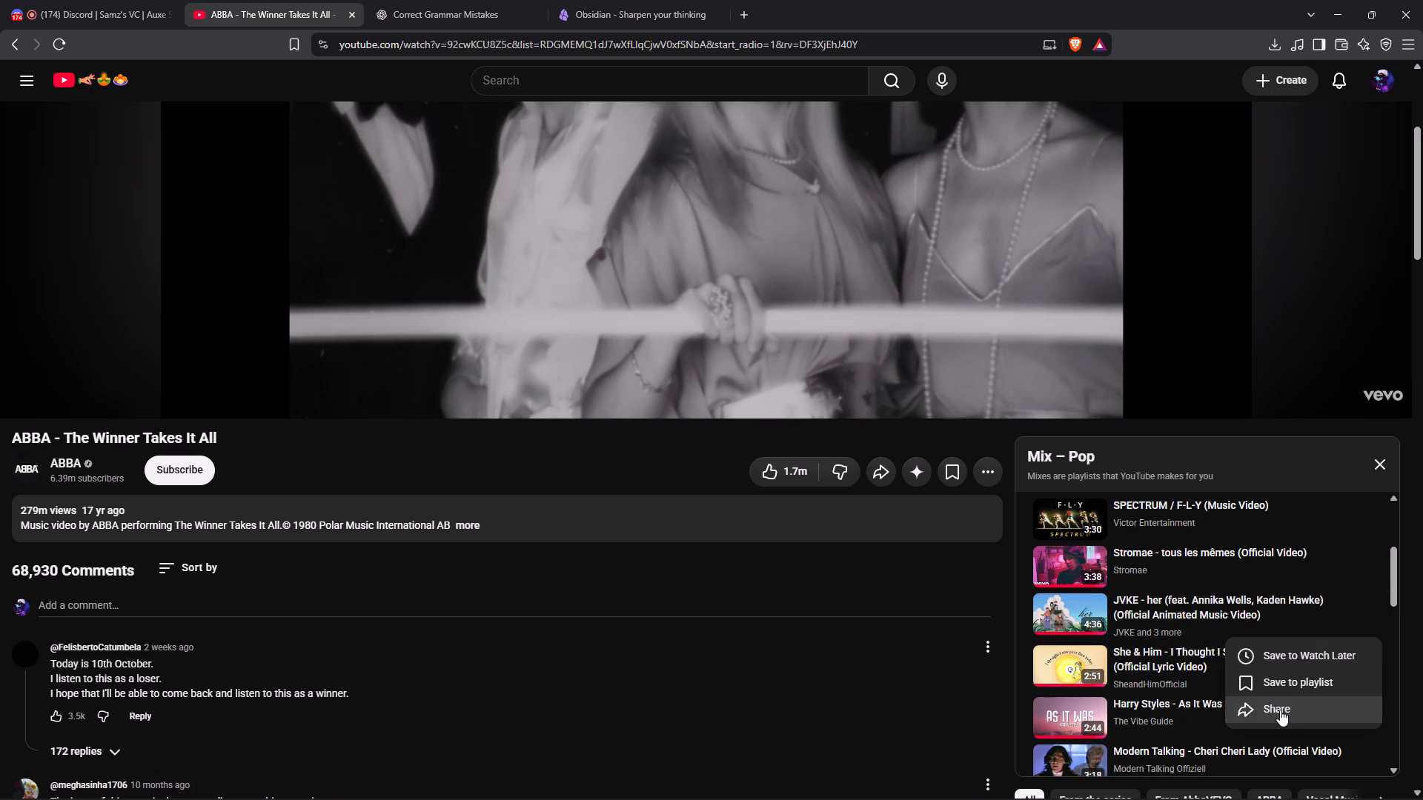
left_click(1280, 710)
left_click(843, 503)
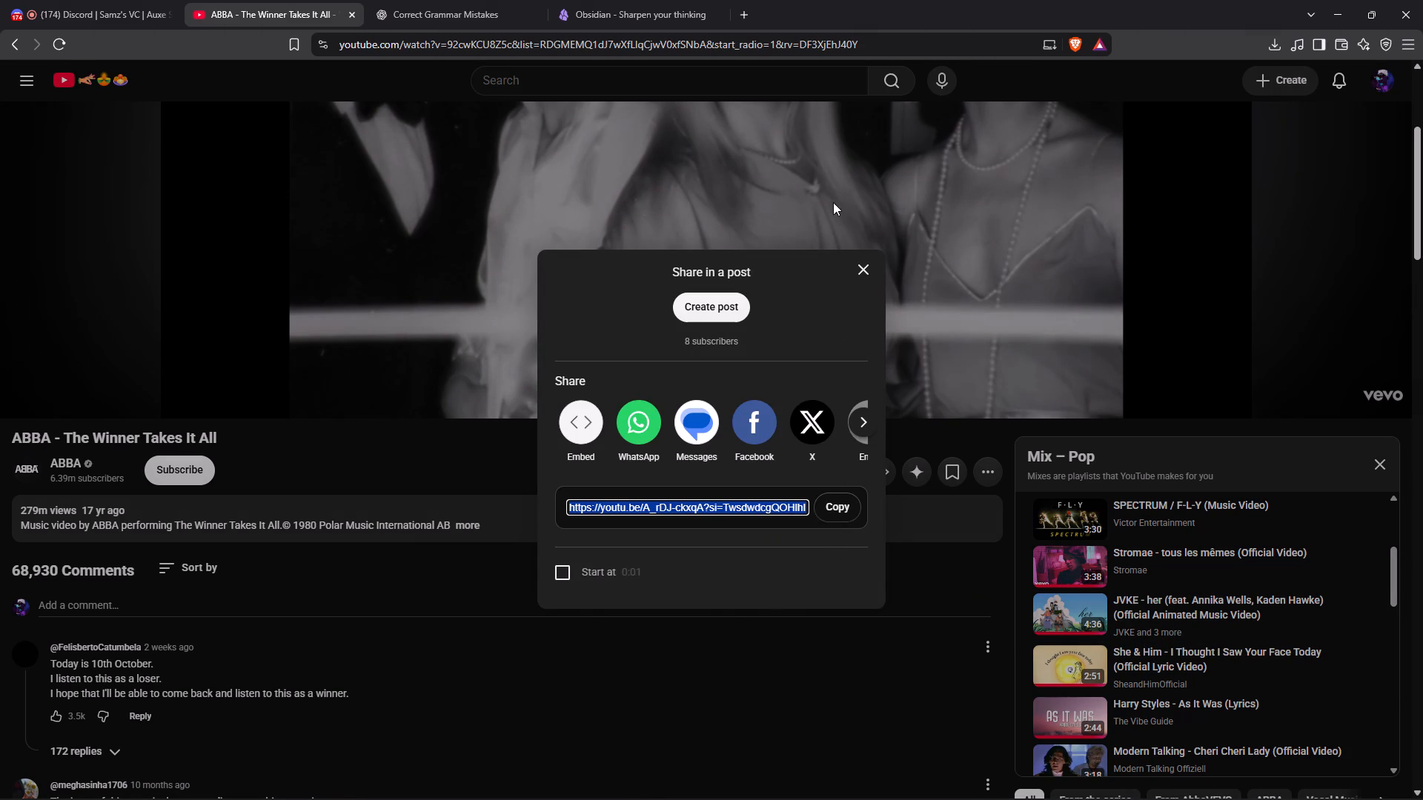
left_click(863, 269)
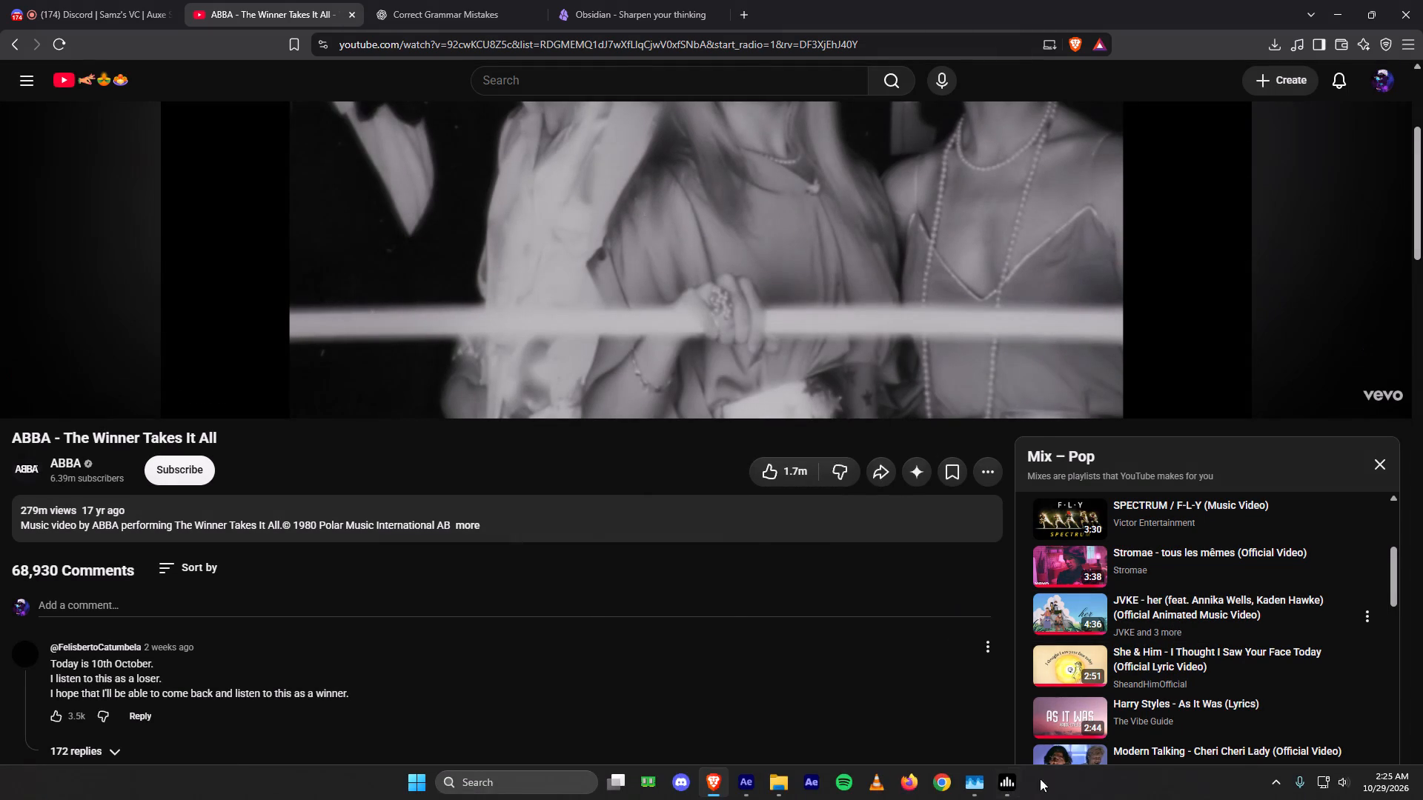
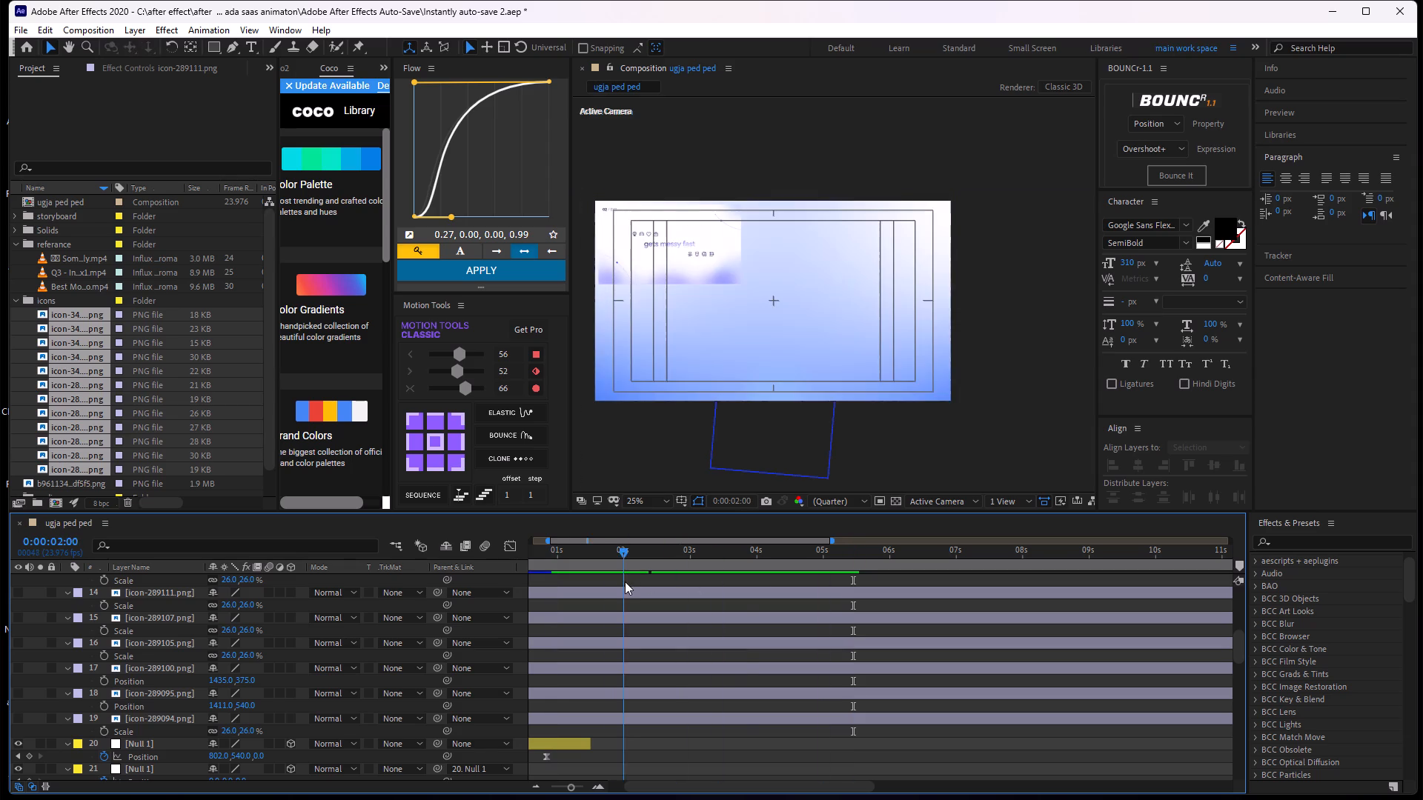
In After Effects, scrub the opening two seconds, inspect the layers' keyframes, and preview the "Outbound gets messy" text-to-icon transition from 0:00:00:17.
left_click_drag(625, 581, 613, 594)
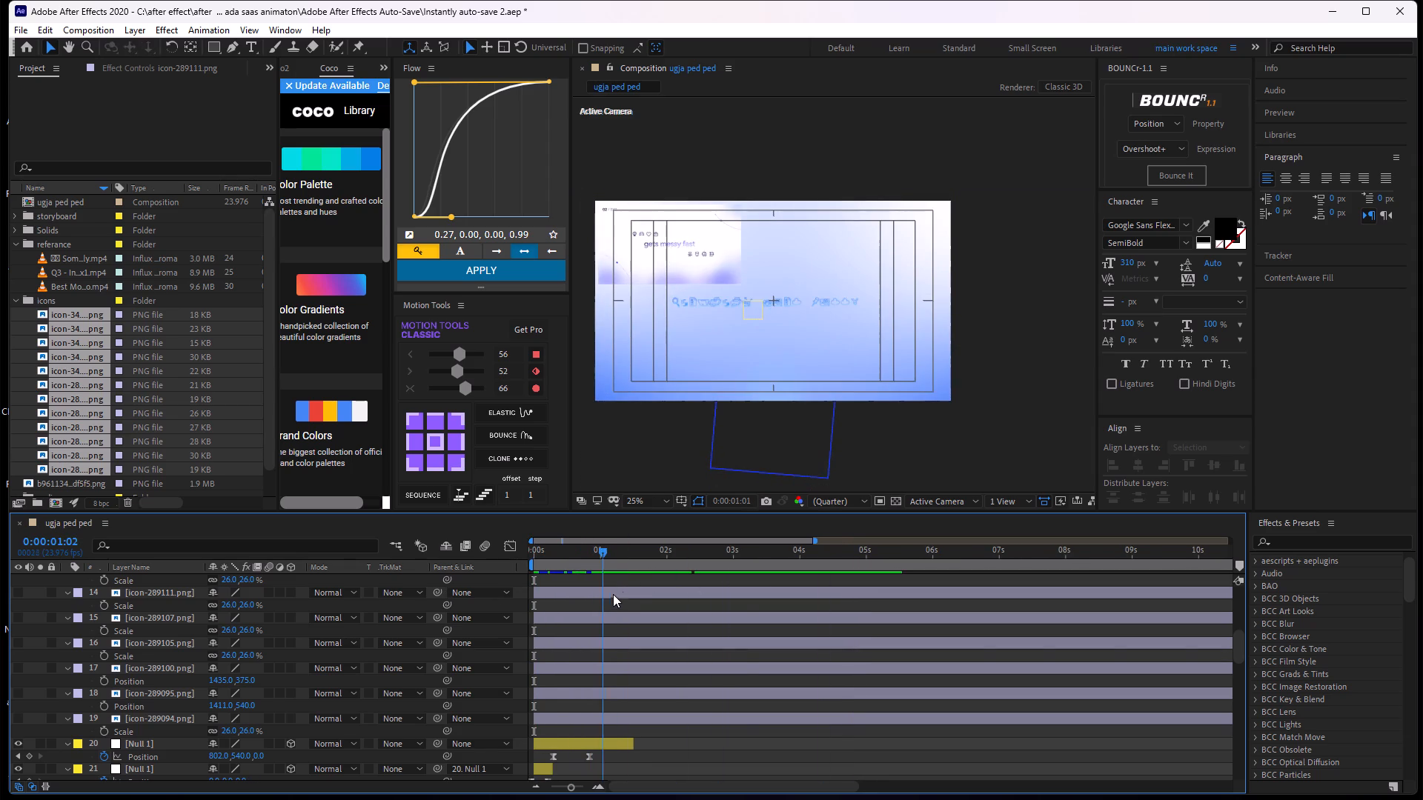
left_click_drag(613, 594, 620, 601)
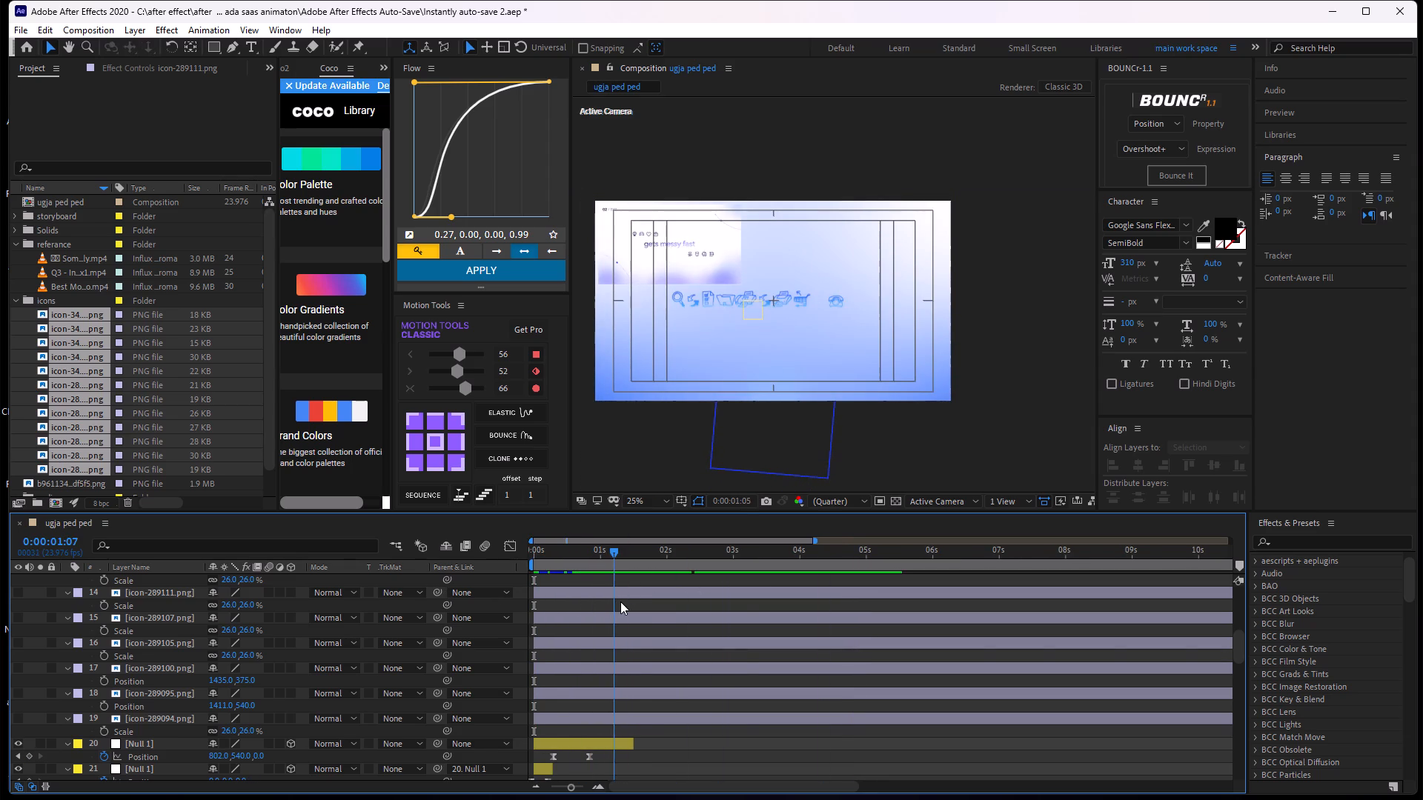
left_click_drag(620, 601, 581, 623)
middle_click_drag(623, 670, 641, 696)
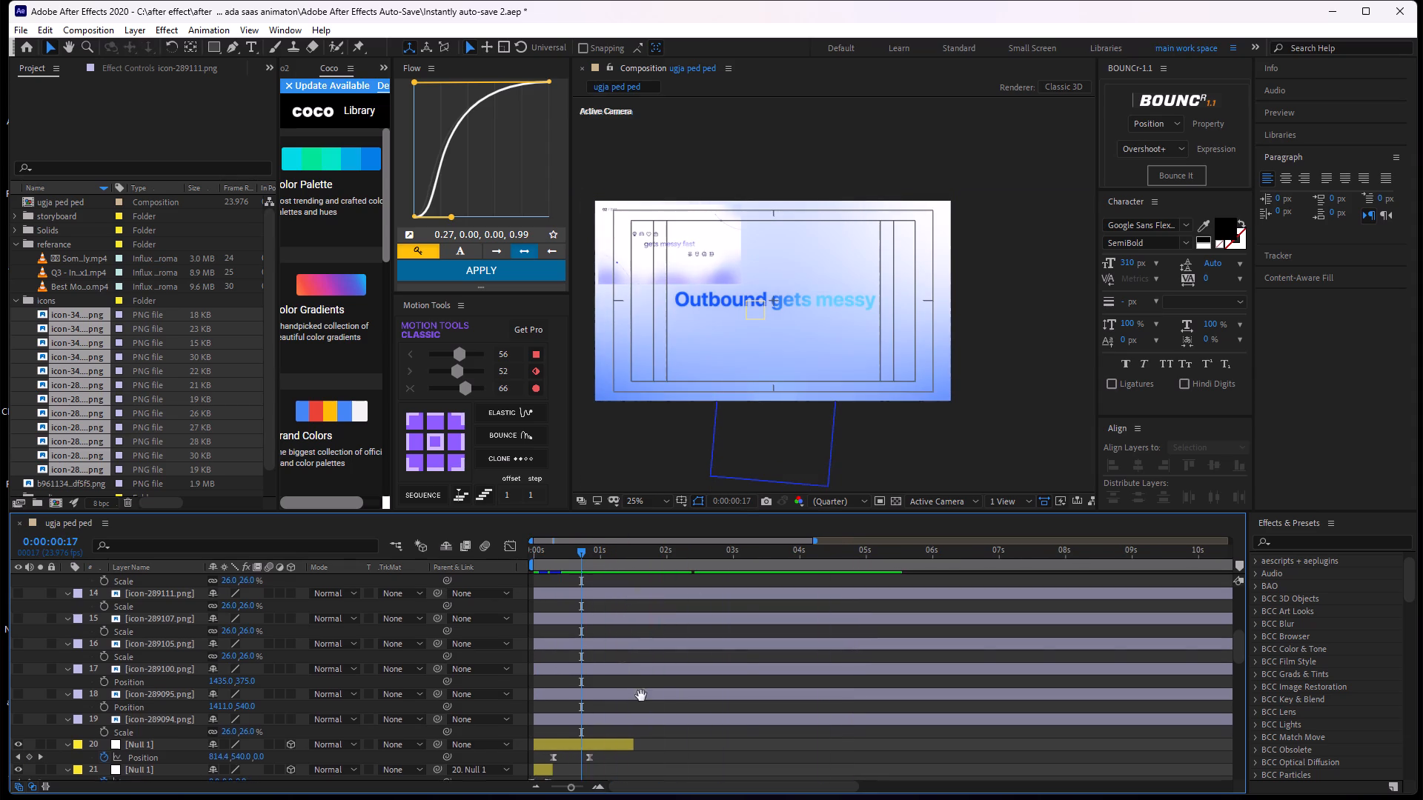
middle_click_drag(641, 696, 880, 676)
scroll(715, 681, "up", 1)
scroll(704, 679, "down", 1)
middle_click_drag(704, 679, 748, 543)
scroll(728, 567, "up", 1)
scroll(748, 543, "down", 1)
middle_click_drag(712, 602, 762, 544)
scroll(748, 553, "up", 1)
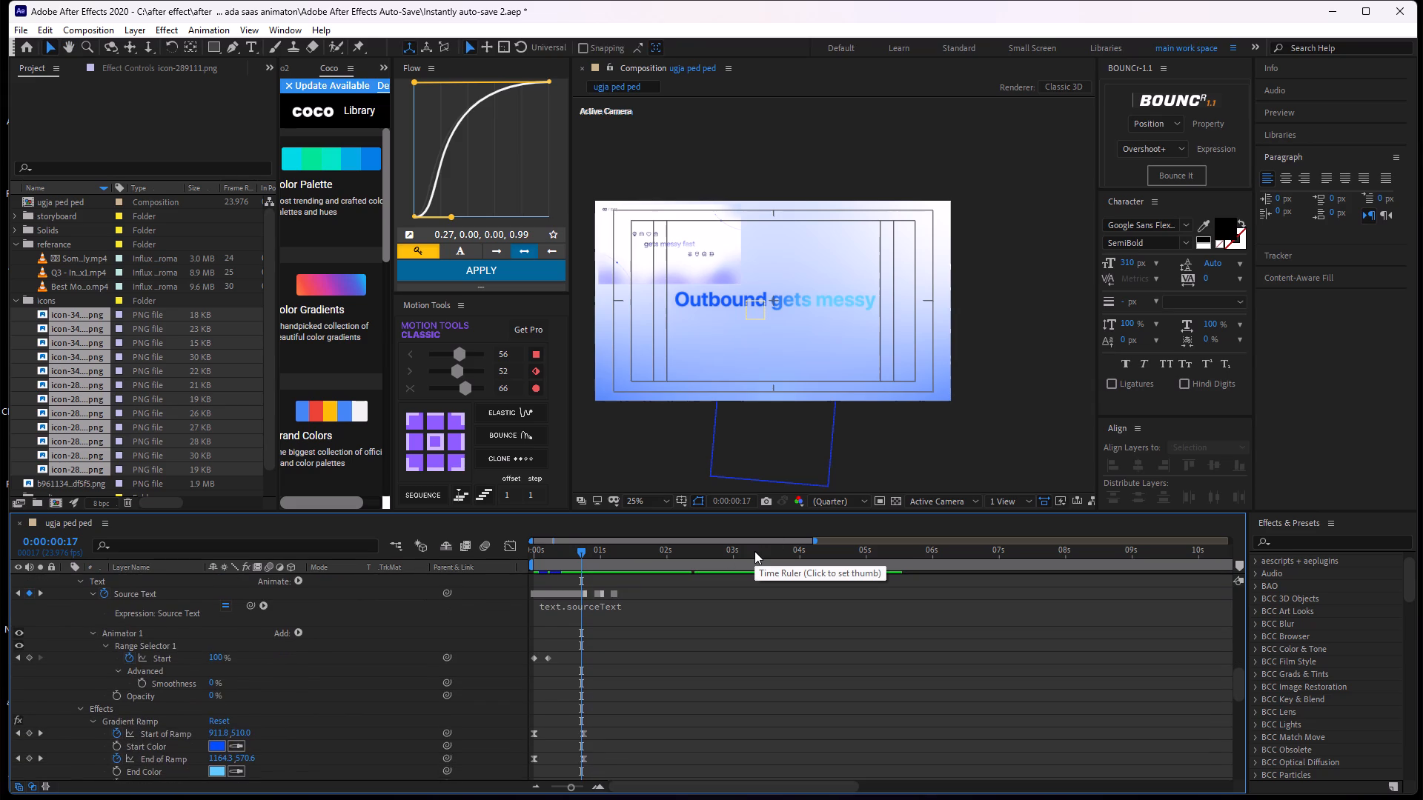
key("space")
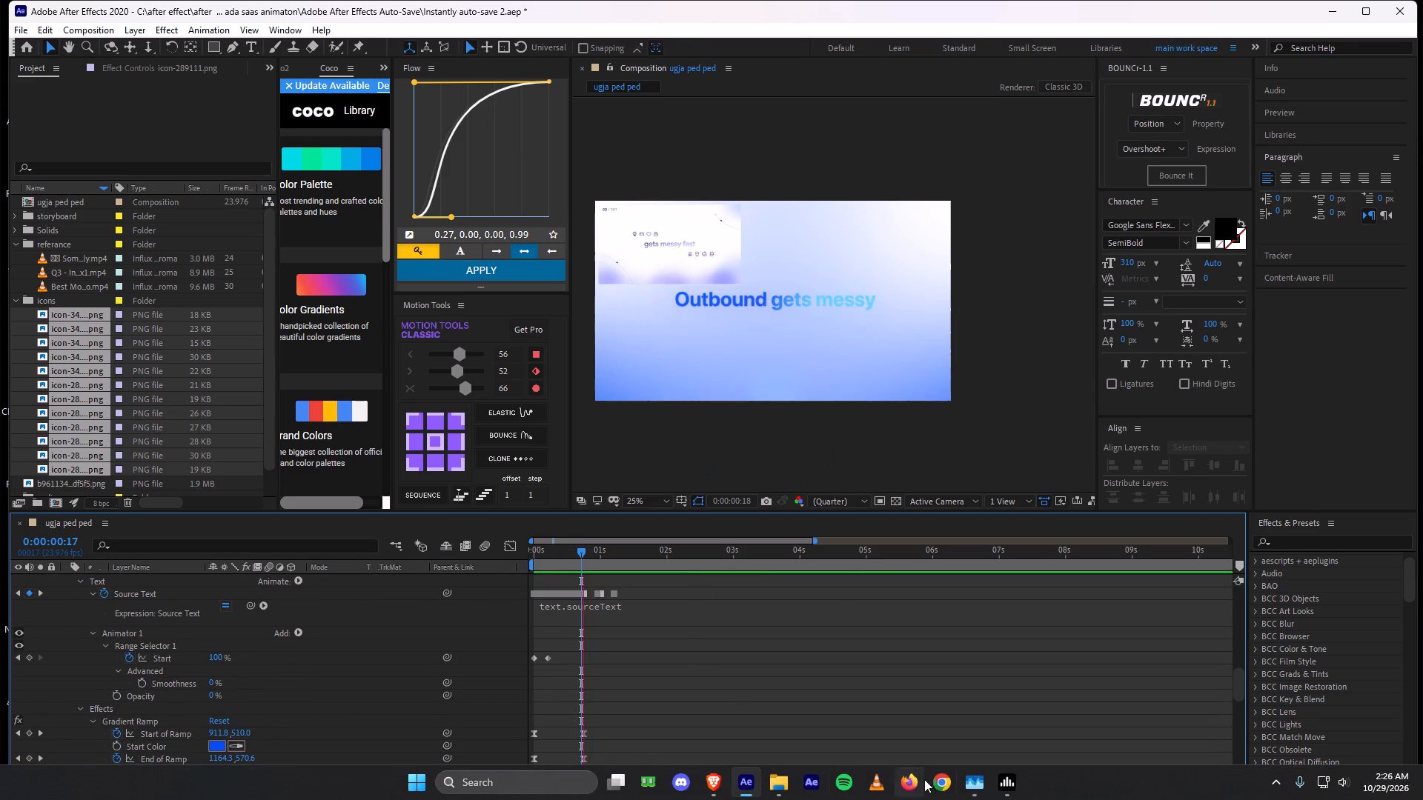
key("space")
Raise the Windows system volume slightly.
left_click(1341, 781)
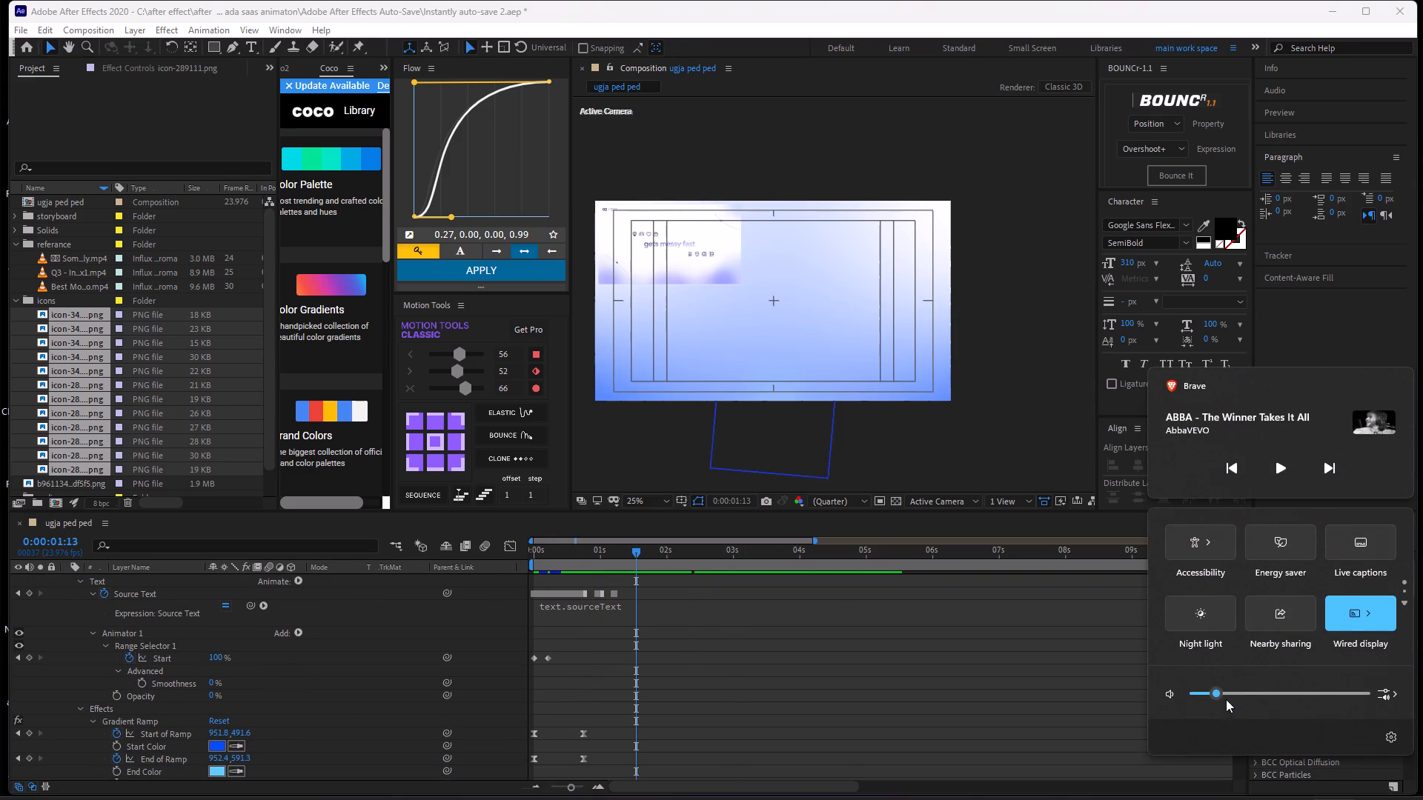
left_click_drag(1218, 690, 1238, 693)
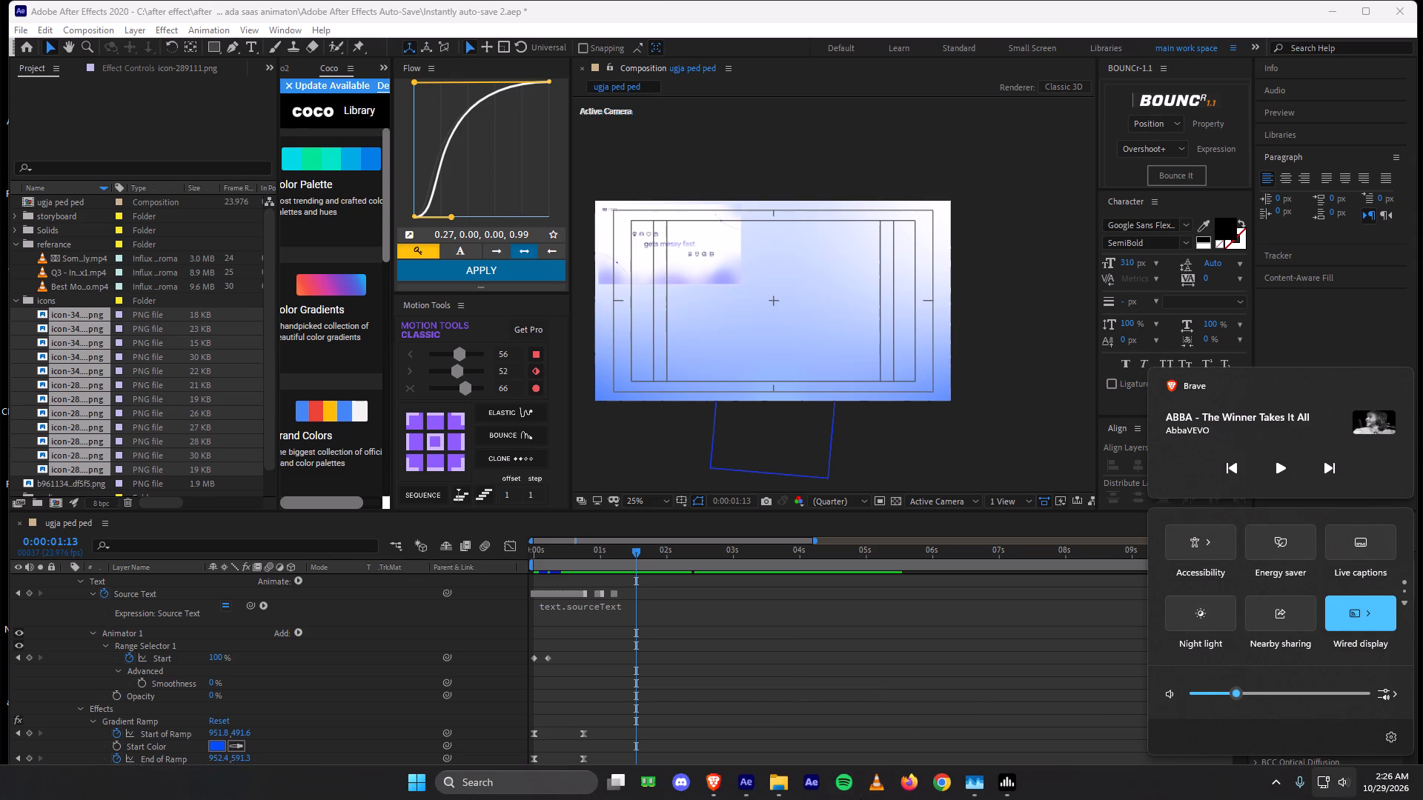
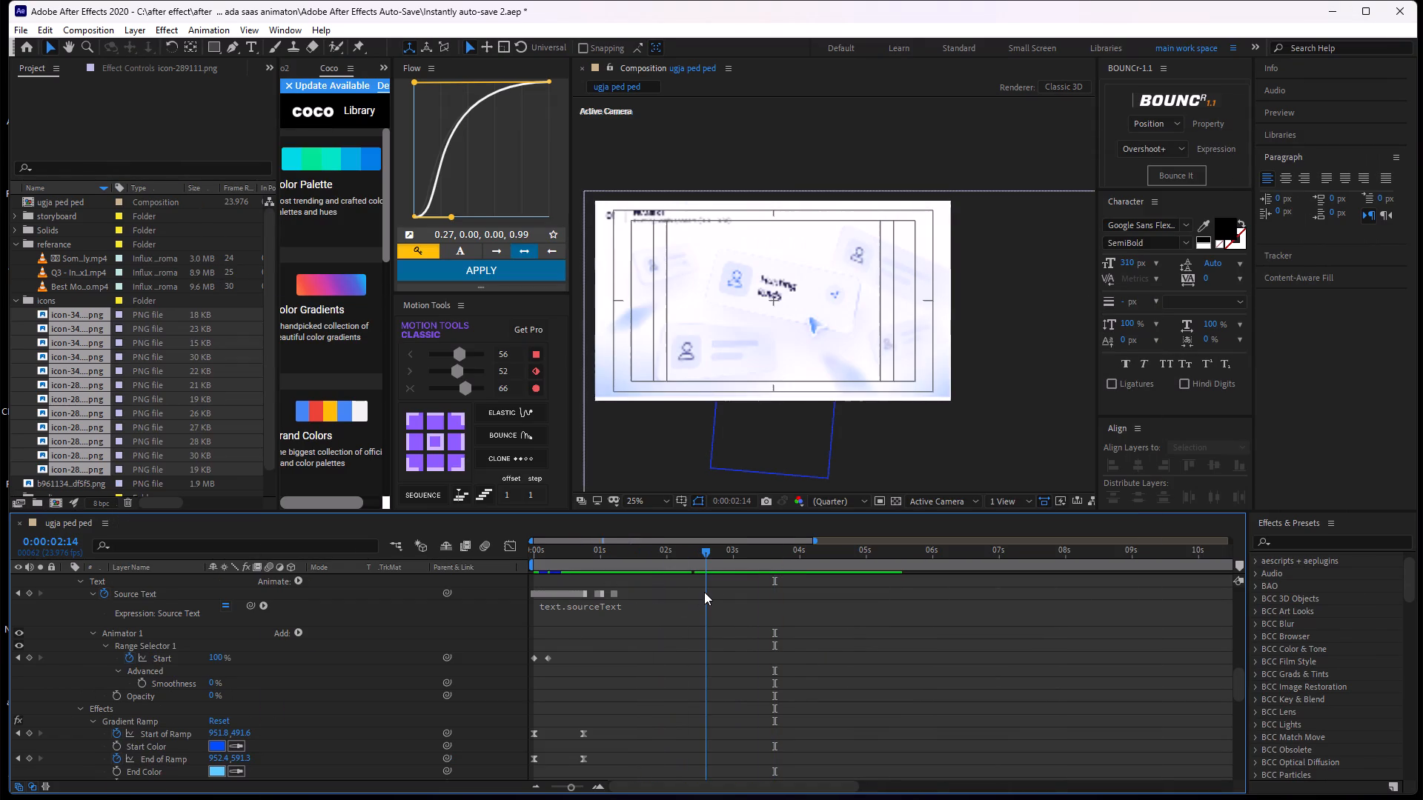
Scrub and preview the voiceover around two seconds, and add a composition marker at 0:00:02:11, at the start of the next phrase.
left_click_drag(704, 592, 710, 591)
scroll(706, 598, "up", 2, "alt")
middle_click_drag(703, 599, 793, 473)
middle_click_drag(829, 679, 836, 575)
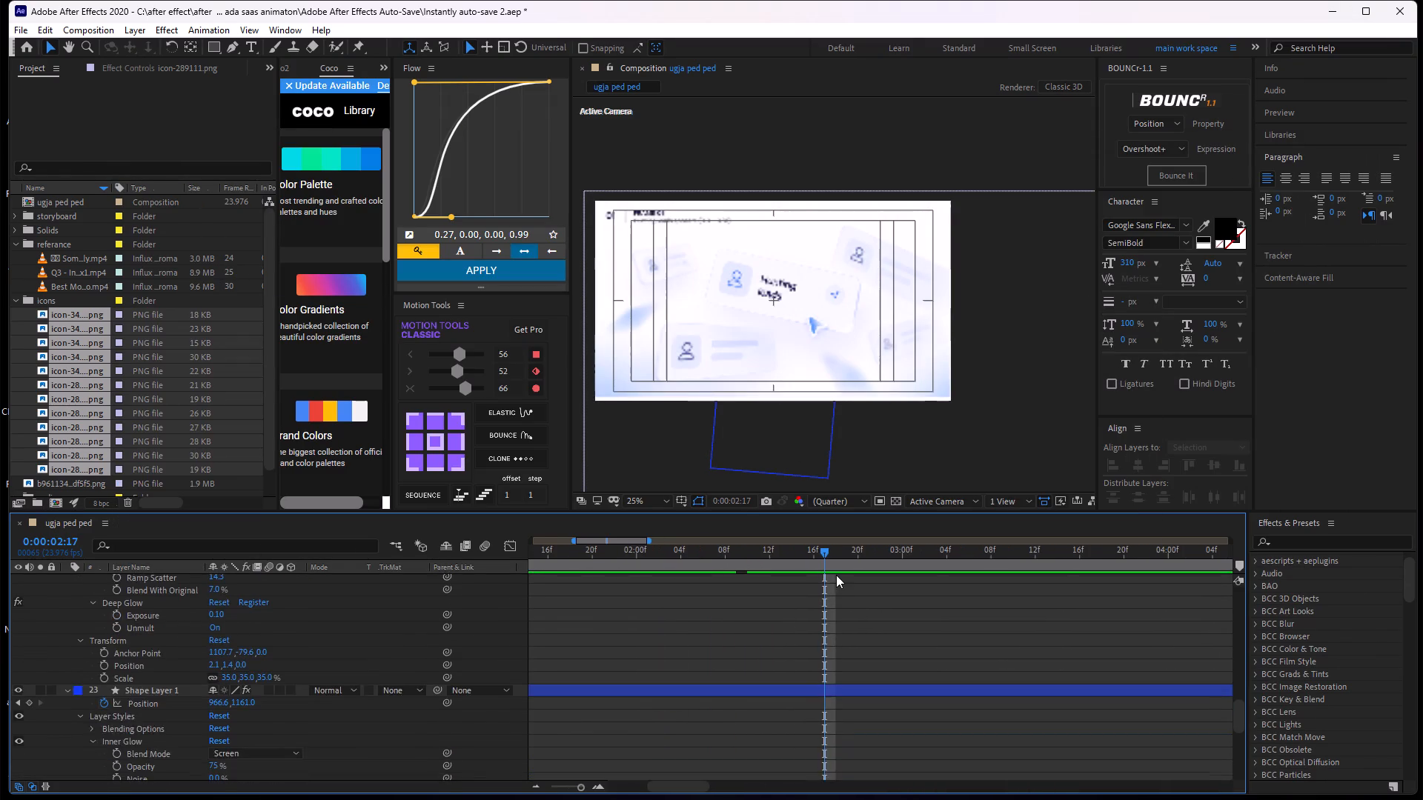
middle_click_drag(836, 575, 835, 579)
middle_click_drag(820, 694, 837, 481)
scroll(838, 481, "down", 1)
middle_click_drag(808, 683, 802, 541)
left_click_drag(839, 556, 615, 650)
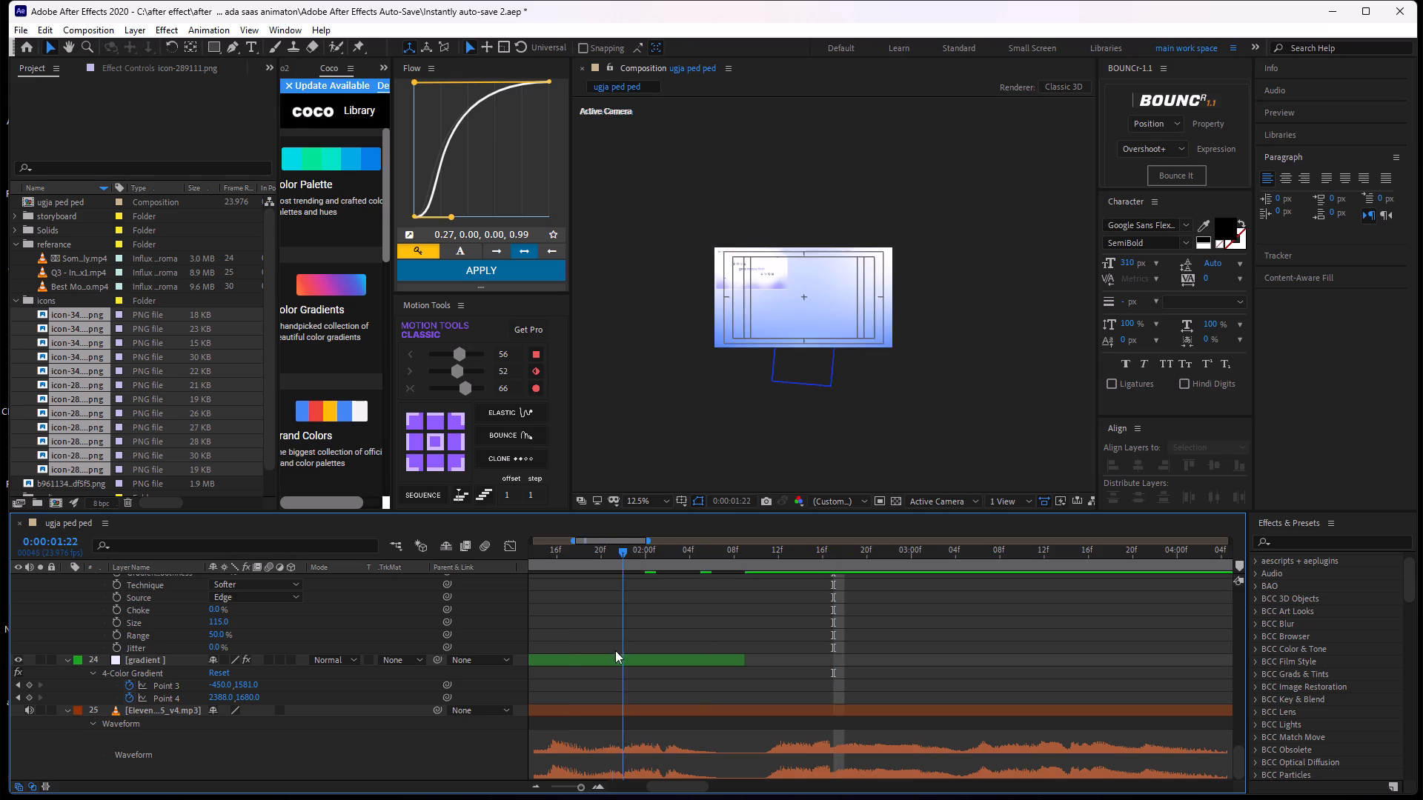
left_click_drag(615, 650, 567, 650)
key("space")
key("space")
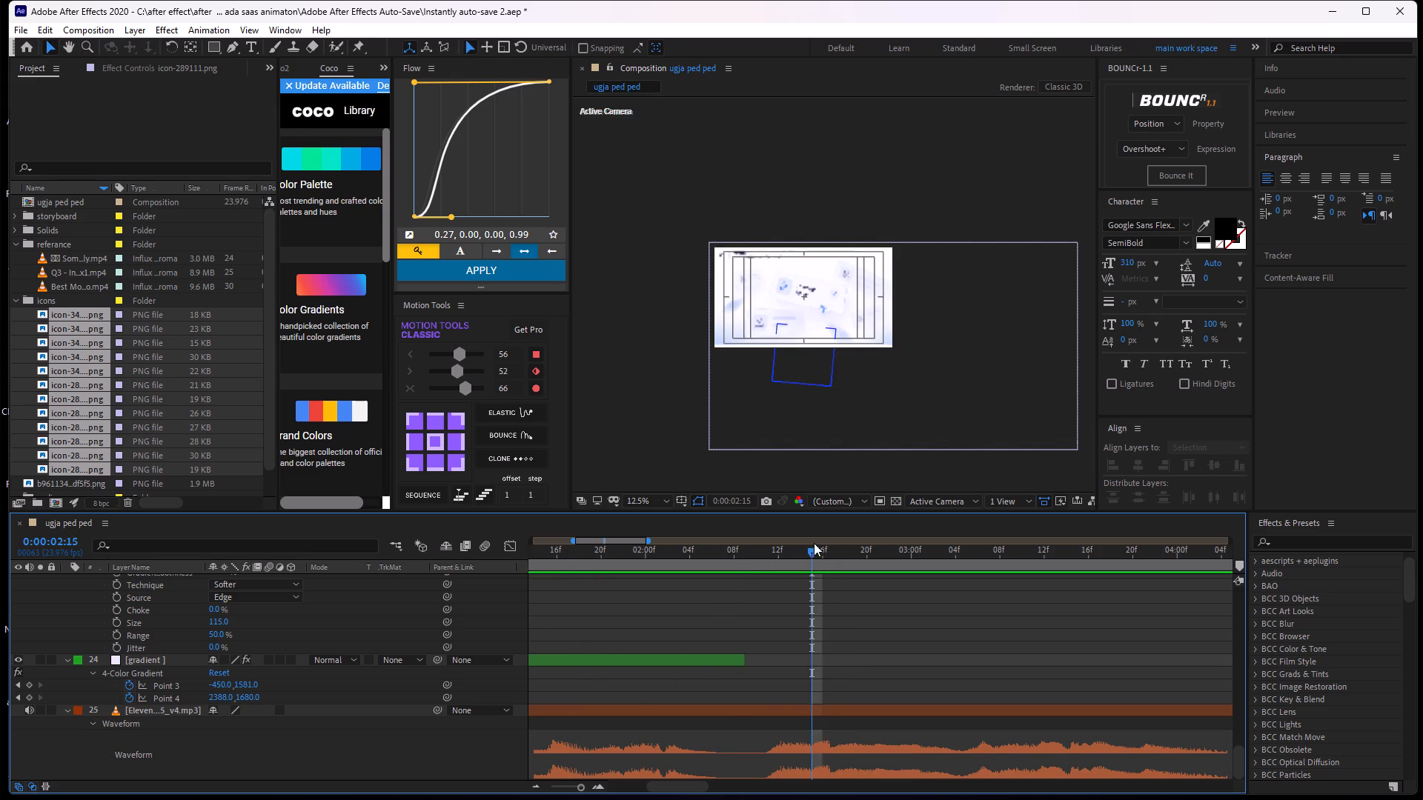
left_click_drag(811, 546, 766, 579)
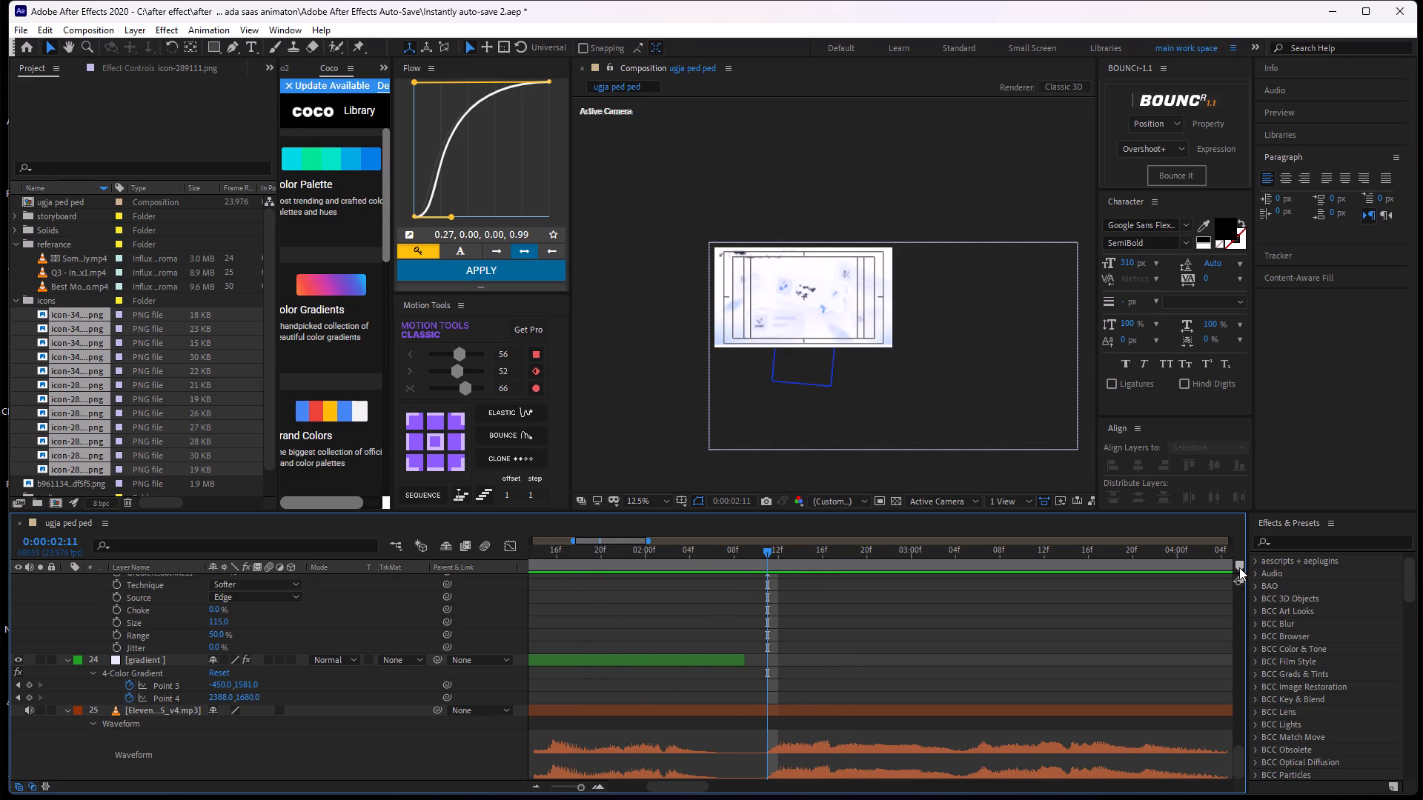
left_click(1239, 567)
Preview the storyboard frames with the voiceover from 0:00:02:11, and scrub back through them in an enlarged composition view.
key("space")
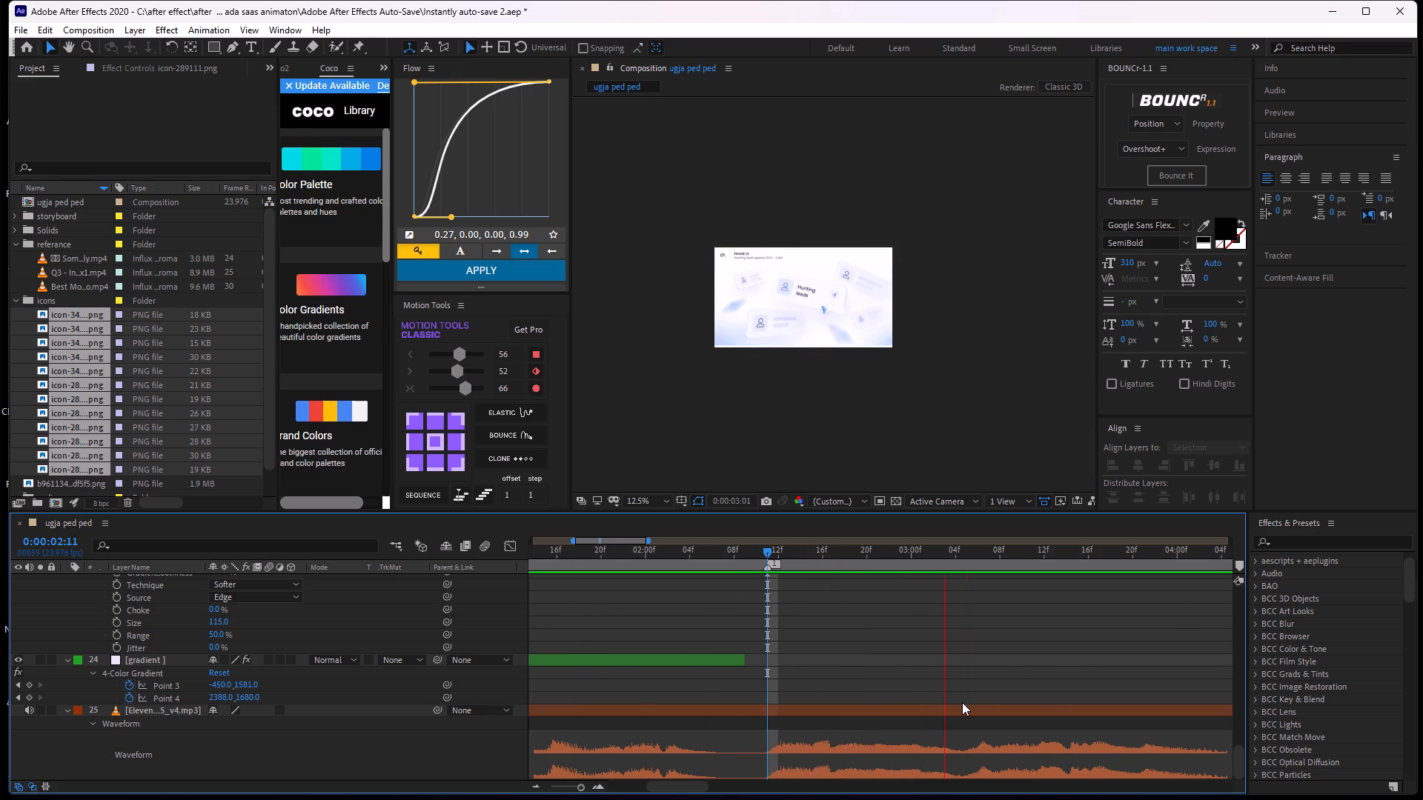
key("space")
scroll(876, 649, "down", 1, "alt")
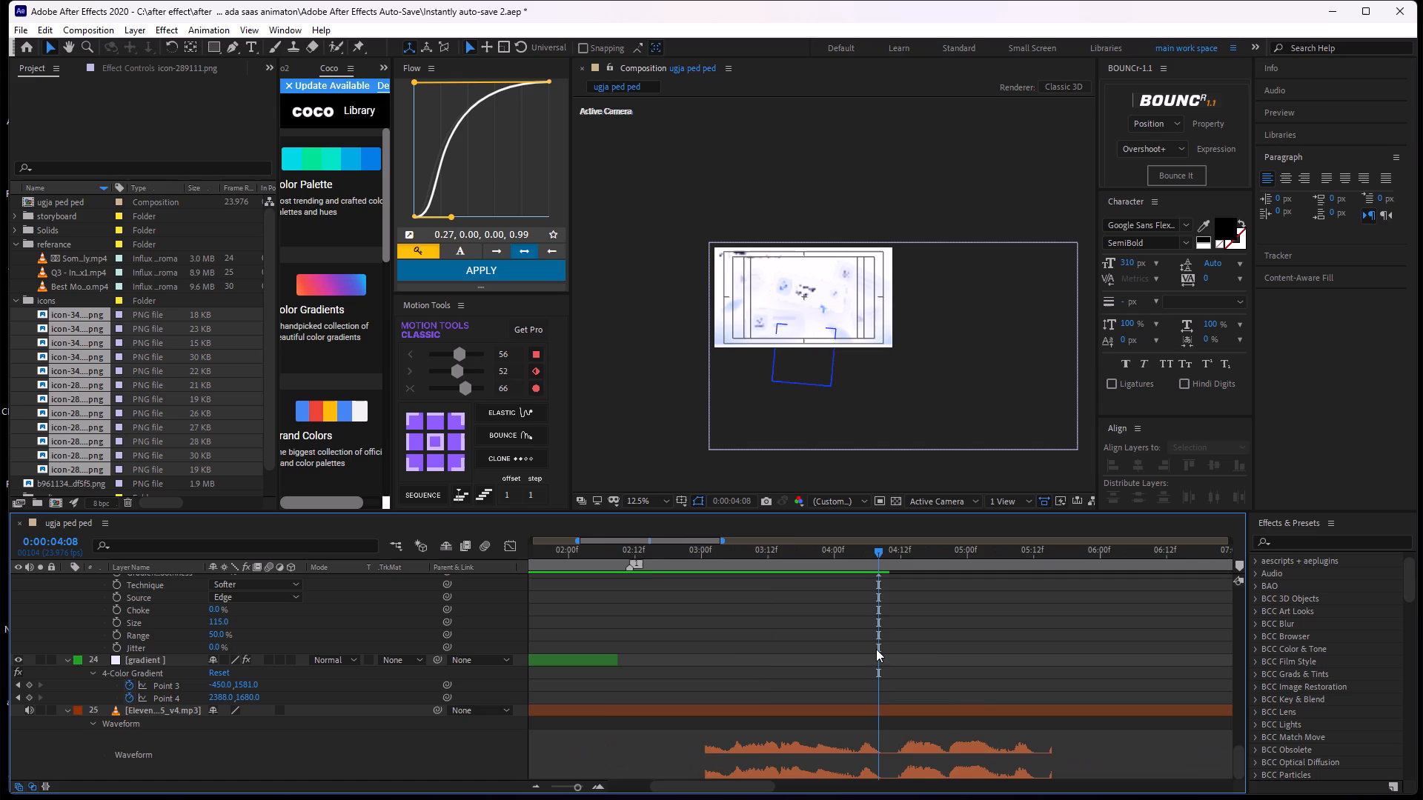
scroll(876, 649, "down", 2, "alt")
middle_click_drag(861, 653, 816, 696)
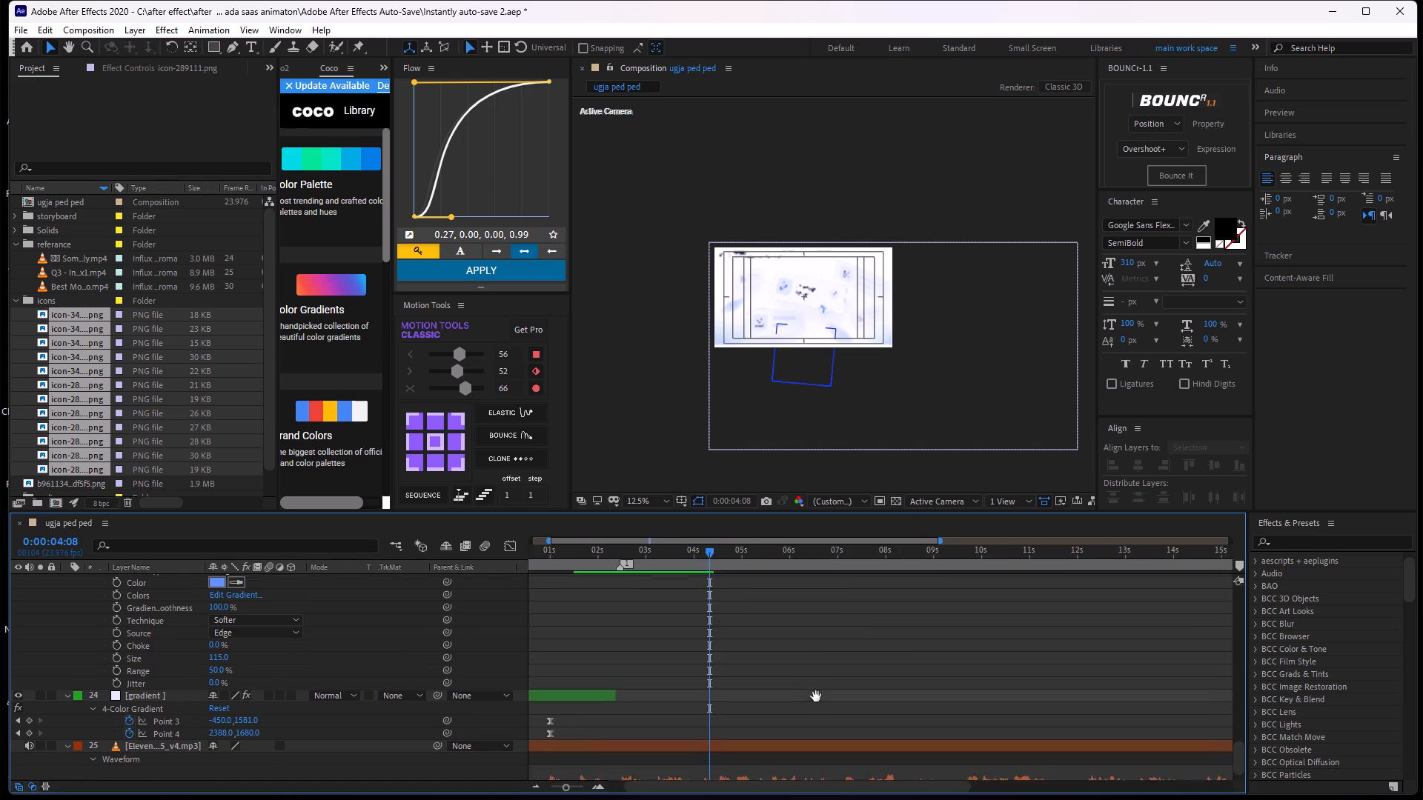
middle_click_drag(816, 696, 771, 700)
key("space")
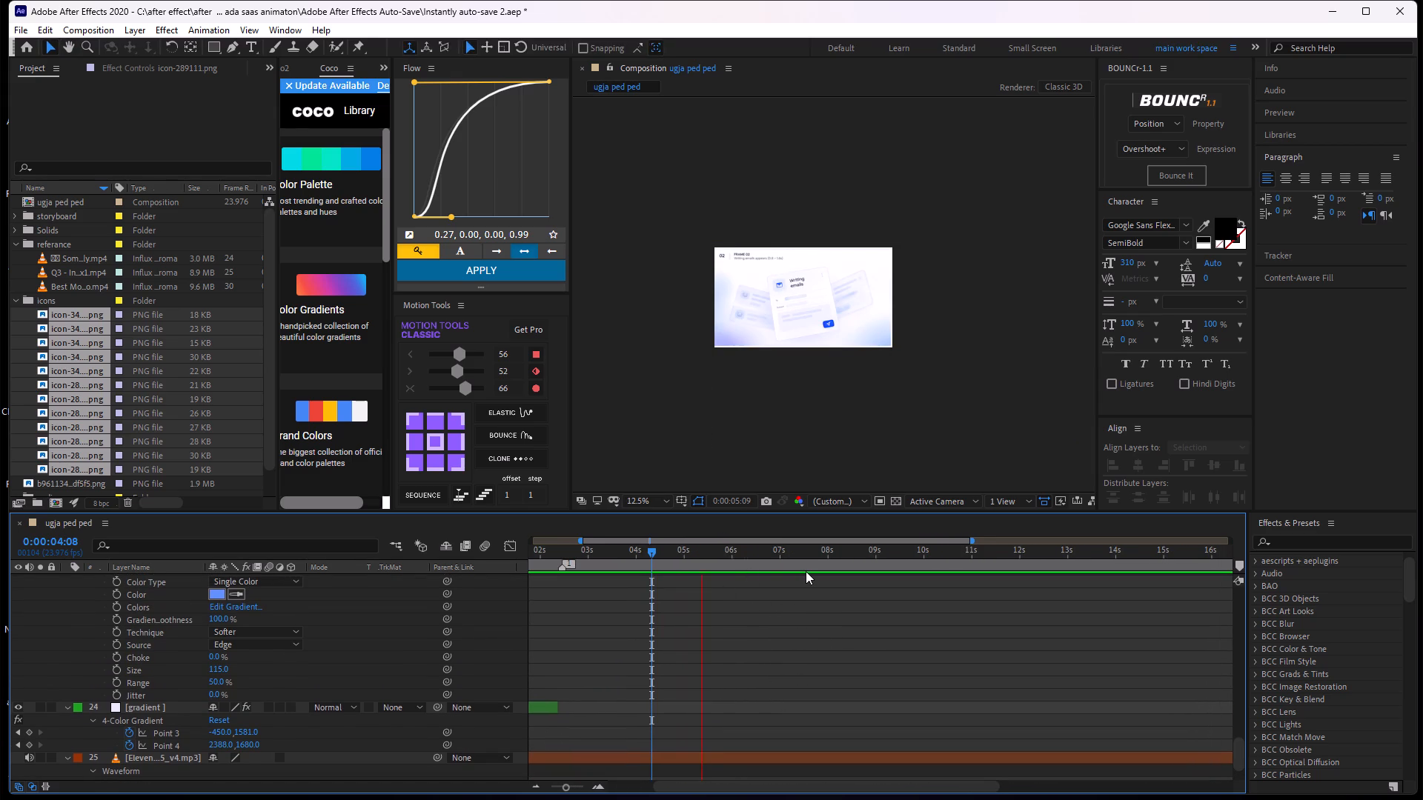
key("space")
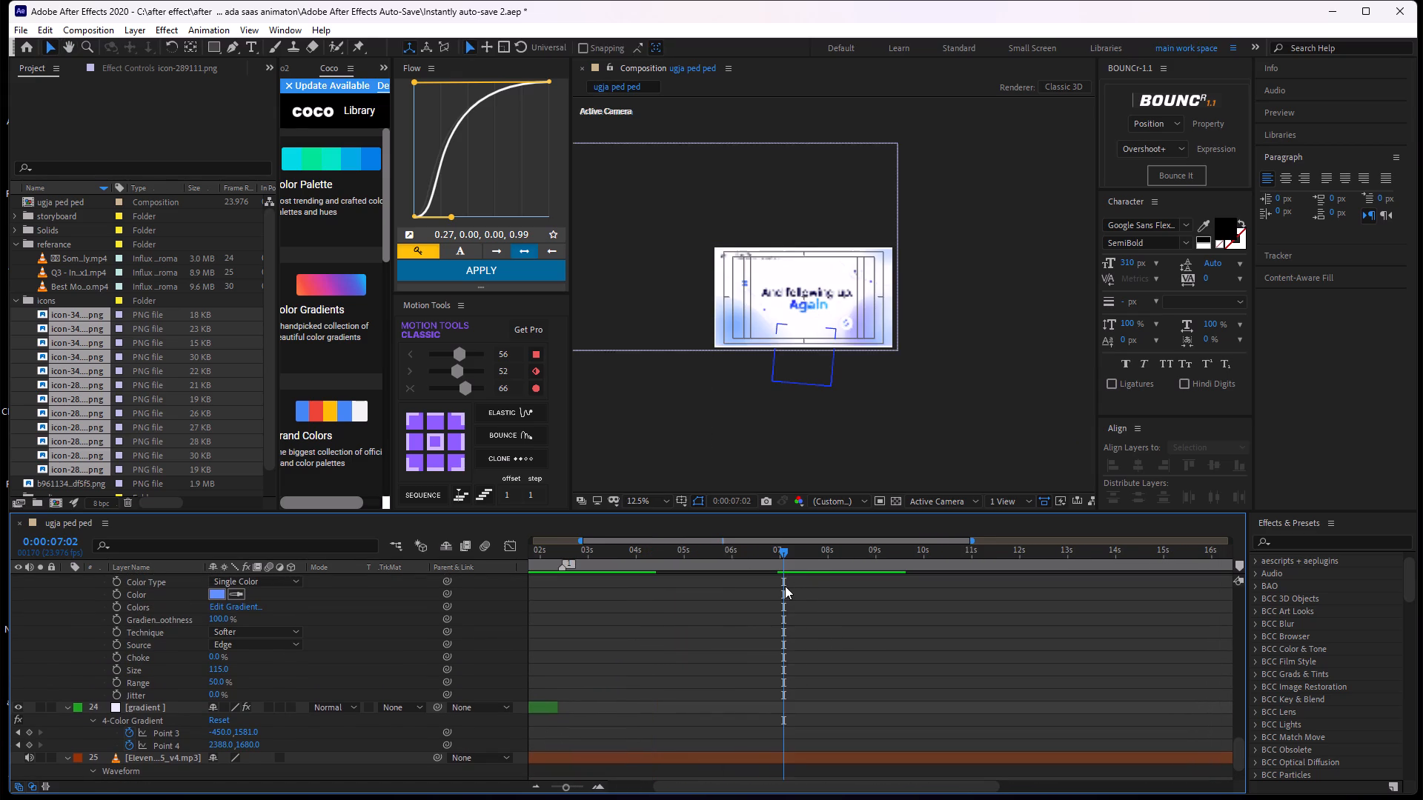
middle_click_drag(826, 315, 849, 412)
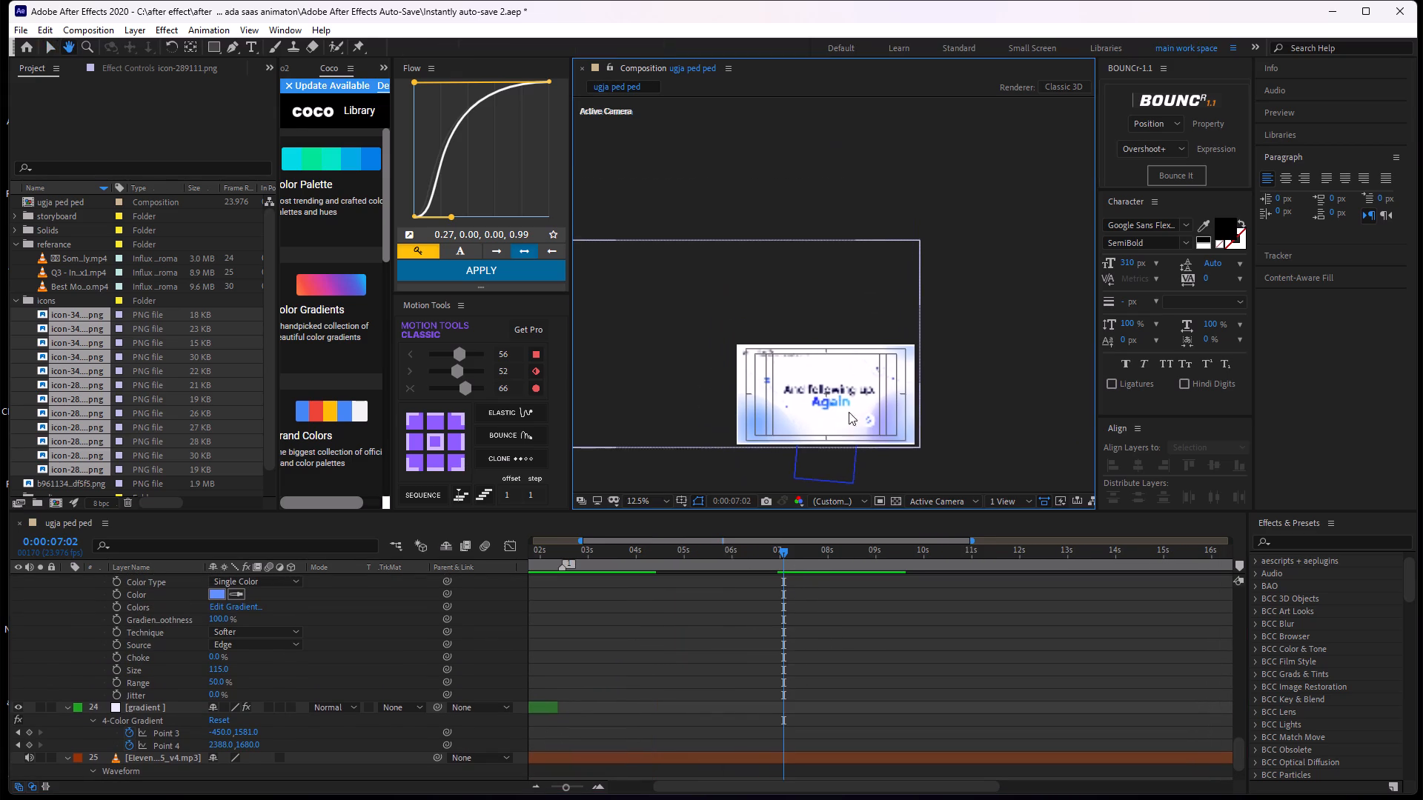
scroll(844, 355, "up", 1)
middle_click_drag(833, 399, 806, 253)
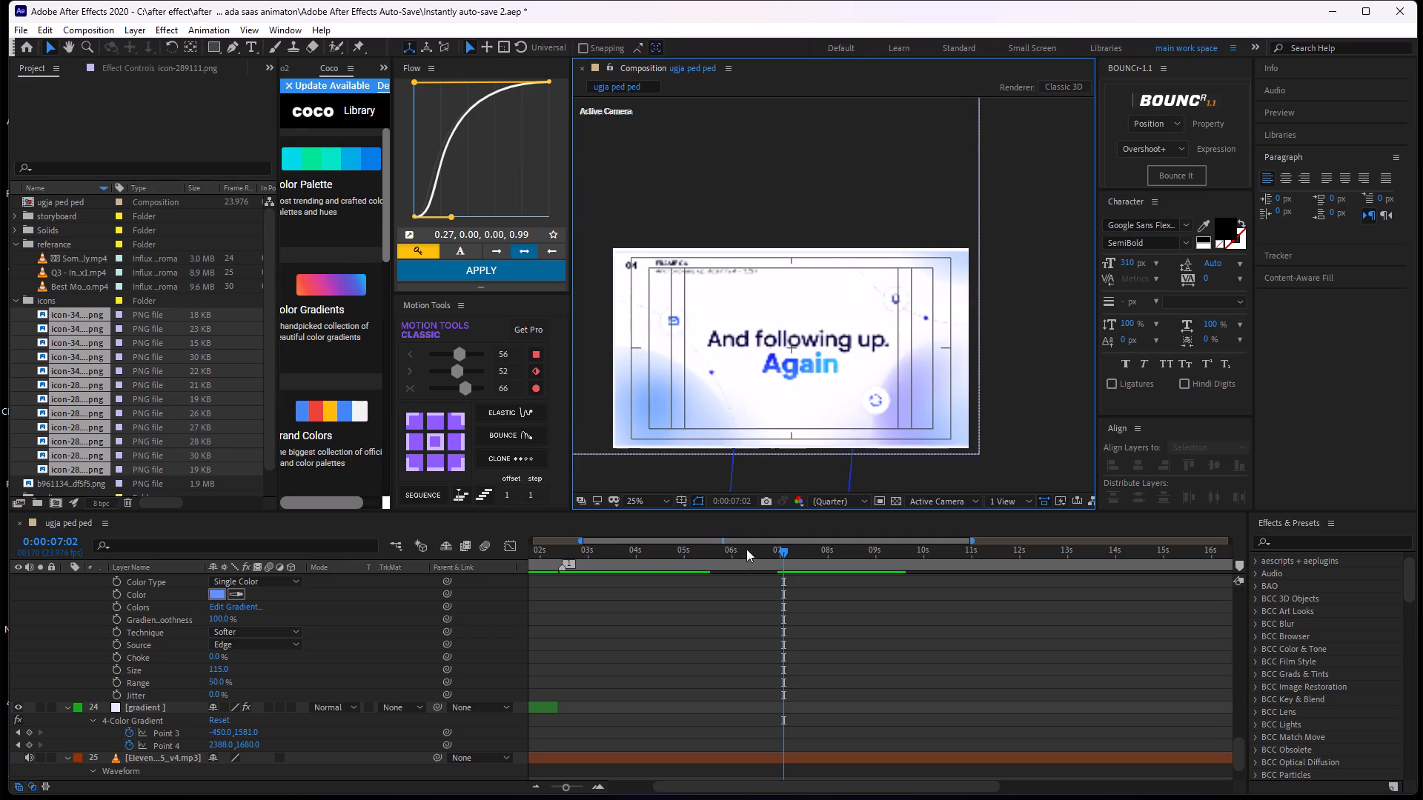
left_click_drag(774, 549, 627, 610)
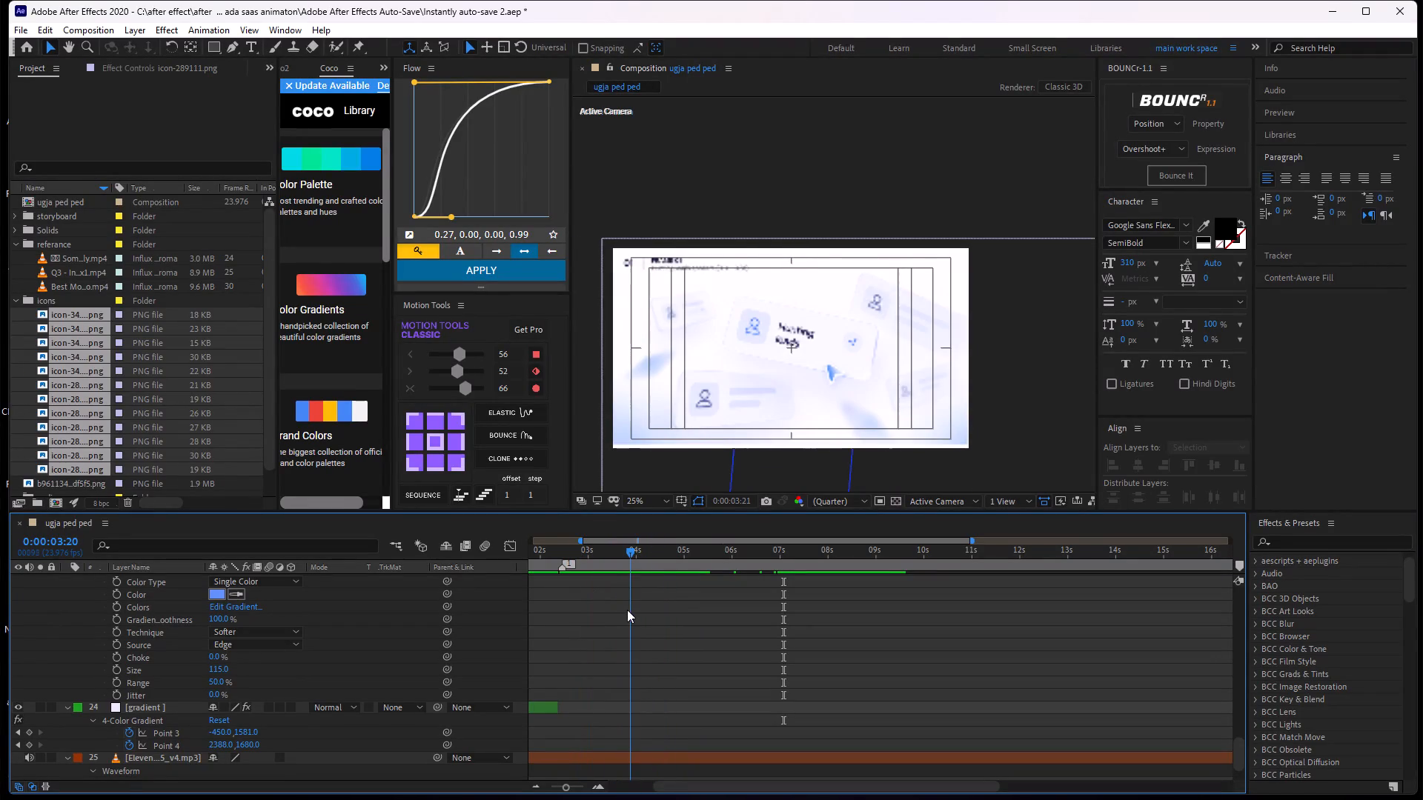
left_click_drag(627, 610, 545, 636)
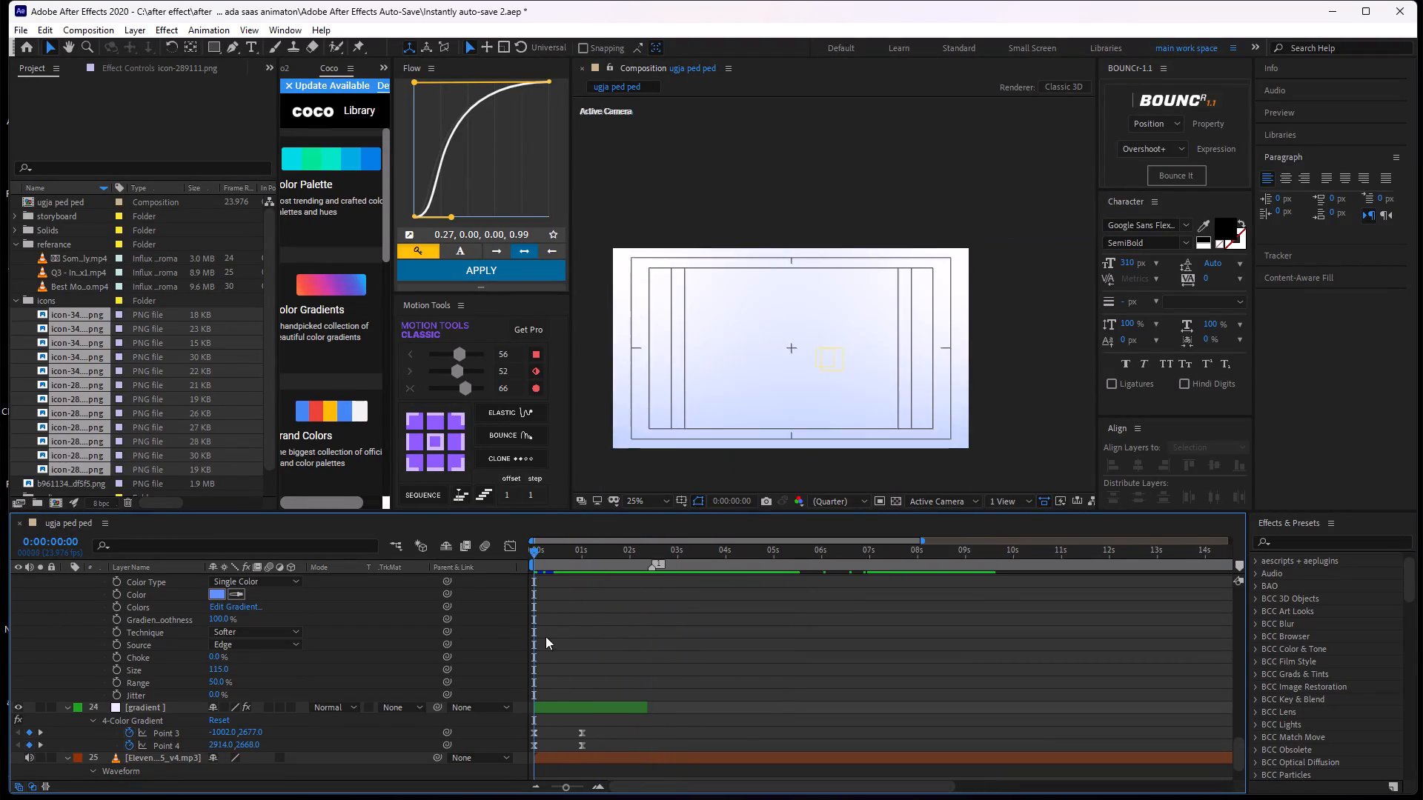
left_click_drag(545, 636, 823, 624)
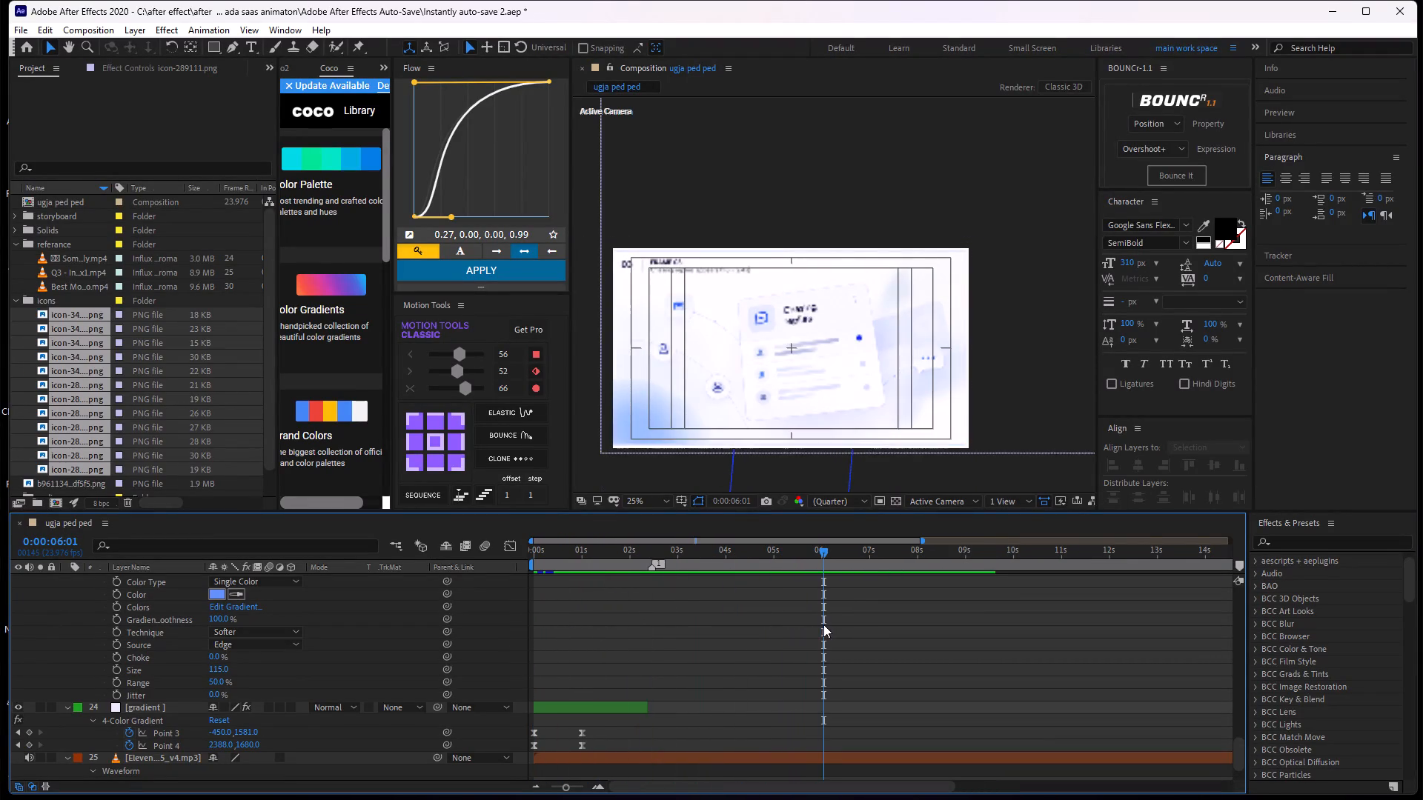
Preview the storyboard and voiceover in short stretches from 0:00:06:01 to about 12 seconds.
key("space")
key("space")
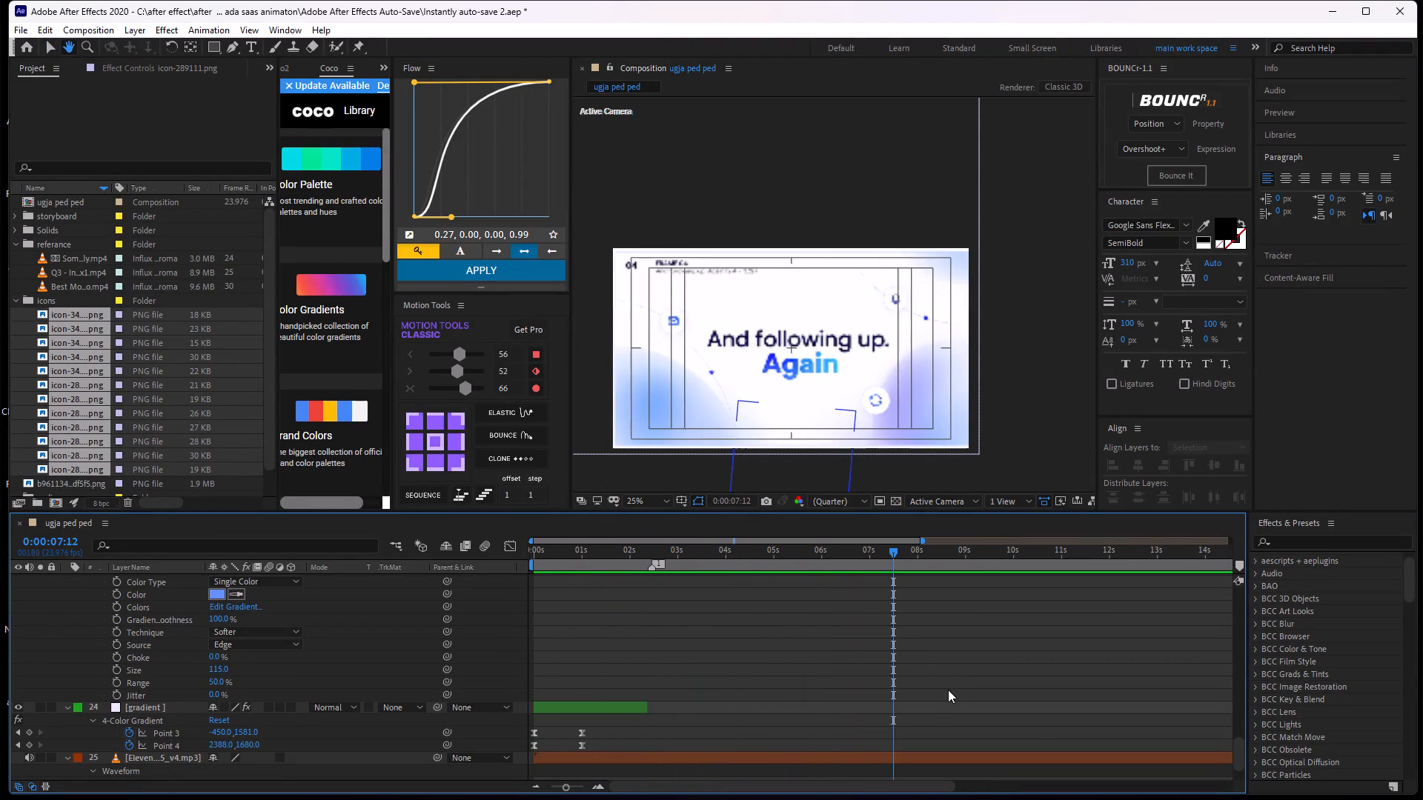
key("space")
key("space")
key("space")
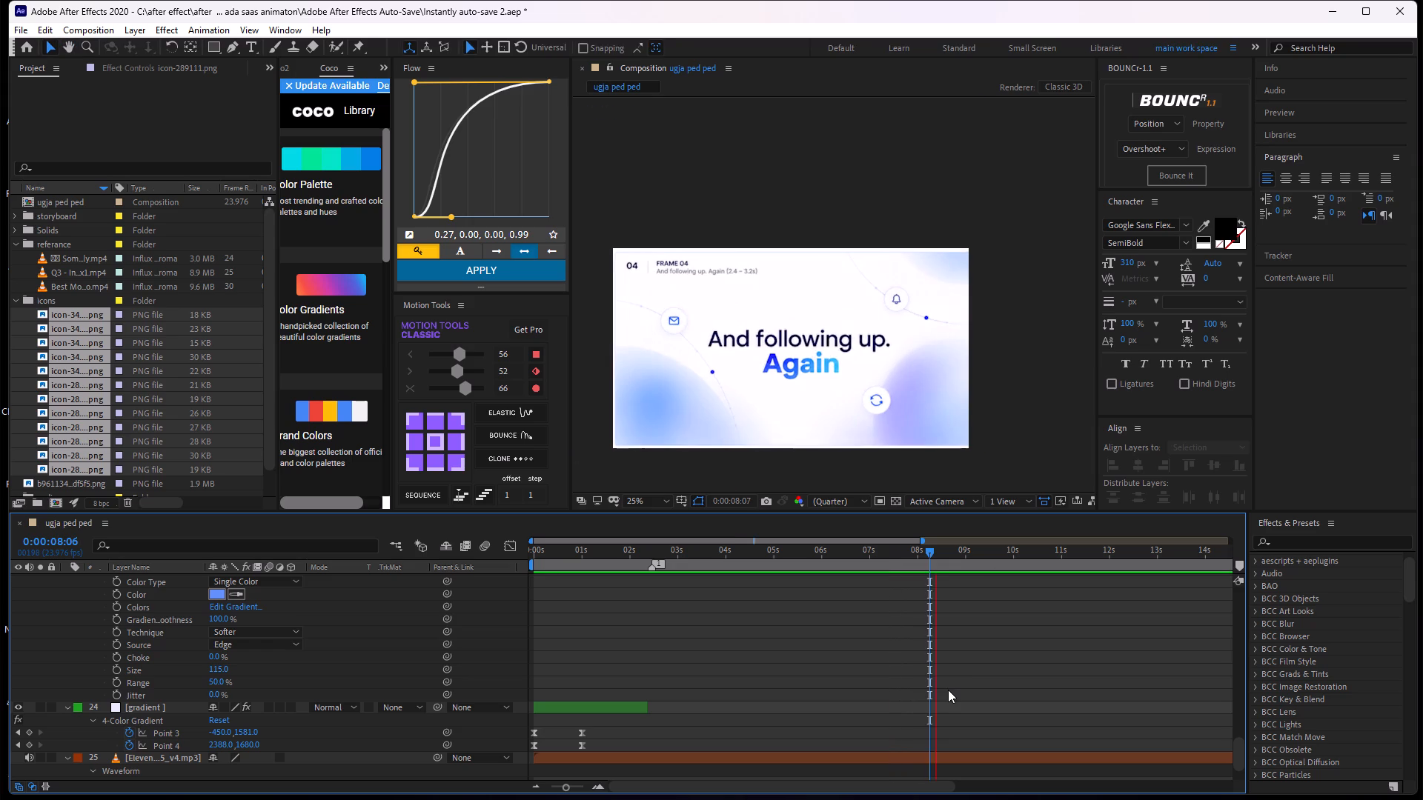
key("space")
key("space")
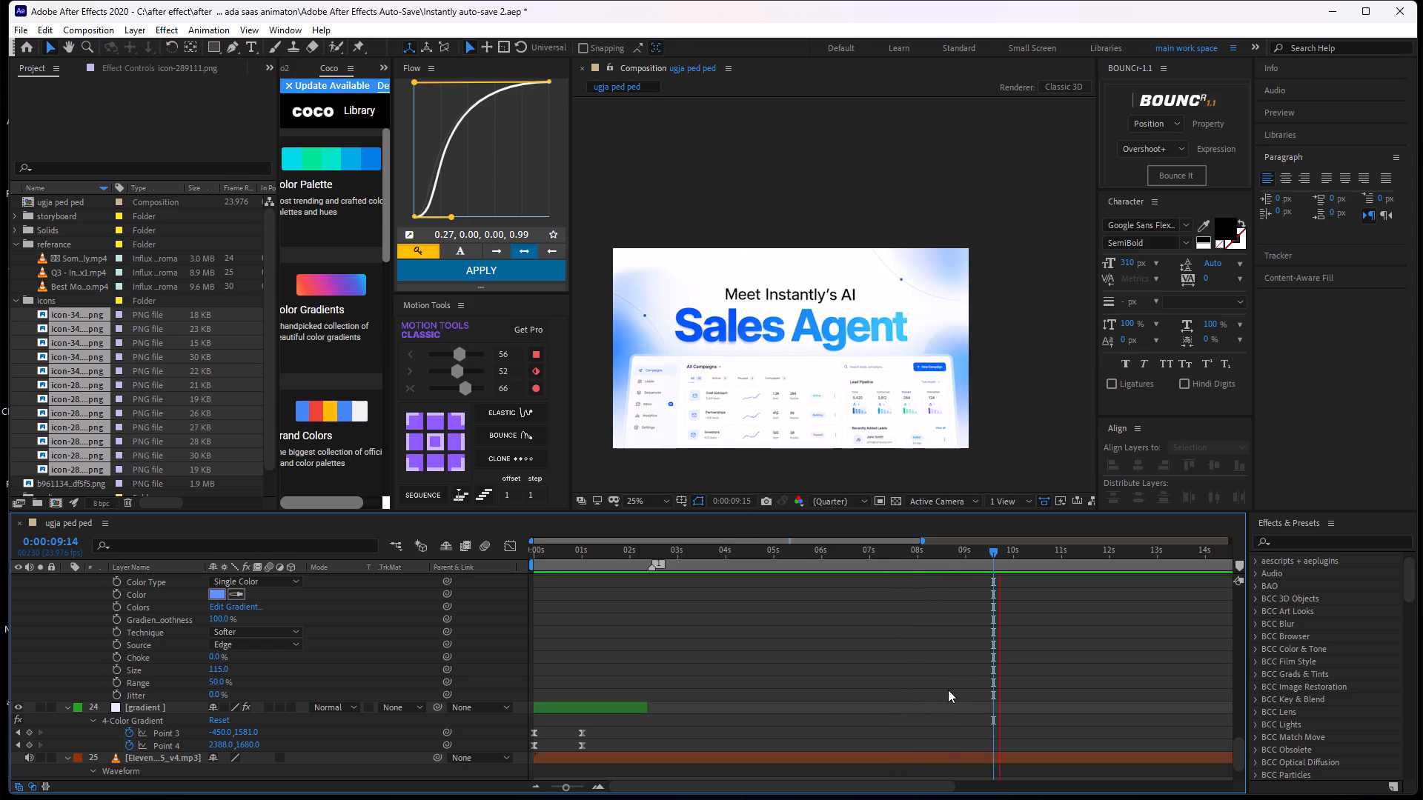
key("space")
key("space")
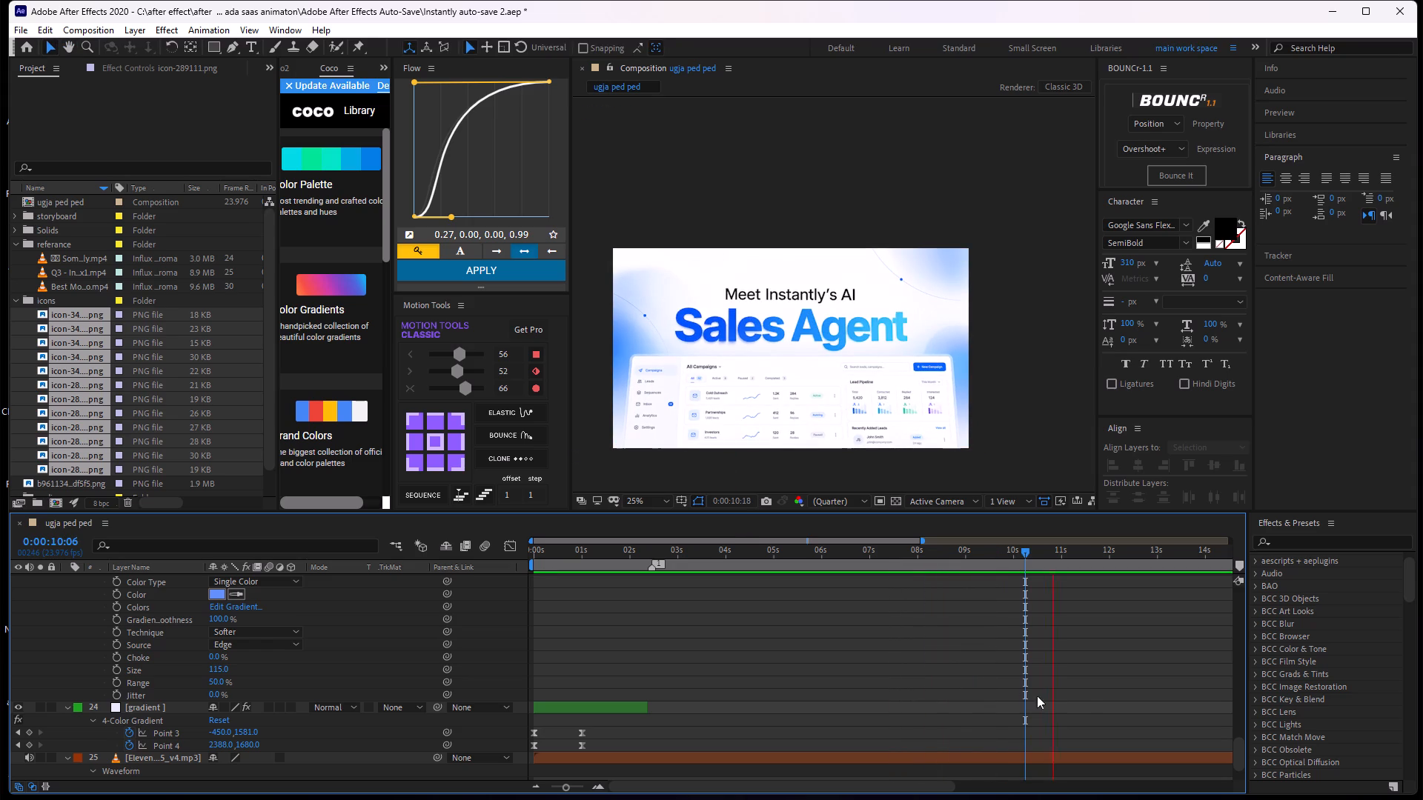
key("space")
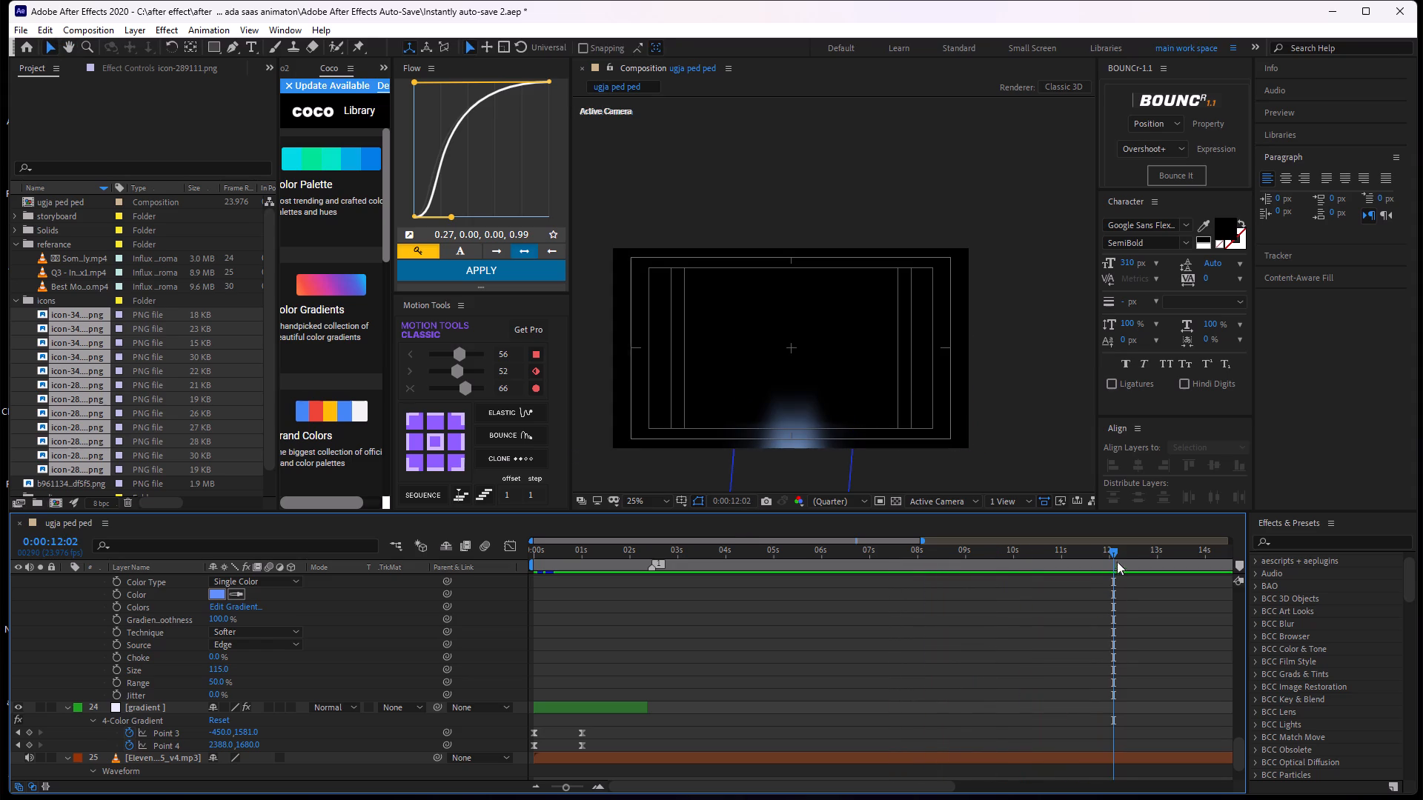
Add a second composition marker at 0:00:12:00, where the "Sales Agent" storyboard frame ends.
left_click_drag(1117, 547, 1108, 596)
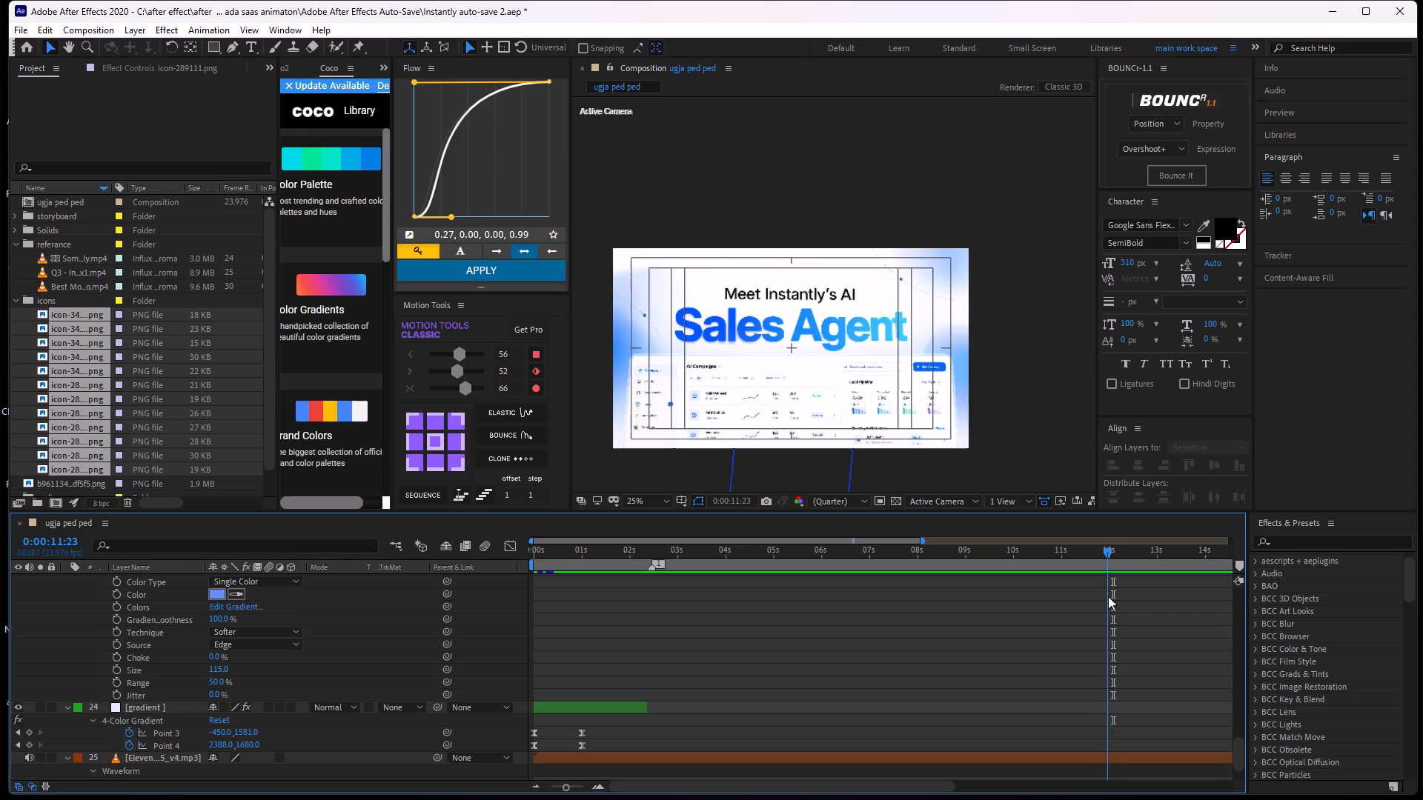
middle_click_drag(1184, 741, 1069, 618)
scroll(1039, 648, "up", 1, "alt")
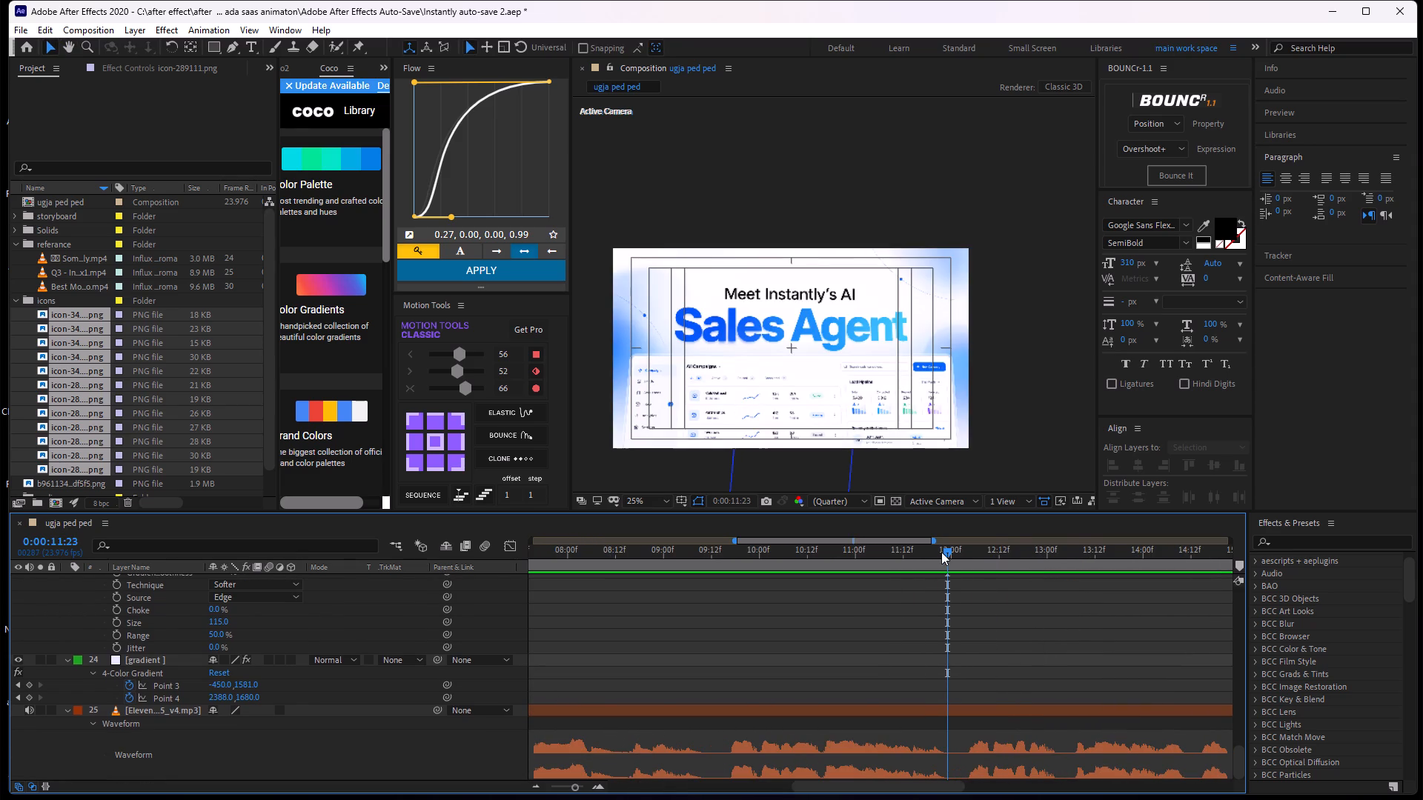
left_click(943, 551)
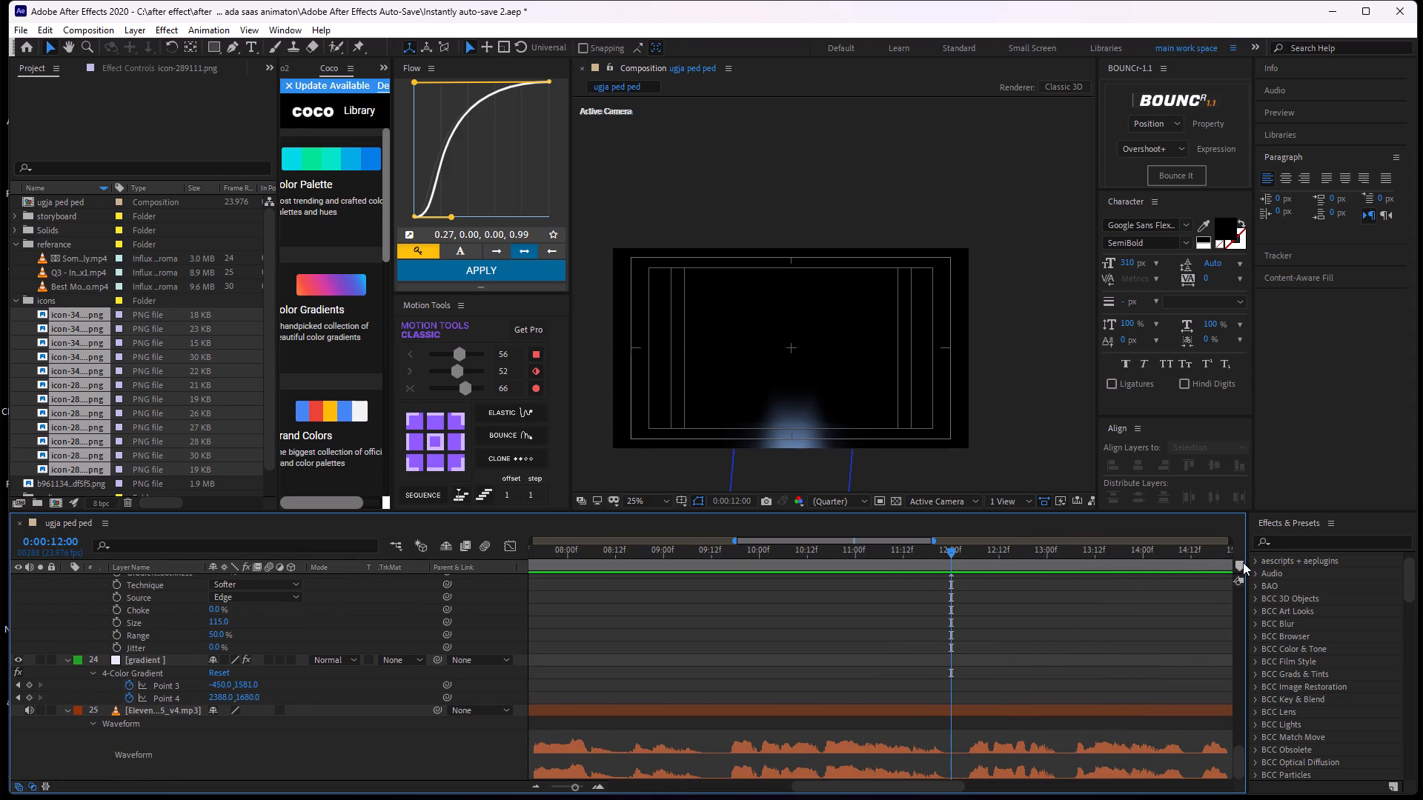
left_click(1243, 562)
Review the section between the two markers, scrubbing back to 0:00:05:15 and previewing it against the voiceover waveform.
middle_click_drag(971, 610, 1038, 628)
scroll(1029, 619, "down", 1, "alt")
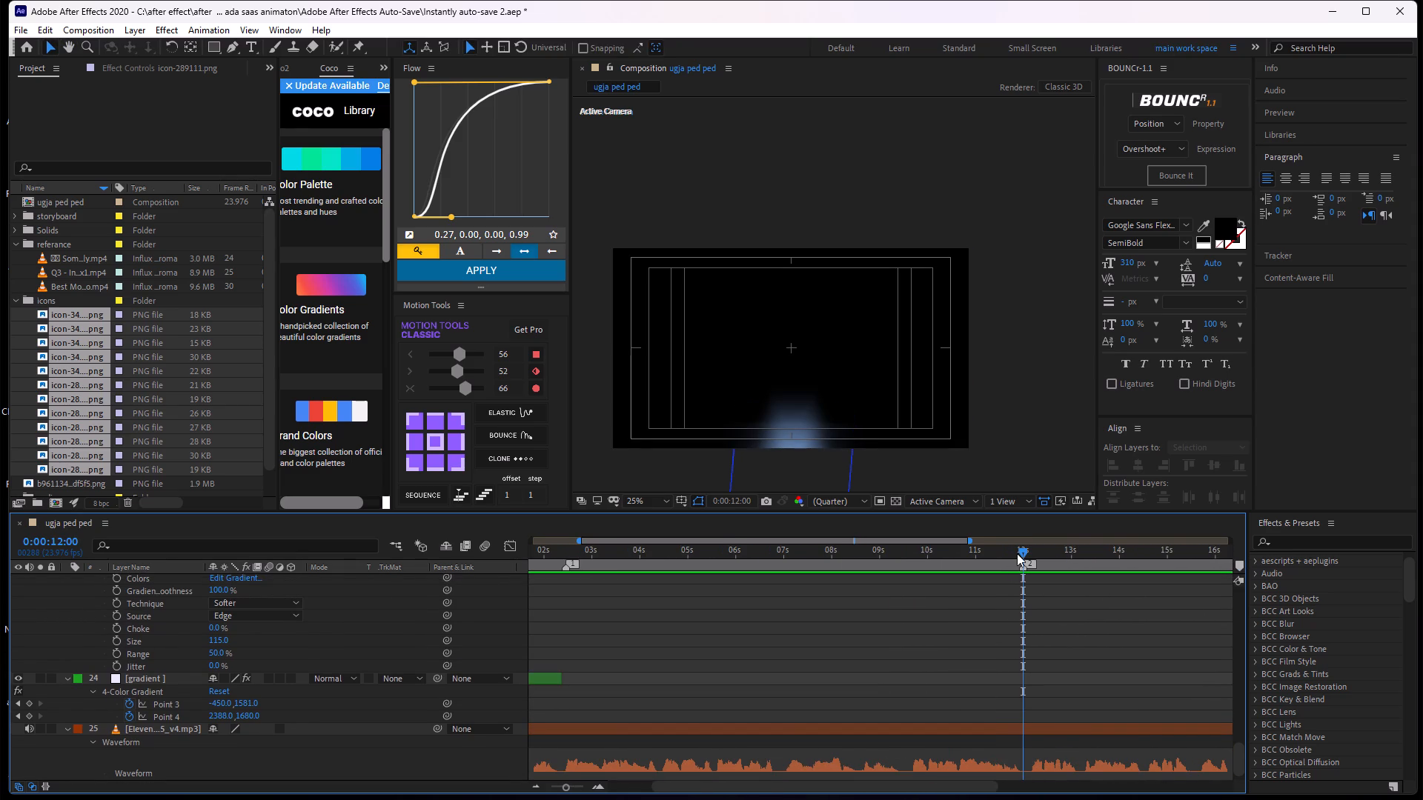
left_click_drag(1017, 553, 1005, 624)
scroll(926, 643, "down", 2, "alt")
scroll(926, 643, "up", 1, "alt")
scroll(926, 643, "down", 1, "alt")
scroll(835, 653, "up", 2, "alt")
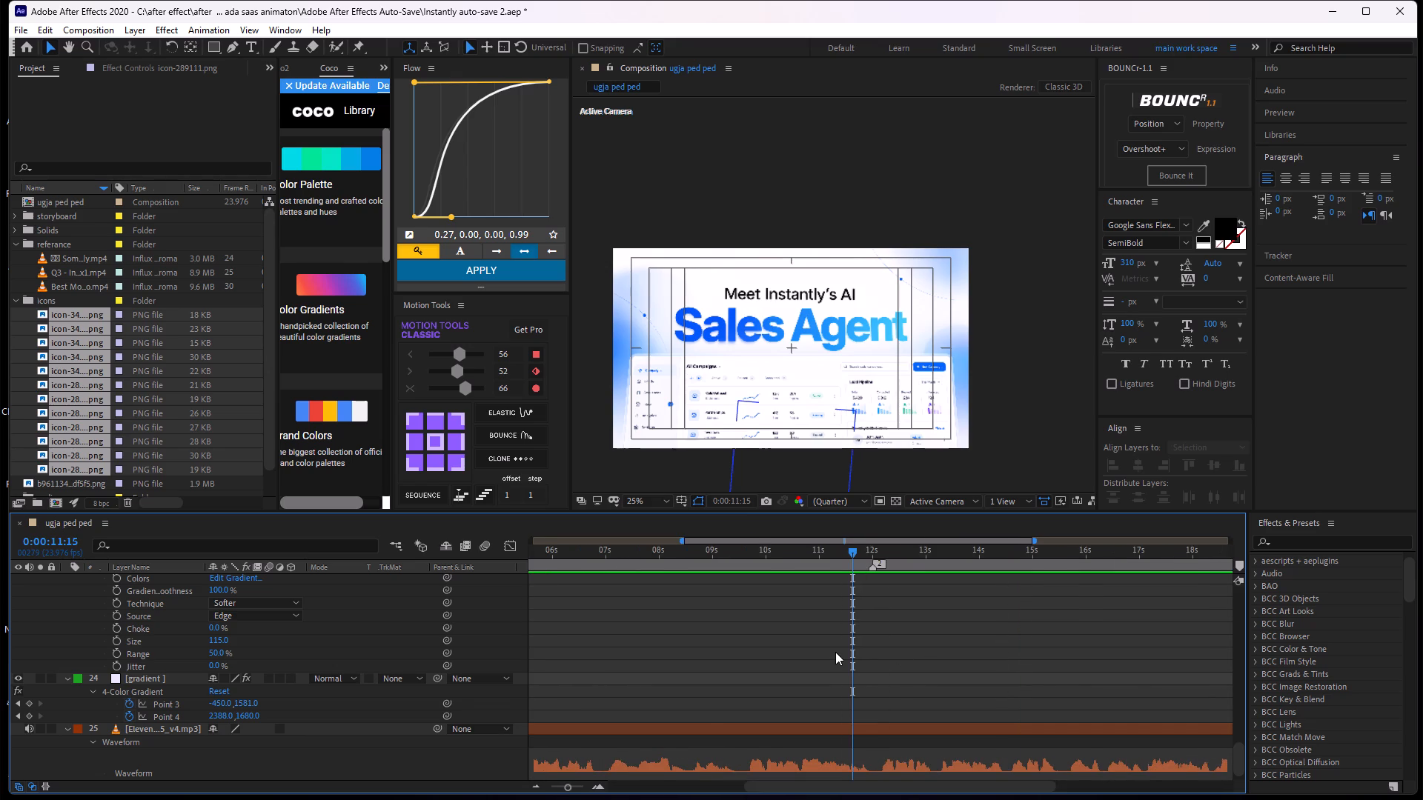
middle_click_drag(835, 652, 1187, 611)
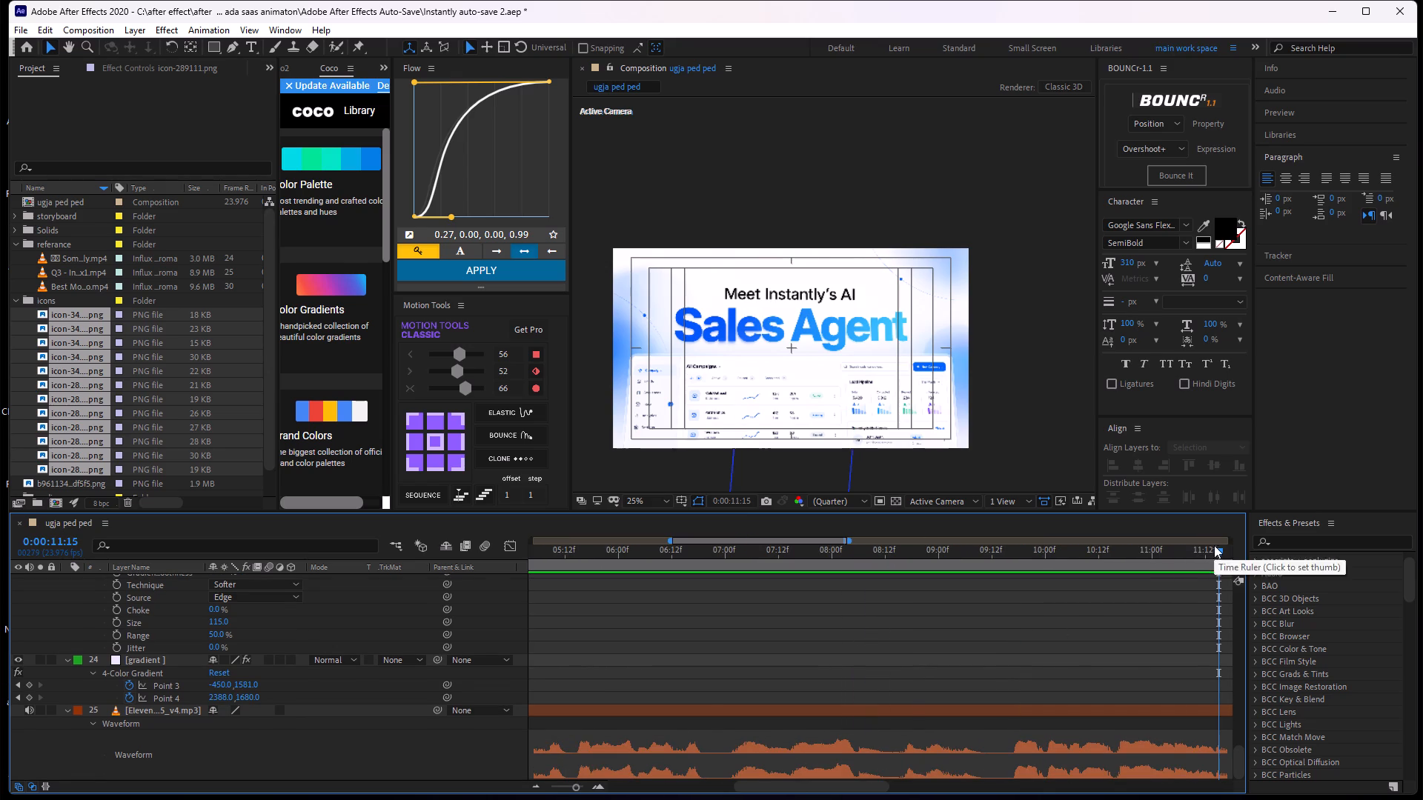
left_click_drag(1207, 555, 577, 657)
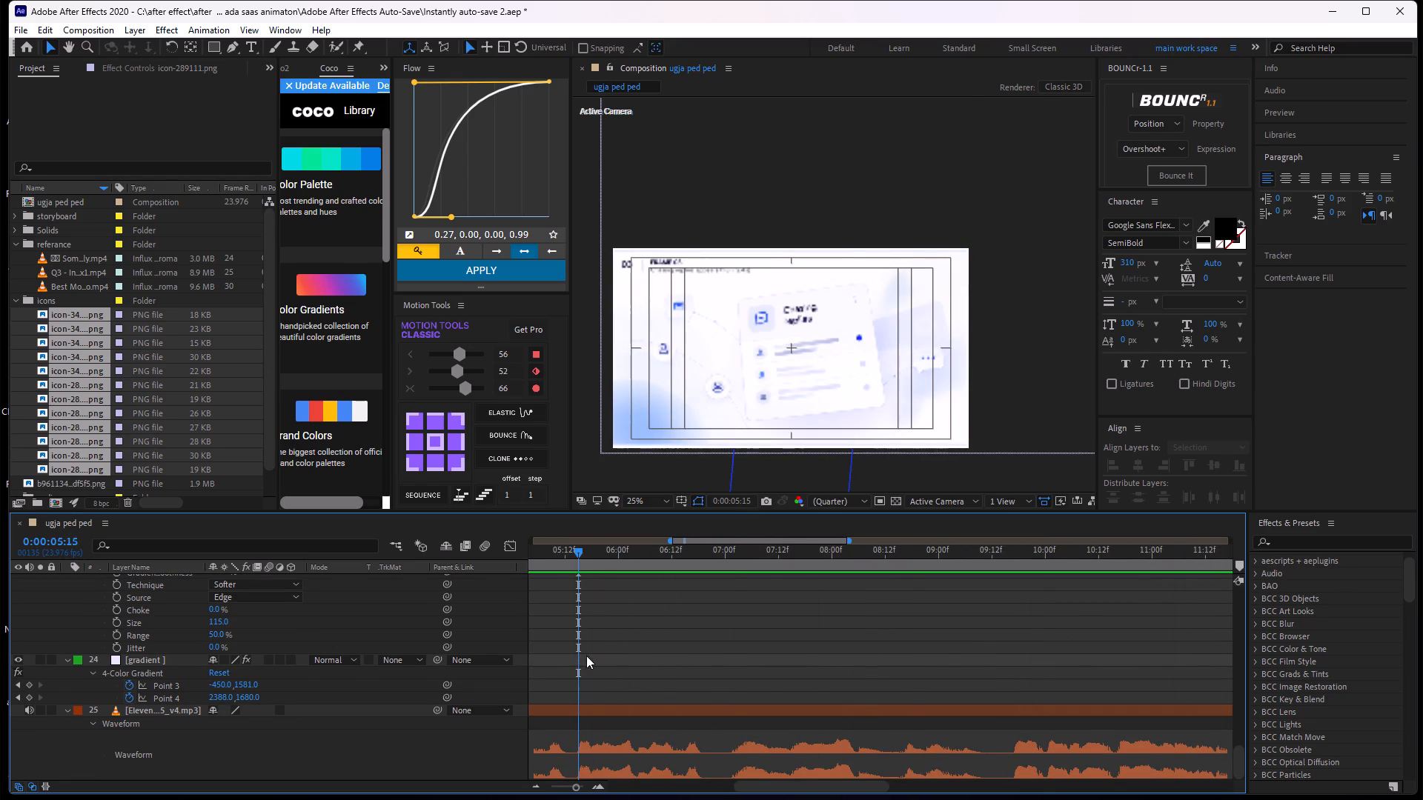
middle_click_drag(683, 633, 1024, 653)
scroll(985, 673, "down", 1, "alt")
scroll(948, 677, "up", 1)
middle_click(948, 677)
scroll(942, 677, "down", 2, "alt")
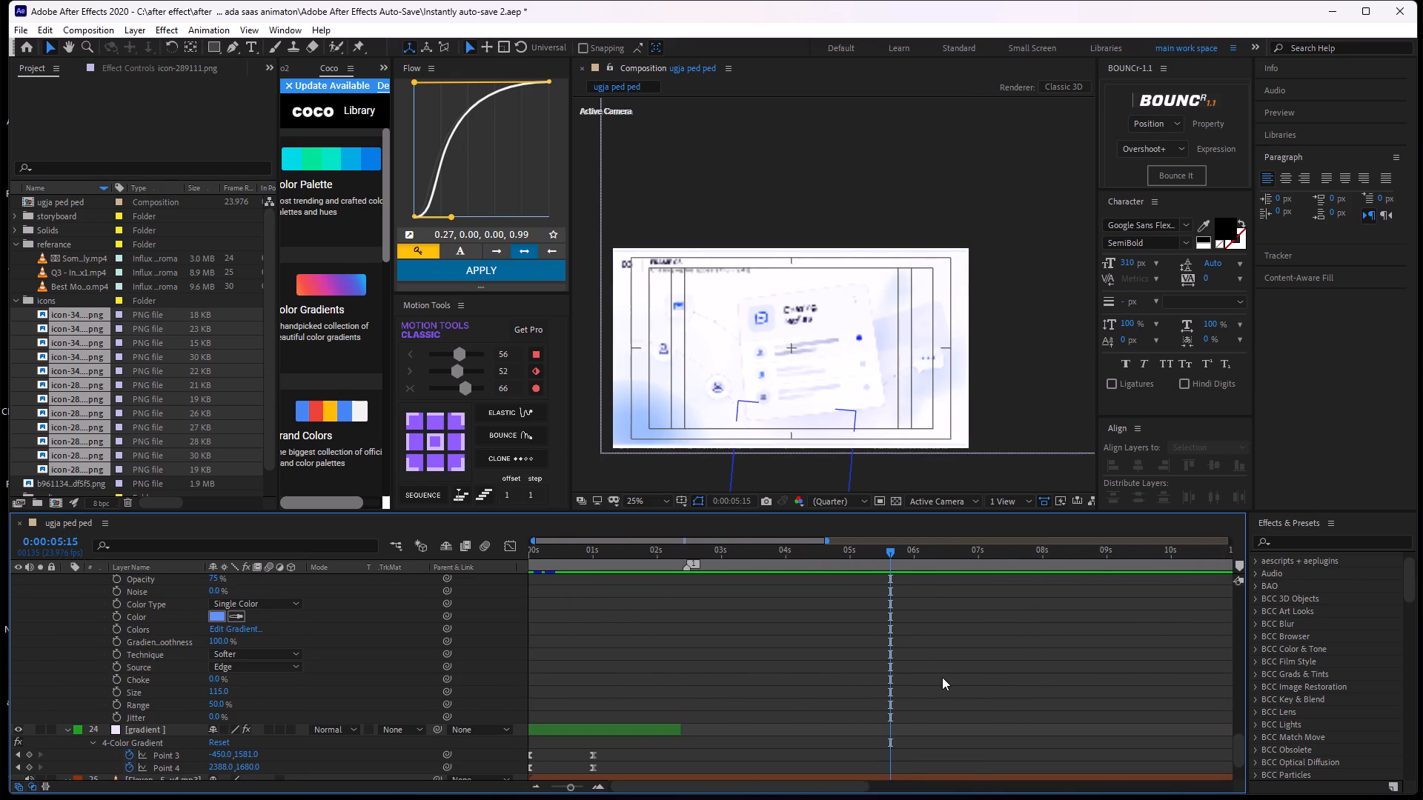
middle_click_drag(938, 681, 843, 603)
key("space")
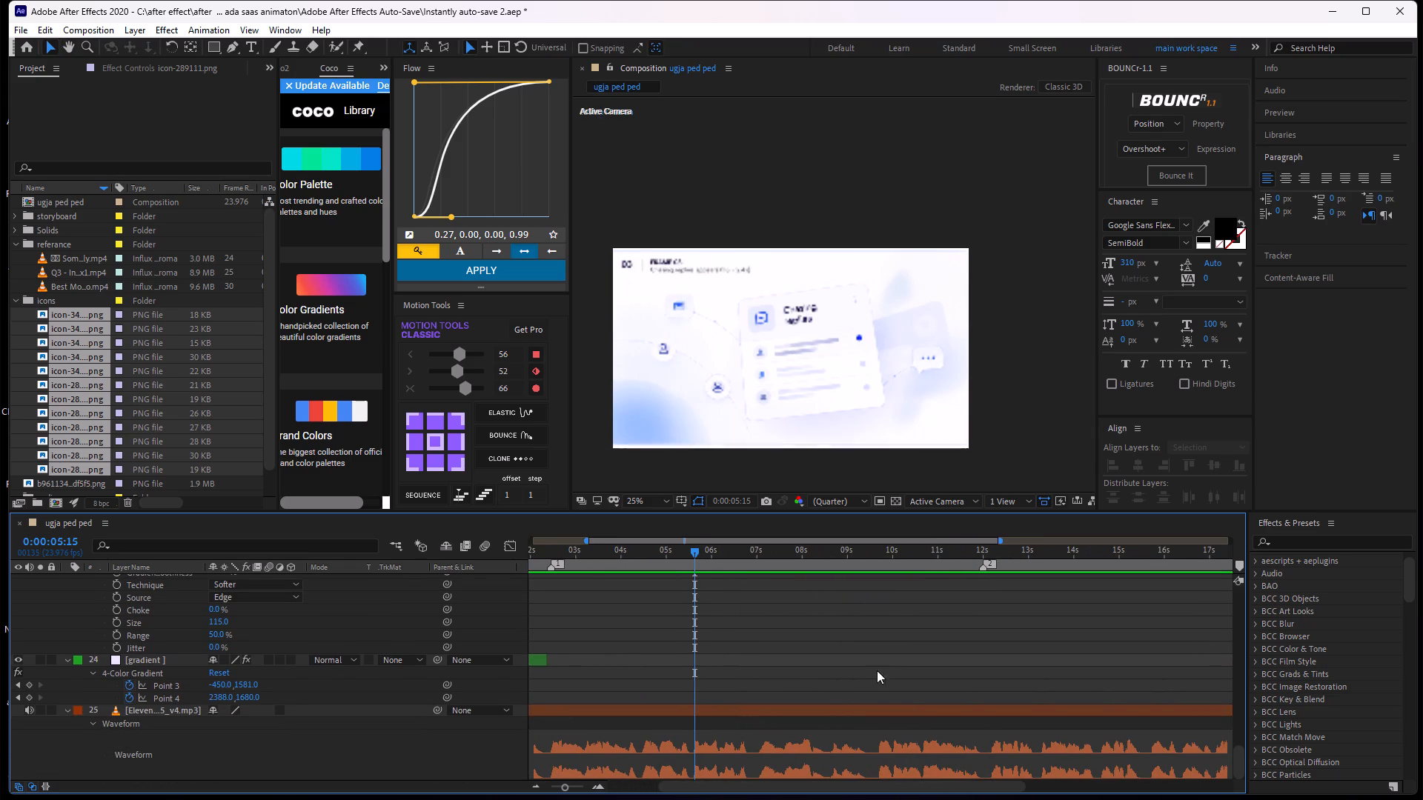
key("space")
Listen to the rest of the voiceover from 0:00:12:00 to near the end of the composition.
left_click_drag(736, 553, 737, 553)
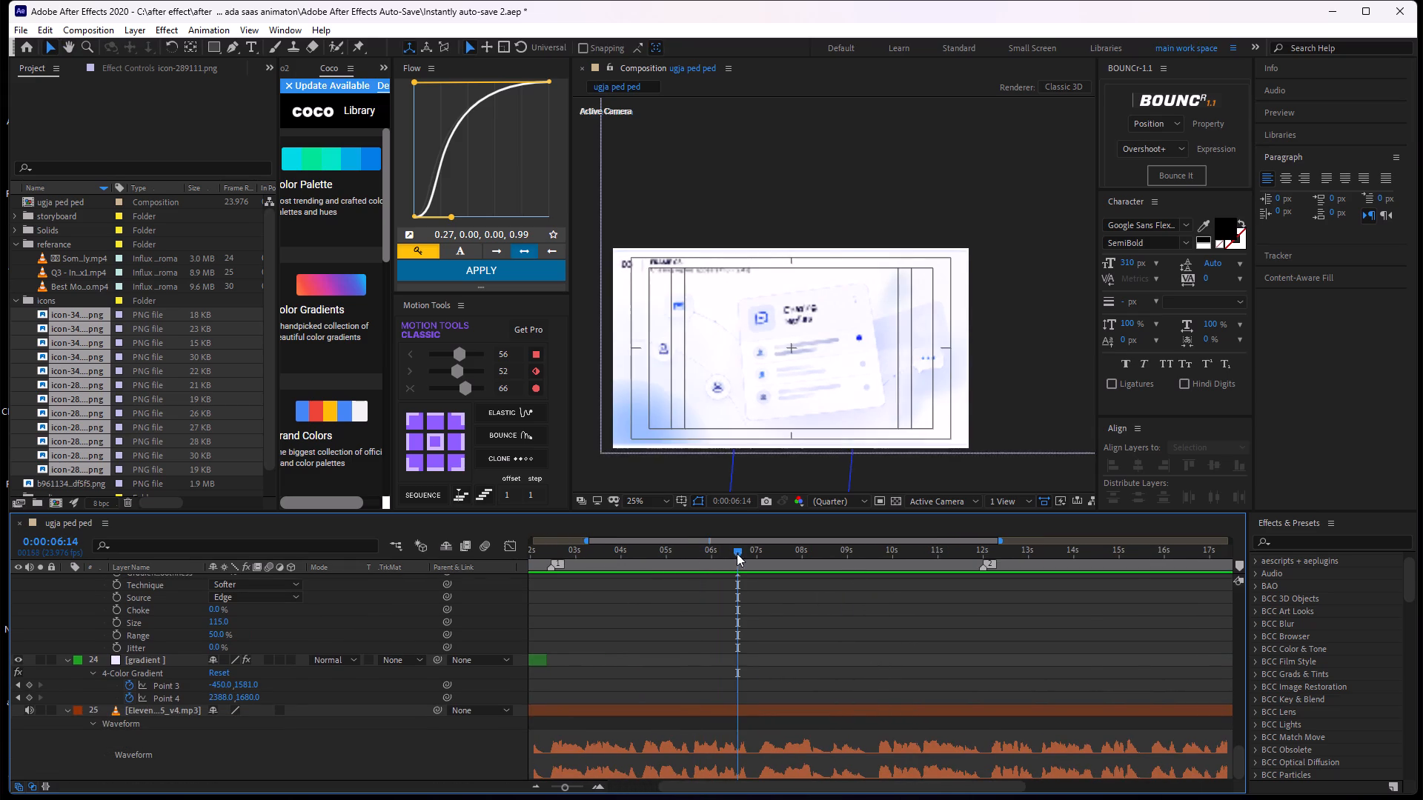
left_click_drag(737, 553, 982, 631)
key("space")
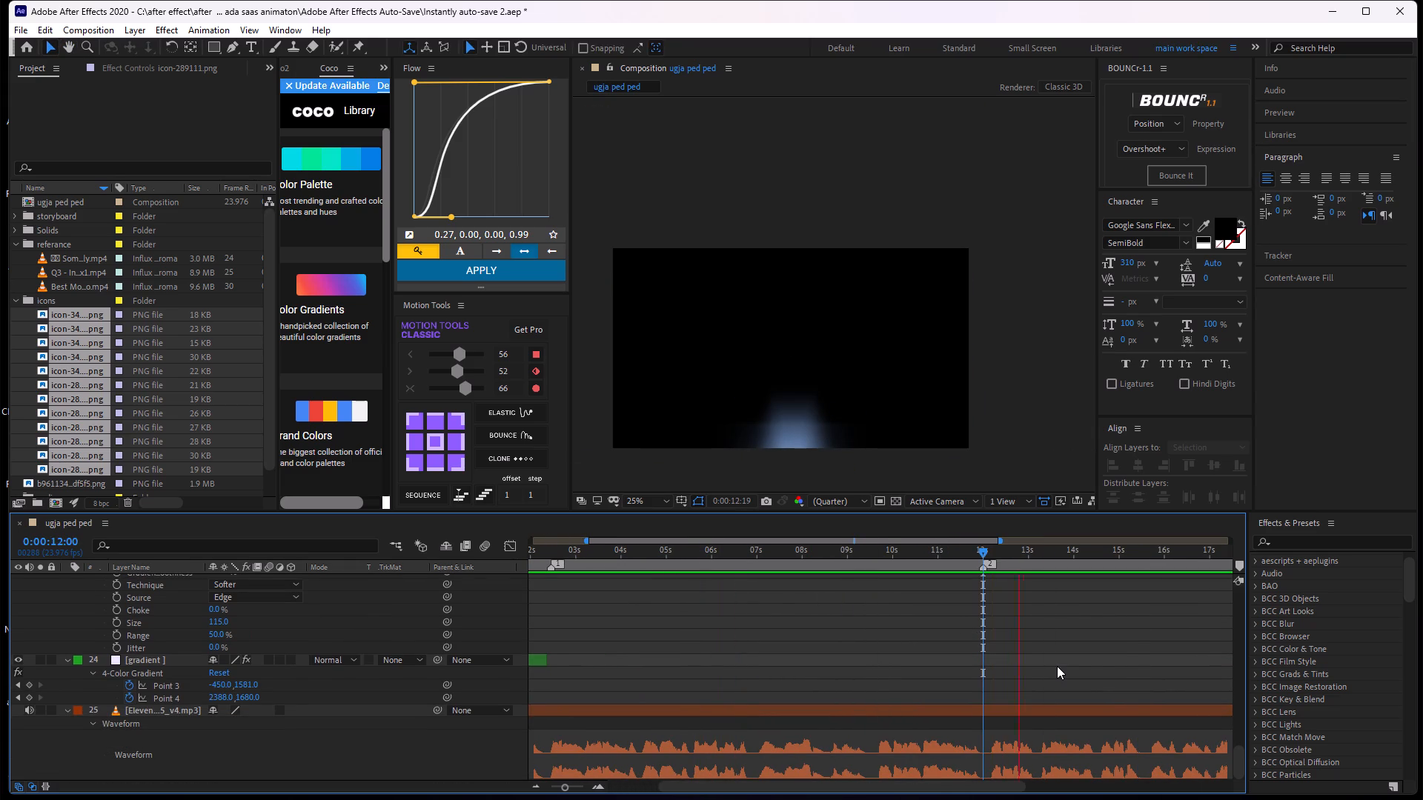
key("space")
key("space")
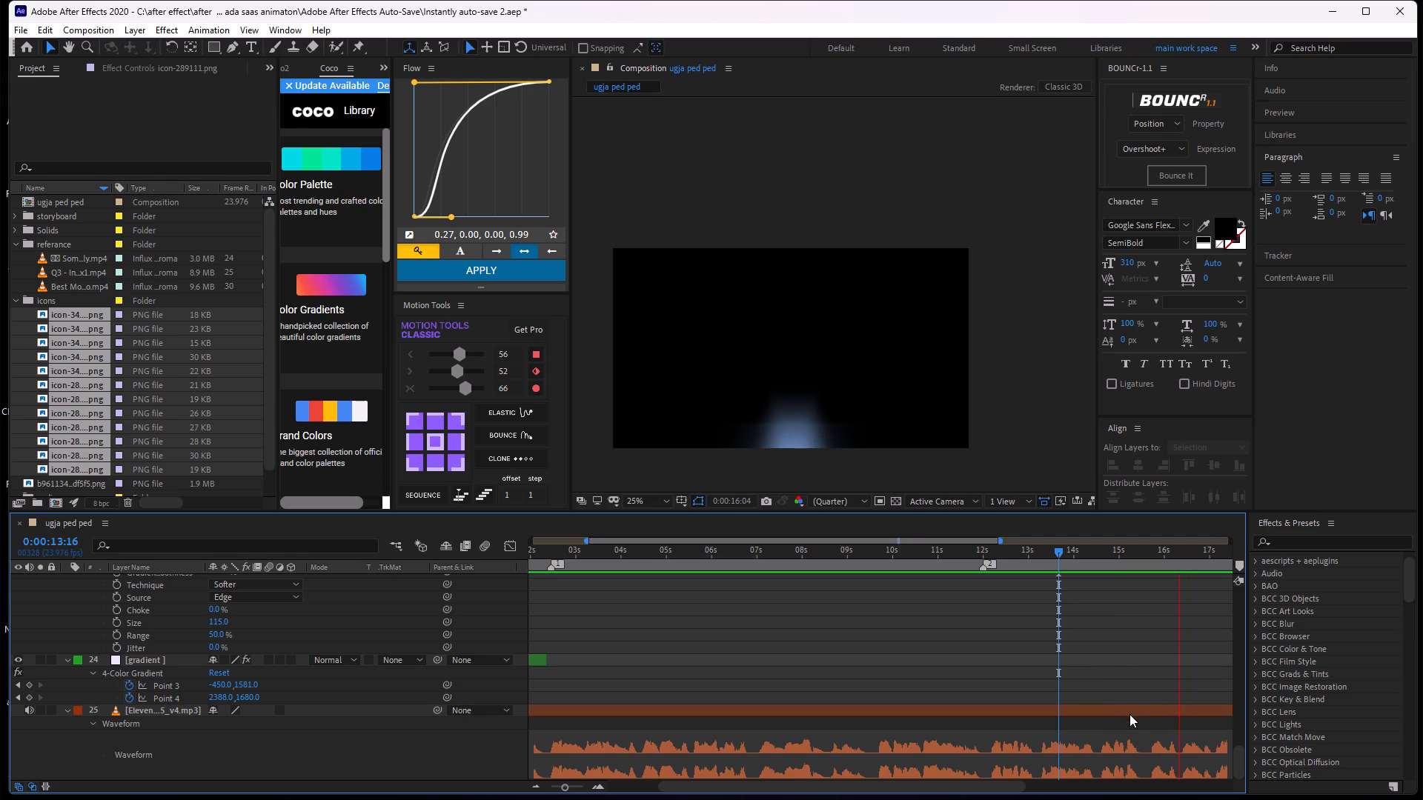
key("space")
middle_click_drag(1141, 669, 962, 658)
key("space")
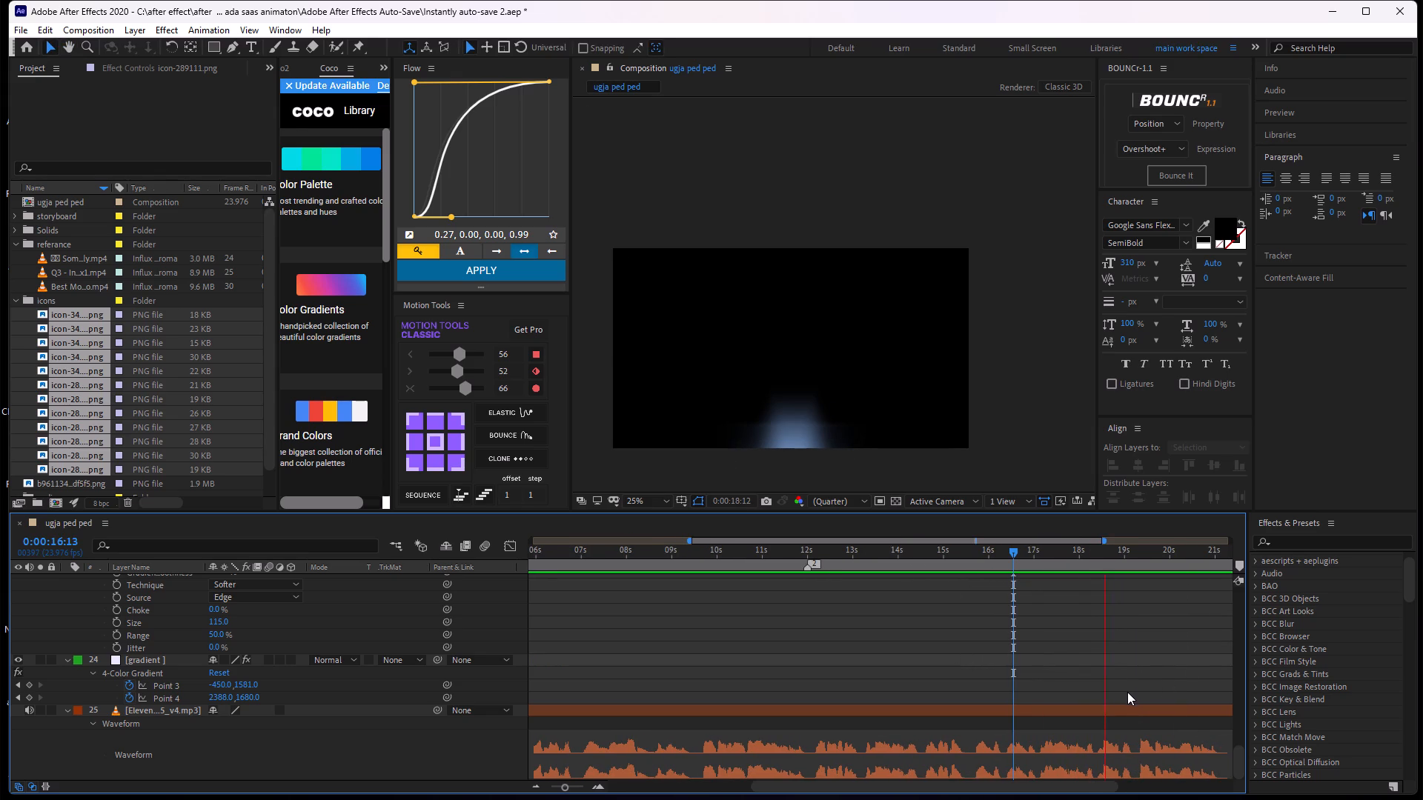
key("space")
middle_click_drag(1159, 693, 732, 668)
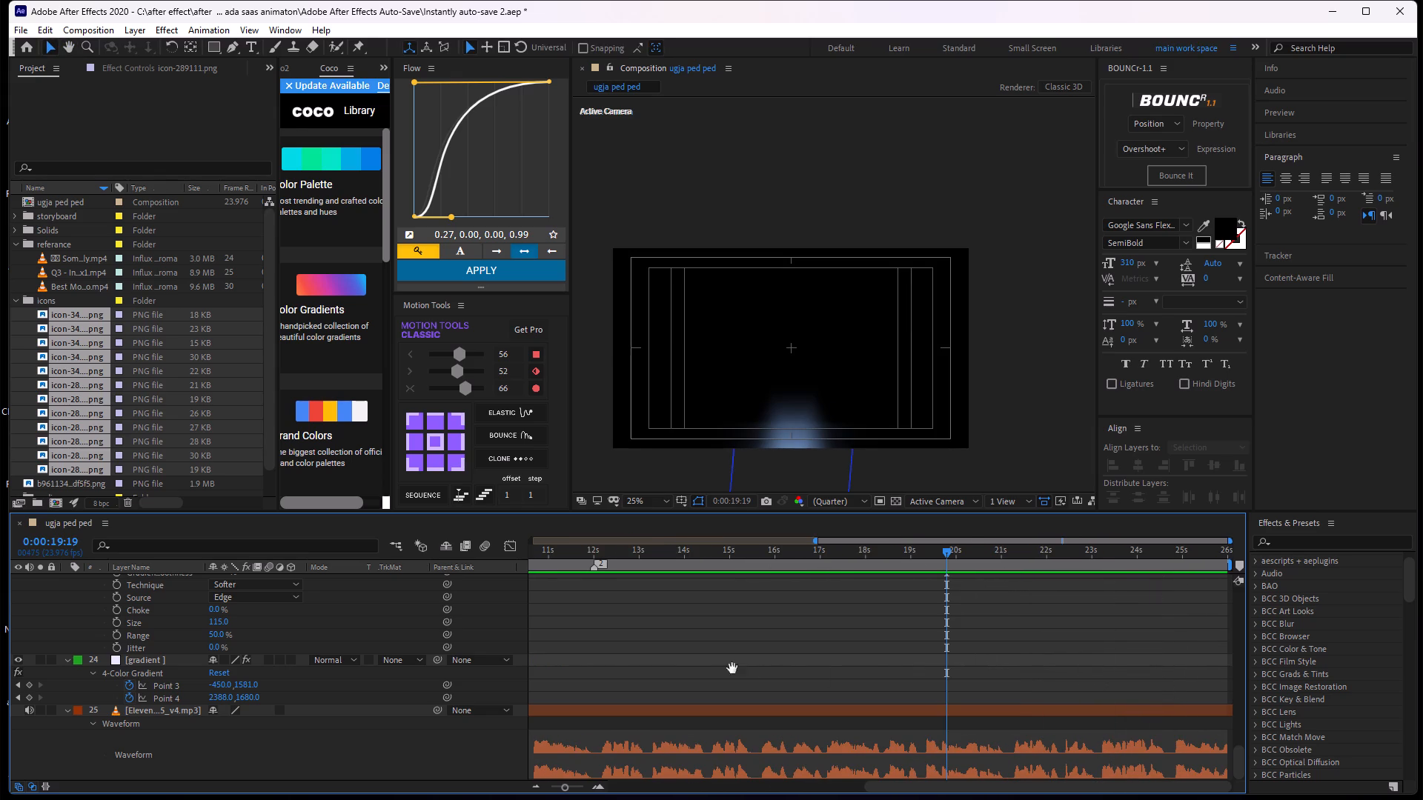
middle_click_drag(732, 668, 637, 642)
key("space")
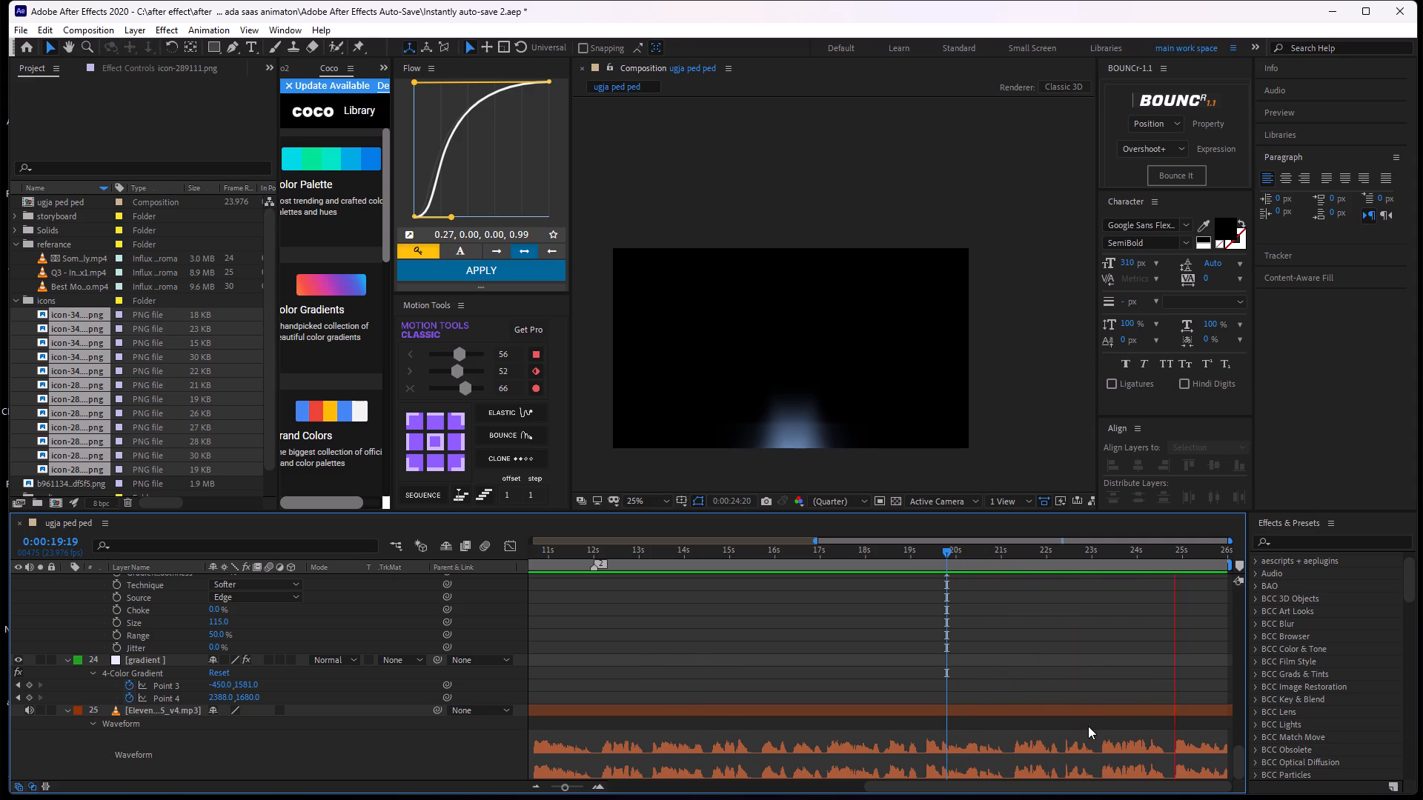
key("space")
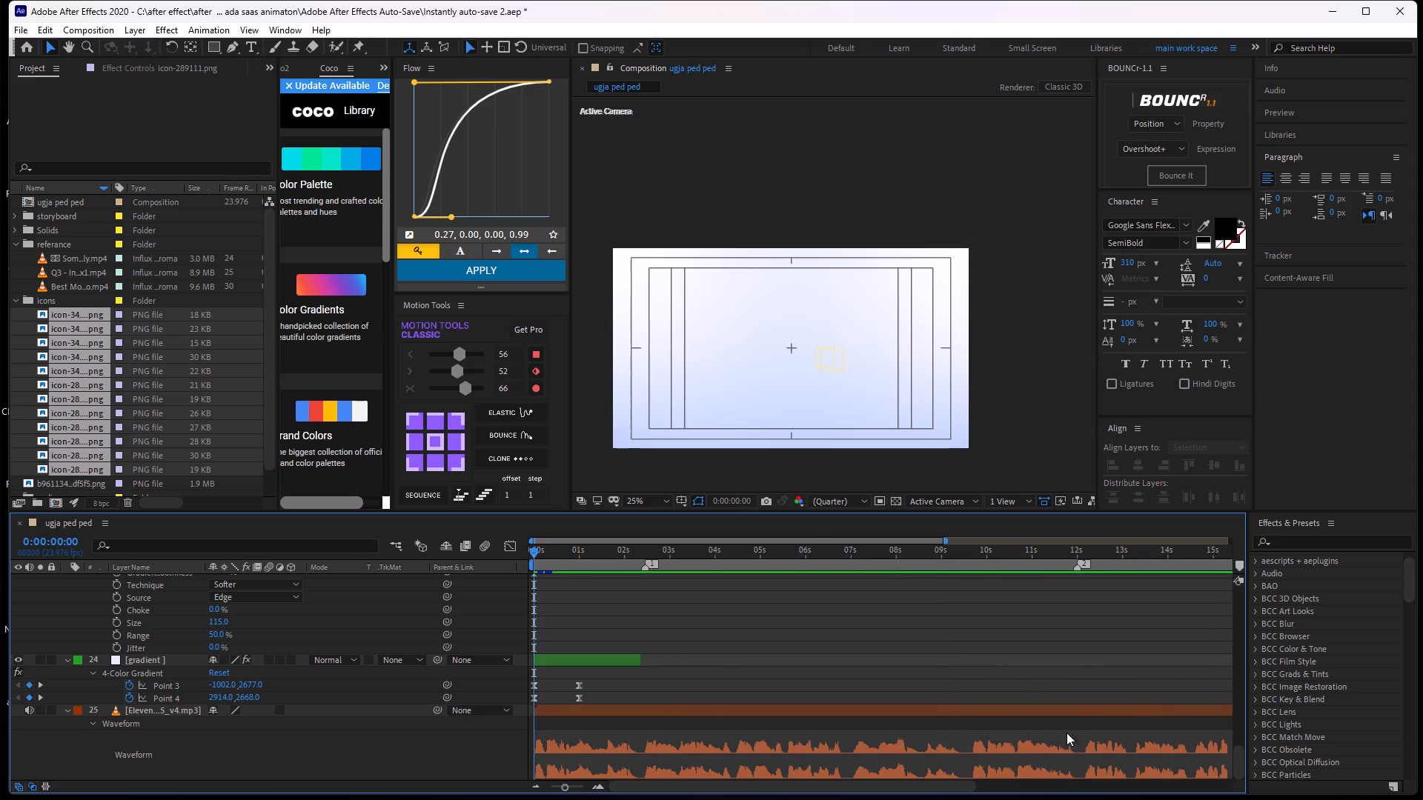
Move the playhead to the composition's last frame at 0:00:25:23 and save the project.
scroll(667, 643, "down", 1, "alt")
left_click_drag(531, 553, 1264, 645)
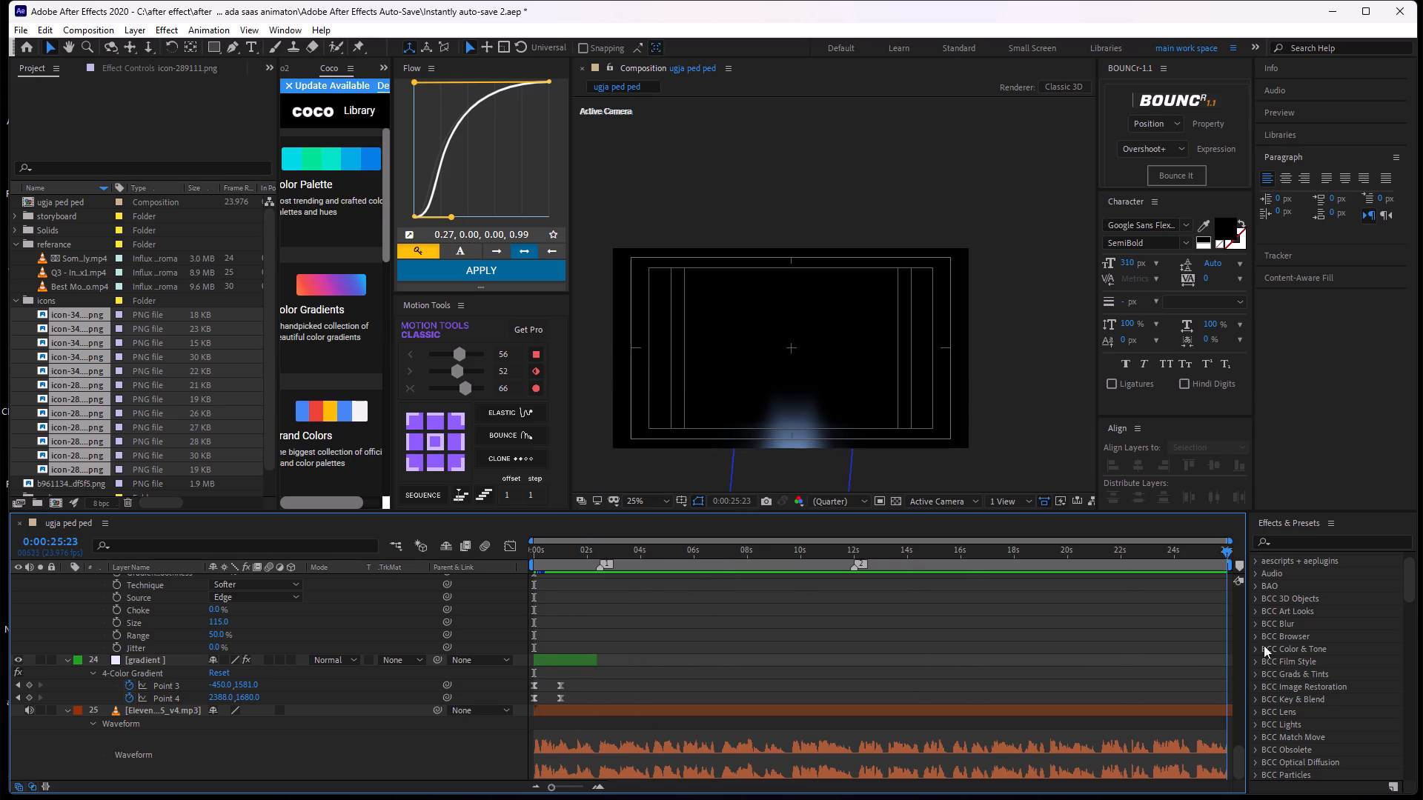
left_click_drag(1264, 645, 1285, 646)
key("ctrl+s")
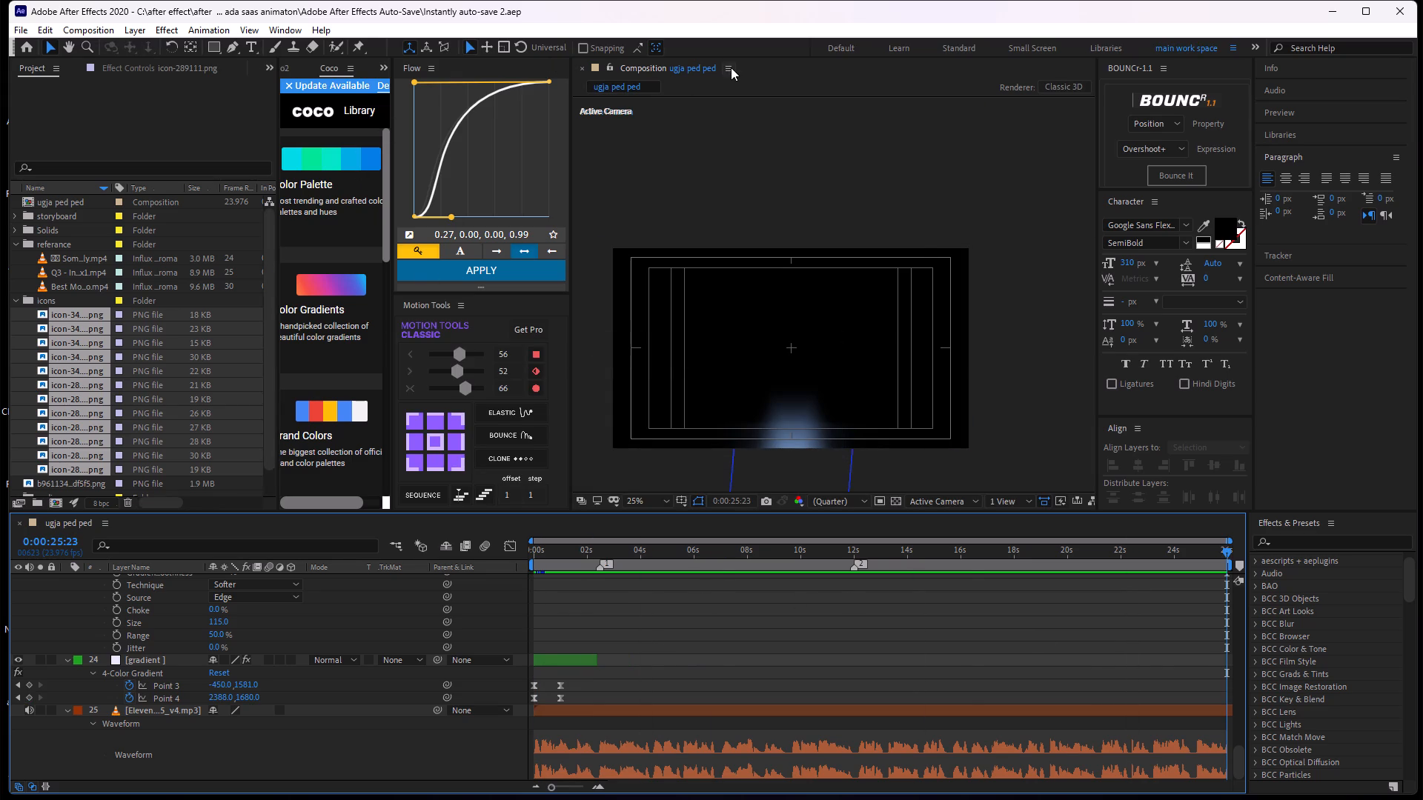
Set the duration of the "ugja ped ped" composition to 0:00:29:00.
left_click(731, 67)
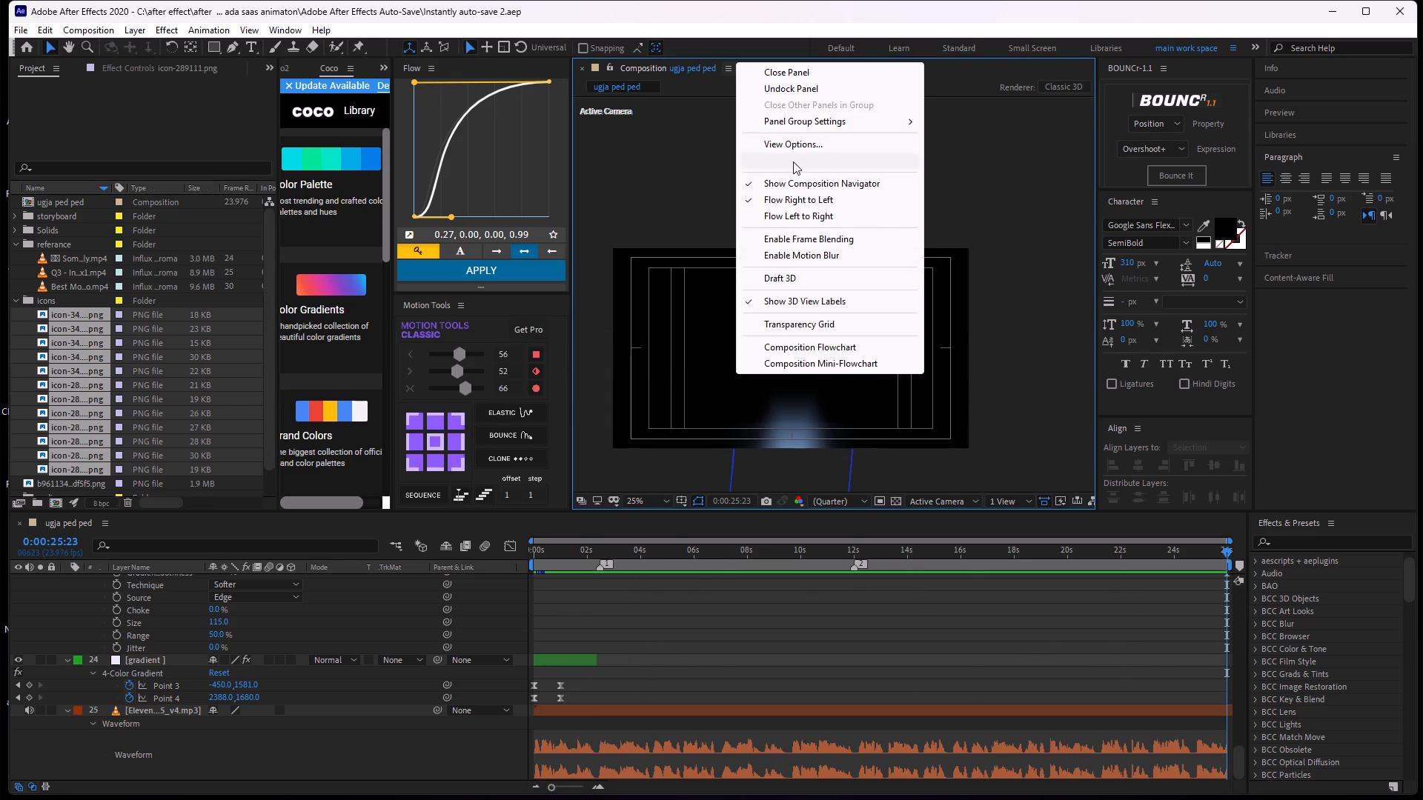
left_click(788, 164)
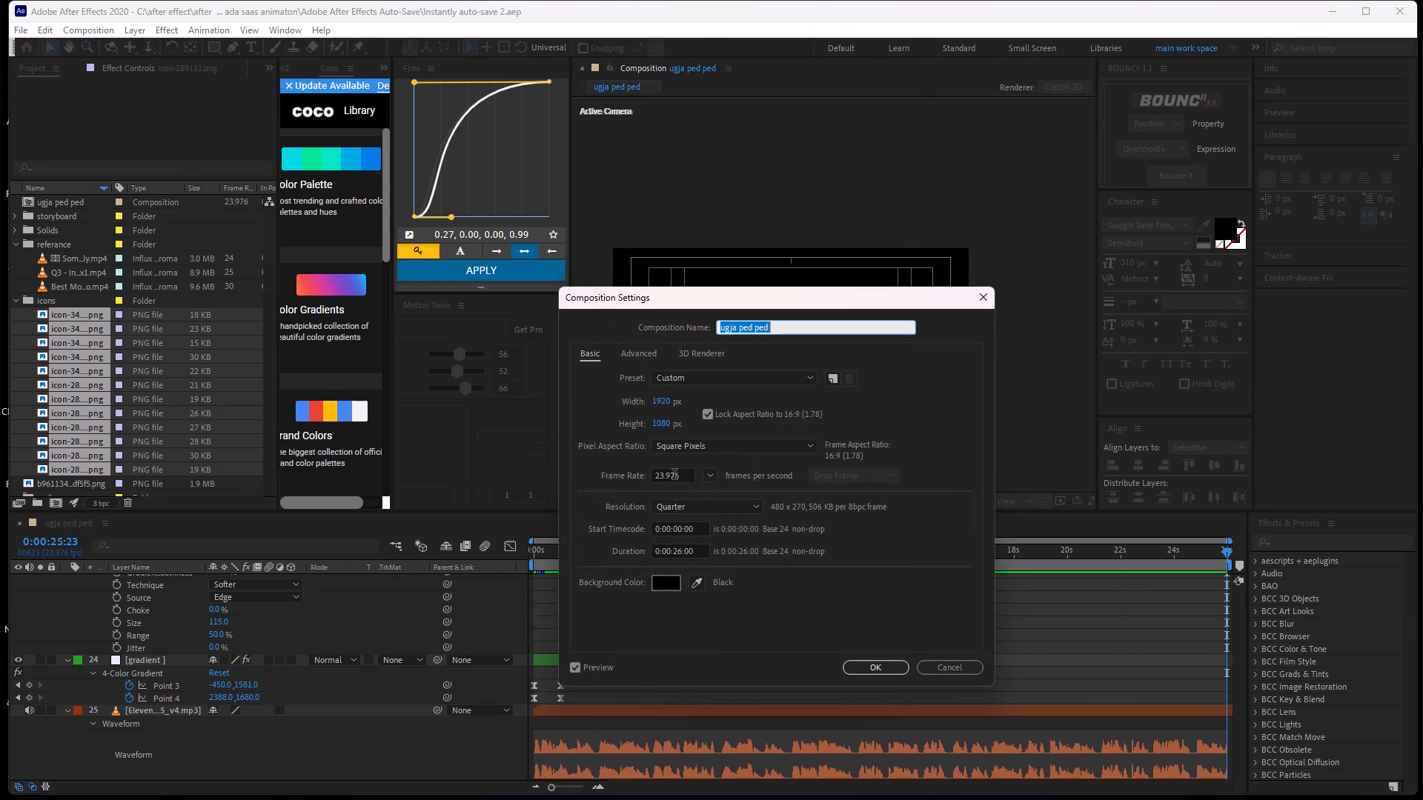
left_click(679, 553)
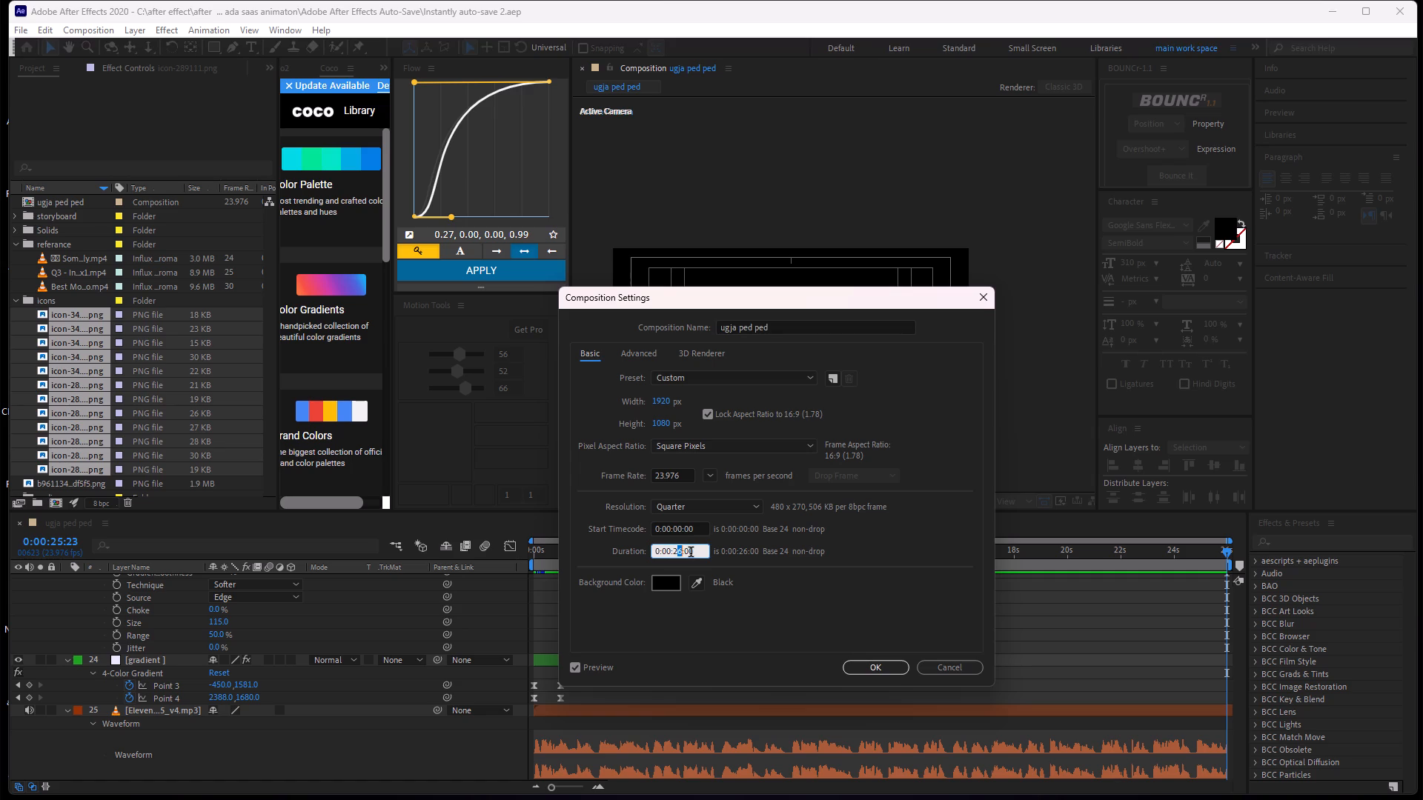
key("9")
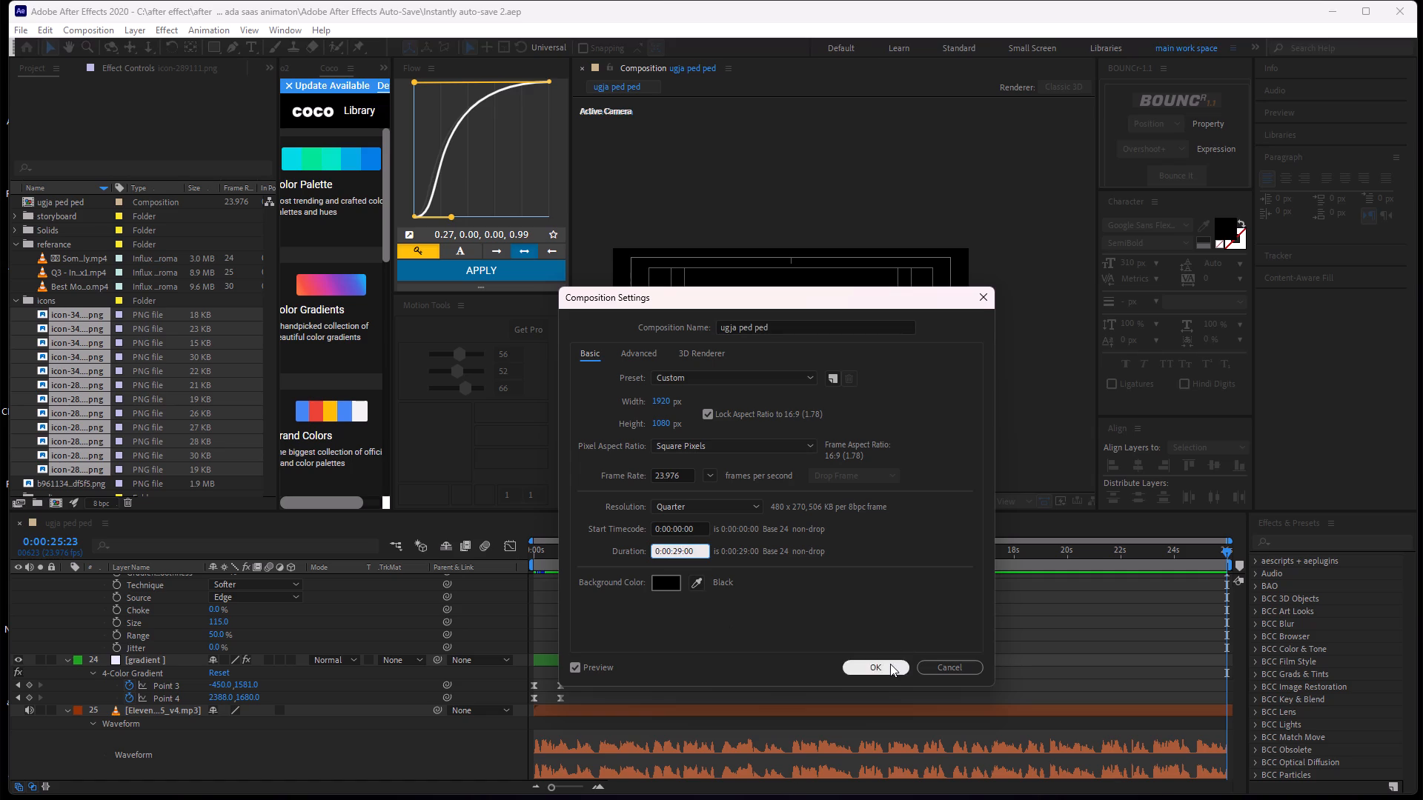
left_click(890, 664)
Examine the voiceover waveform at the end of the composition, scrubbing to 0:00:28:23, to check whether the audio fits.
scroll(1101, 664, "down", 3, "alt")
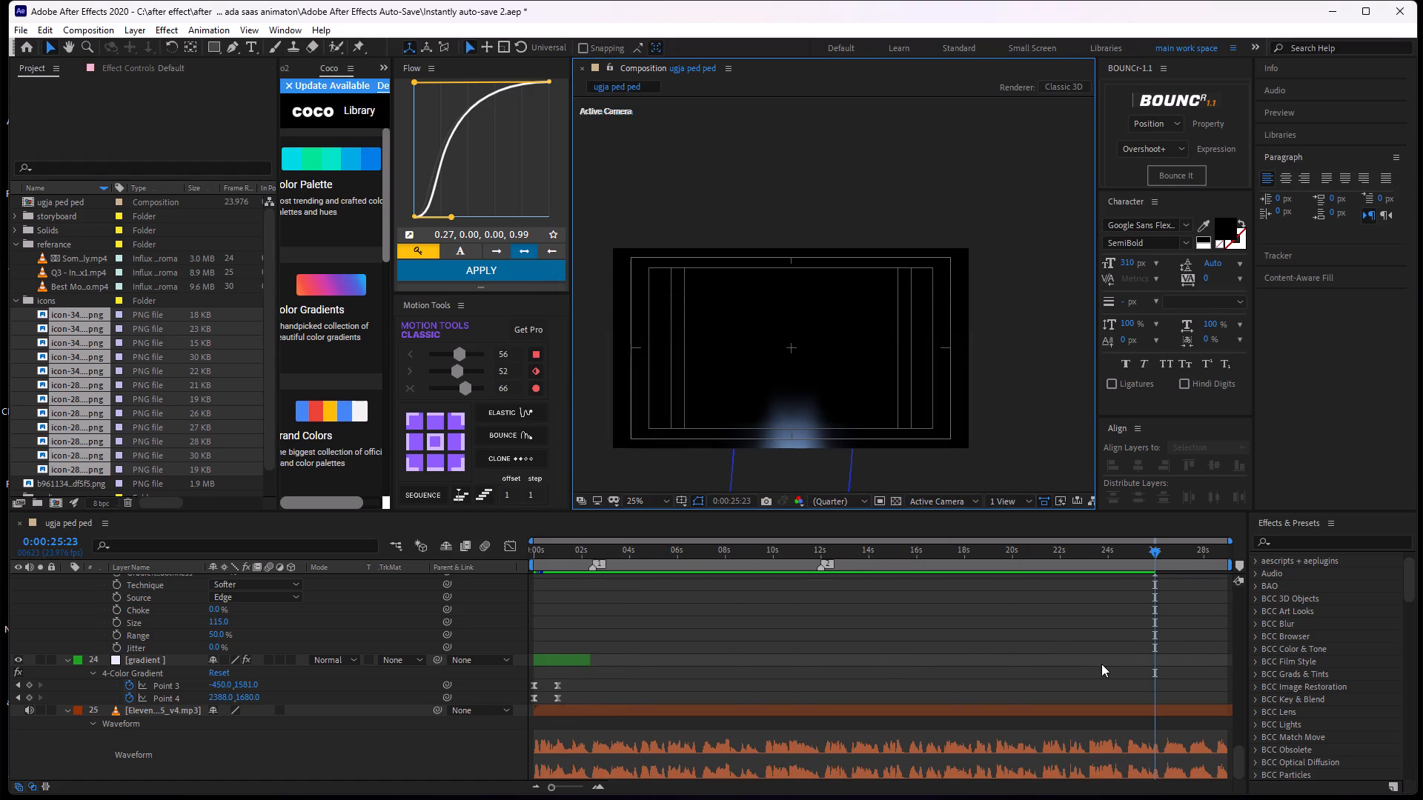
scroll(1101, 664, "down", 1, "alt")
left_click_drag(1156, 557, 1215, 546)
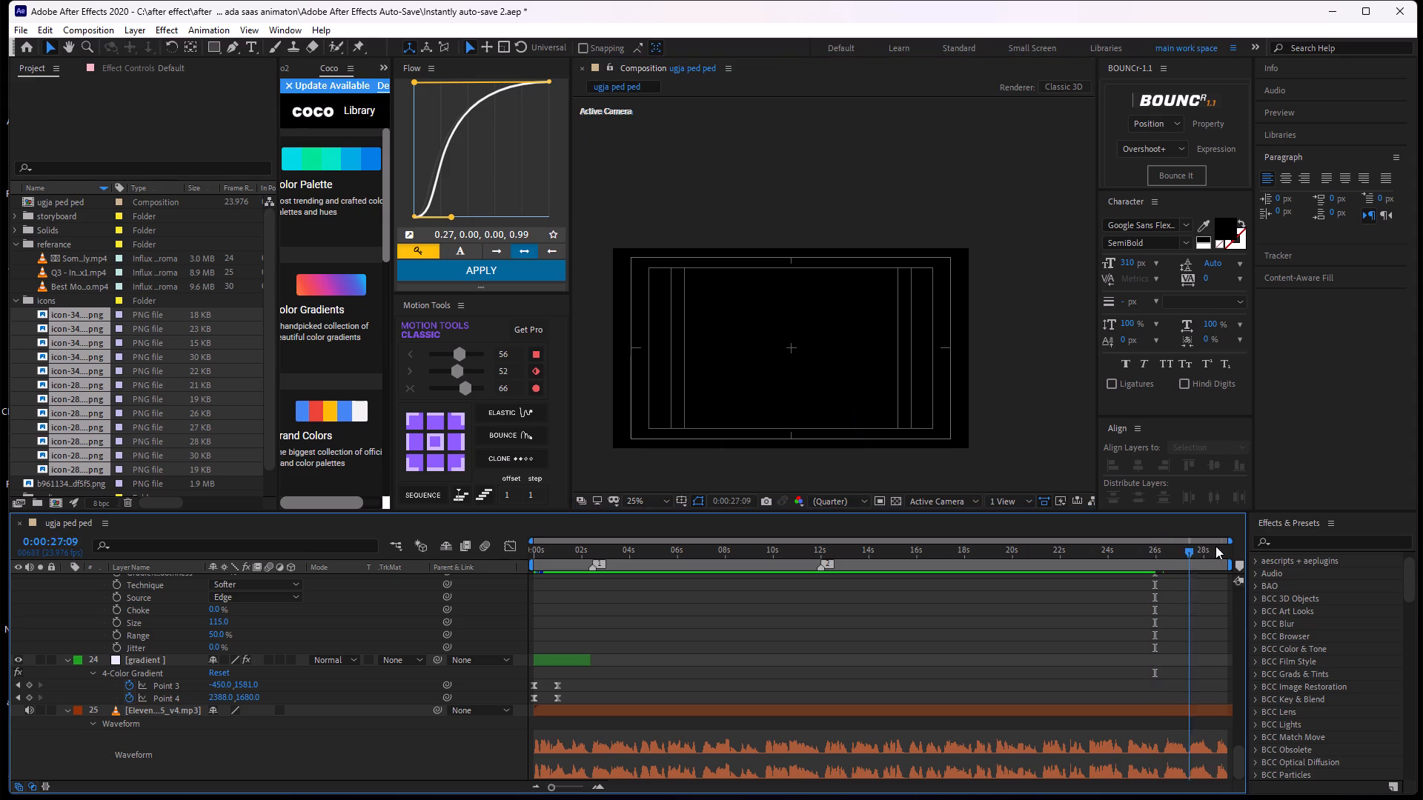
left_click_drag(1215, 546, 1249, 564)
scroll(1204, 604, "up", 2, "alt")
middle_click_drag(1170, 633, 852, 670)
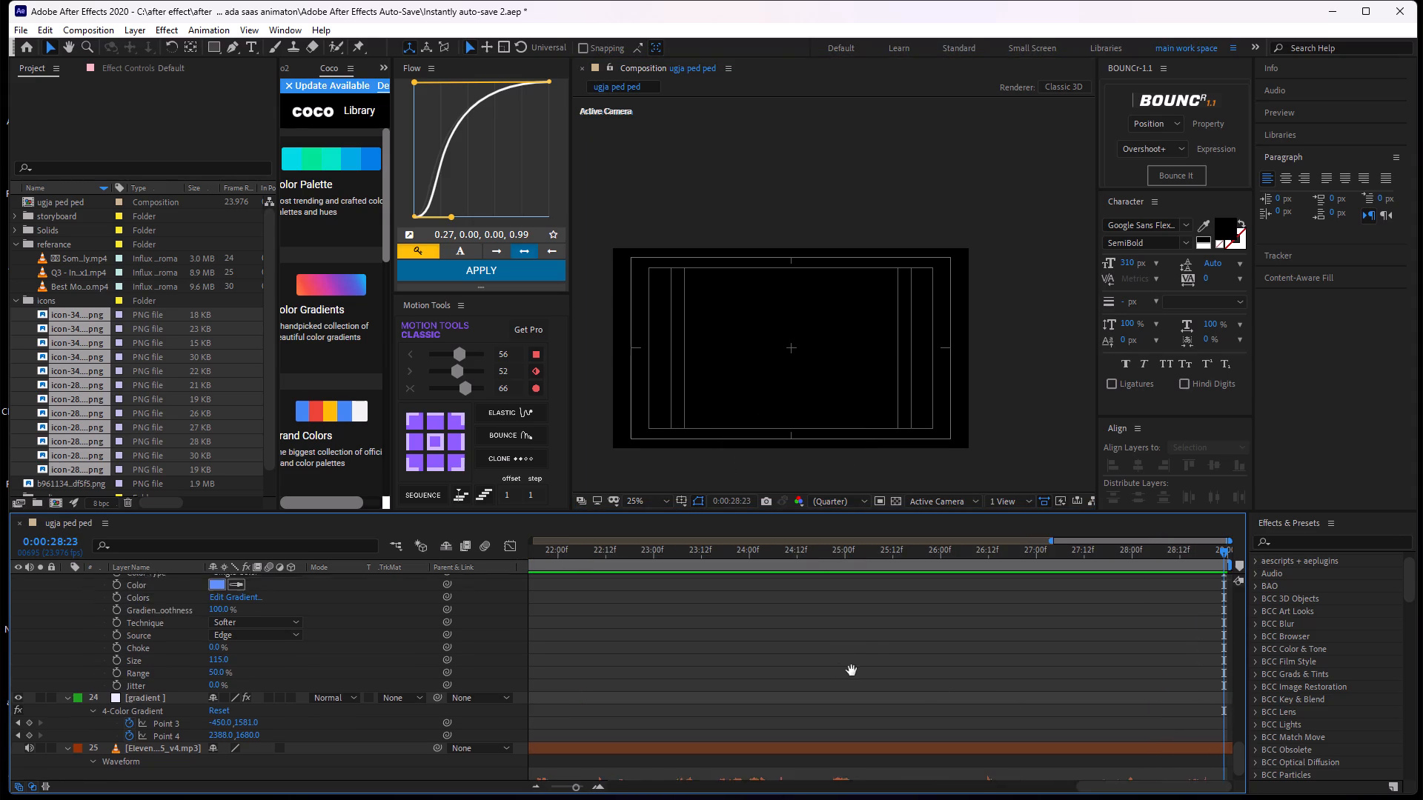
middle_click_drag(852, 670, 824, 573)
middle_click_drag(1030, 659, 772, 587)
middle_click_drag(1021, 624, 762, 624)
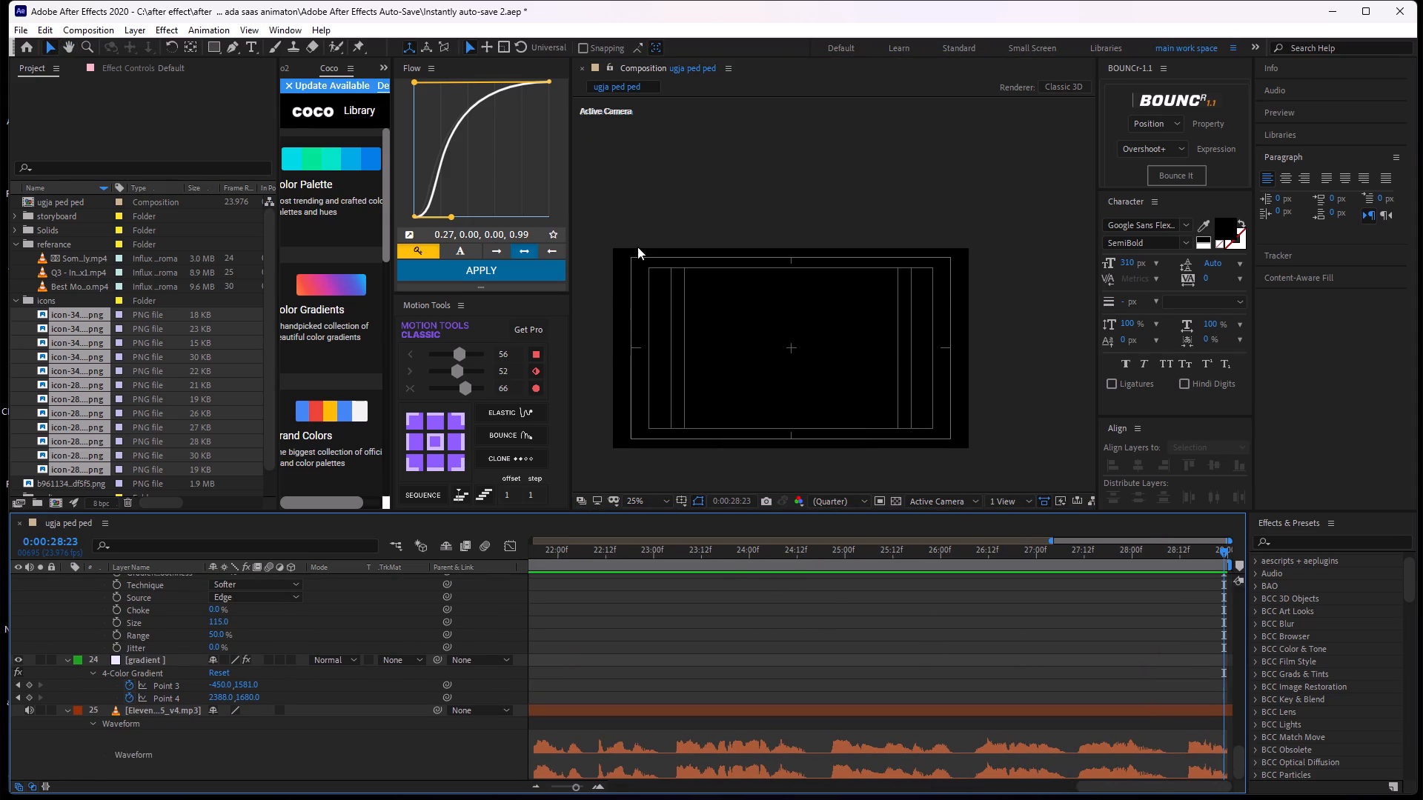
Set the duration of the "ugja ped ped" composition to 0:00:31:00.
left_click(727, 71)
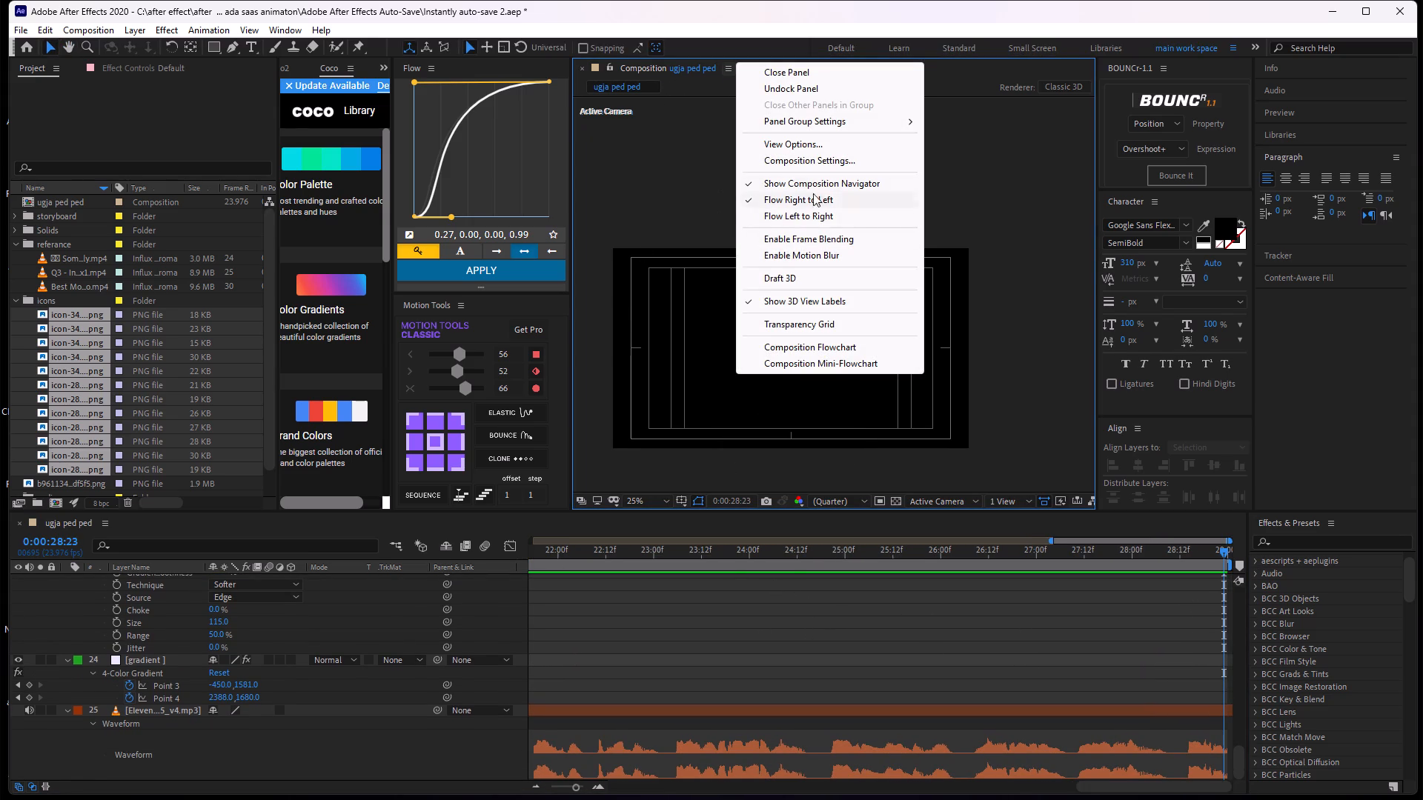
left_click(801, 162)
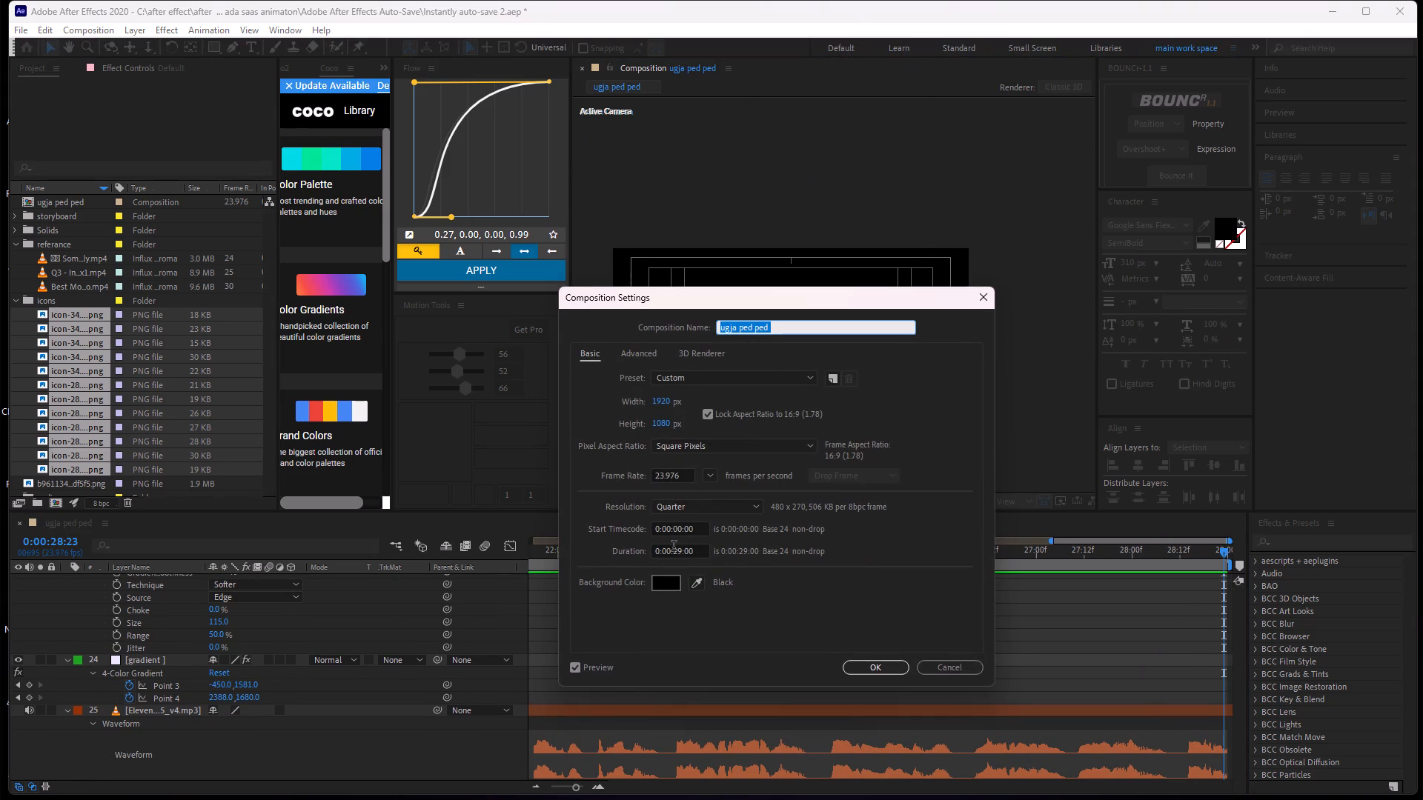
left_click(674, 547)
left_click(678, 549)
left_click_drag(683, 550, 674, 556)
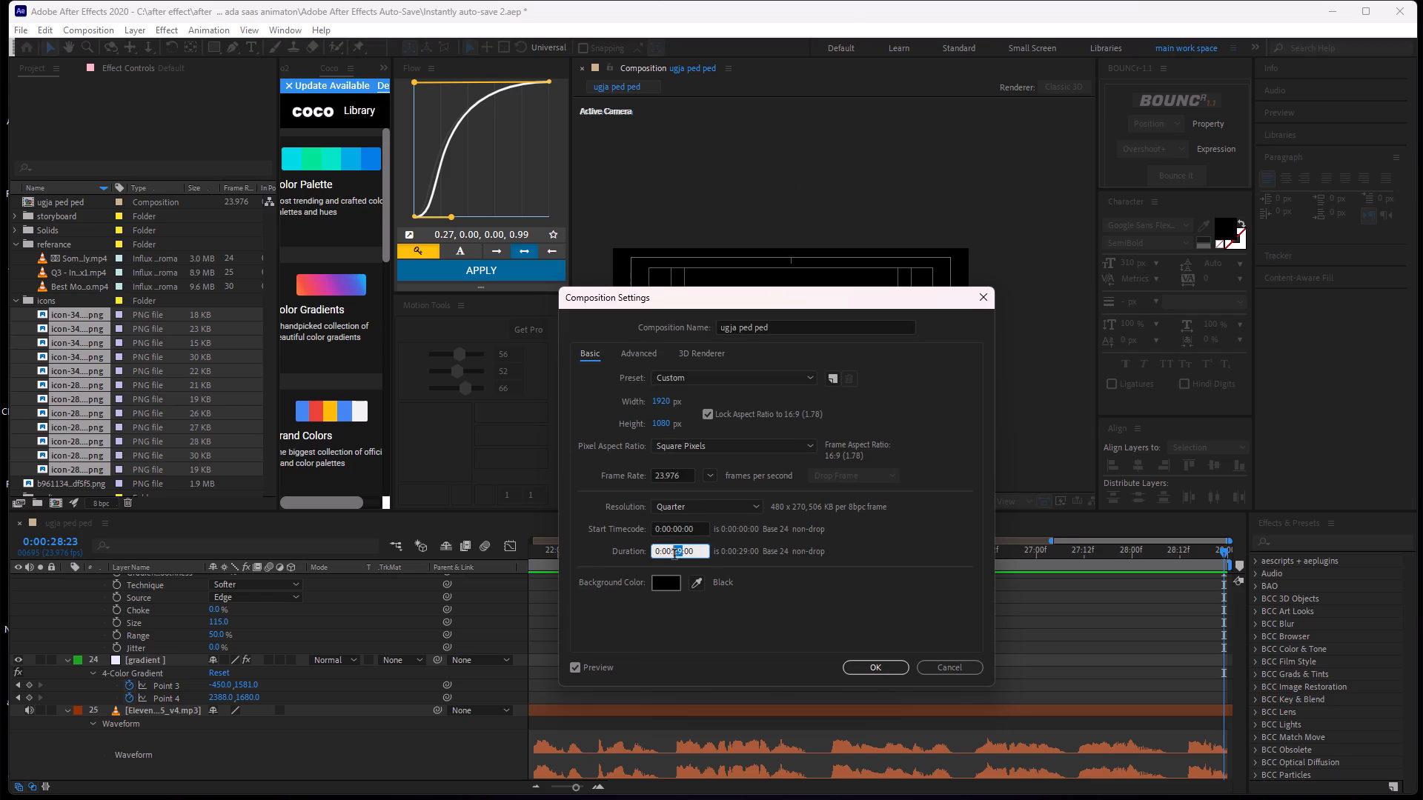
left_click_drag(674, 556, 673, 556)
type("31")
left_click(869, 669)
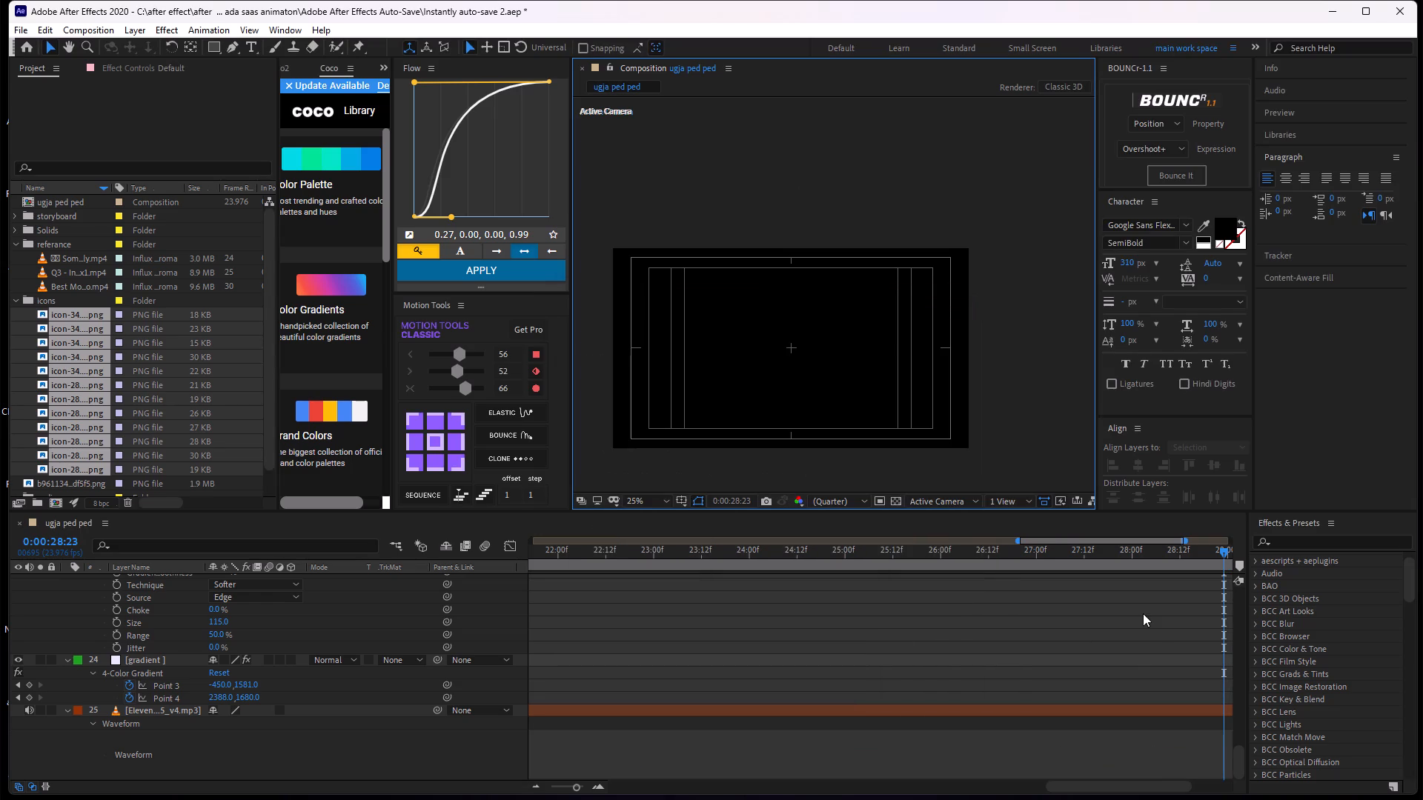
Move the playhead just past the voiceover's end to 0:00:30:00 and set the composition duration to 0:00:30:00.
scroll(1152, 631, "down", 3, "alt")
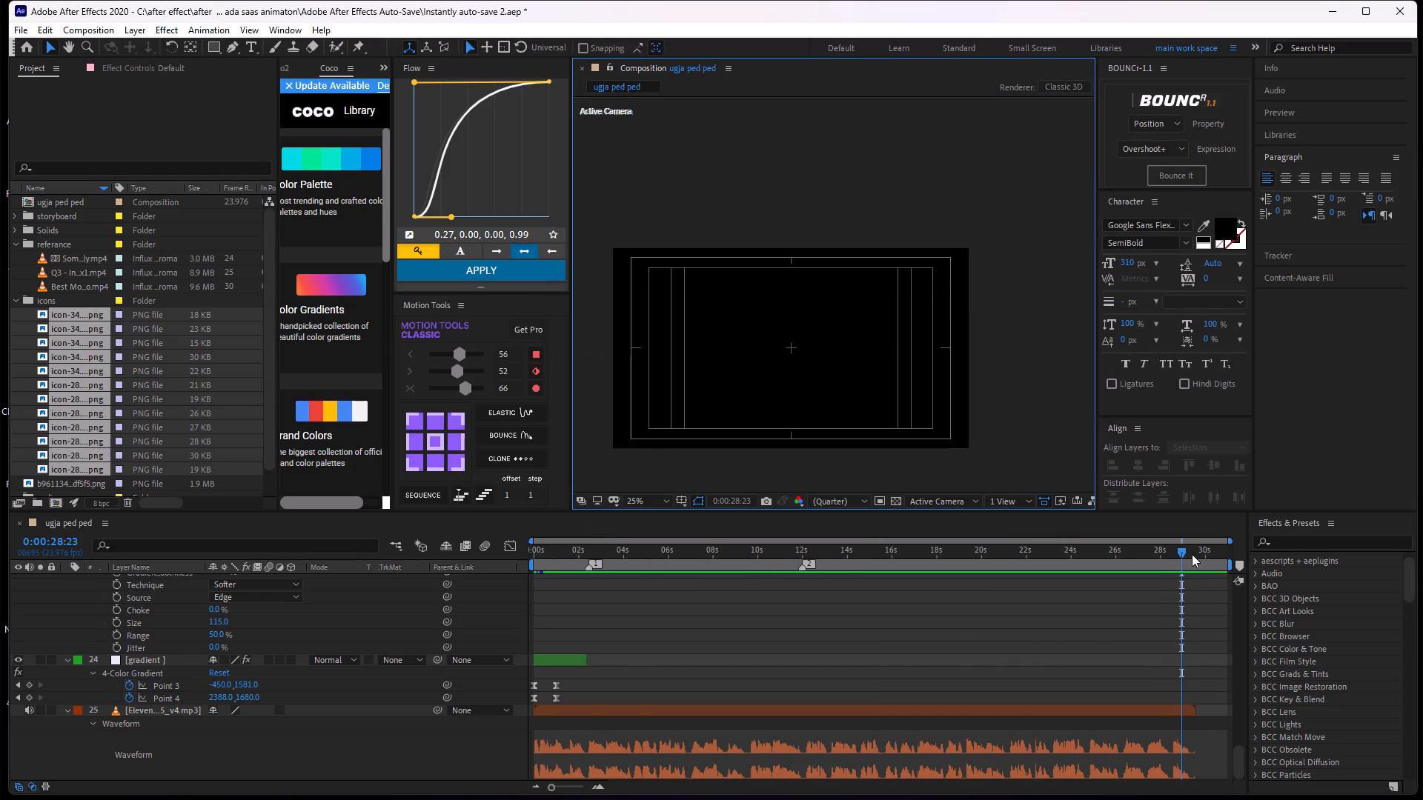
left_click_drag(1190, 553, 1205, 565)
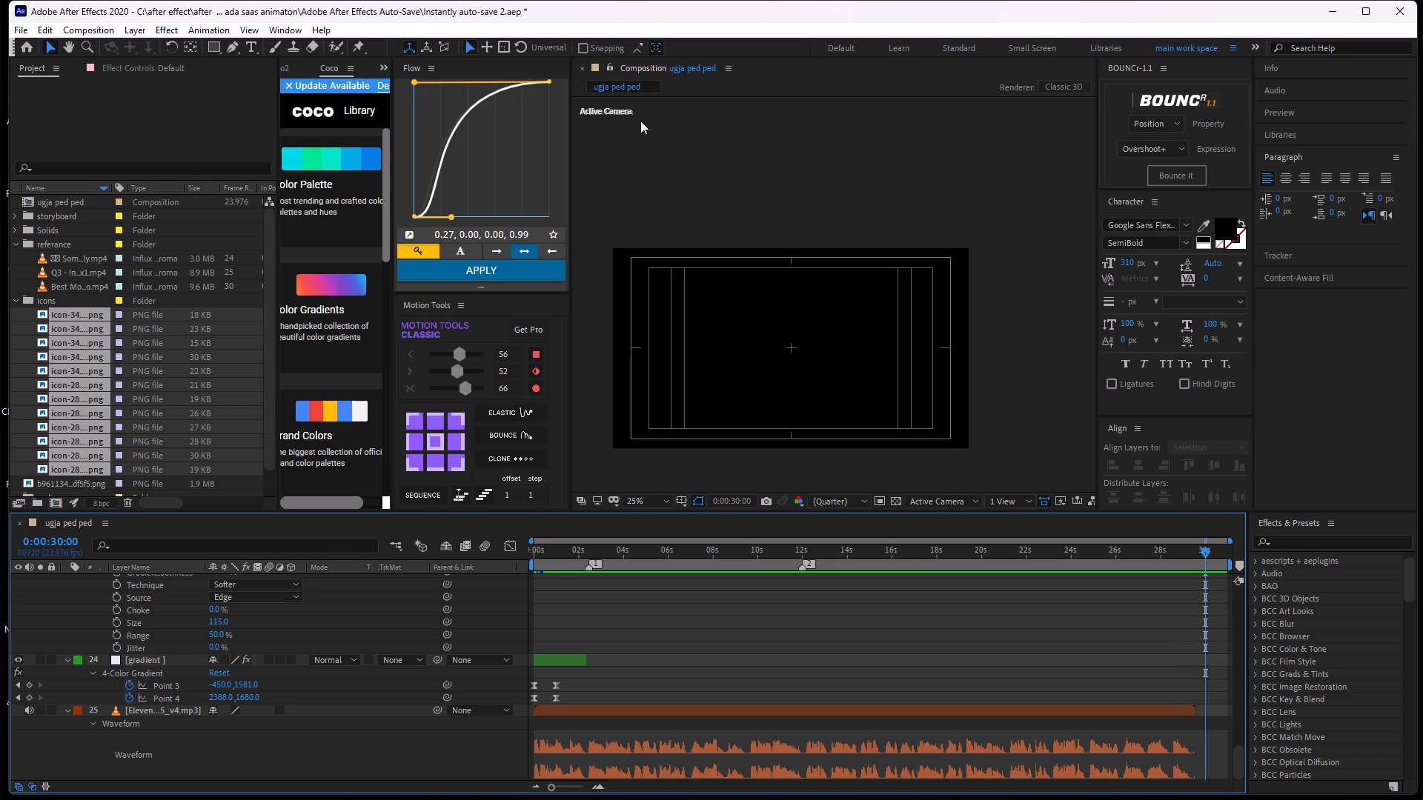
left_click(729, 73)
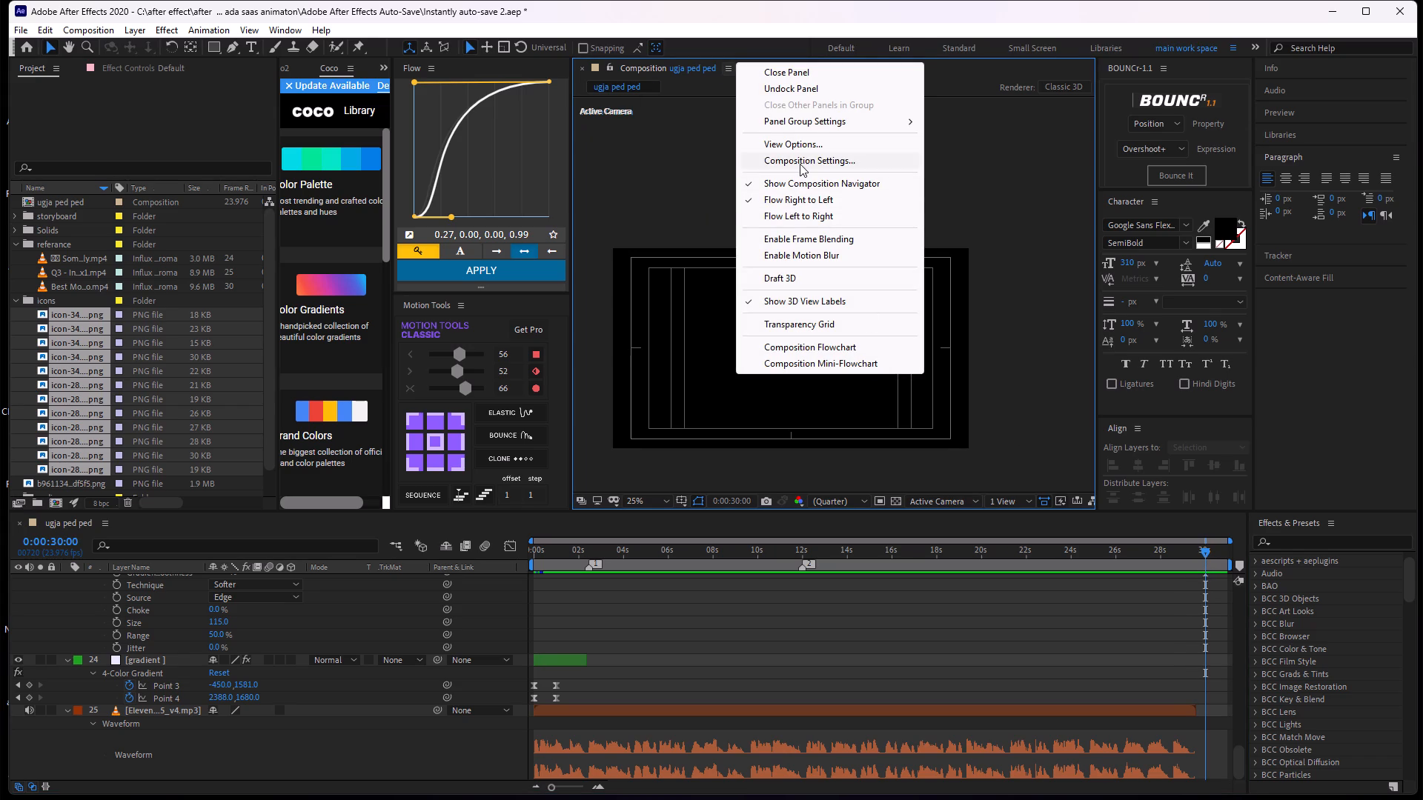
left_click(800, 164)
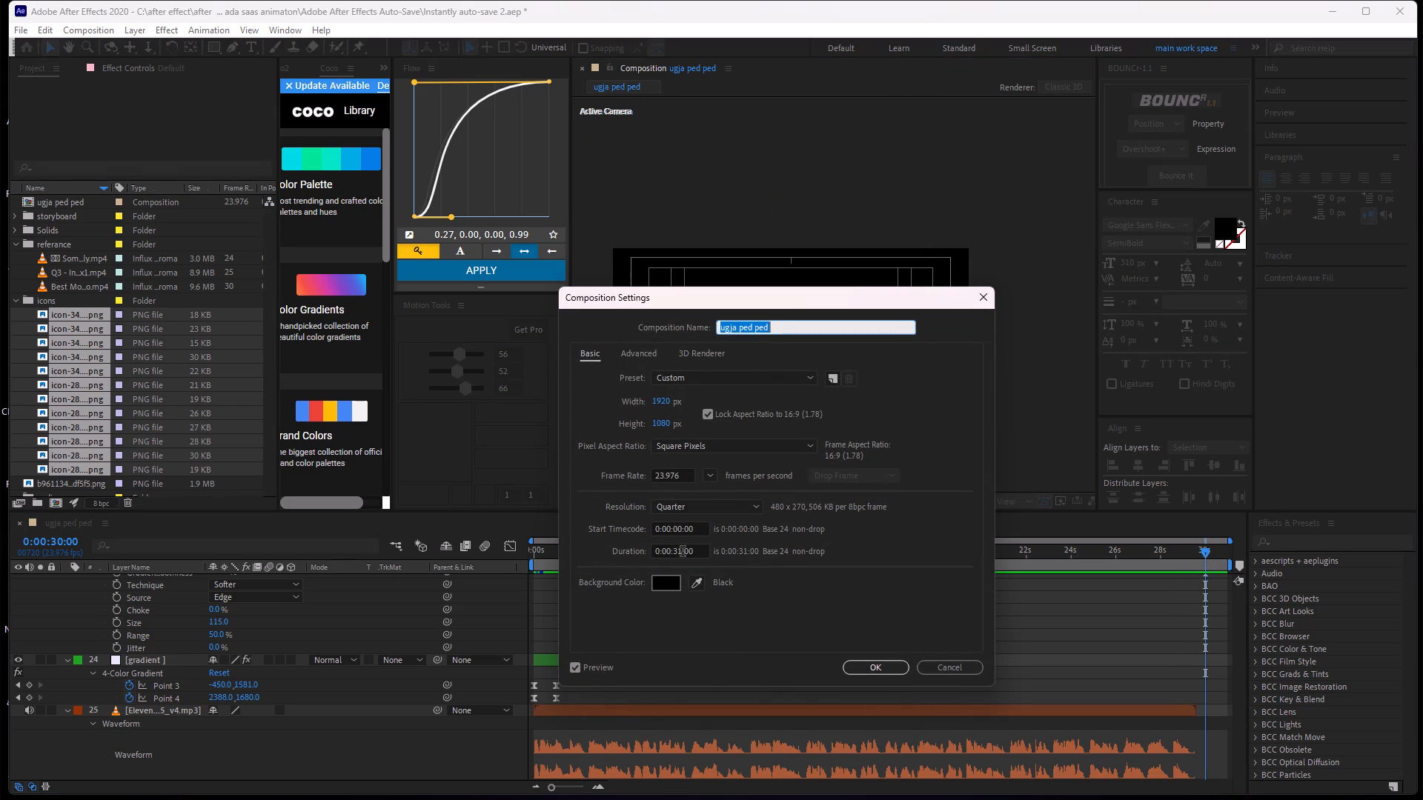
left_click(679, 553)
left_click(680, 553)
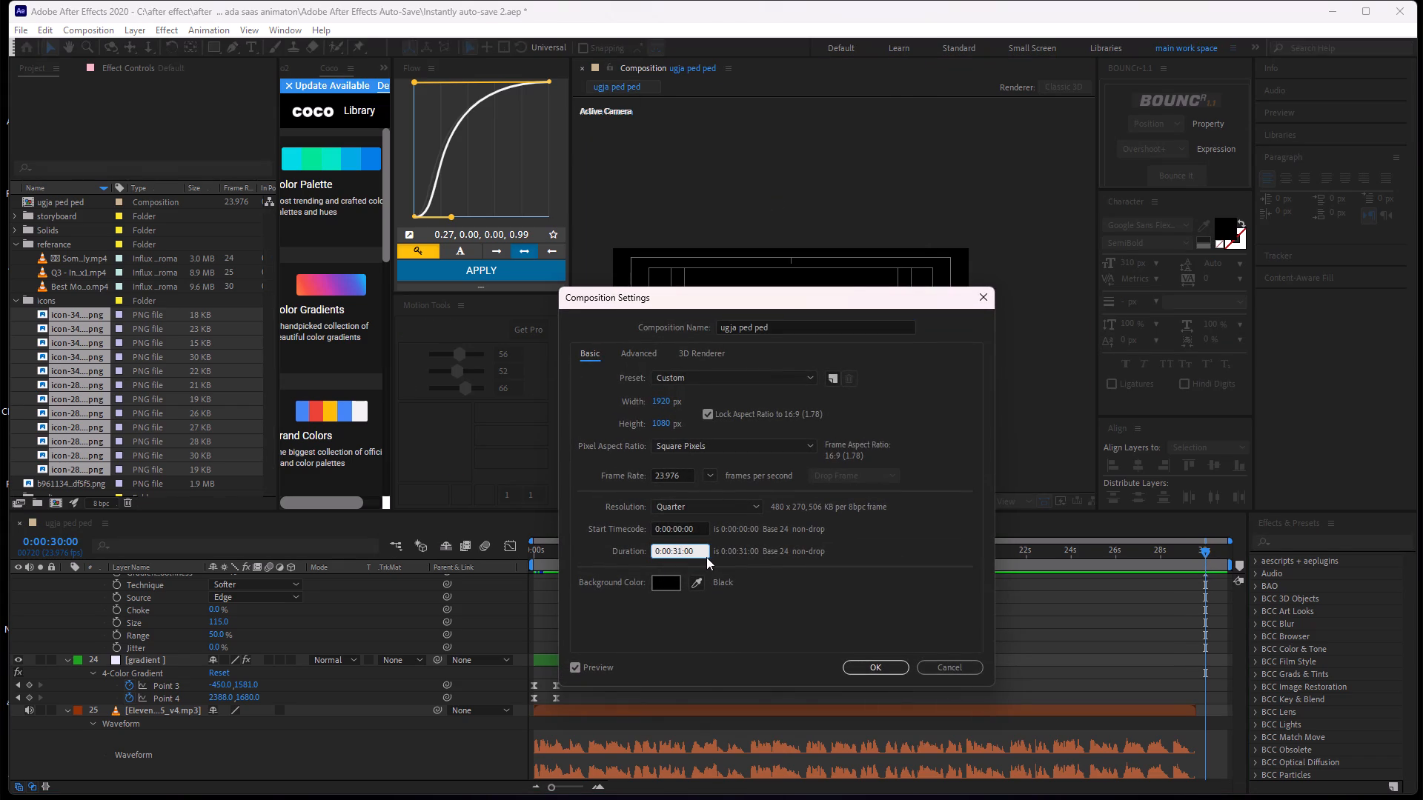
key("BackSpace")
key("0")
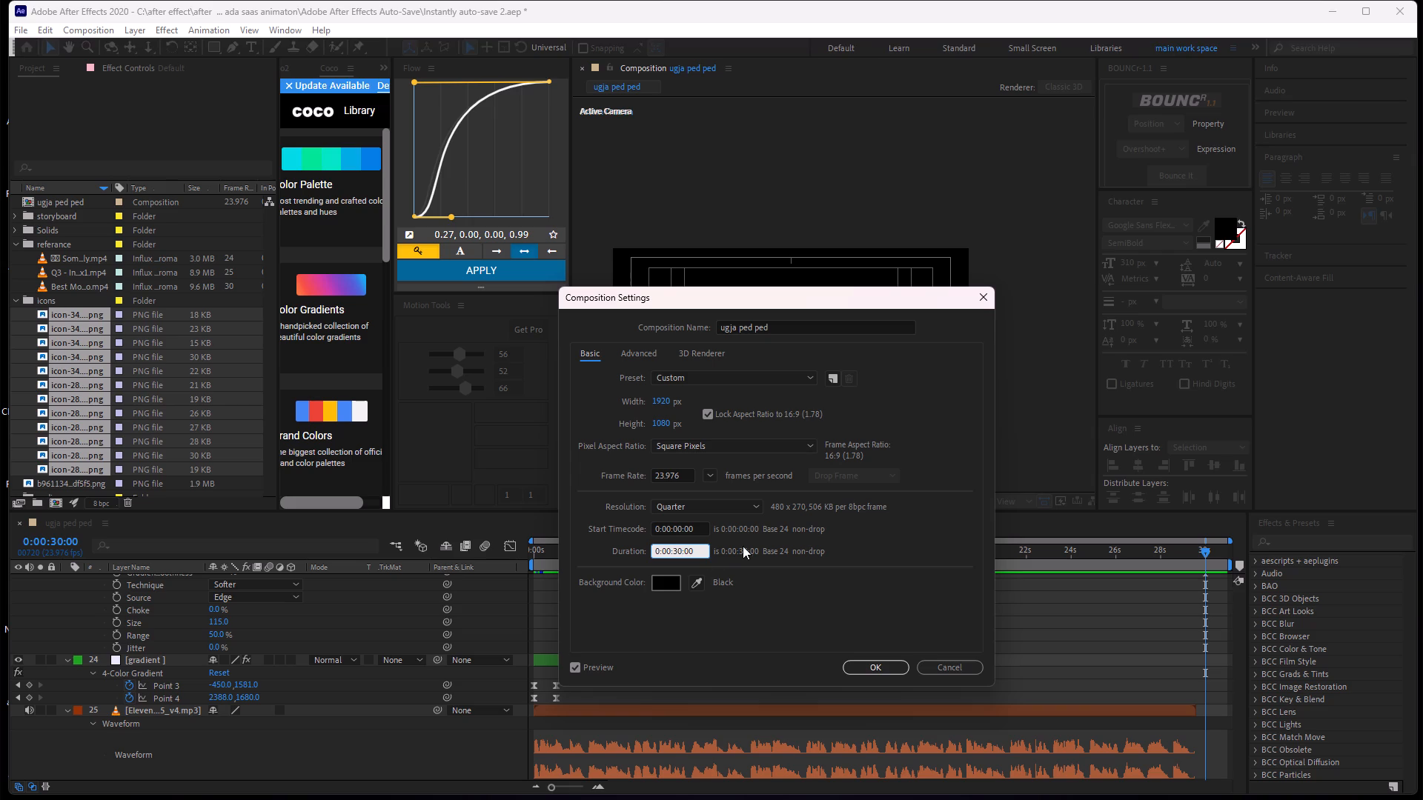
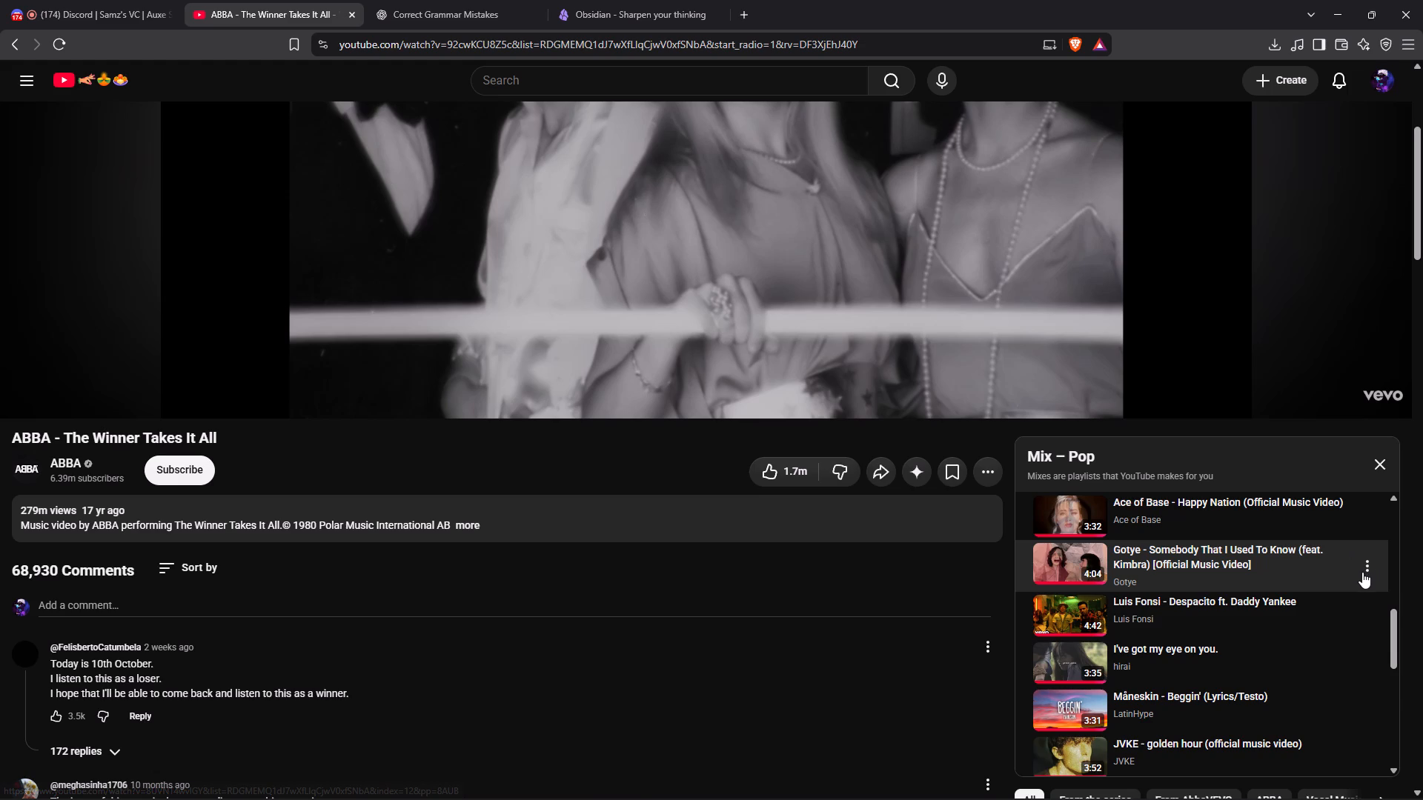
Find "Afsana Khan, Nirmaan - koi si (Lyrics)" in the Mix – Pop playlist and share it.
scroll(1362, 581, "down", 1)
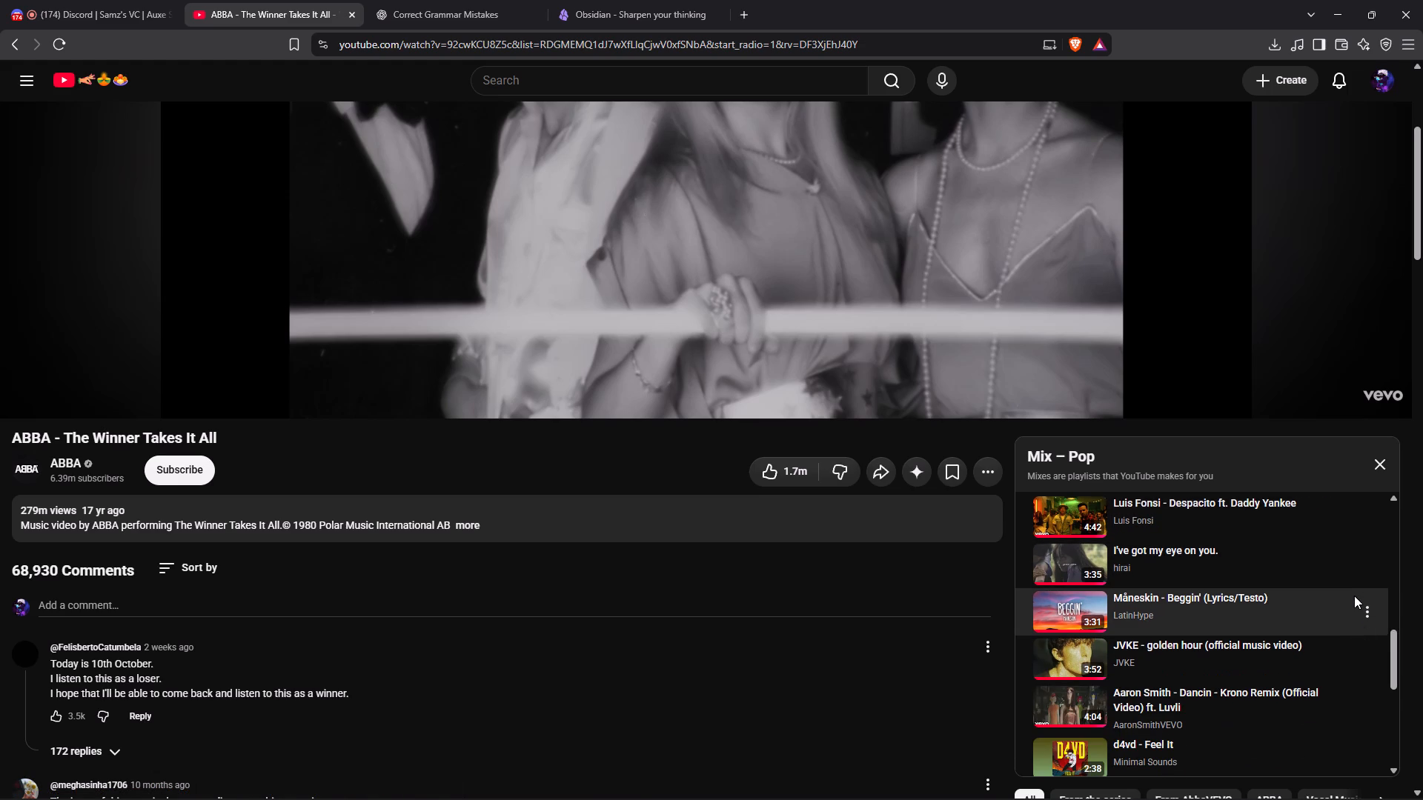
scroll(1354, 596, "down", 1)
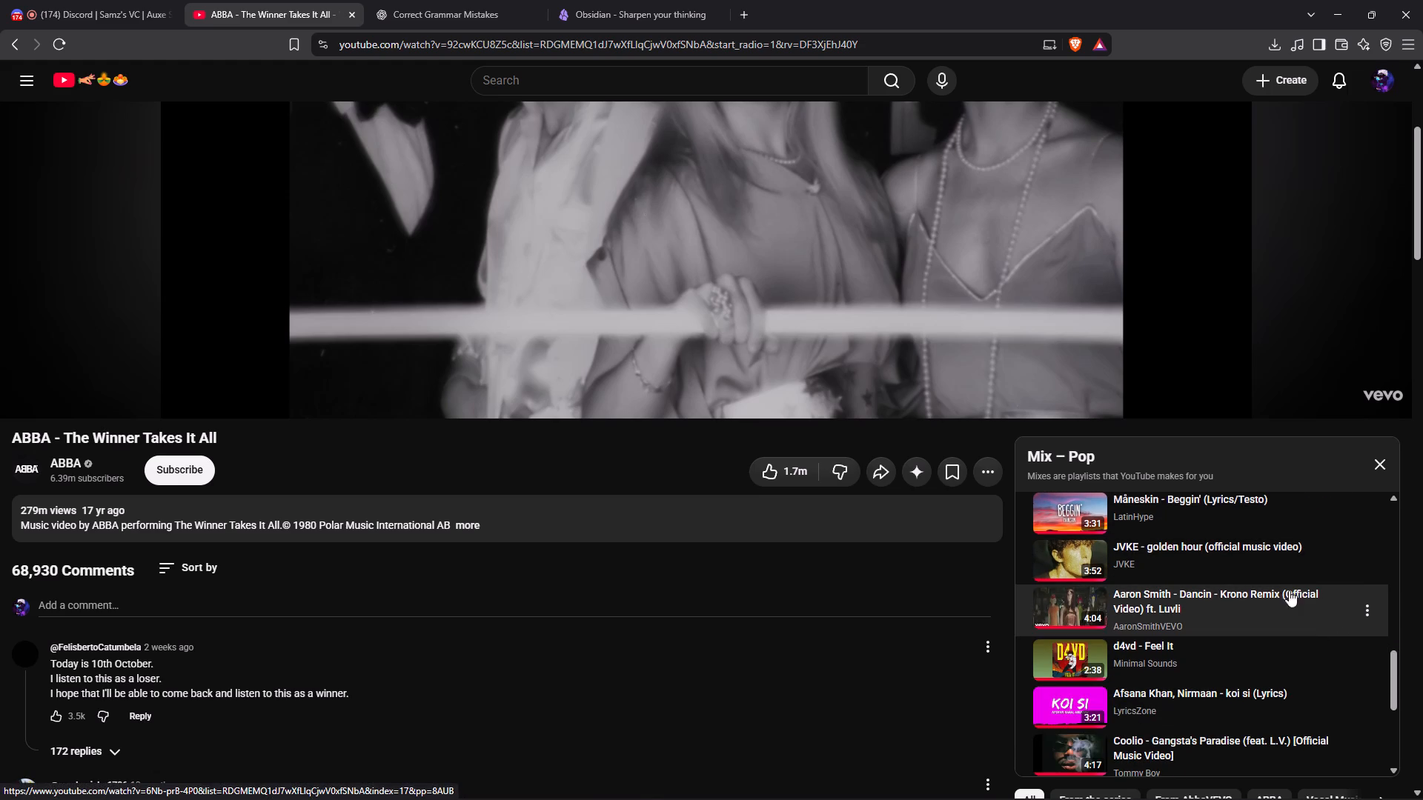
left_click(1364, 712)
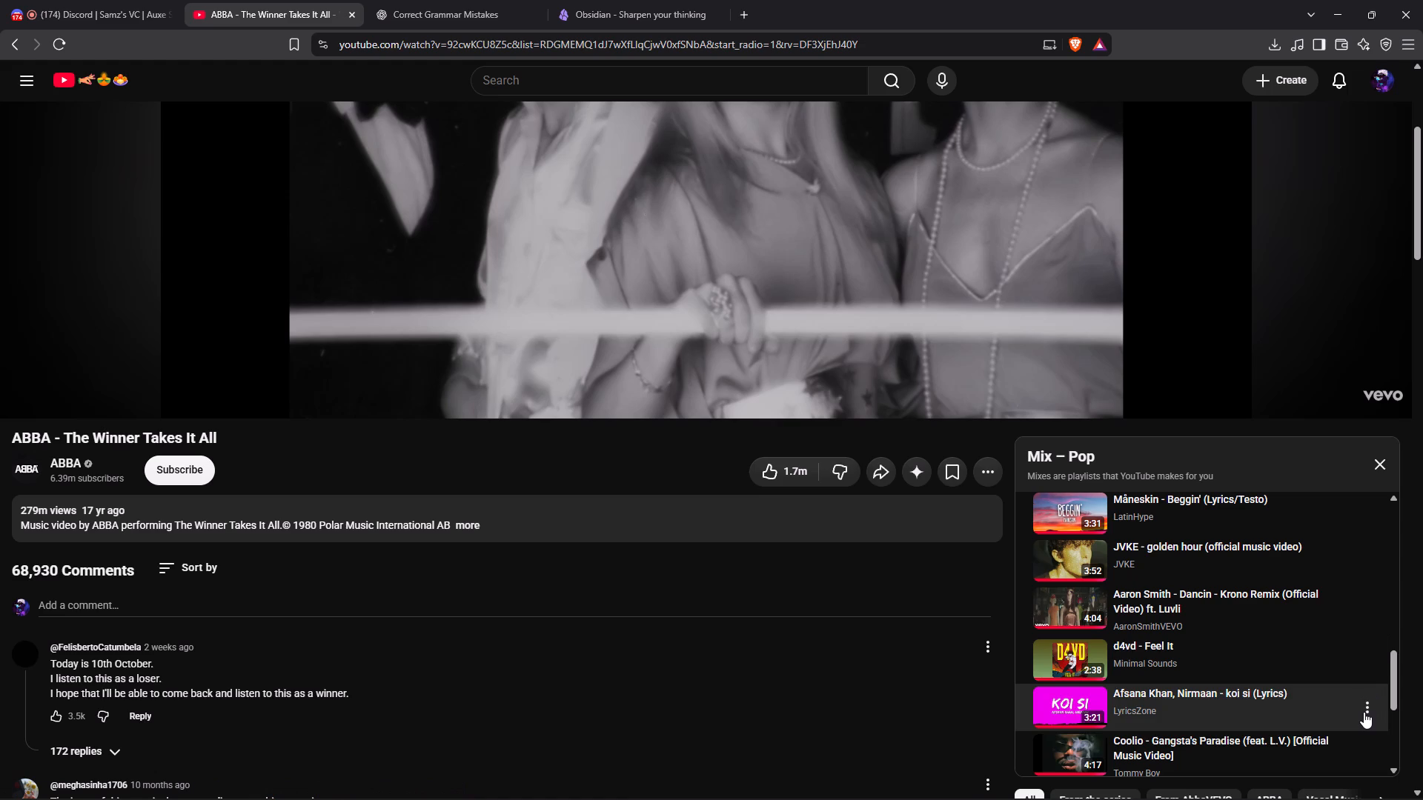
left_click(1249, 753)
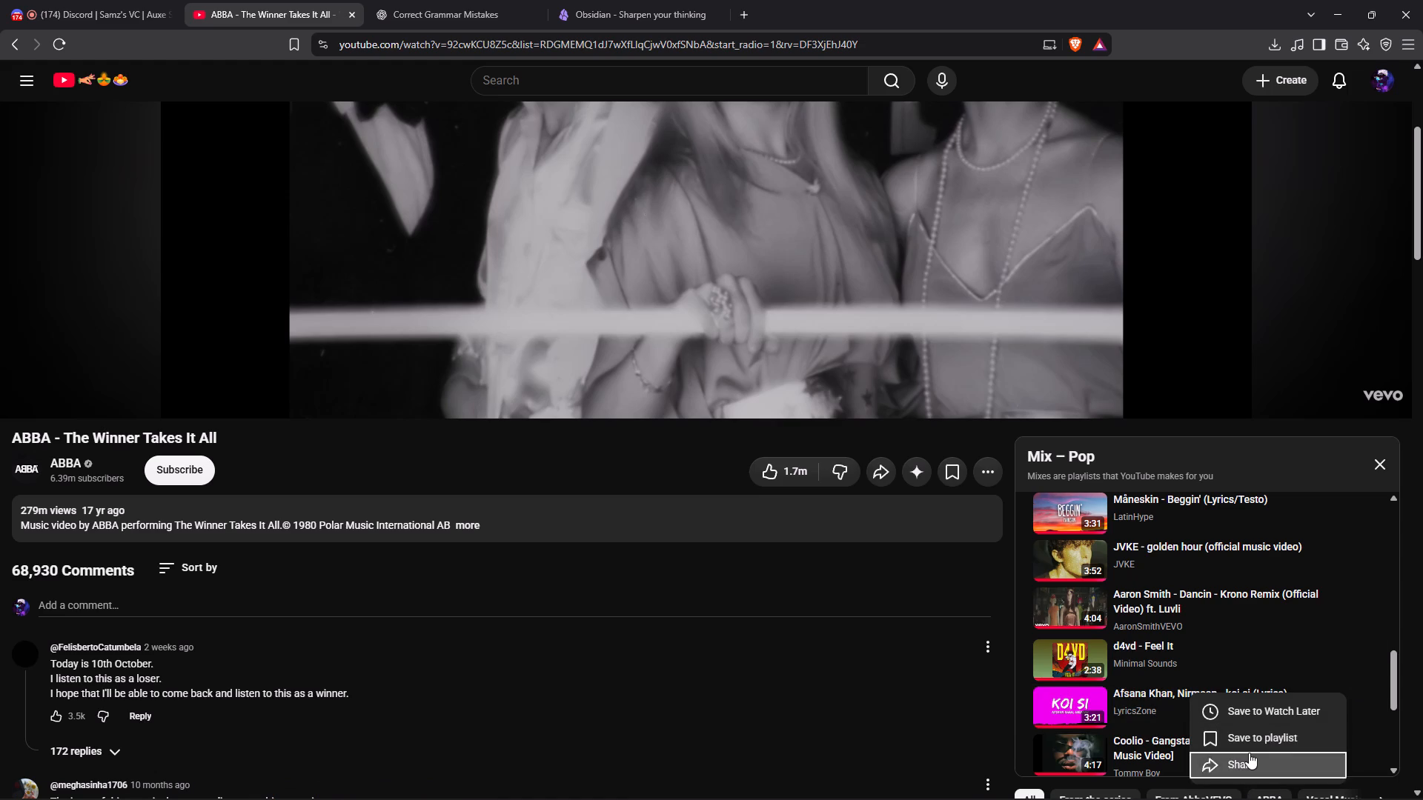
left_click(949, 570)
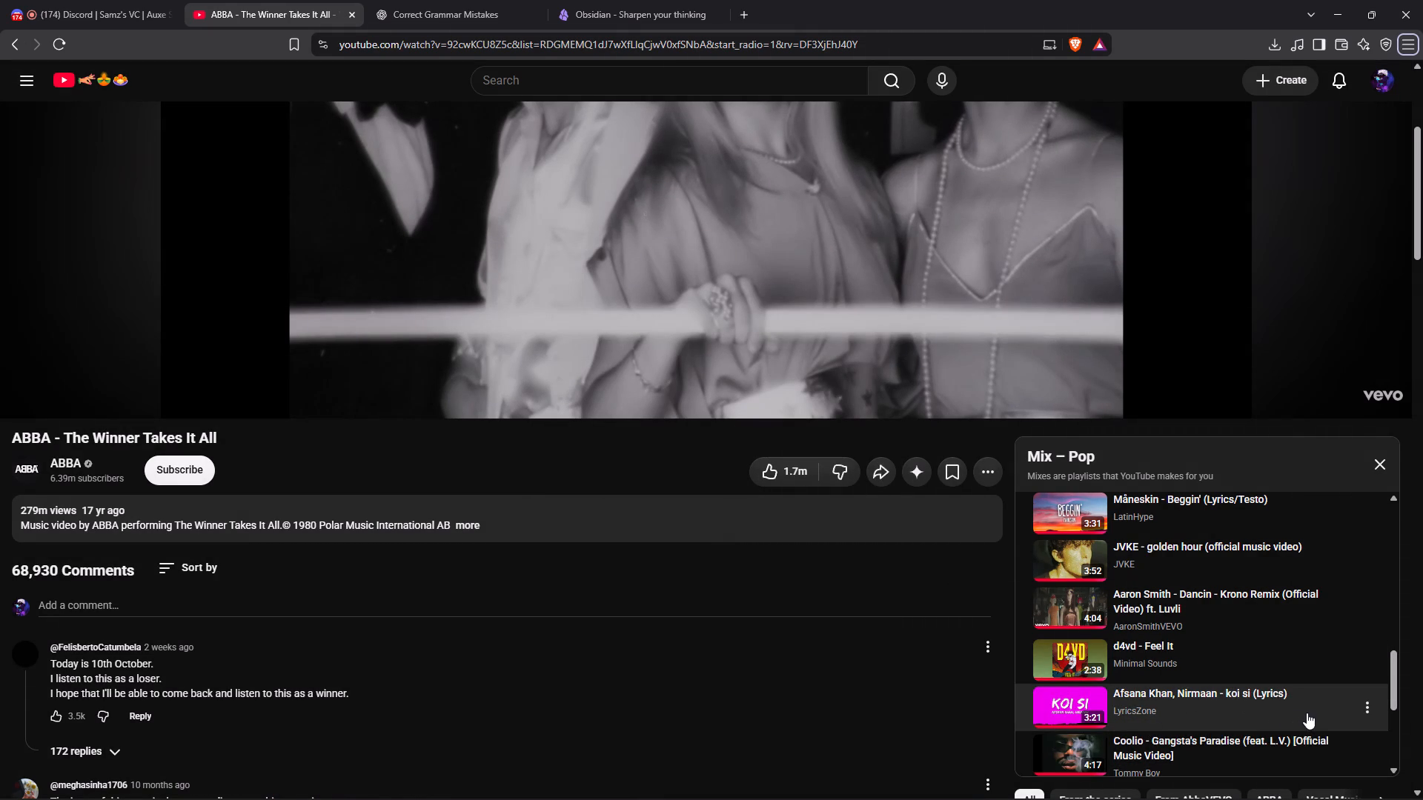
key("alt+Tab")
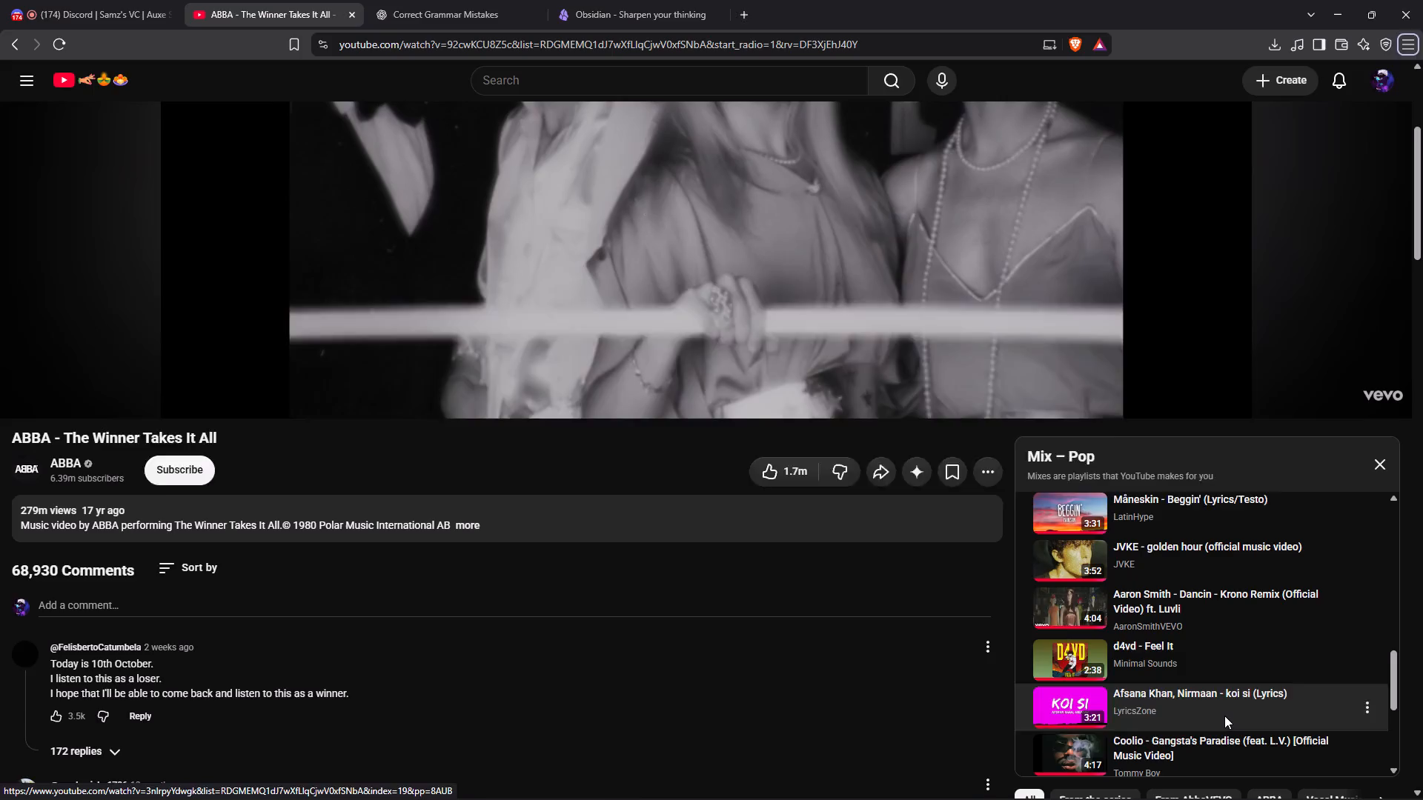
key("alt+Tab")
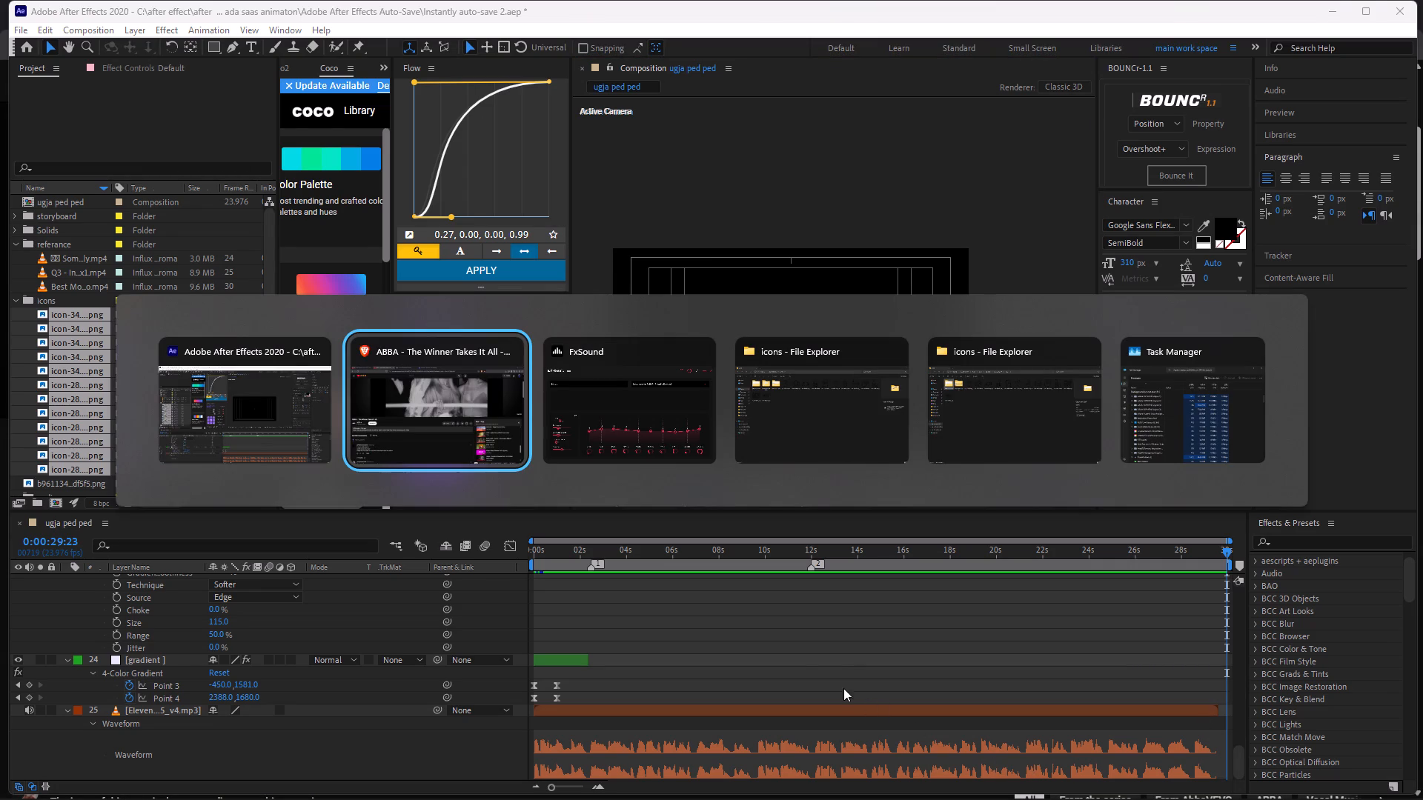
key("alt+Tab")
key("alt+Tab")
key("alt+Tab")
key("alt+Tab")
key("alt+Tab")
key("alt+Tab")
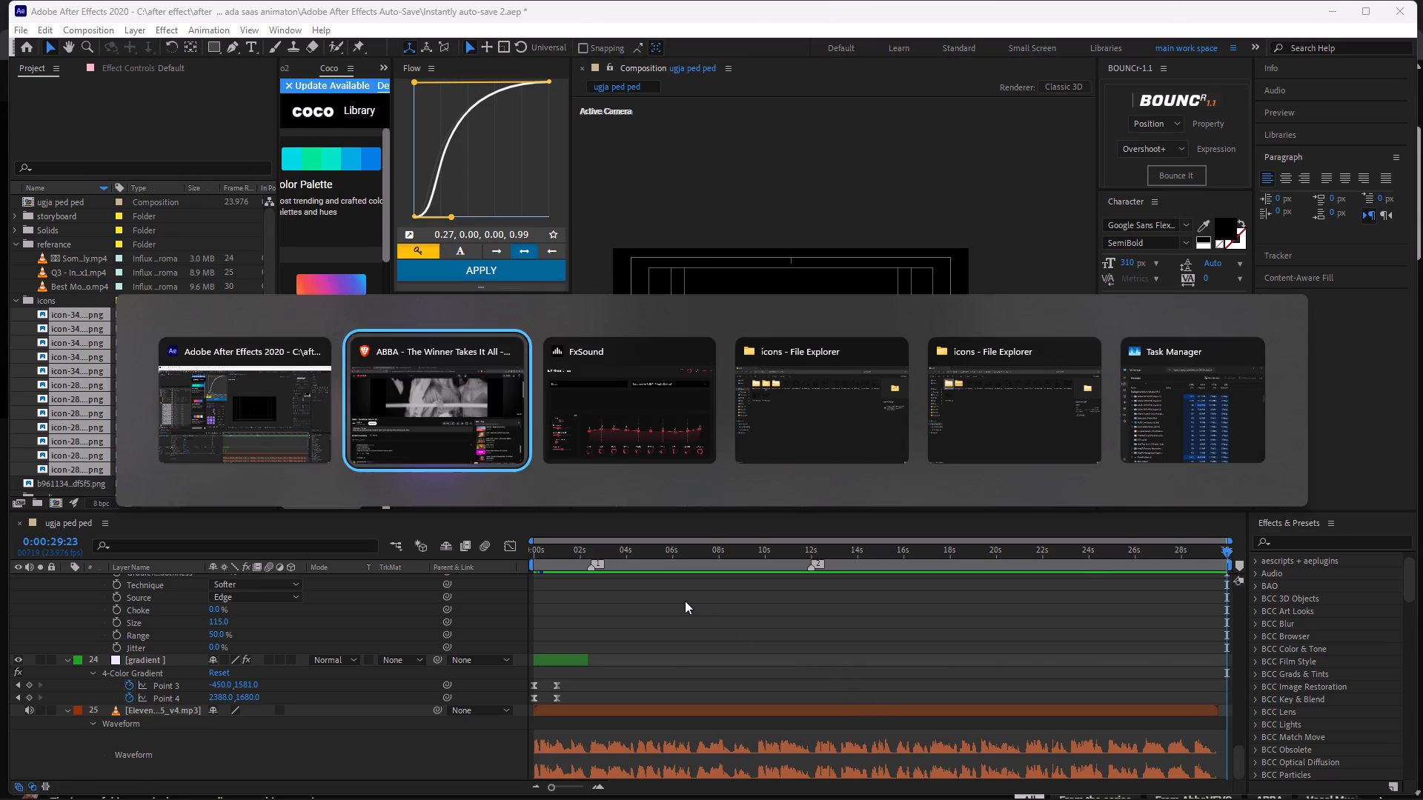
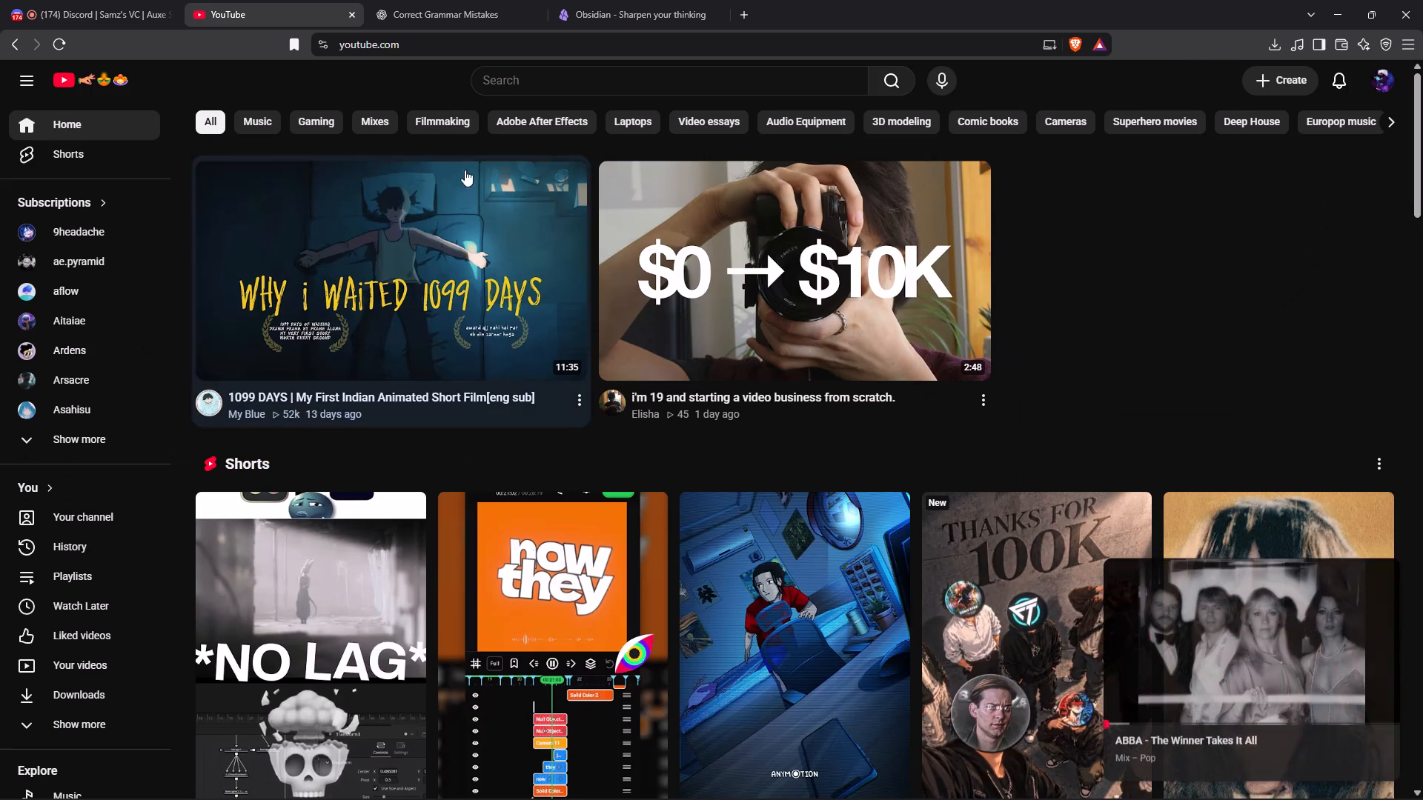
Browse the recommended videos and Shorts on the YouTube home feed.
scroll(1258, 449, "down", 2)
scroll(1258, 449, "up", 1)
scroll(1218, 442, "down", 1)
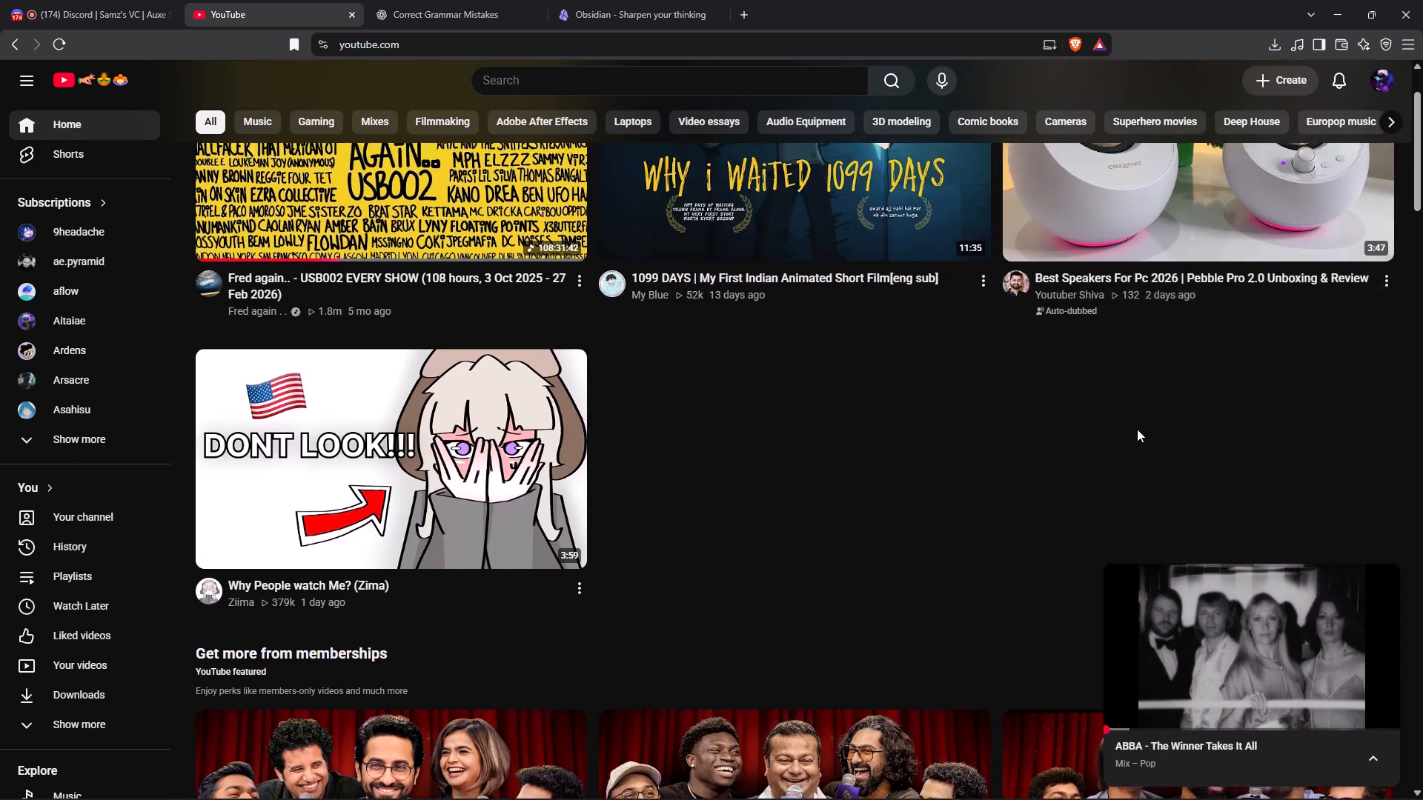
scroll(1137, 429, "down", 1)
scroll(1000, 401, "down", 3)
scroll(998, 401, "up", 1)
scroll(998, 401, "down", 9)
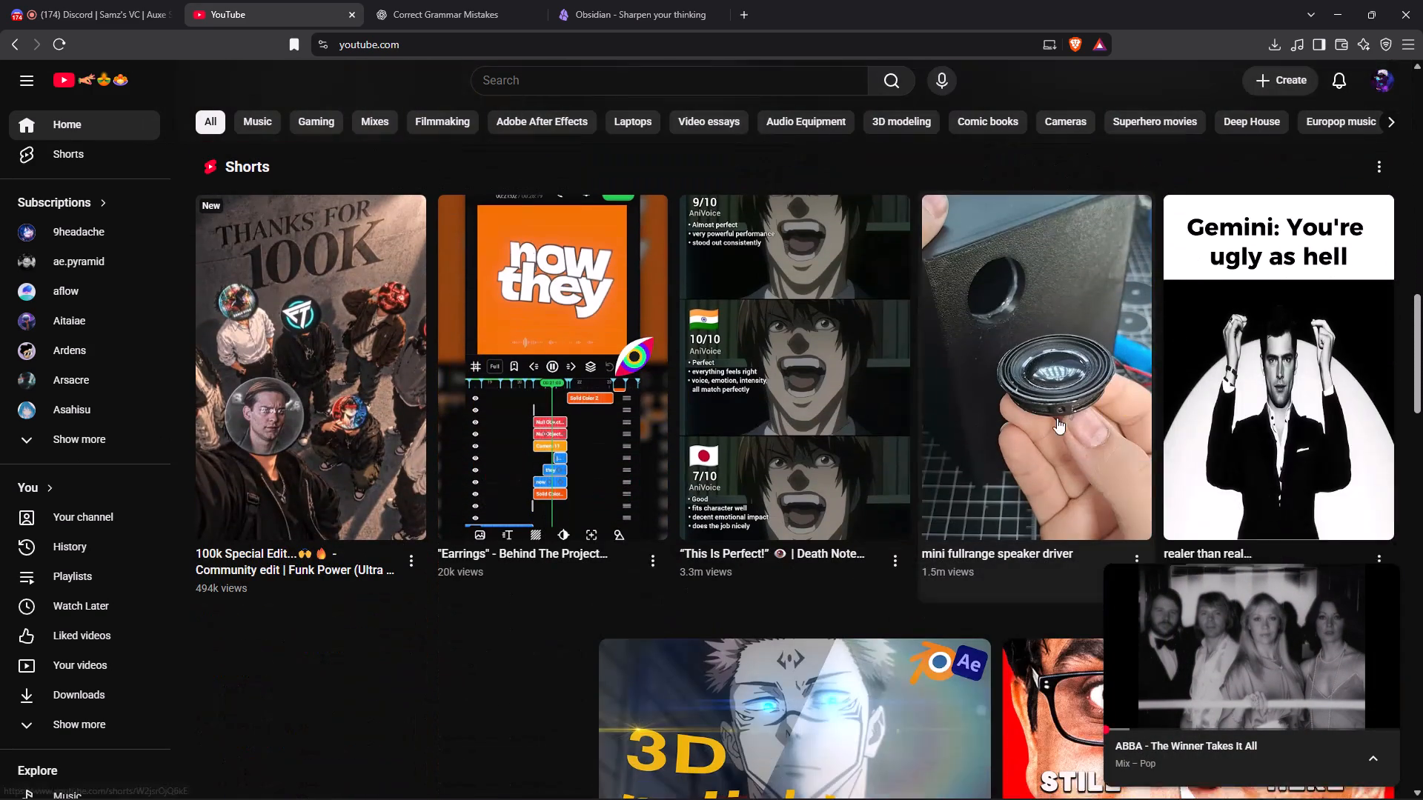
Close the miniplayer playing ABBA - The Winner Takes It All.
left_click(1385, 569)
Look further down the YouTube home feed for another music mix to play.
scroll(1278, 592, "down", 1)
scroll(1240, 596, "up", 1)
scroll(1218, 596, "down", 1)
scroll(1195, 592, "up", 1)
scroll(1192, 591, "down", 3)
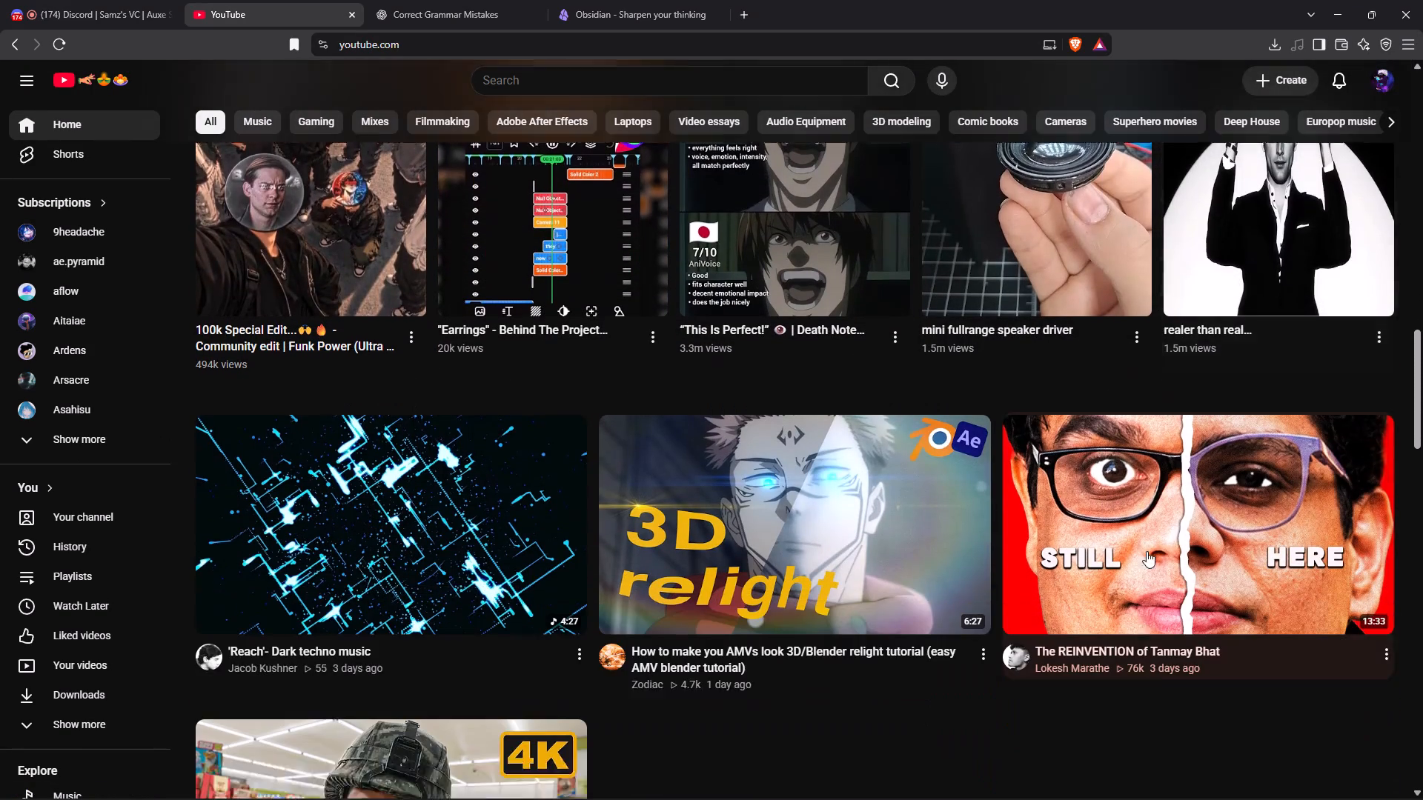
scroll(1144, 548, "down", 1)
scroll(1144, 548, "up", 1)
scroll(1141, 548, "down", 1)
scroll(1141, 548, "up", 2)
scroll(1053, 527, "down", 4)
scroll(1011, 506, "up", 2)
scroll(1009, 503, "down", 2)
scroll(1009, 503, "up", 1)
scroll(1009, 503, "down", 2)
scroll(1009, 503, "up", 1)
scroll(1009, 503, "down", 2)
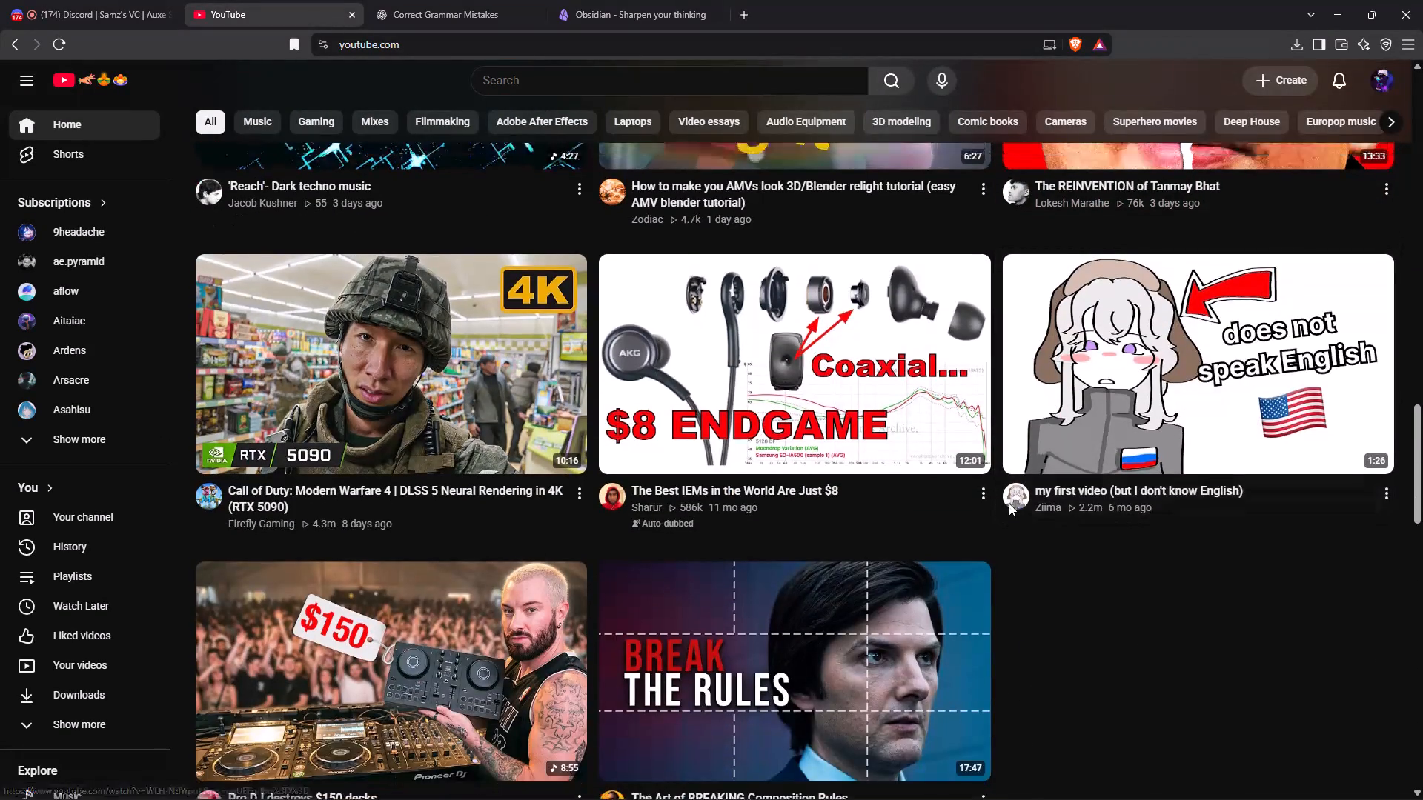
scroll(1009, 503, "down", 5)
scroll(1009, 503, "up", 1)
scroll(1009, 503, "down", 12)
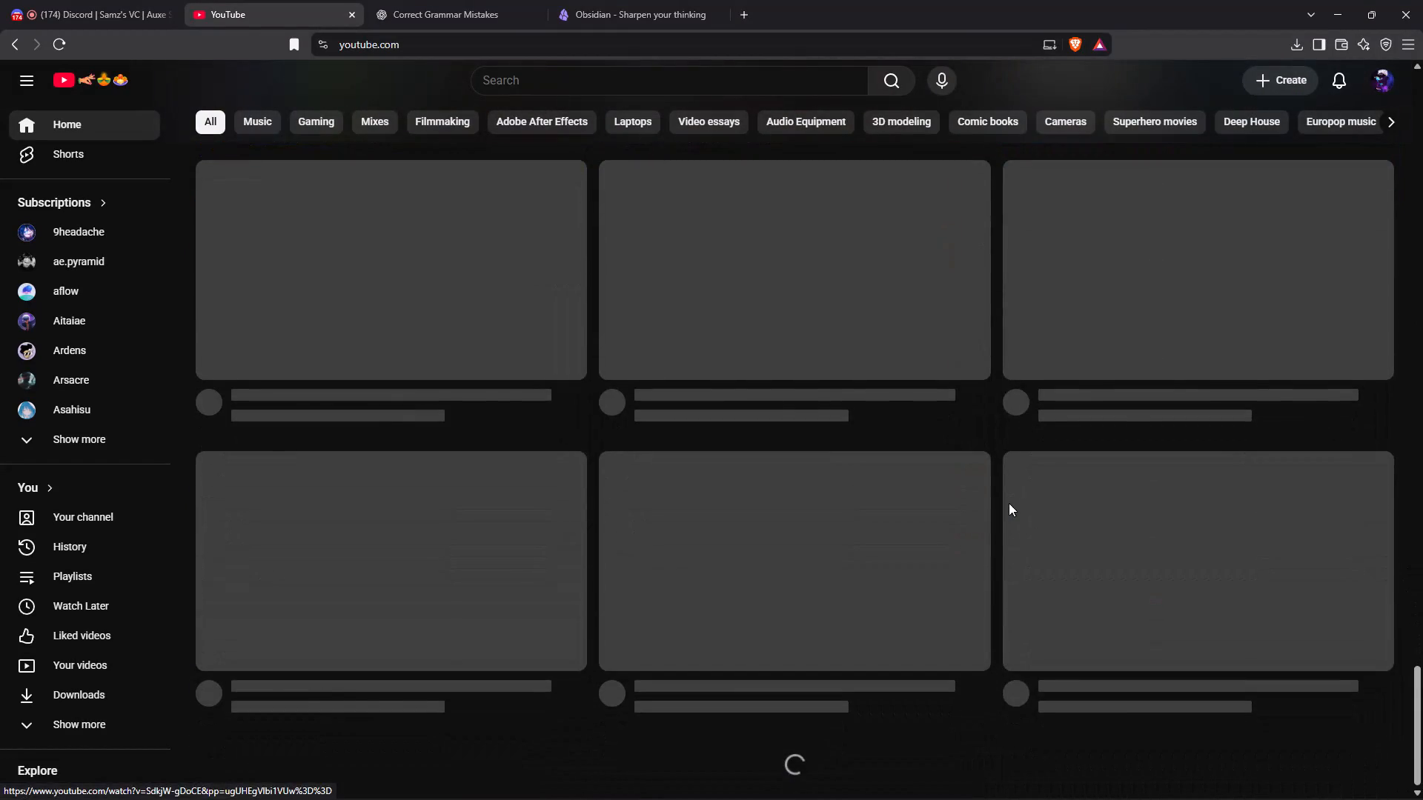
scroll(1009, 503, "down", 2)
scroll(1009, 503, "up", 1)
Save the "Mix – siinamota - Young Girl A (Official video with English sub)" to the library.
left_click(986, 402)
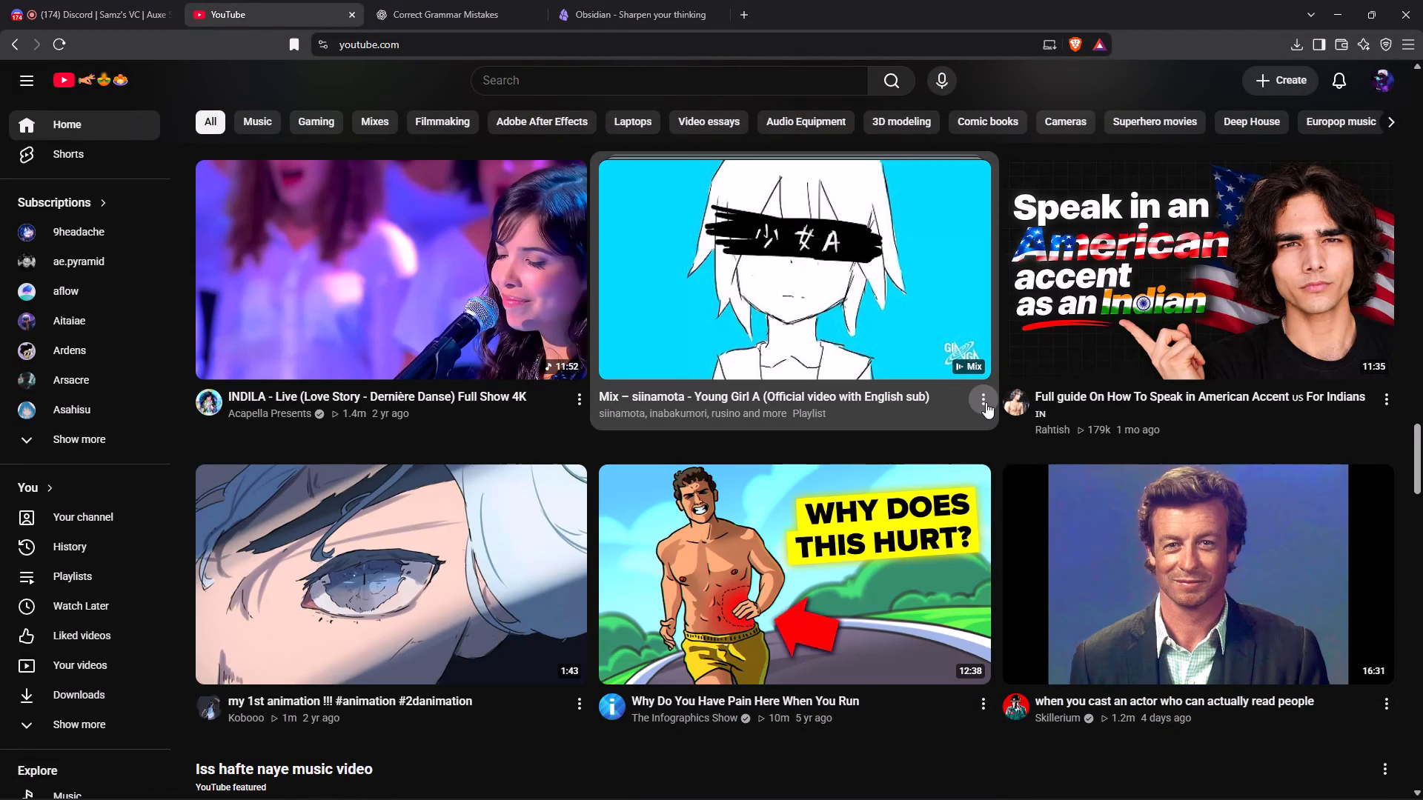
left_click(1009, 445)
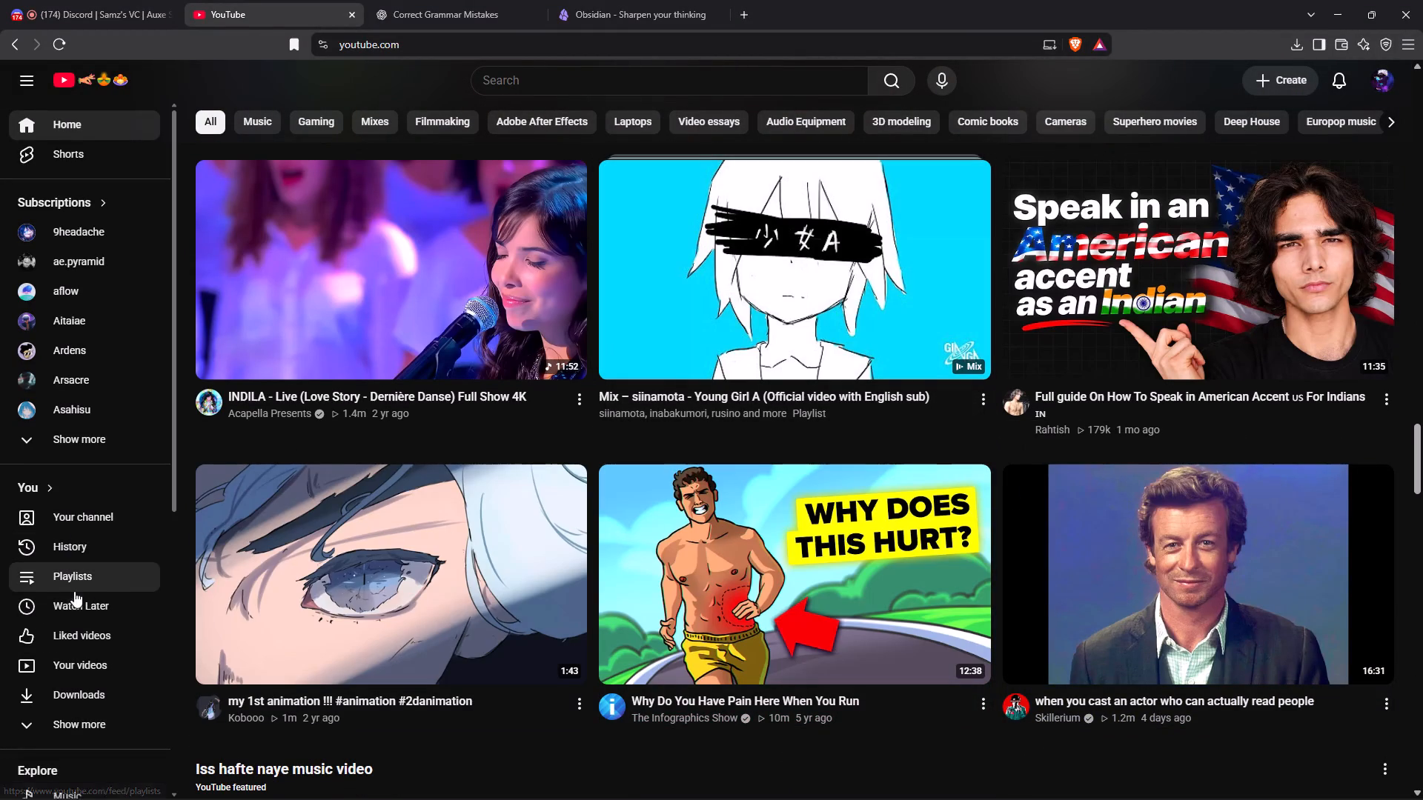
Play the siinamota - Young Girl A mix from the saved playlists page.
left_click(90, 581)
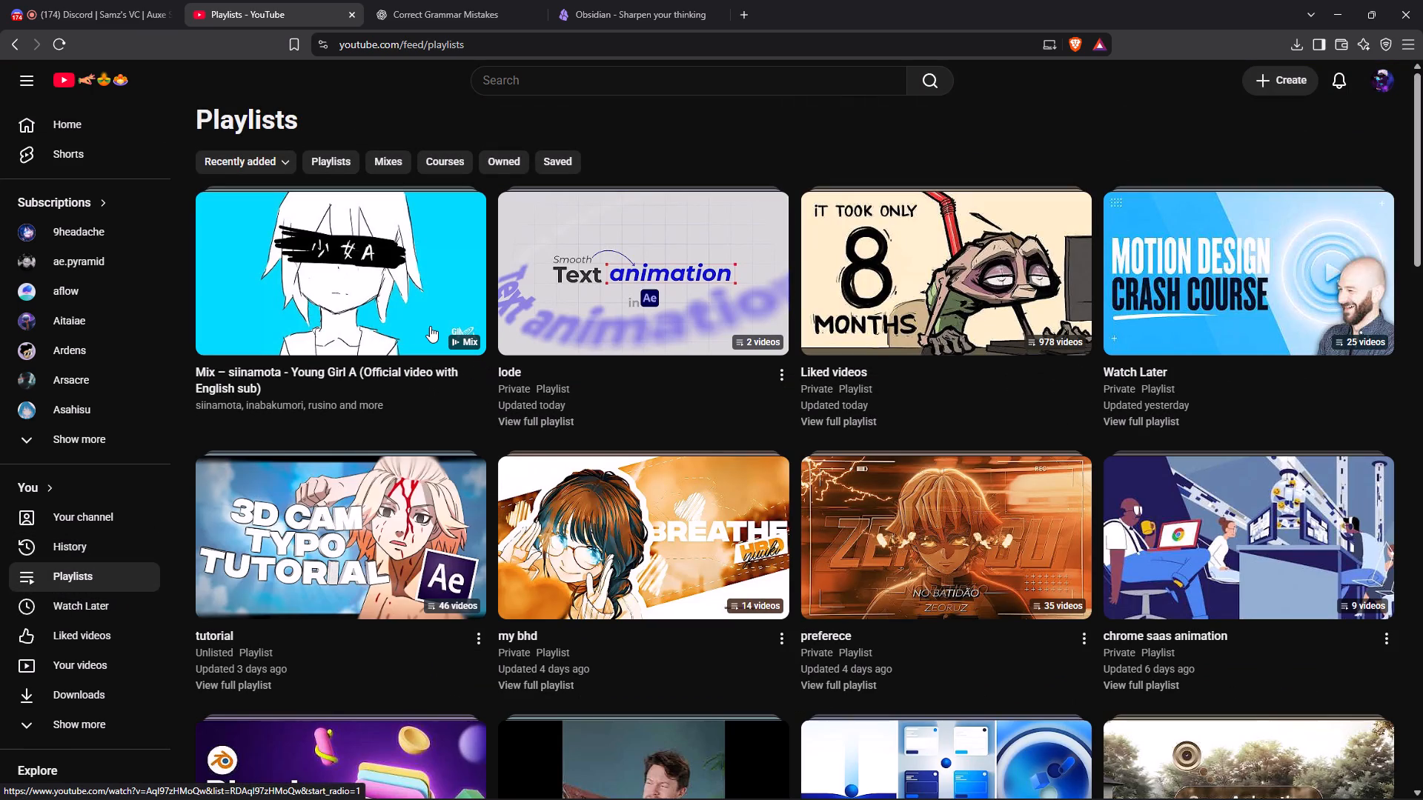
left_click(251, 351)
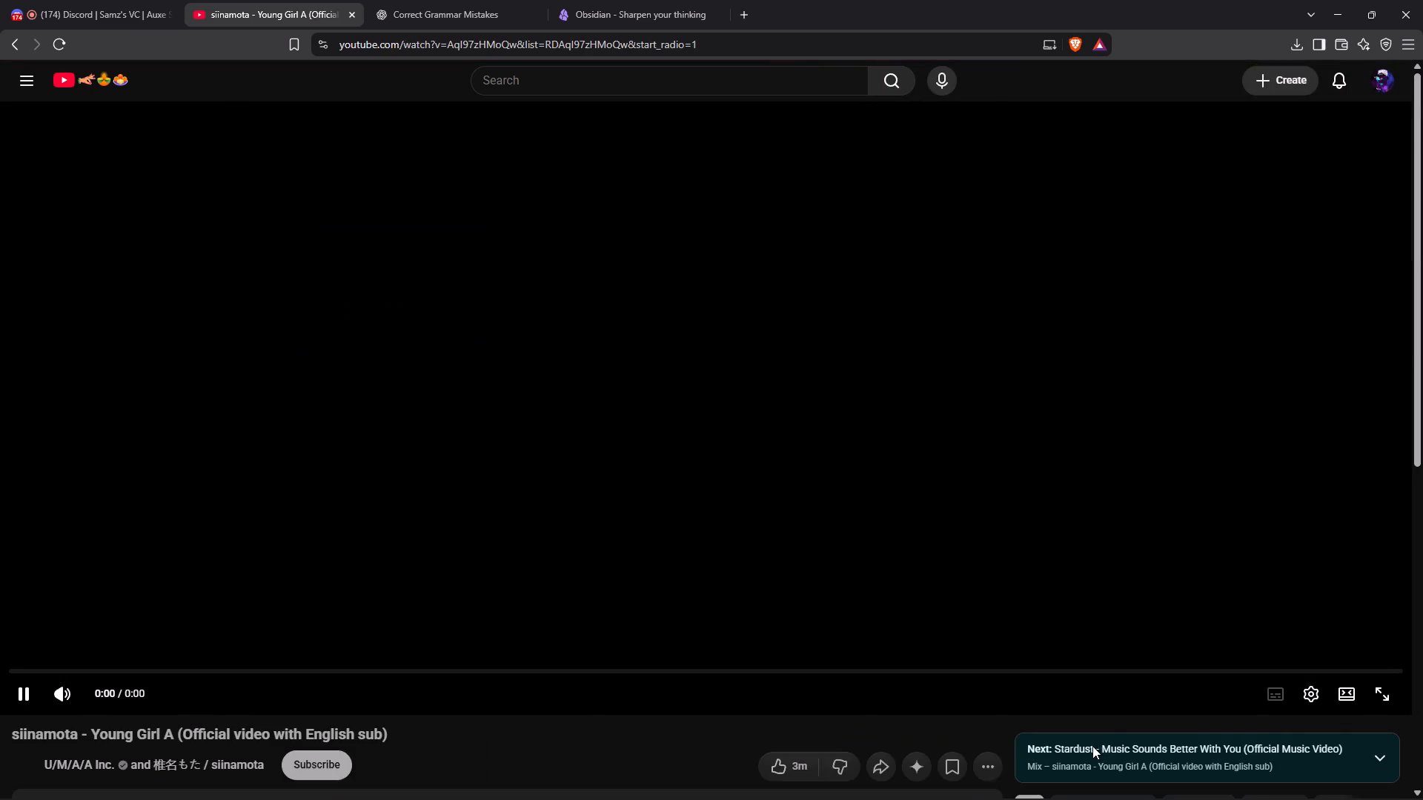
Expand the mix's queue and view the options for "Stardust - Music Sounds Better With You".
scroll(1092, 746, "down", 1)
left_click(1376, 750)
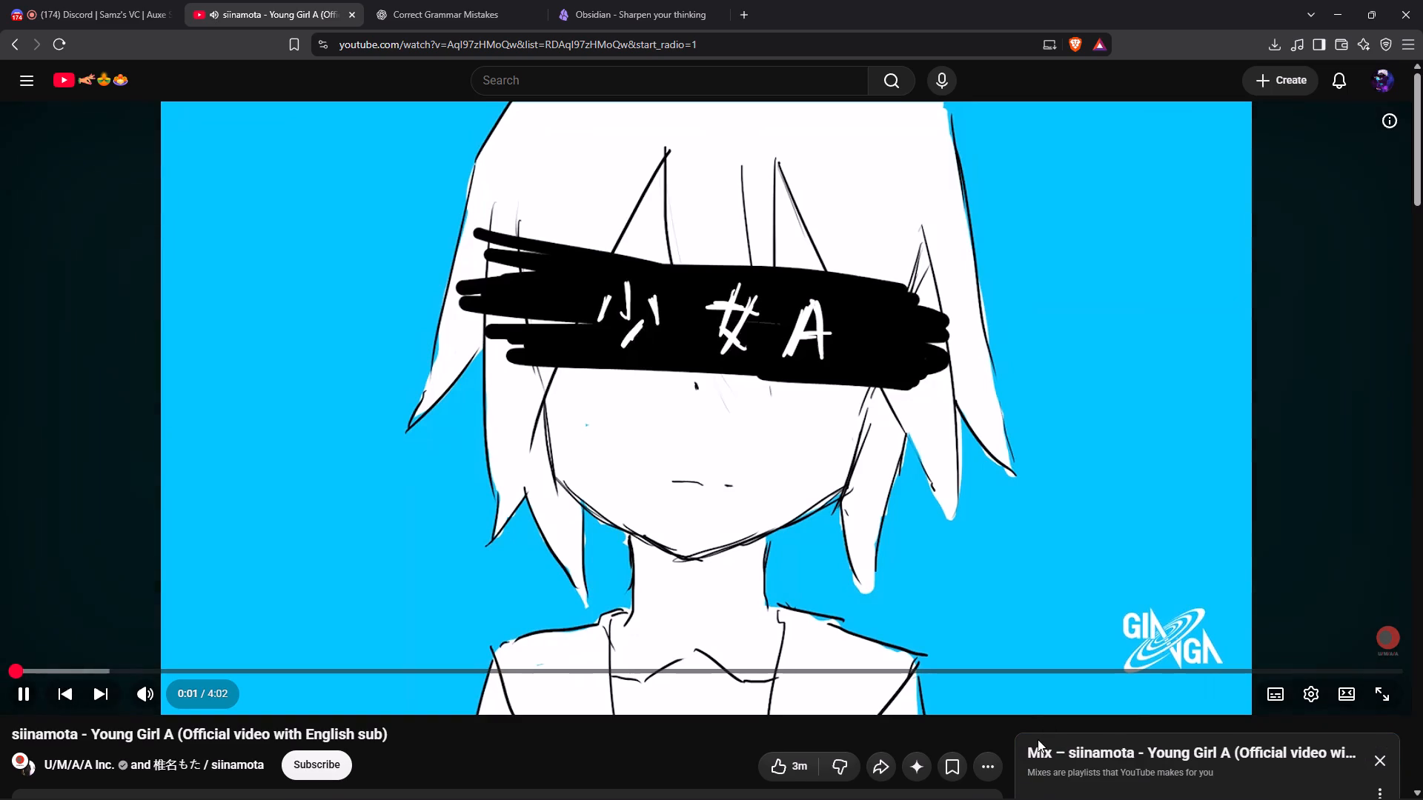
left_click(1041, 750)
left_click(1081, 741)
scroll(836, 718, "down", 2)
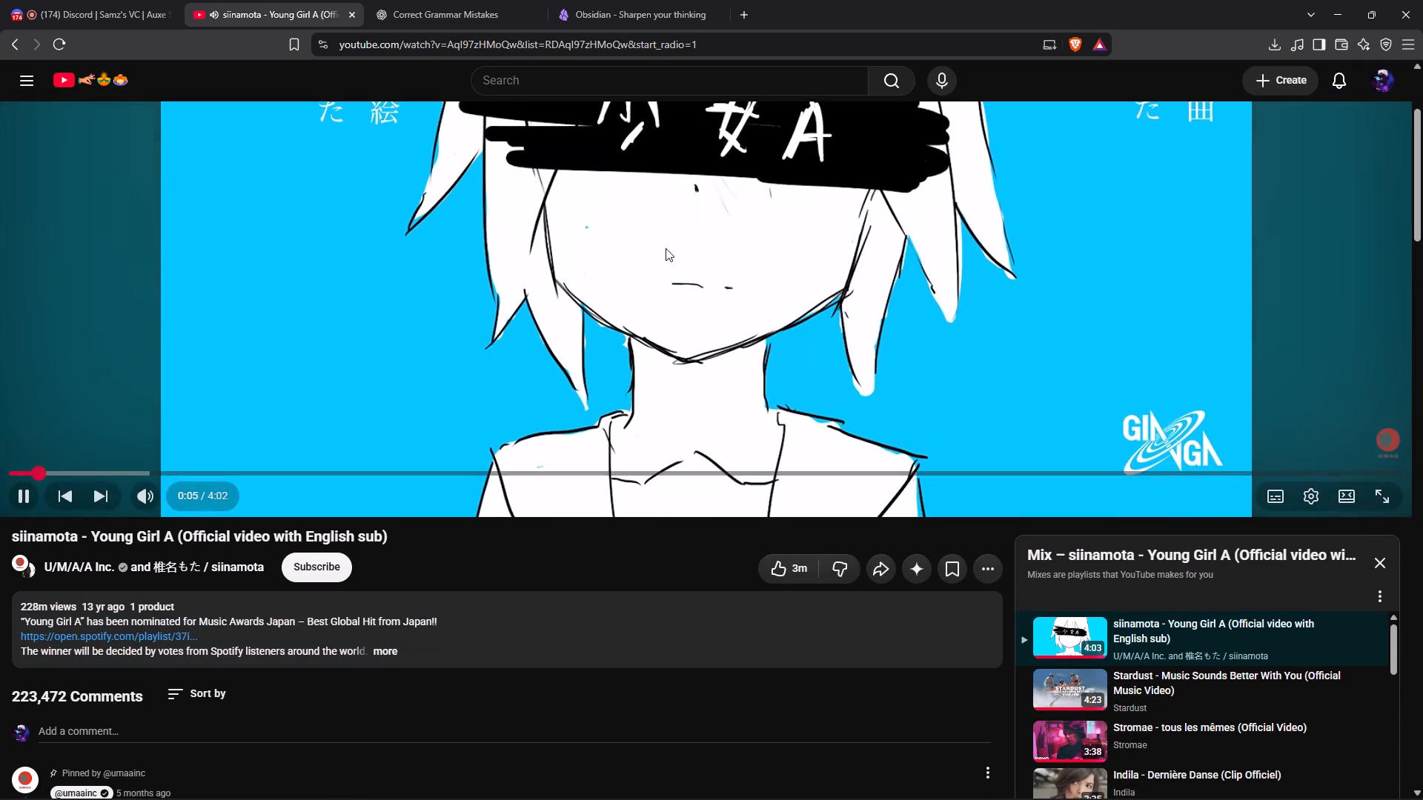
left_click(1375, 692)
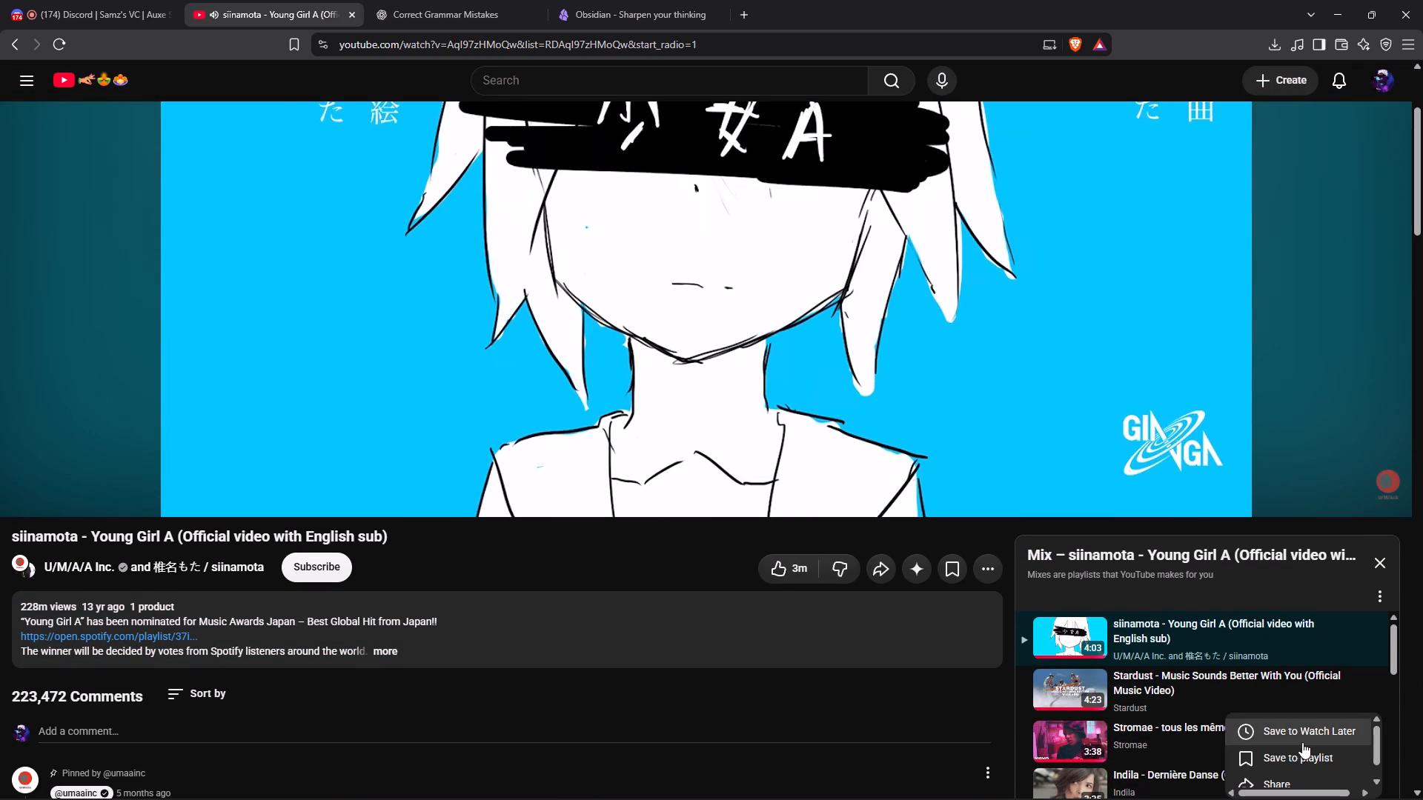
left_click(602, 552)
Check the After Effects composition briefly, then return to Brave and open the ChatGPT conversation "Correct Grammar Mistakes".
left_click(738, 785)
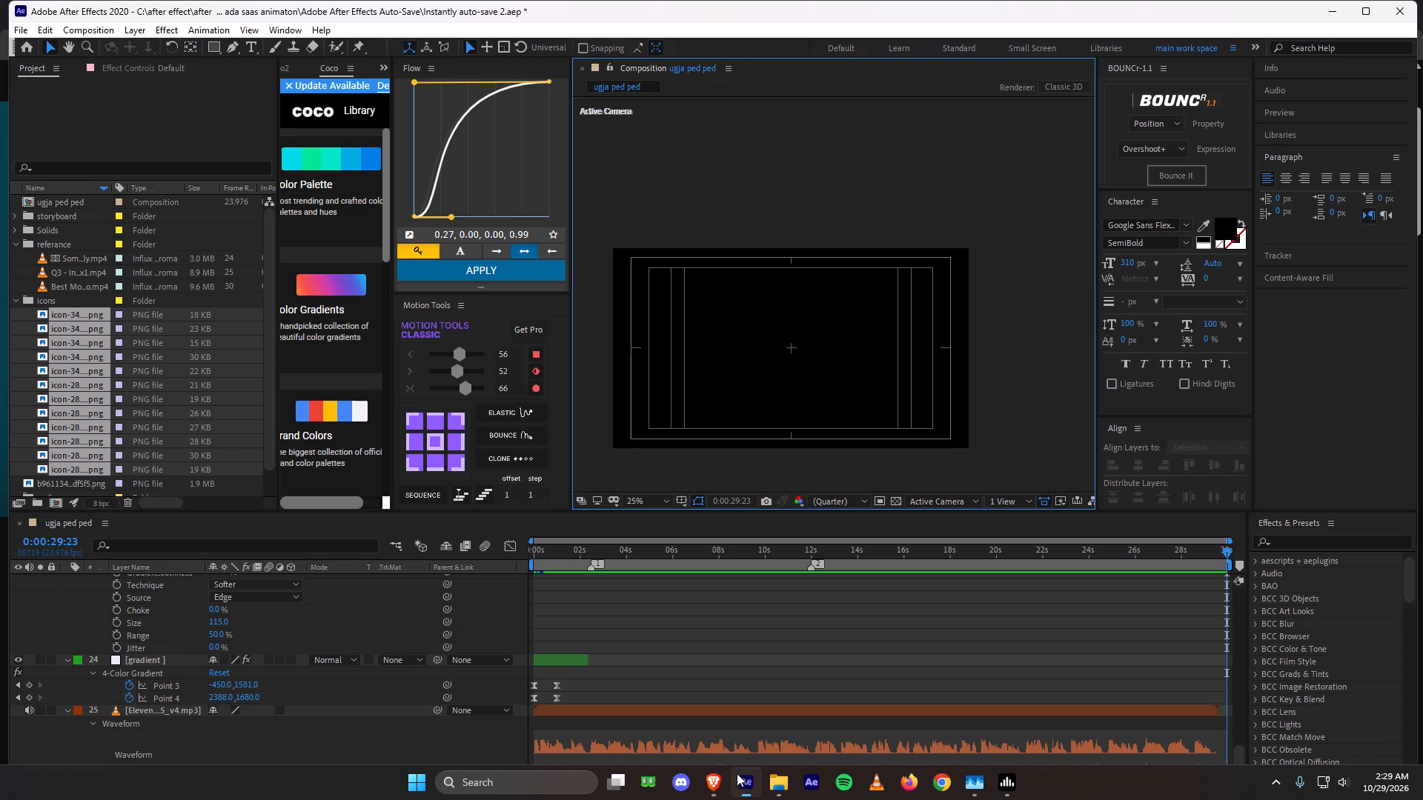
left_click(711, 784)
left_click(478, 0)
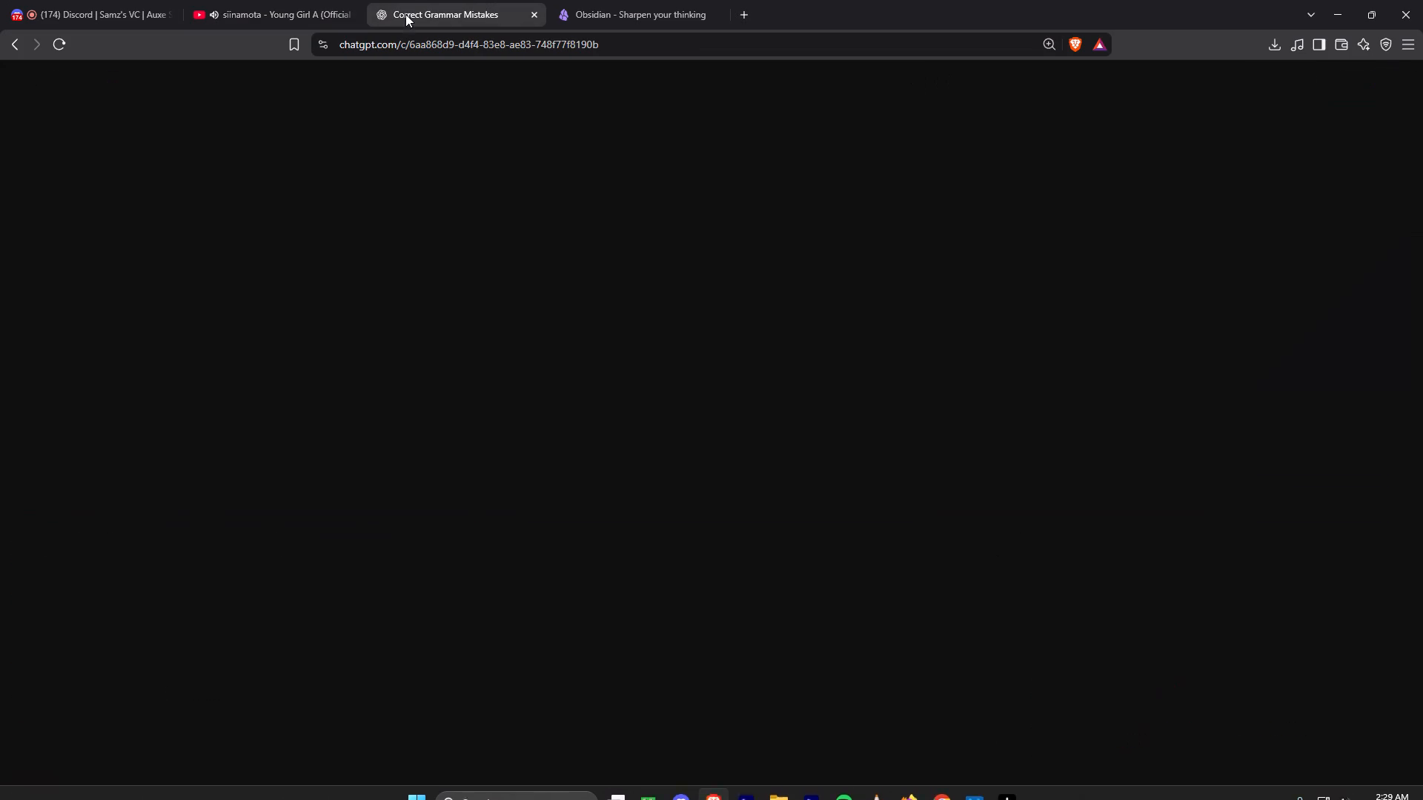
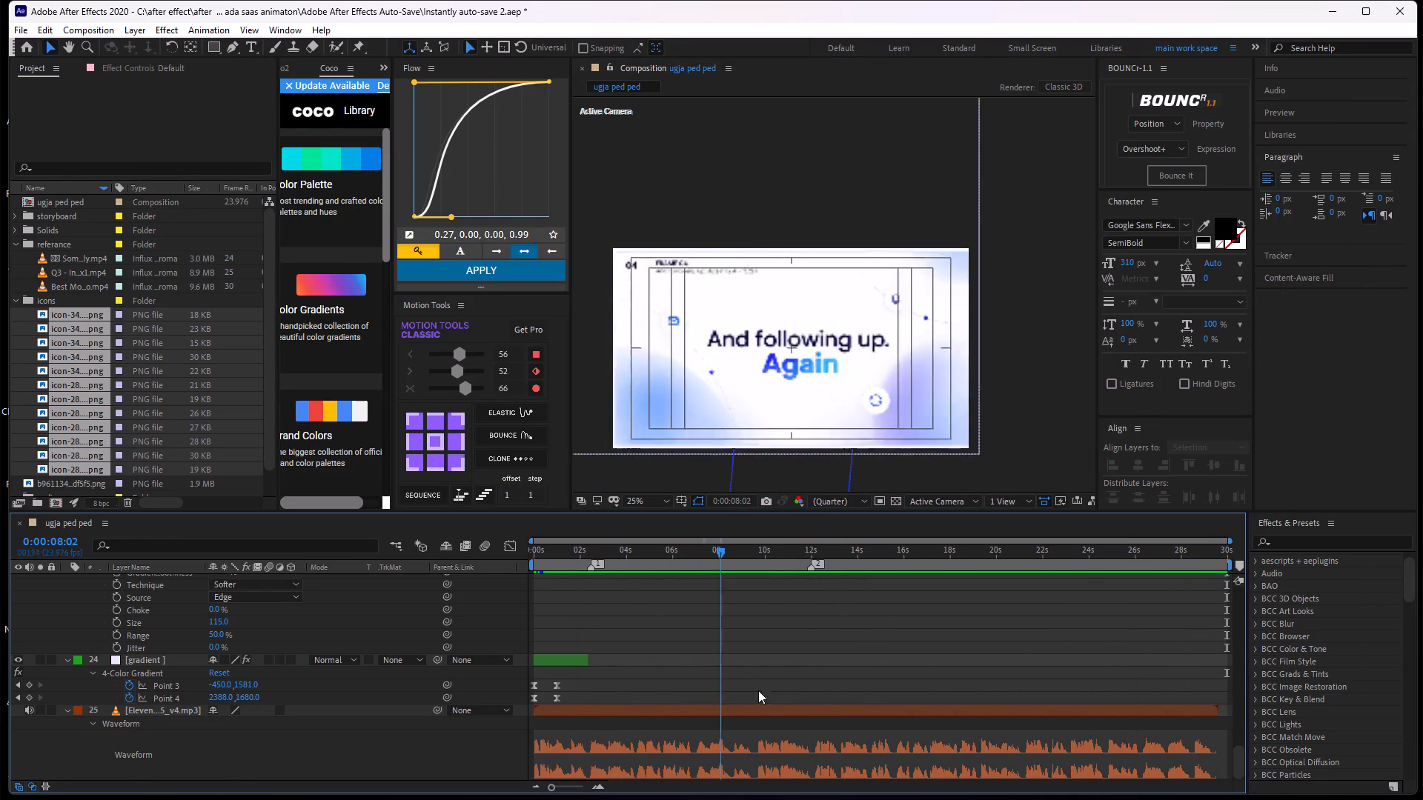
Trim the end of Shape Layer 1 to about 2 seconds, in line with the gradient layer's end.
left_click_drag(758, 690, 773, 681)
key("space")
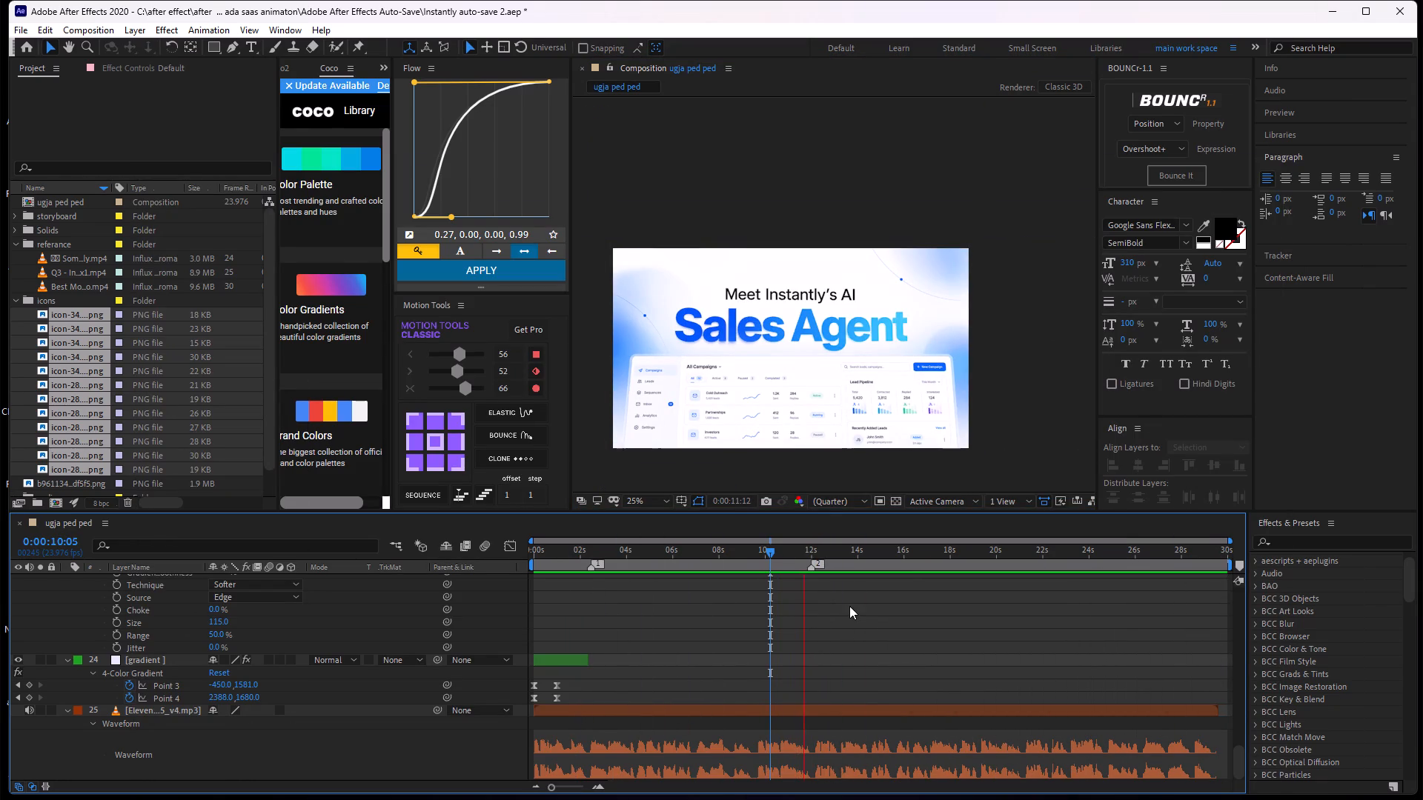
key("space")
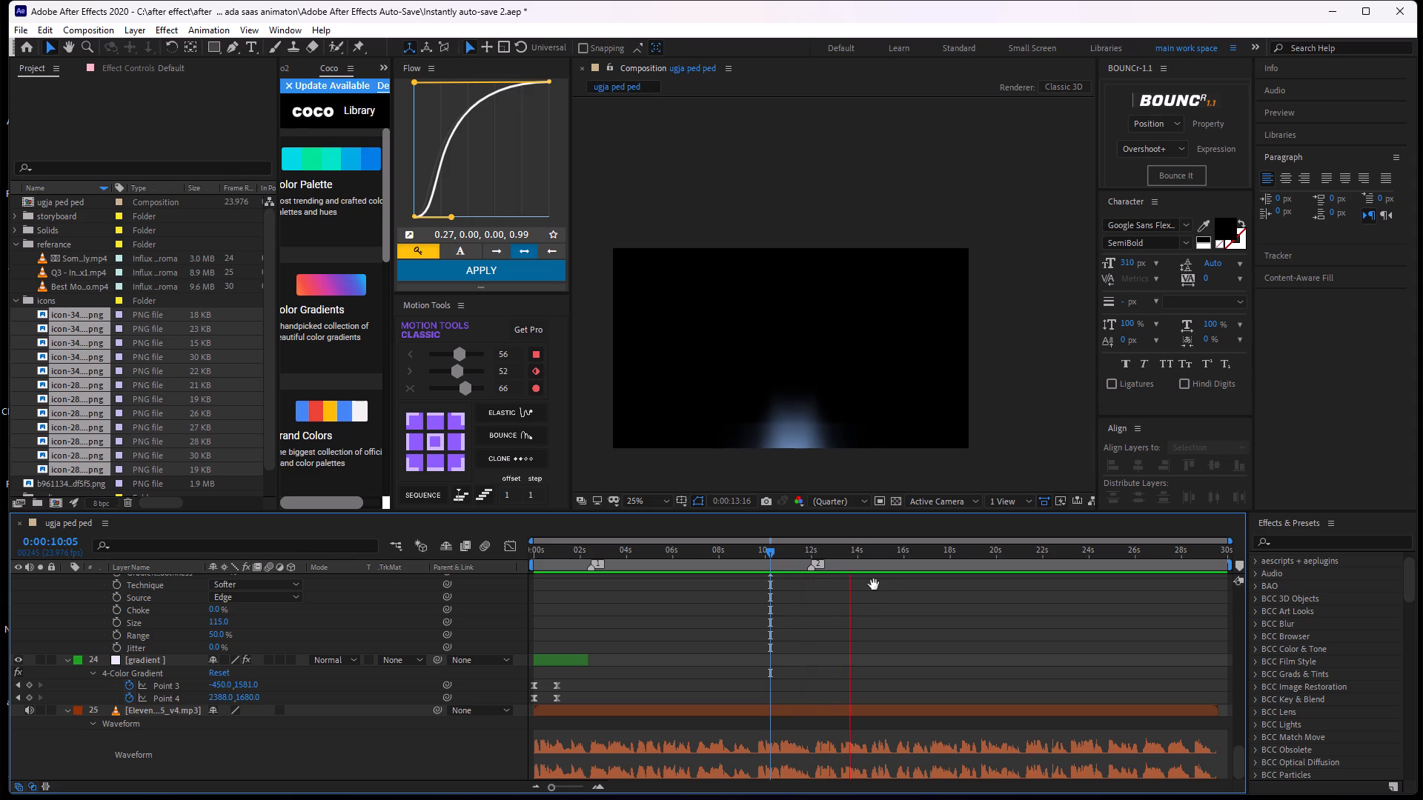
scroll(850, 640, "up", 2)
scroll(850, 640, "down", 2)
scroll(850, 640, "up", 1)
scroll(850, 640, "down", 3)
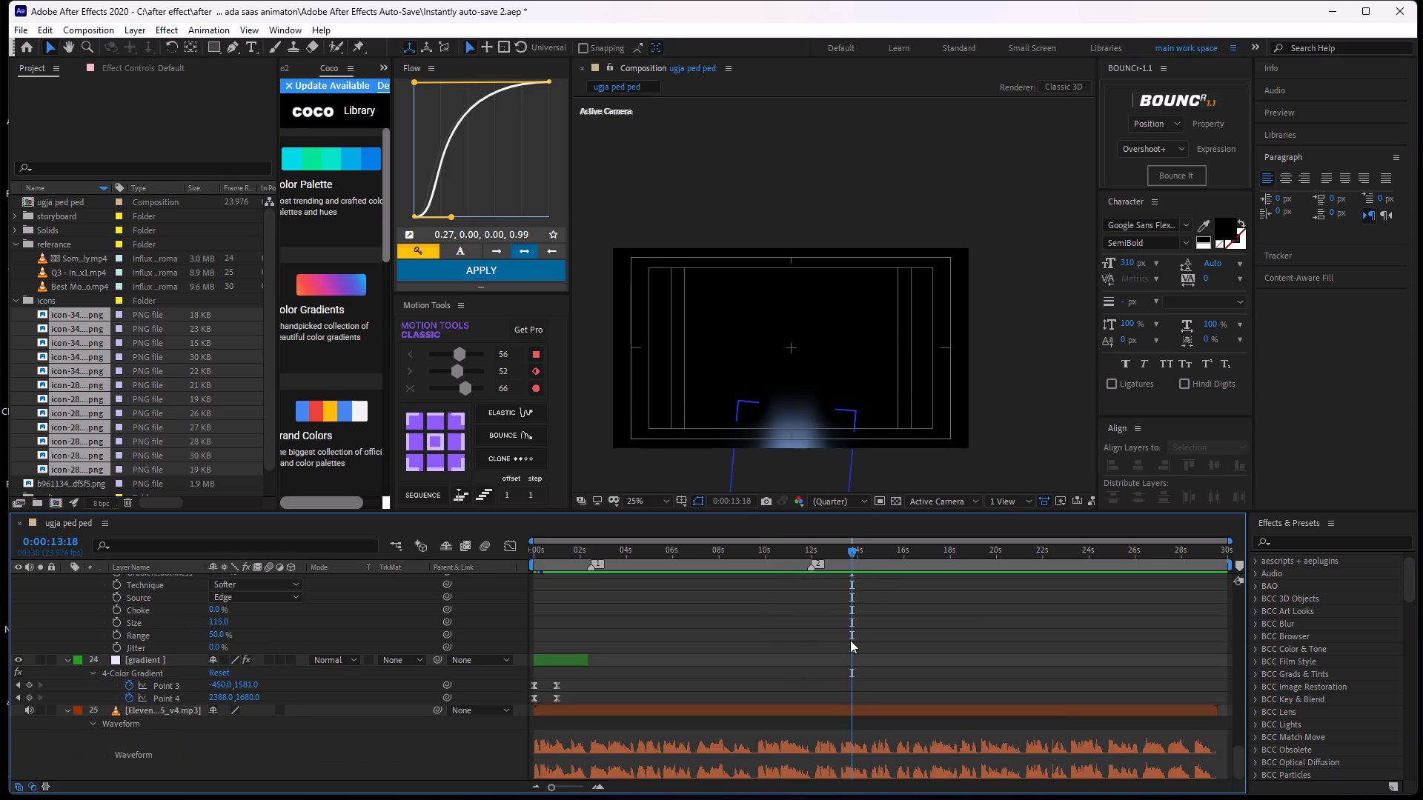
scroll(850, 640, "down", 2)
middle_click_drag(789, 621, 1053, 720)
middle_click_drag(866, 669, 895, 799)
middle_click(918, 737)
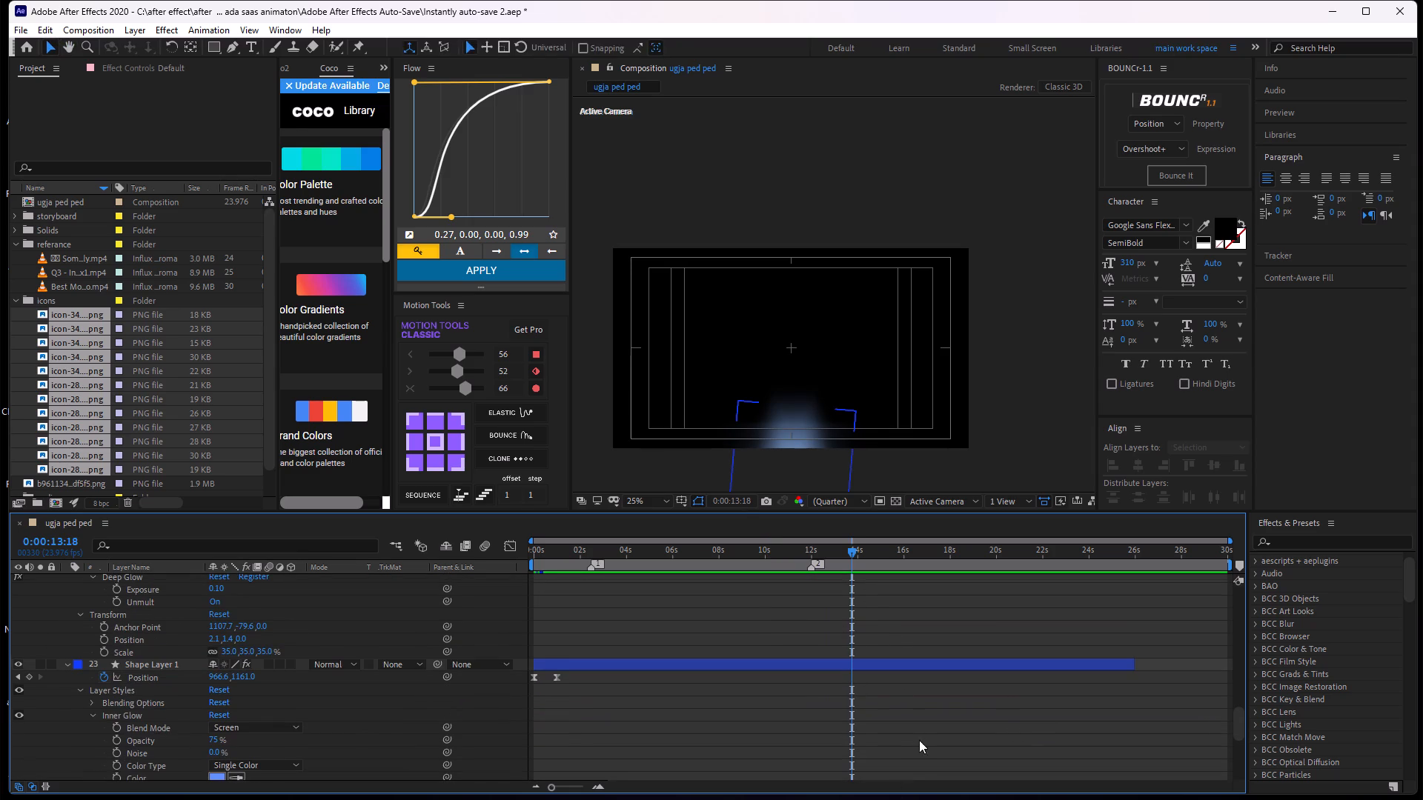
left_click_drag(1135, 669, 519, 756)
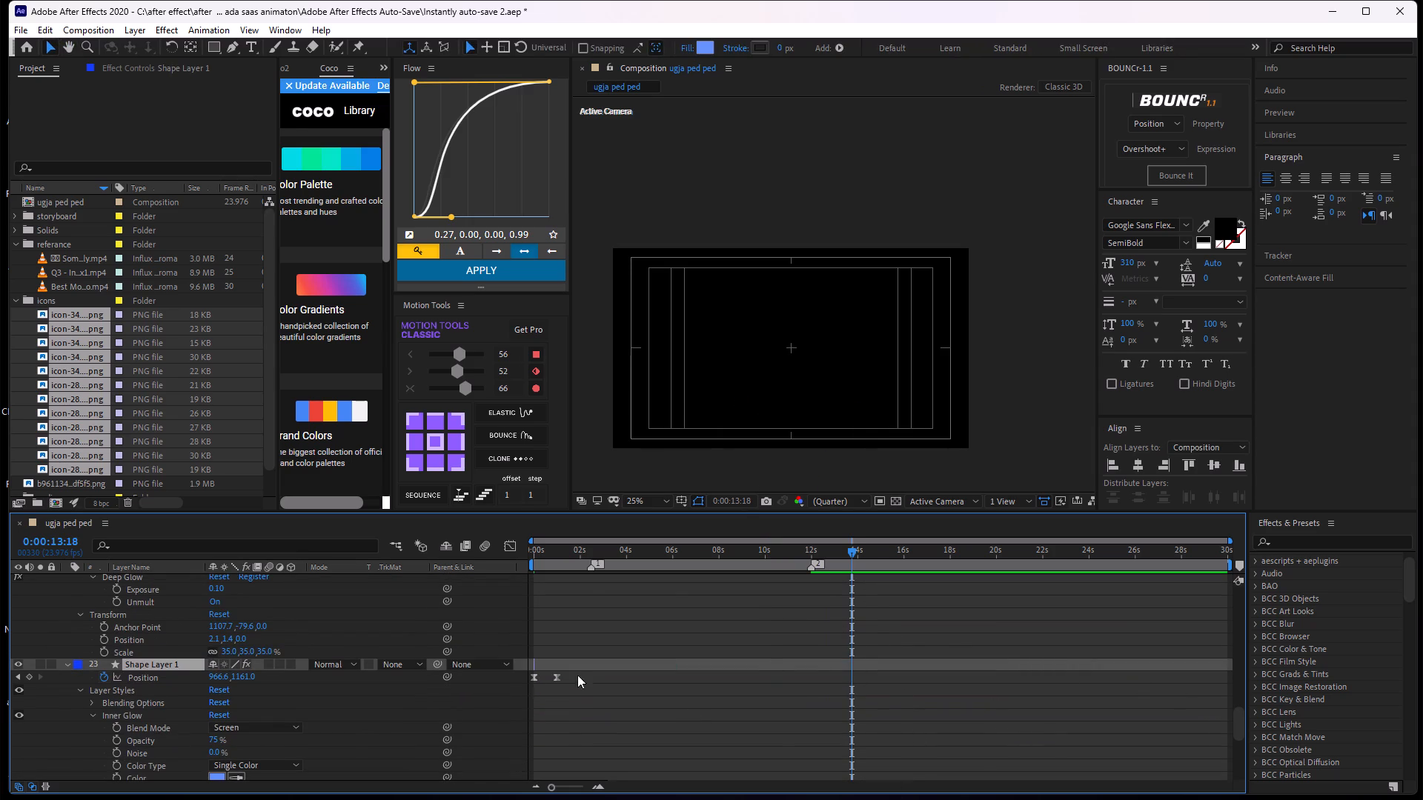
key("ctrl+z")
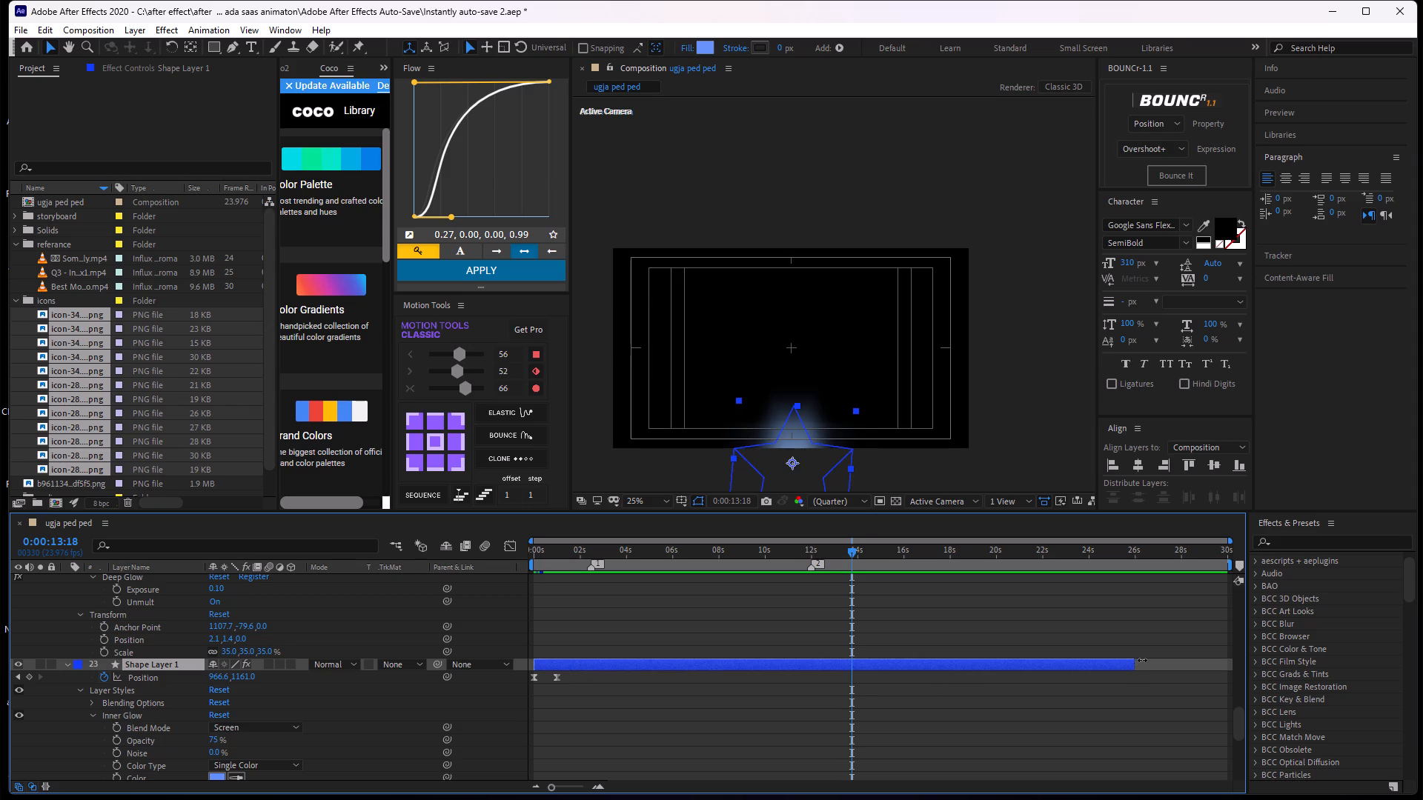
left_click_drag(1138, 660, 589, 704)
left_click(740, 707)
Play back the voiceover section by section between about 12 and 17 seconds to check the timing of its lines.
key("space")
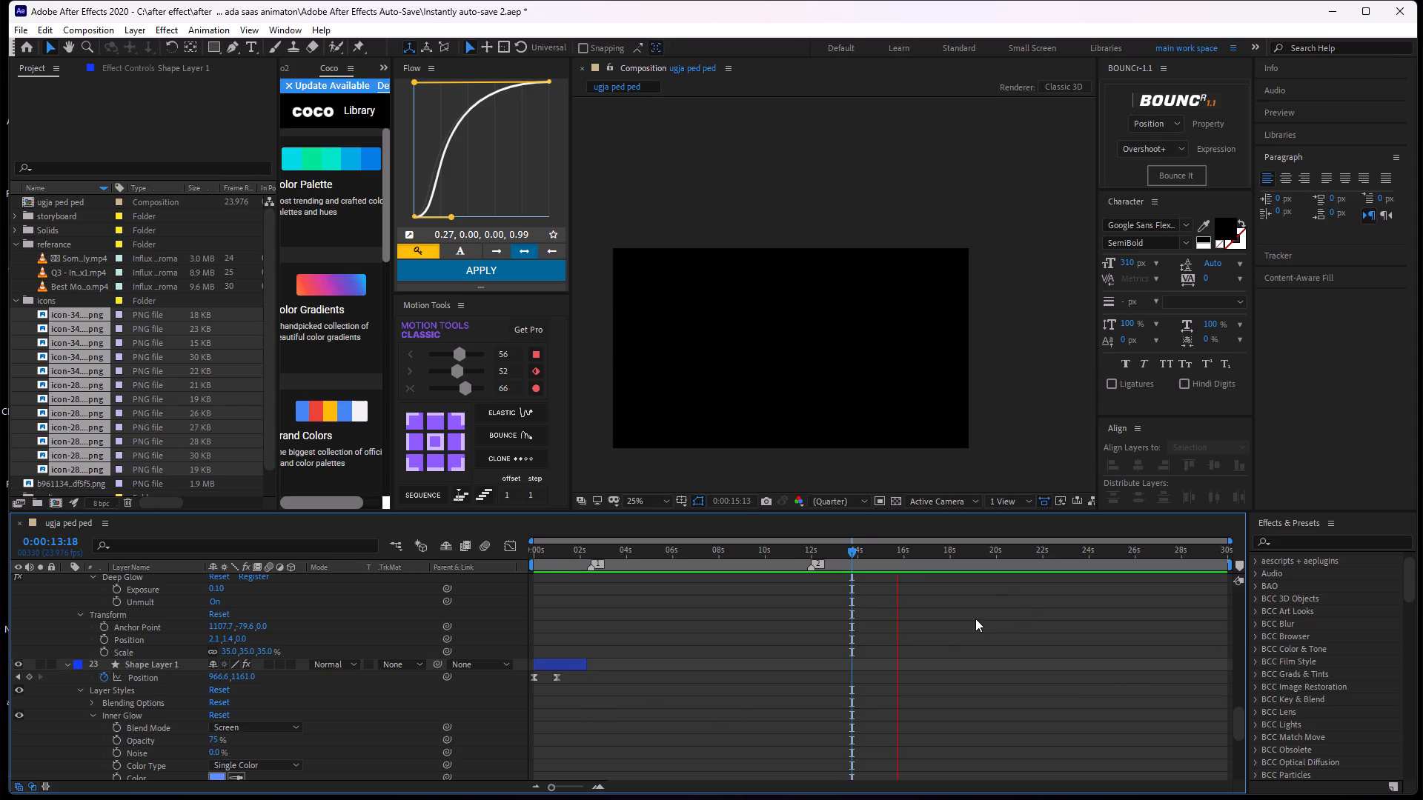
key("space")
key("space")
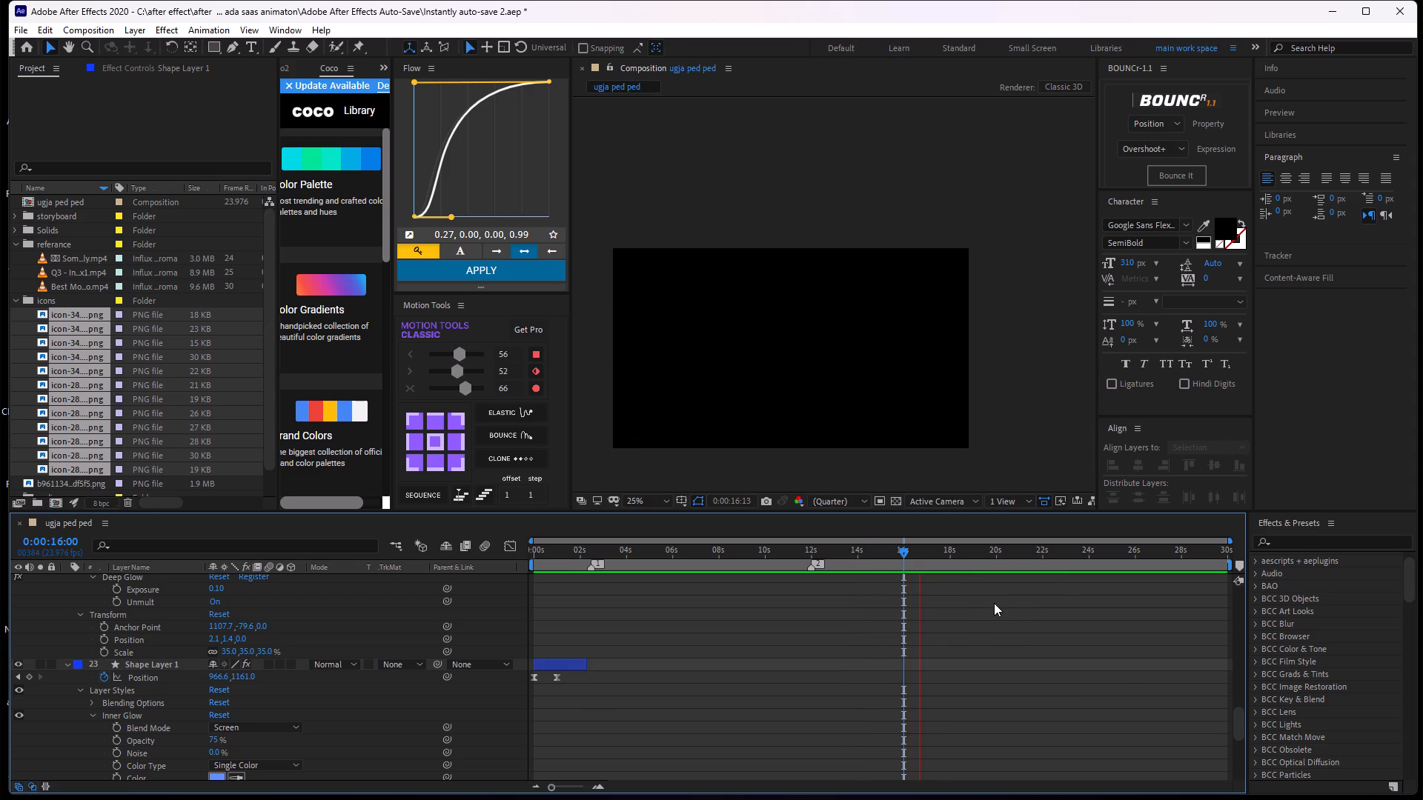
key("space")
left_click_drag(938, 550, 761, 591)
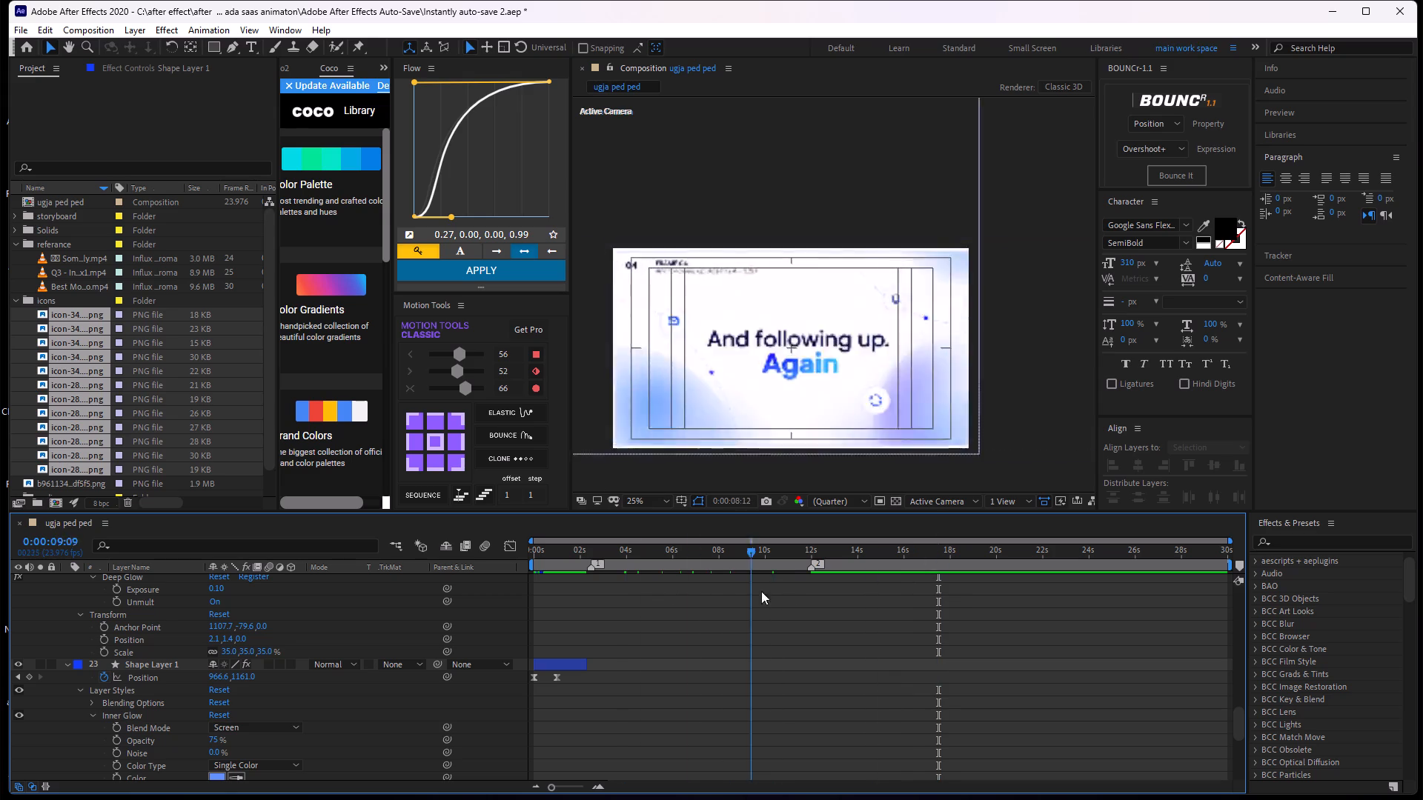
left_click_drag(761, 591, 818, 593)
key("space")
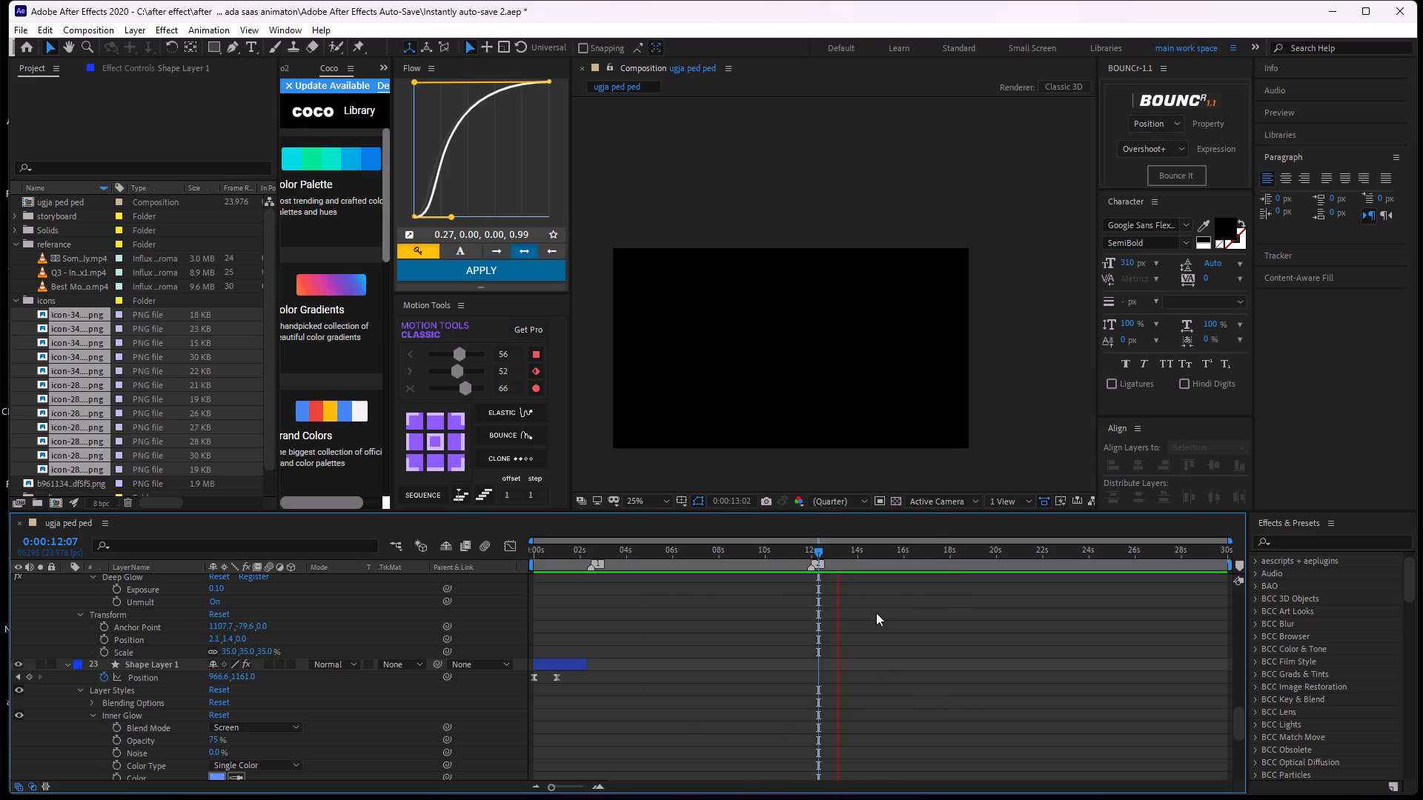
key("space")
scroll(836, 590, "up", 2, "alt")
key("space")
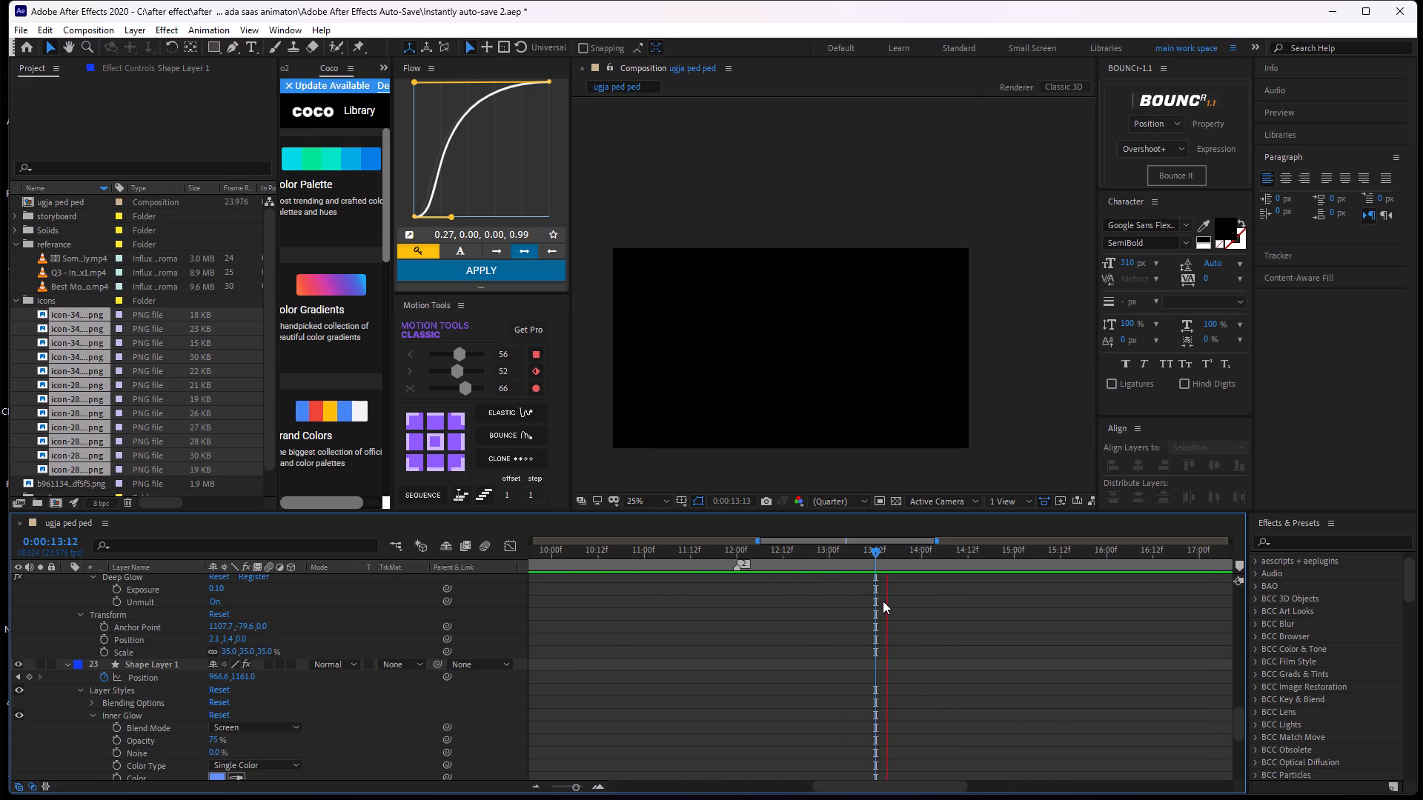
key("space")
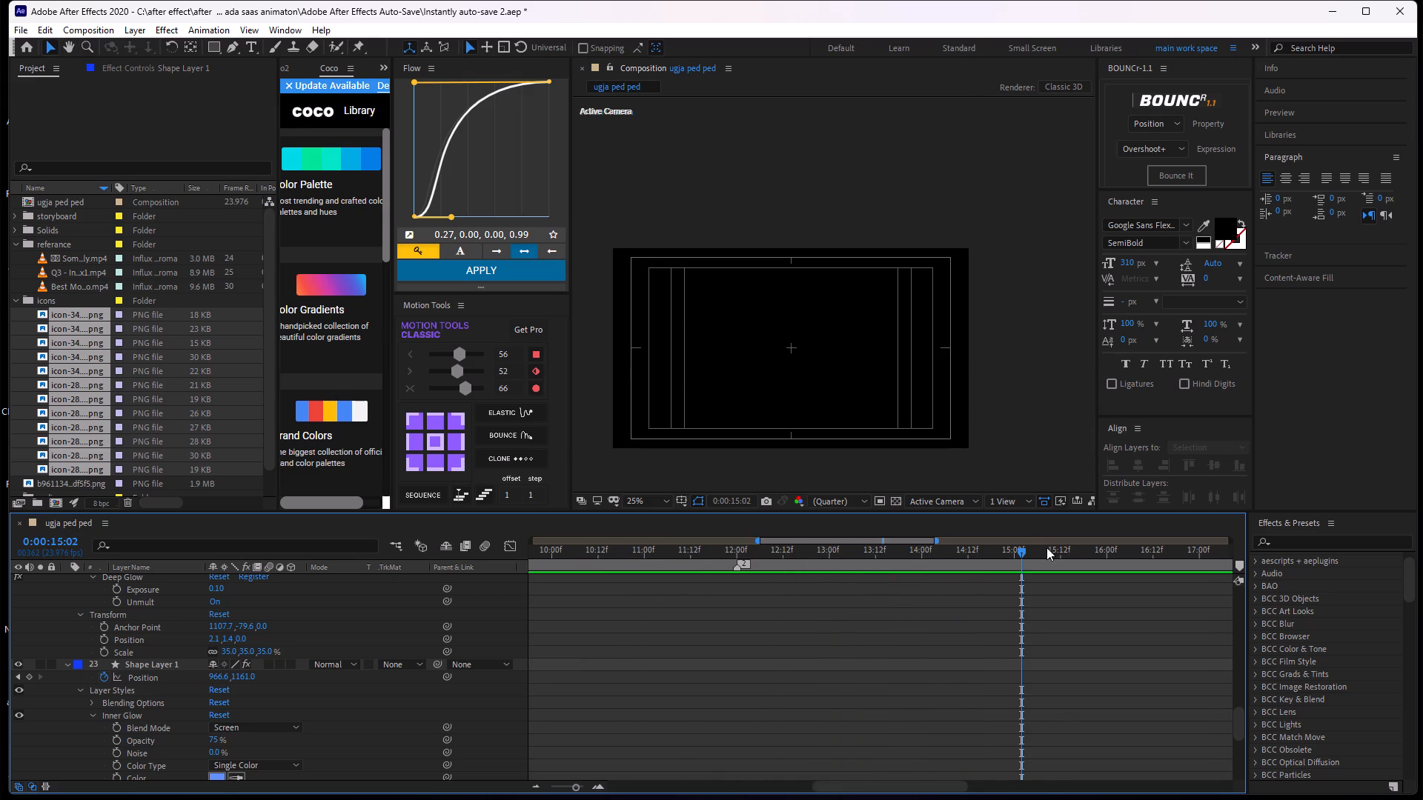
left_click_drag(1033, 548, 1015, 579)
key("space")
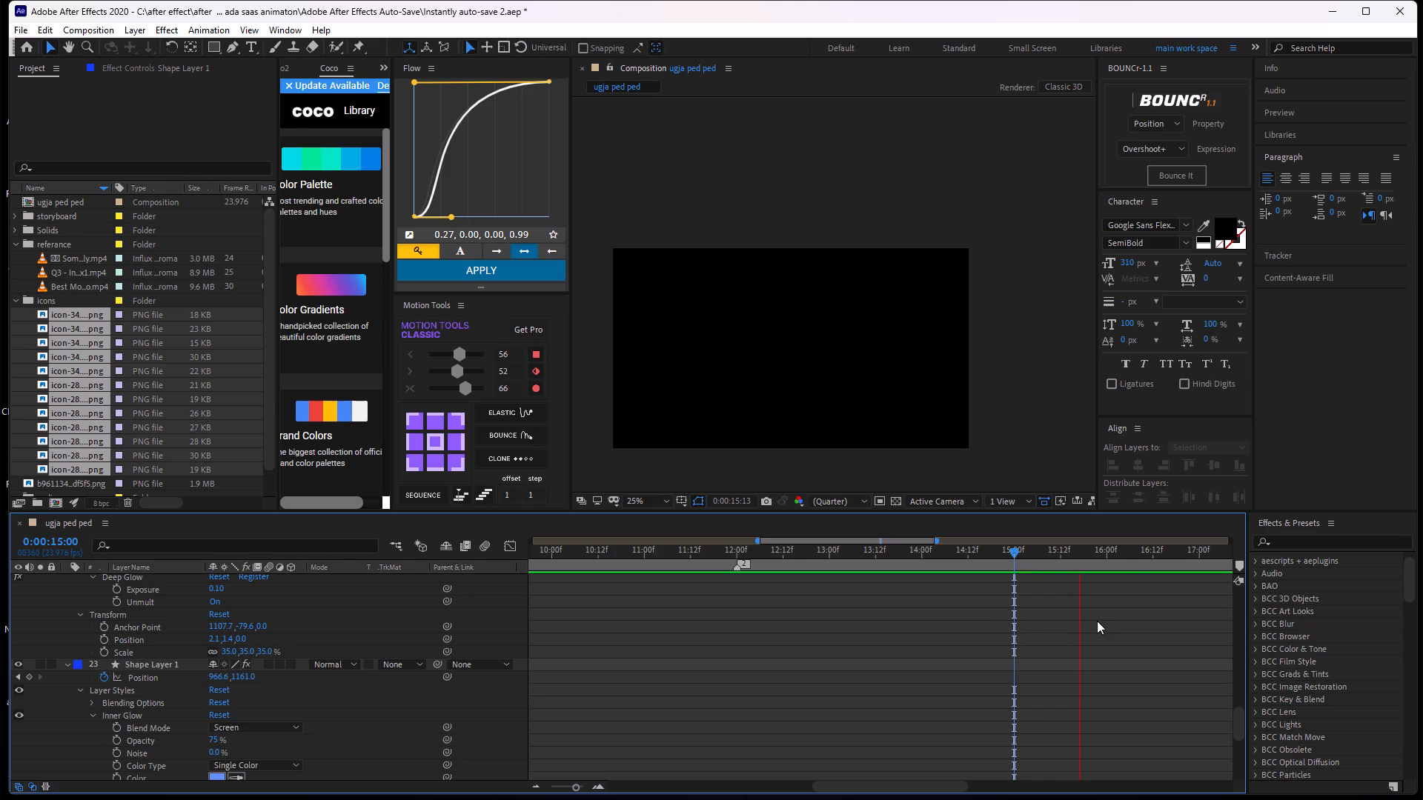
key("space")
Listen to the voiceover from 16:08 to about 22 seconds and examine its waveform around 21 seconds.
middle_click_drag(1141, 610, 760, 630)
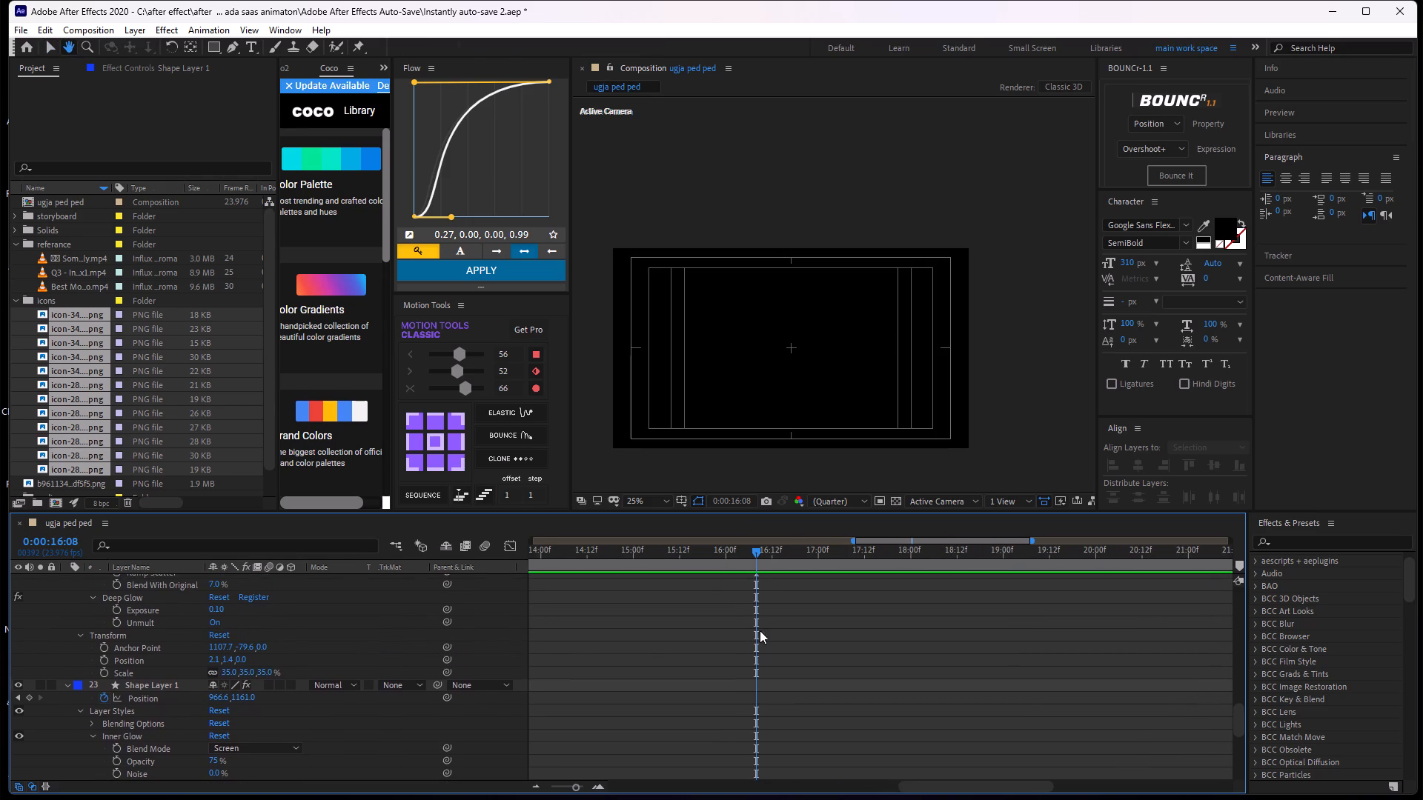
key("space")
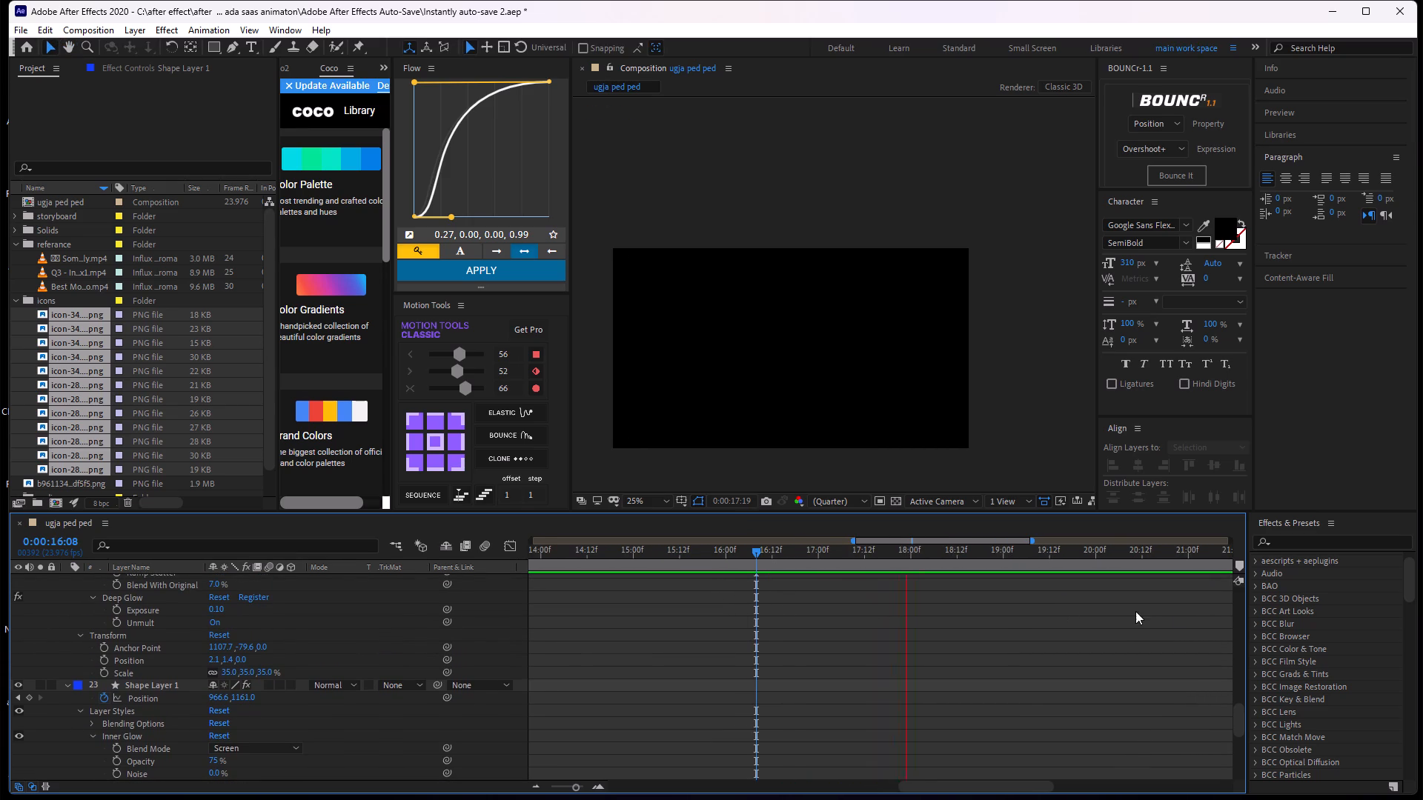
key("space")
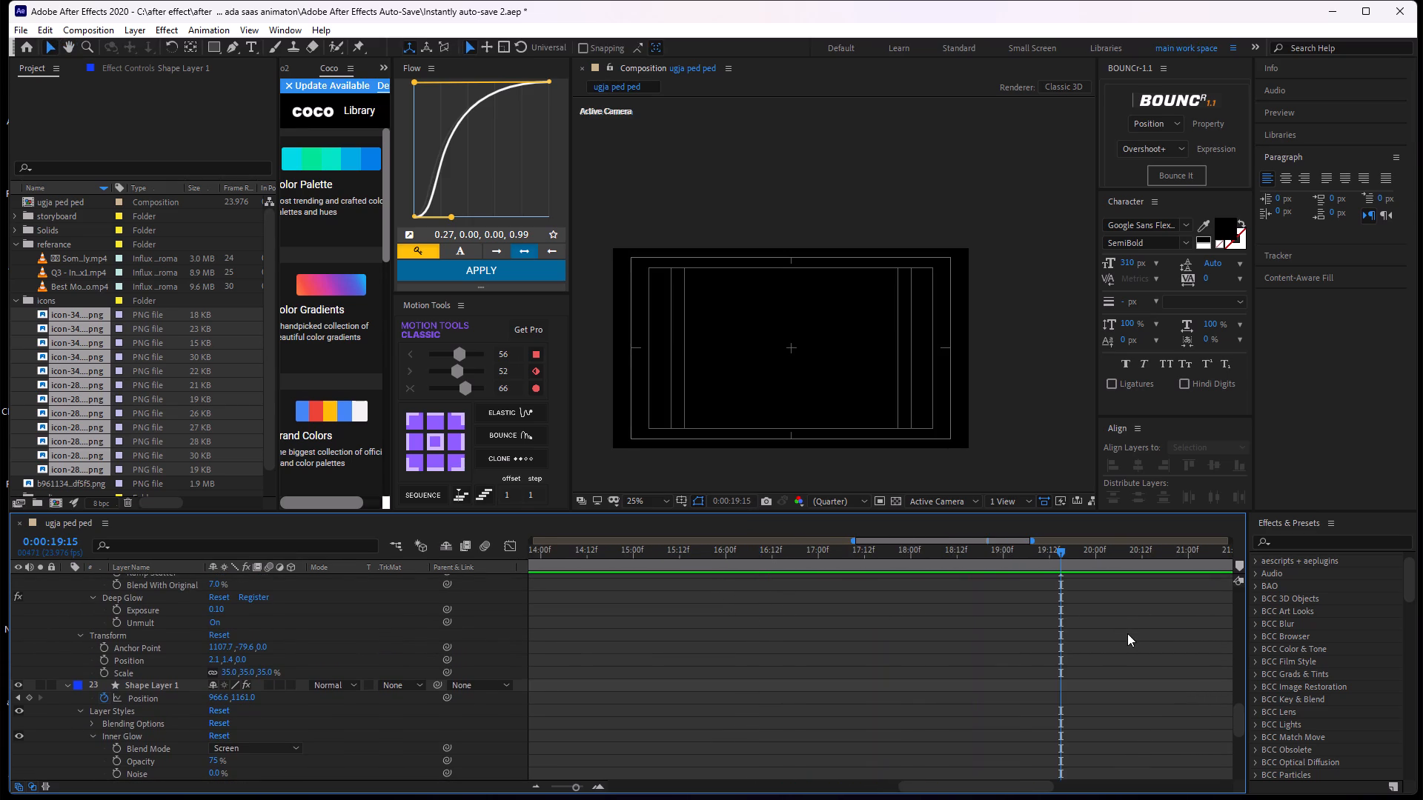
middle_click_drag(1127, 633, 751, 654)
key("space")
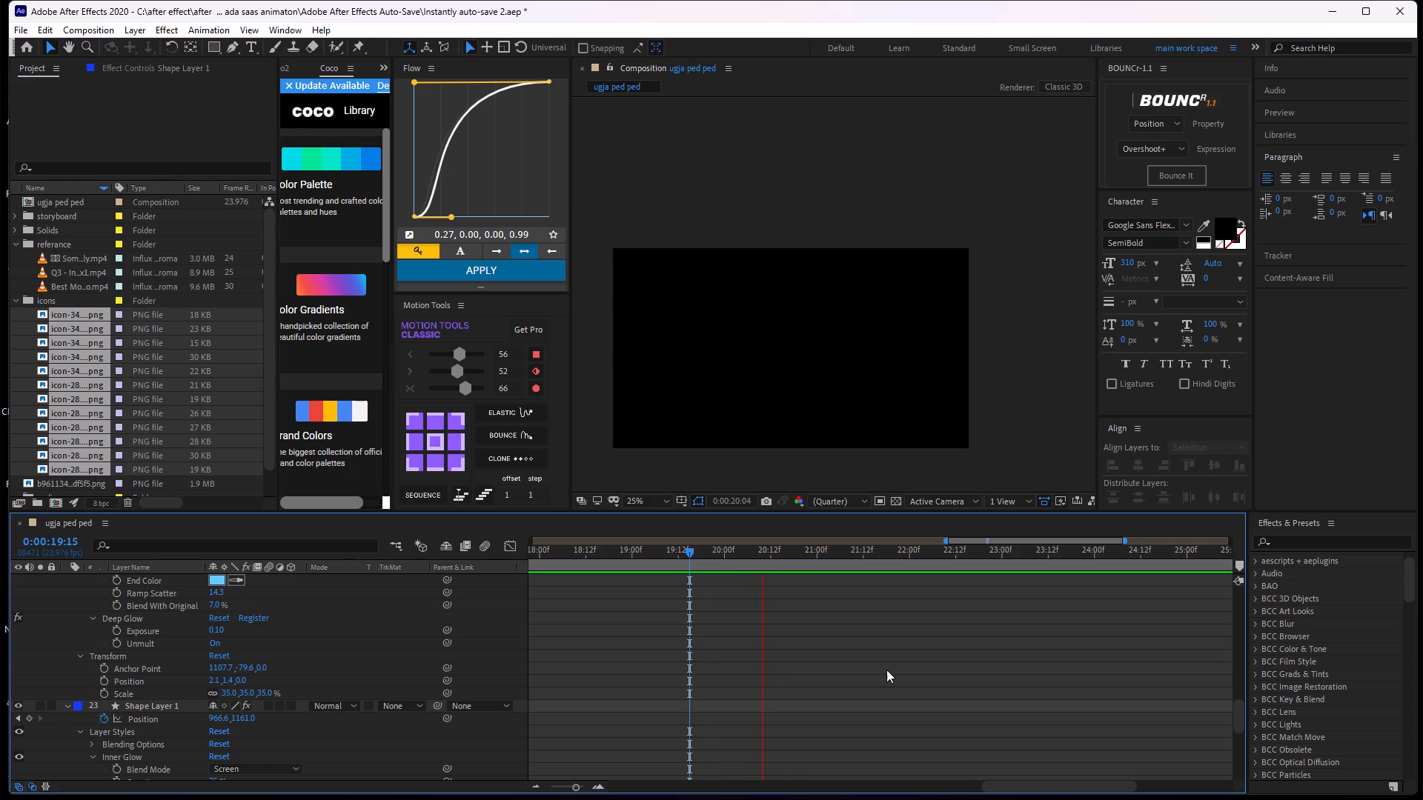
key("space")
middle_click_drag(888, 670, 825, 567)
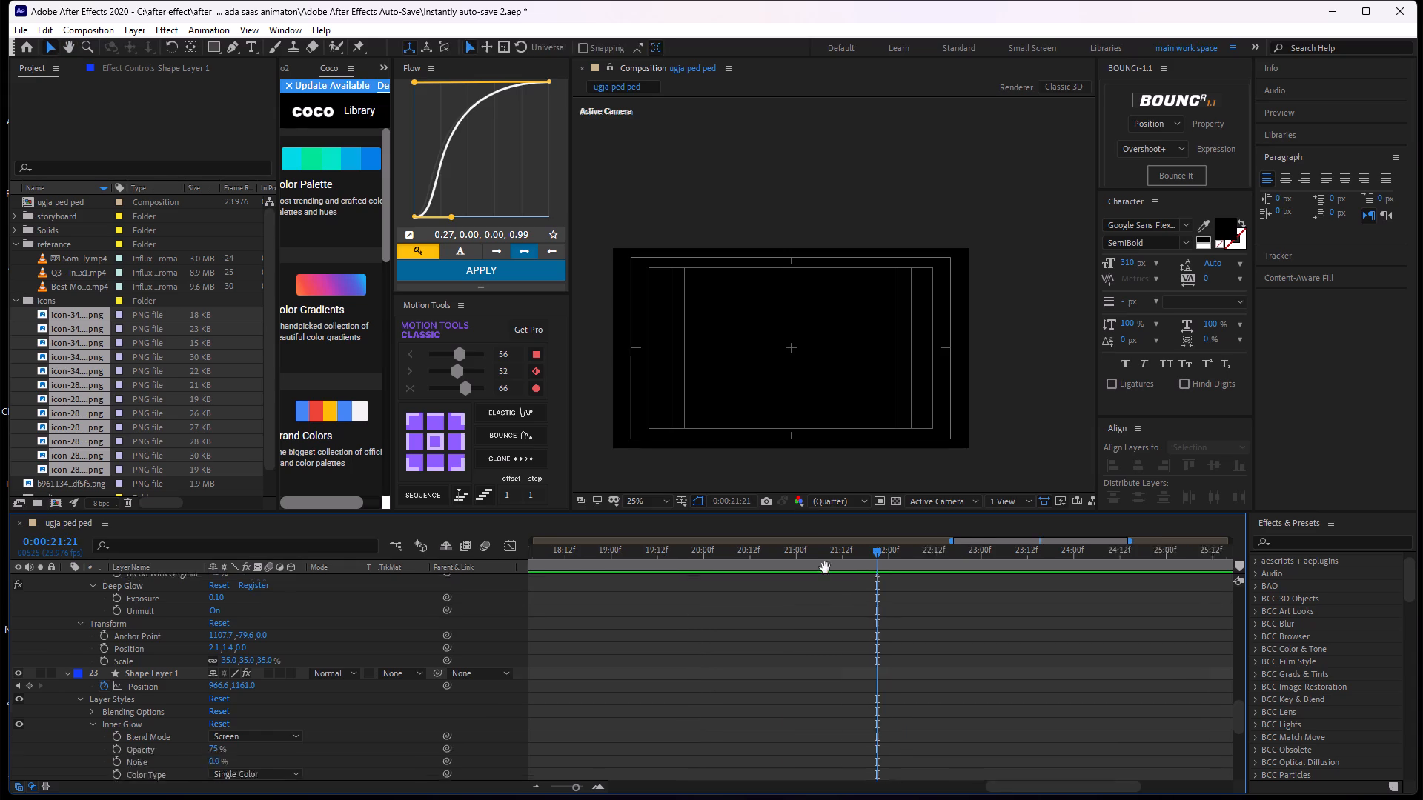
middle_click_drag(825, 567, 805, 480)
middle_click_drag(817, 689, 815, 513)
middle_click_drag(819, 670, 829, 521)
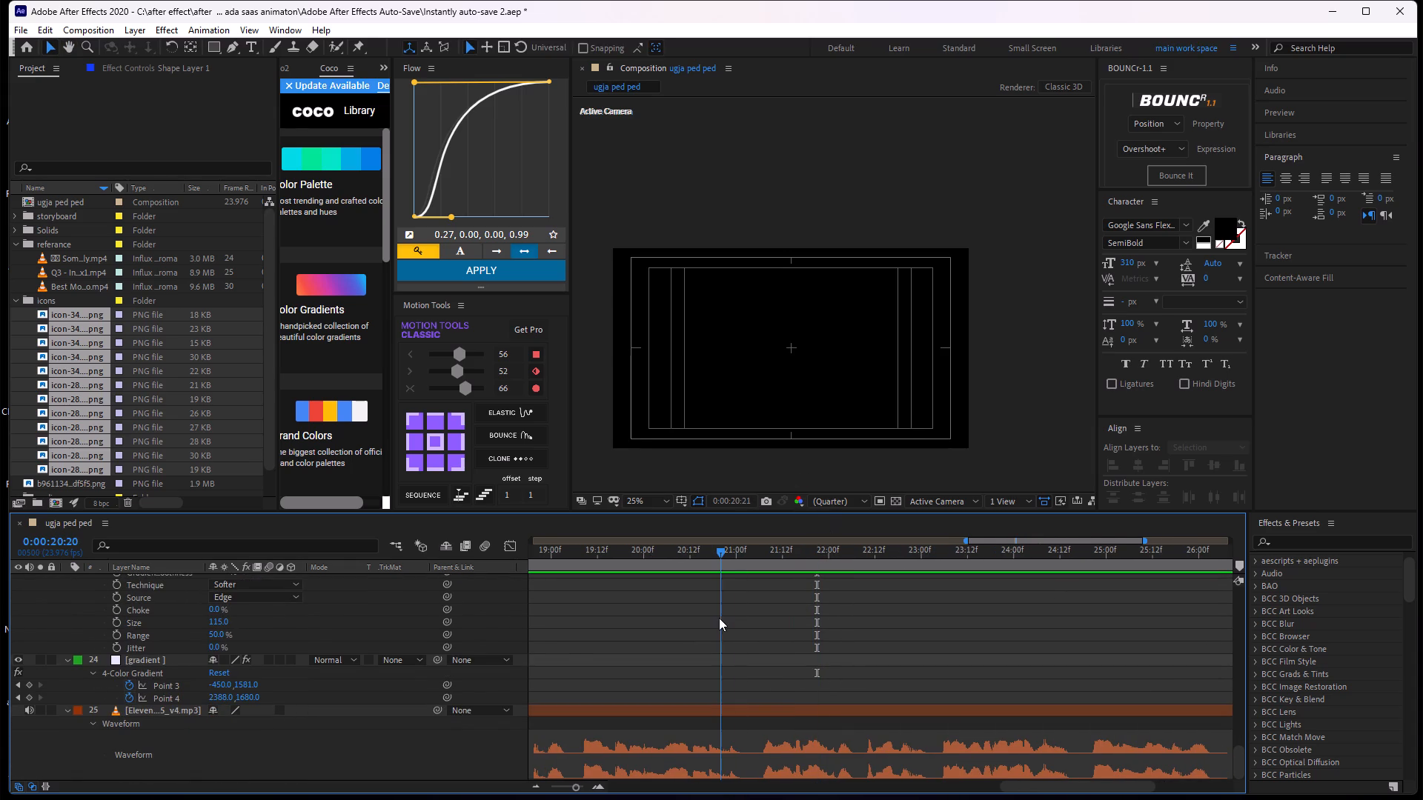
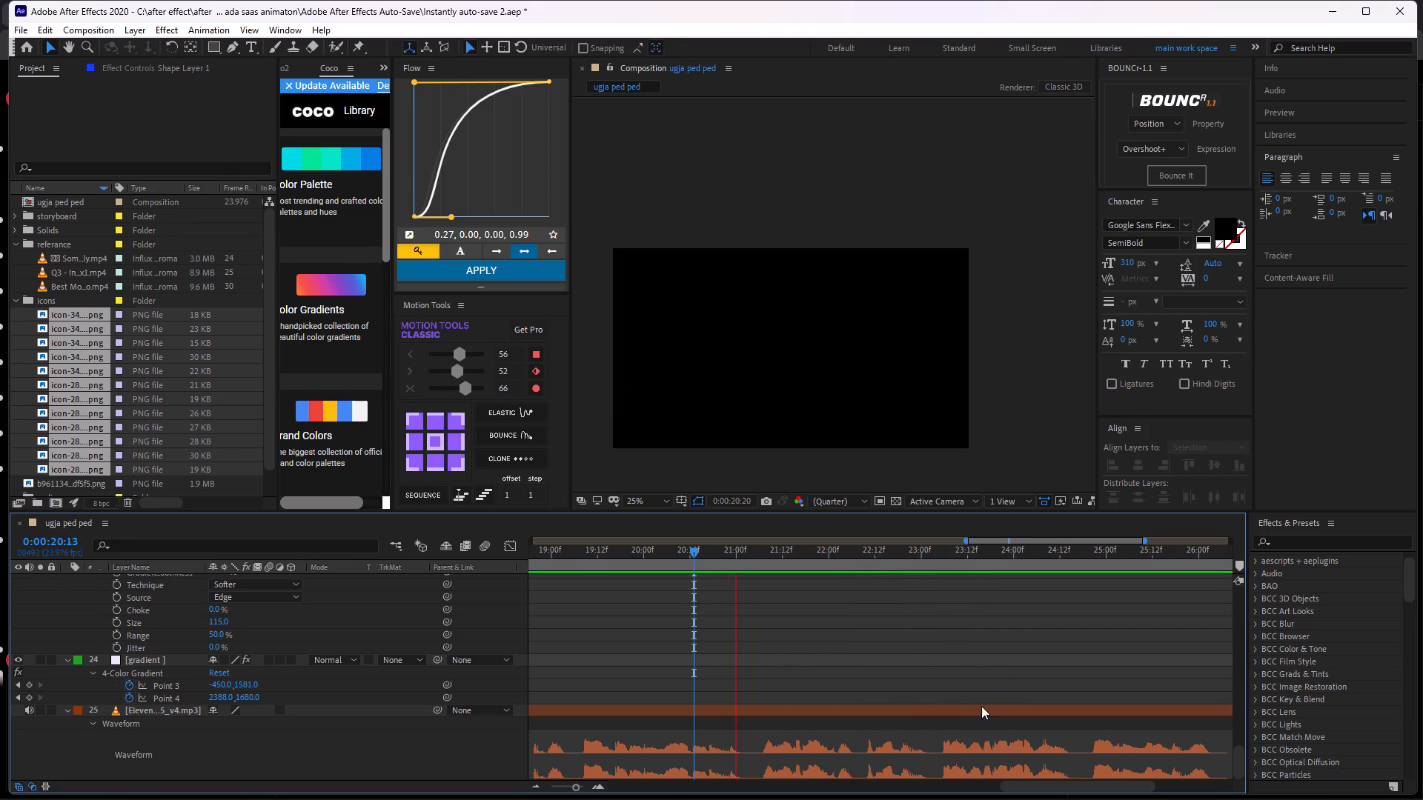
Play the voiceover from about 18:23 and add a composition marker at 0:00:24:16, in the pause between lines.
key("space")
left_click_drag(850, 558, 565, 633)
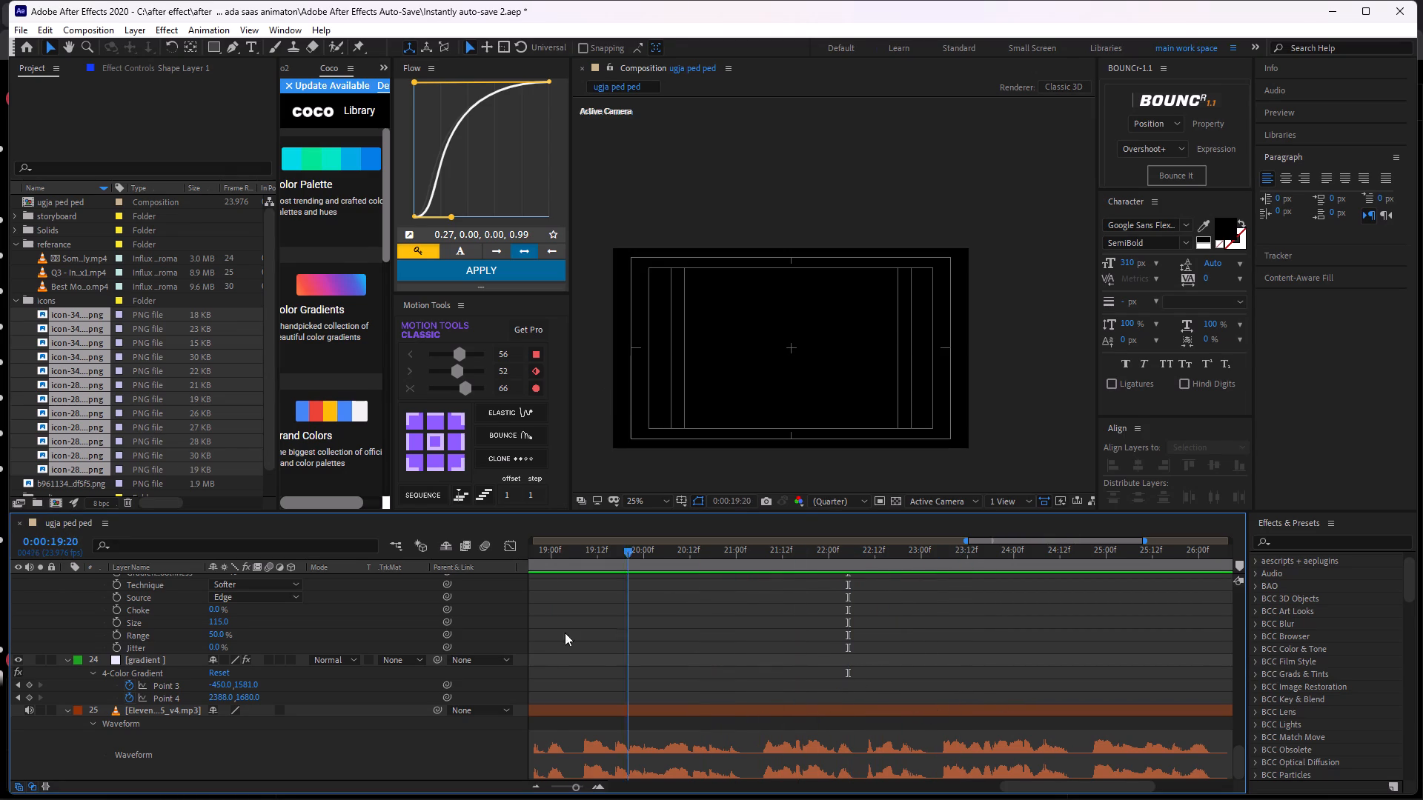
left_click_drag(565, 633, 551, 655)
key("space")
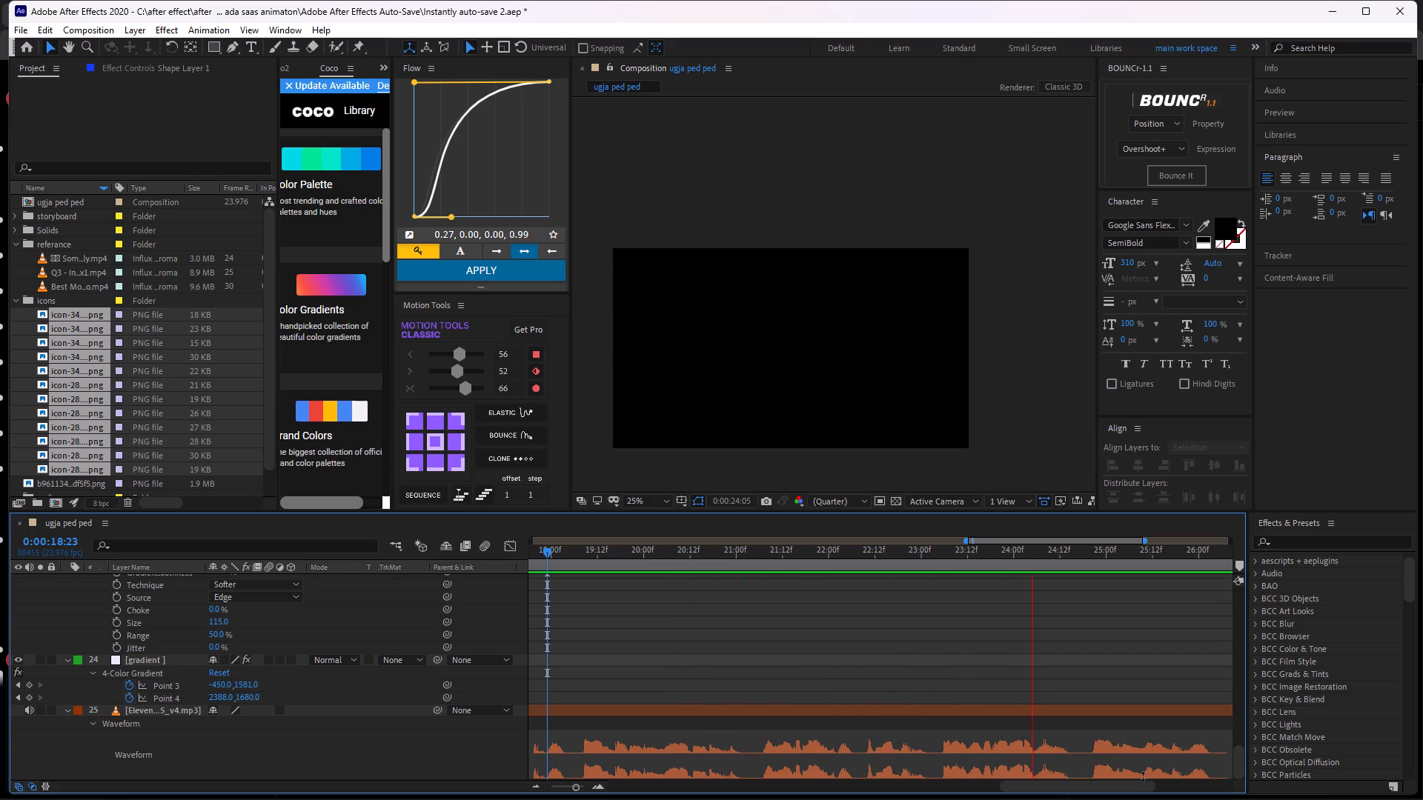
key("space")
left_click_drag(1072, 547, 1076, 569)
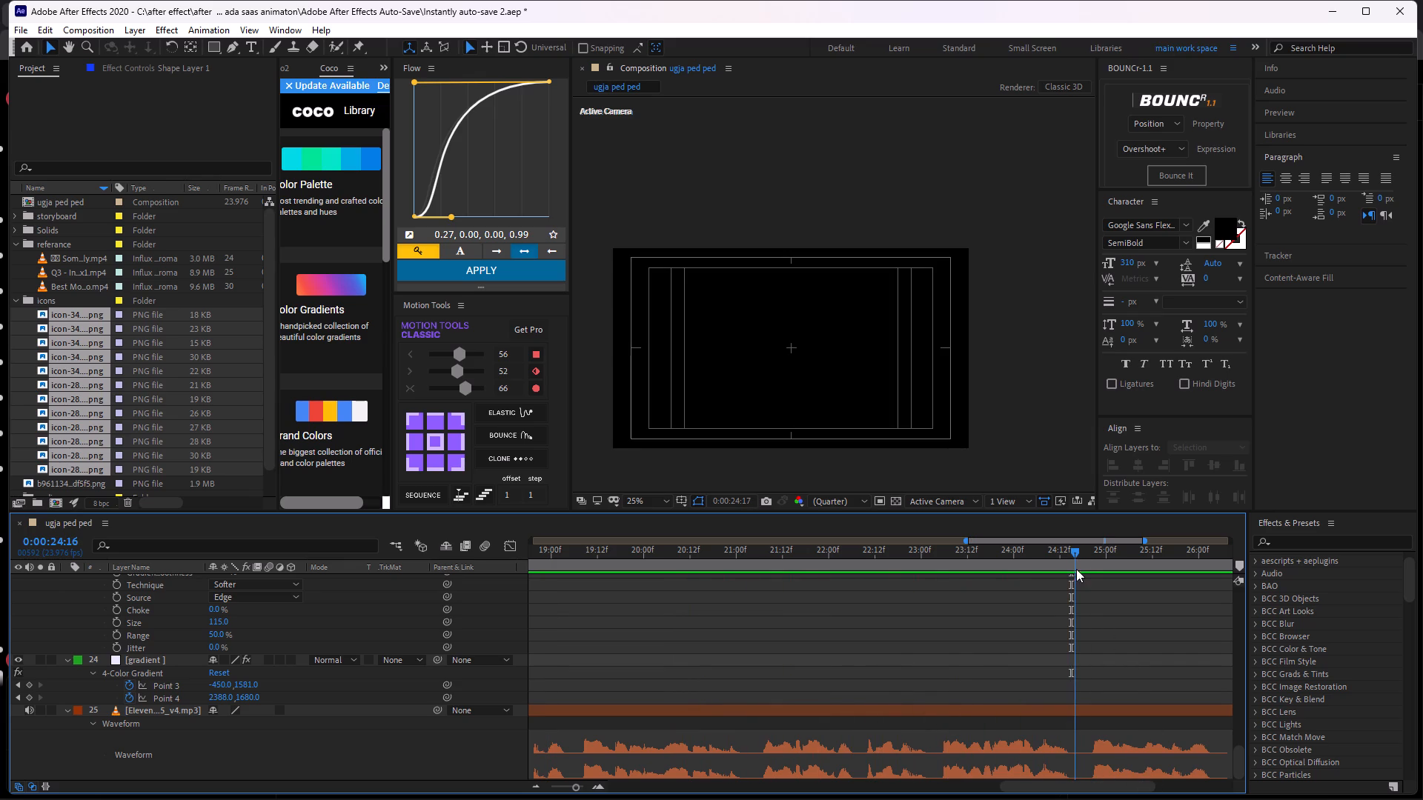
left_click_drag(1076, 569, 1076, 577)
left_click(1242, 569)
Play the rest of the voiceover and add a composition marker at its end, at 0:00:29:11.
scroll(1138, 633, "up", 1, "alt")
scroll(1111, 636, "down", 1, "alt")
scroll(1100, 633, "up", 1, "alt")
scroll(1080, 583, "down", 1, "alt")
key("space")
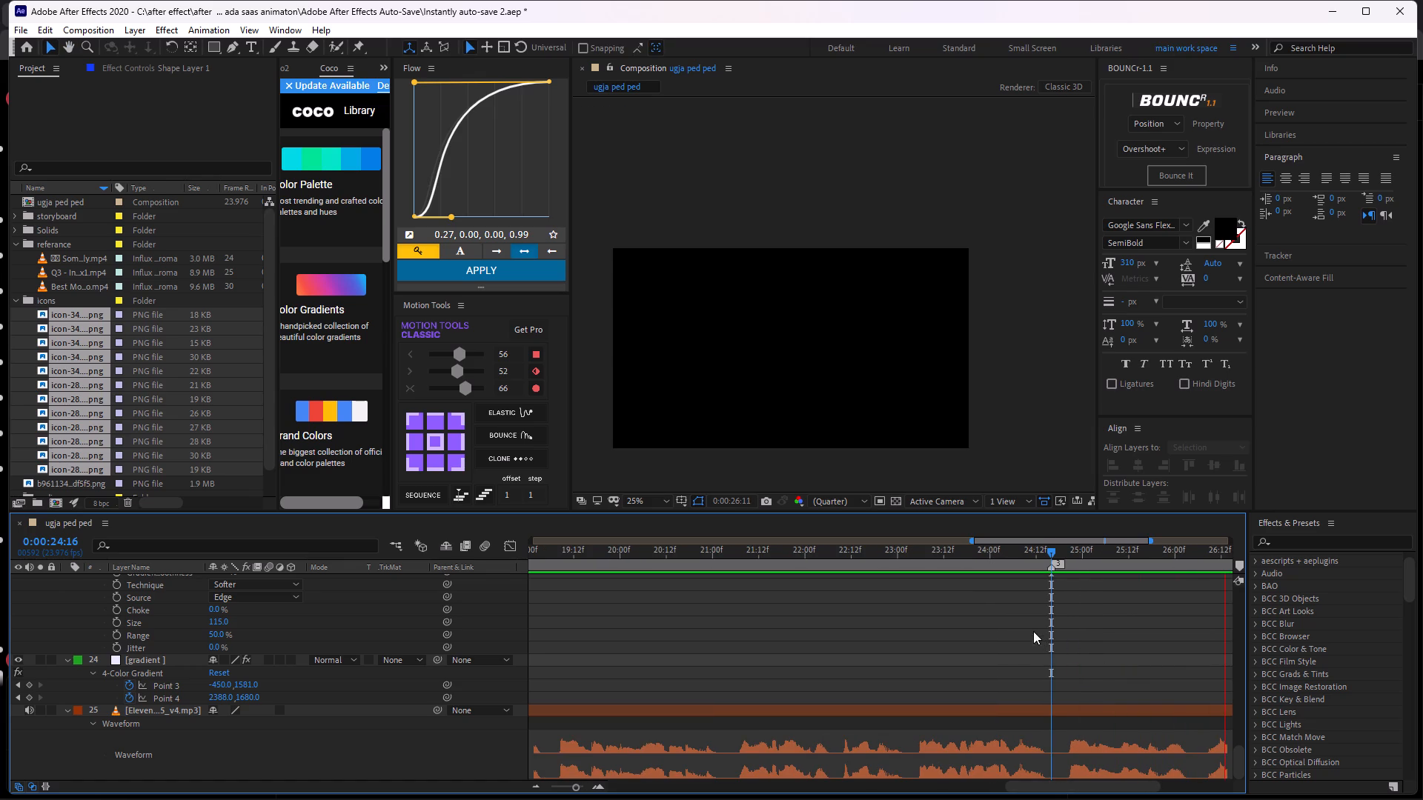
key("space")
scroll(992, 648, "down", 2, "alt")
key("space")
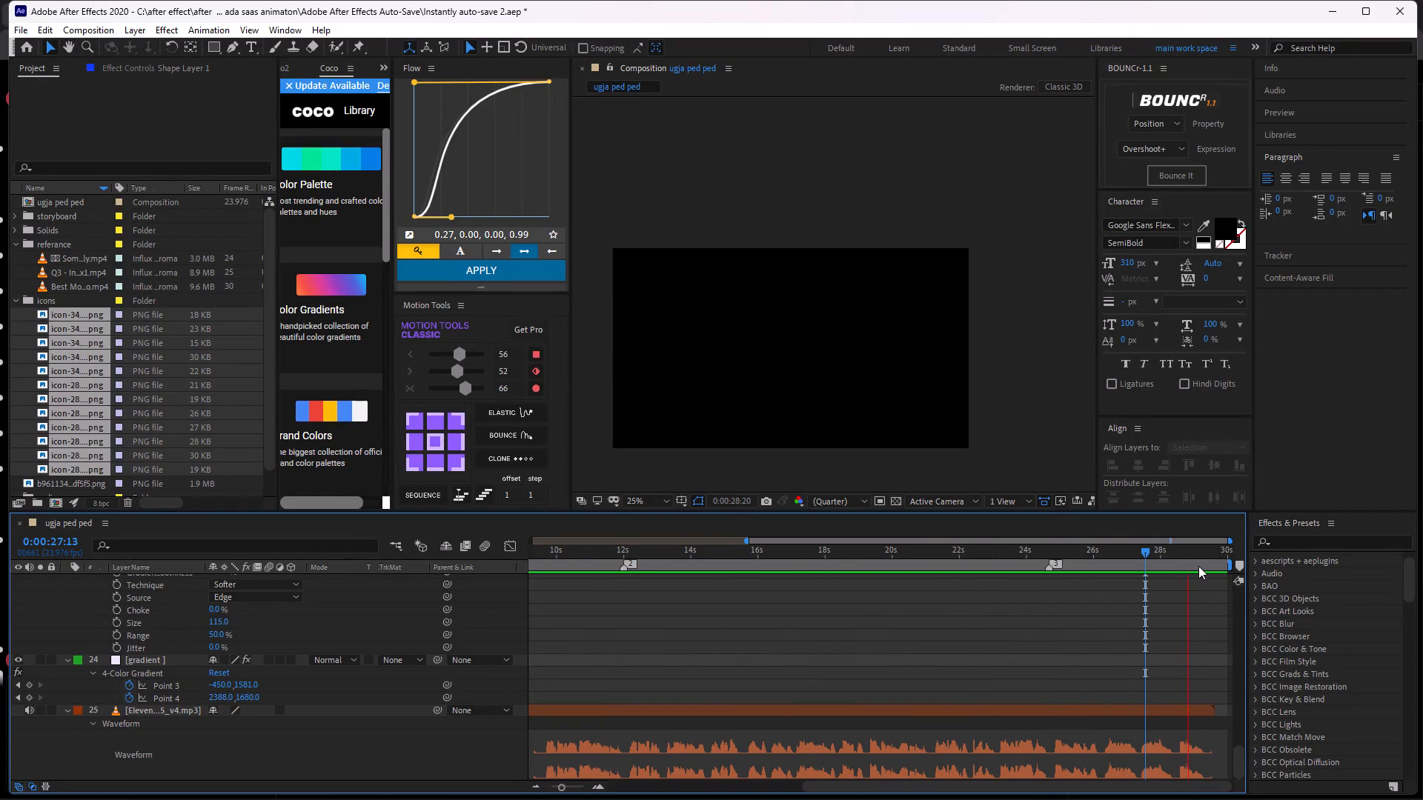
key("space")
left_click(1237, 562)
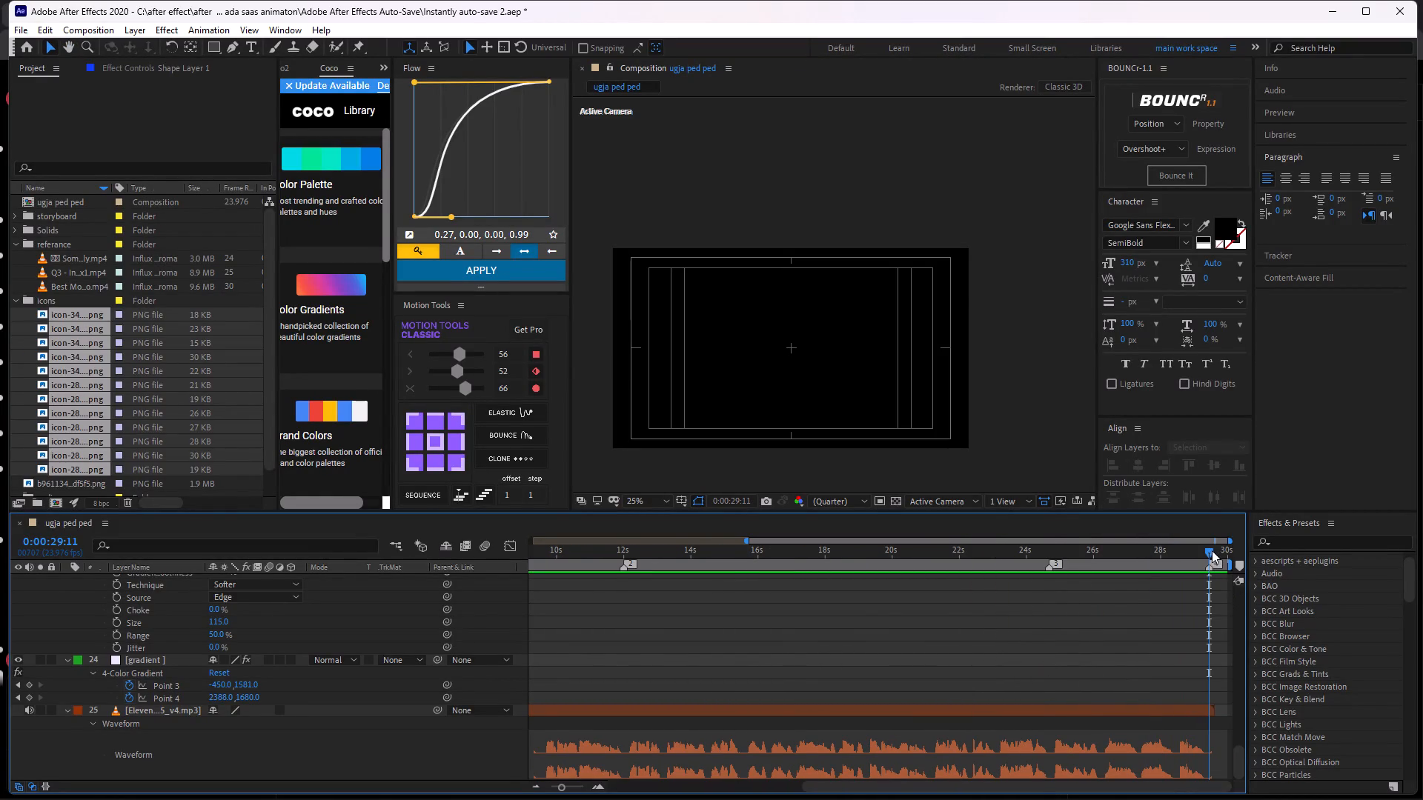
Set the comment of the composition marker at 0:00:12:00 to "29 october".
left_click_drag(1207, 550, 899, 542)
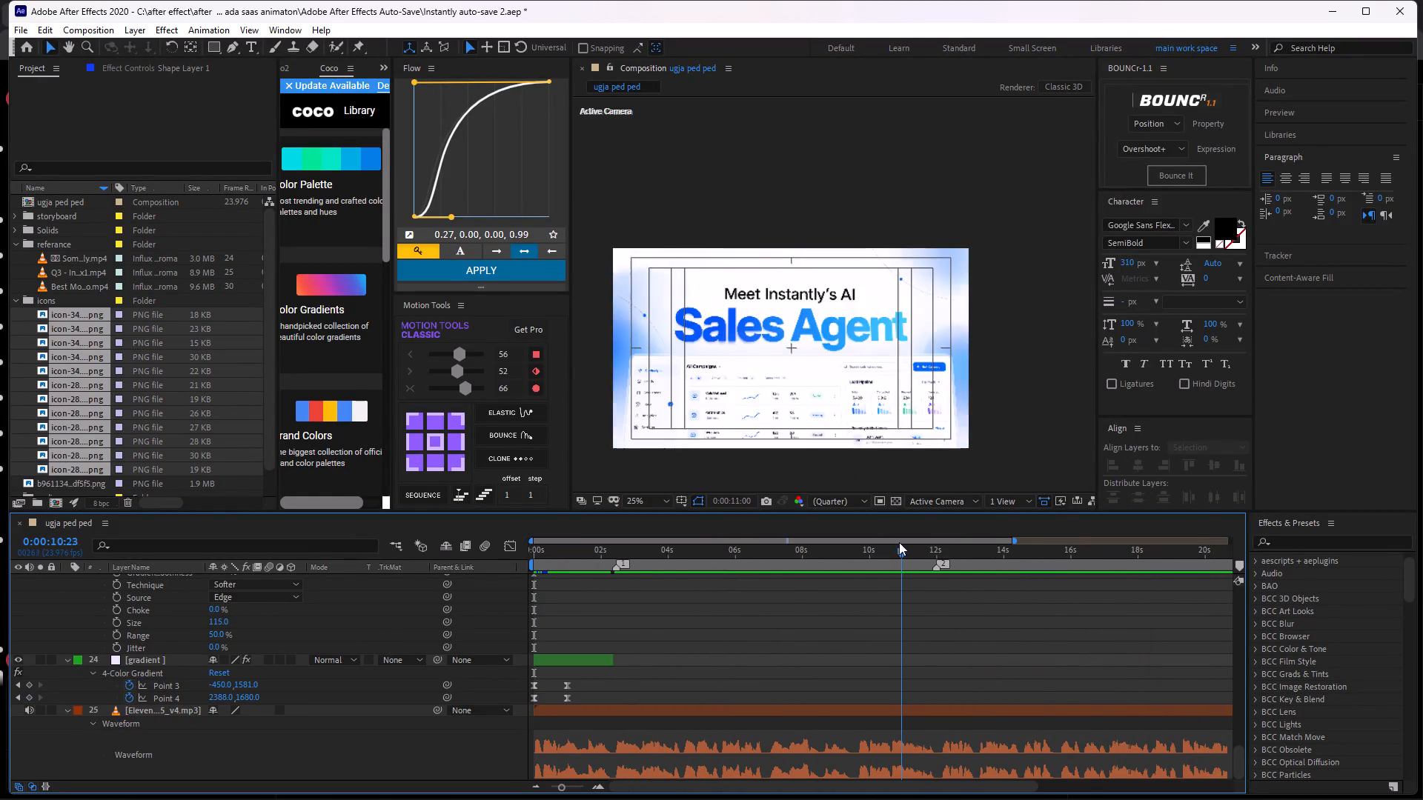
left_click_drag(899, 542, 937, 581)
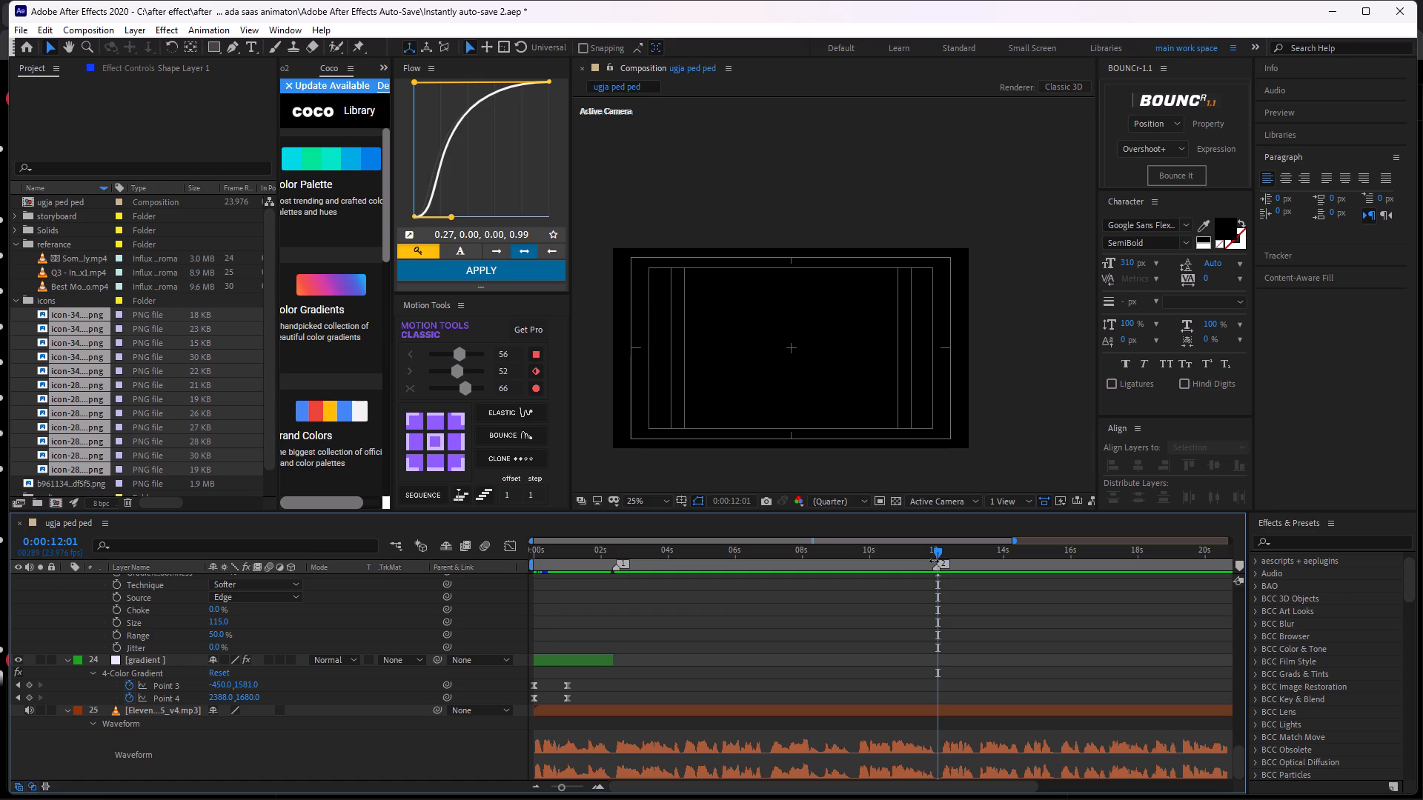
left_click(938, 566)
right_click(938, 566)
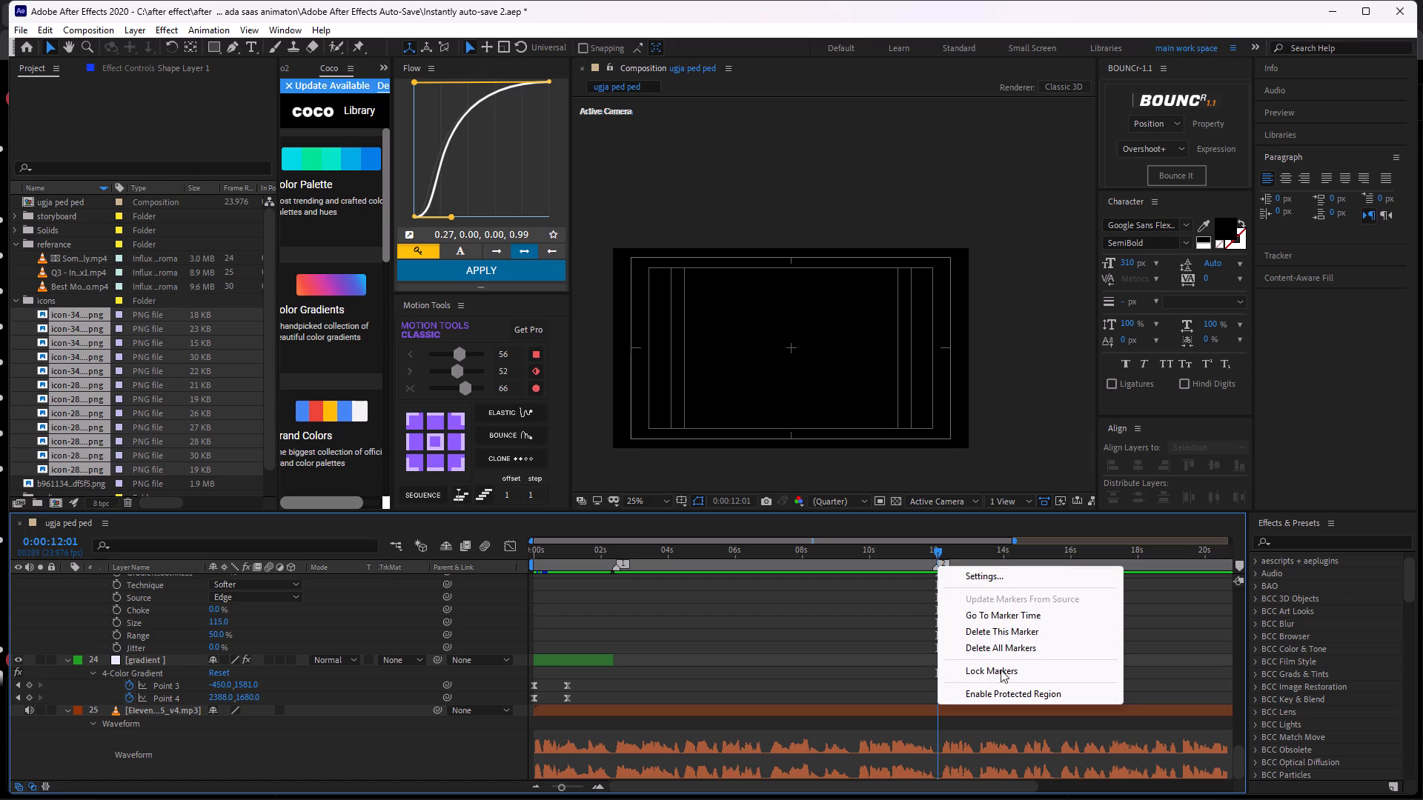
left_click(995, 583)
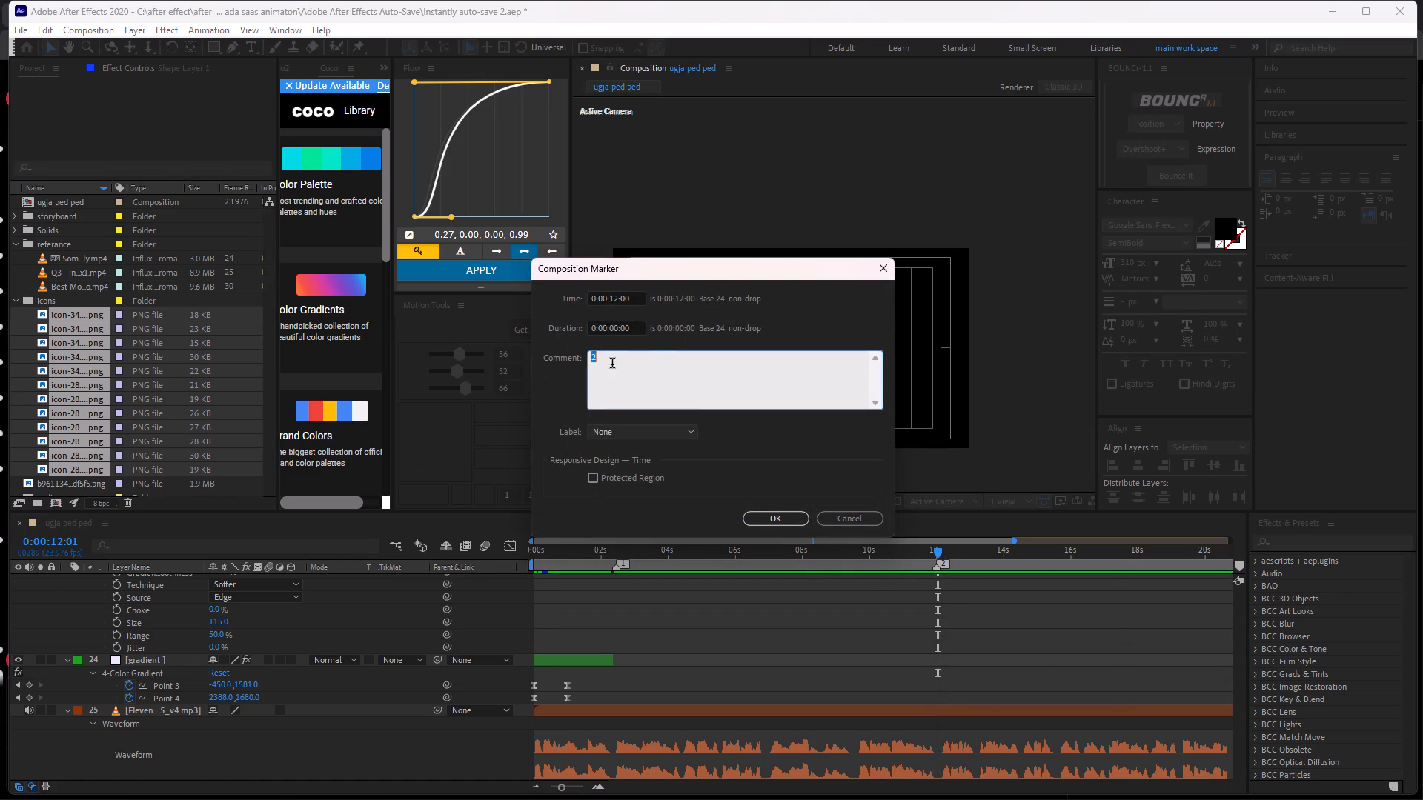
type("29 octomber")
key("space")
left_click(623, 361)
key("BackSpace")
left_click(696, 384)
left_click(788, 515)
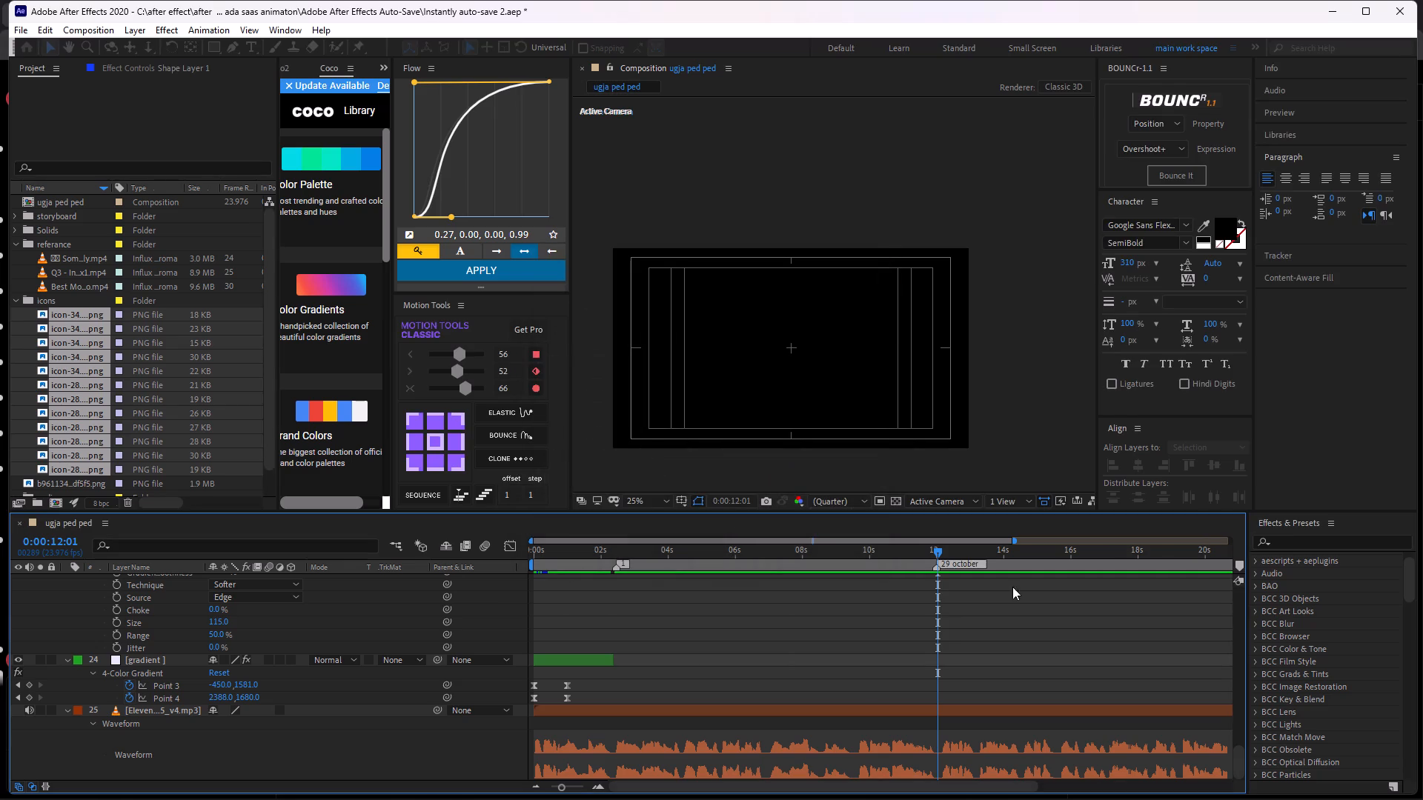
Set the comment of the composition marker at 0:00:24:16 to "30 october".
middle_click_drag(996, 627, 689, 641)
left_click(635, 561)
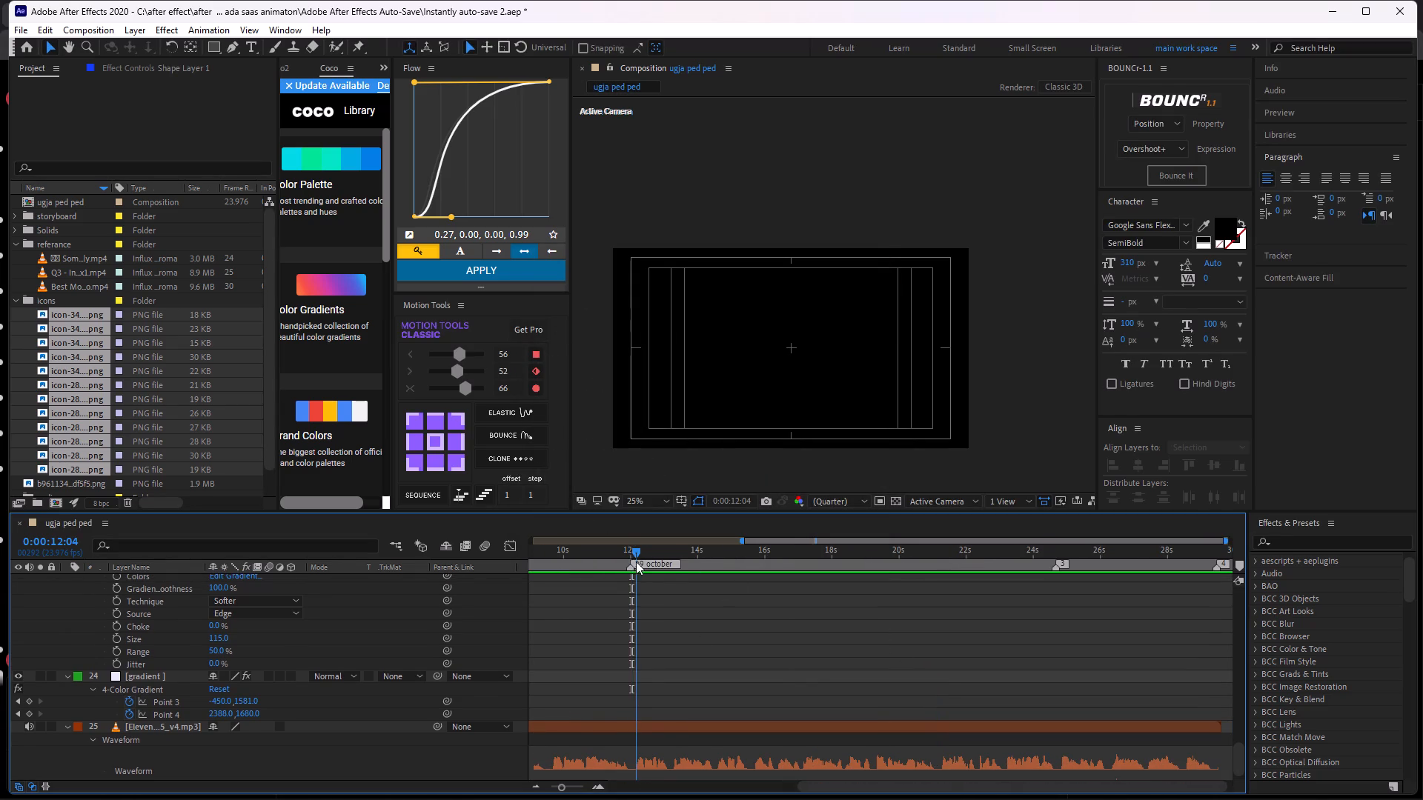
left_click_drag(636, 561, 669, 567)
left_click_drag(666, 552, 1184, 596)
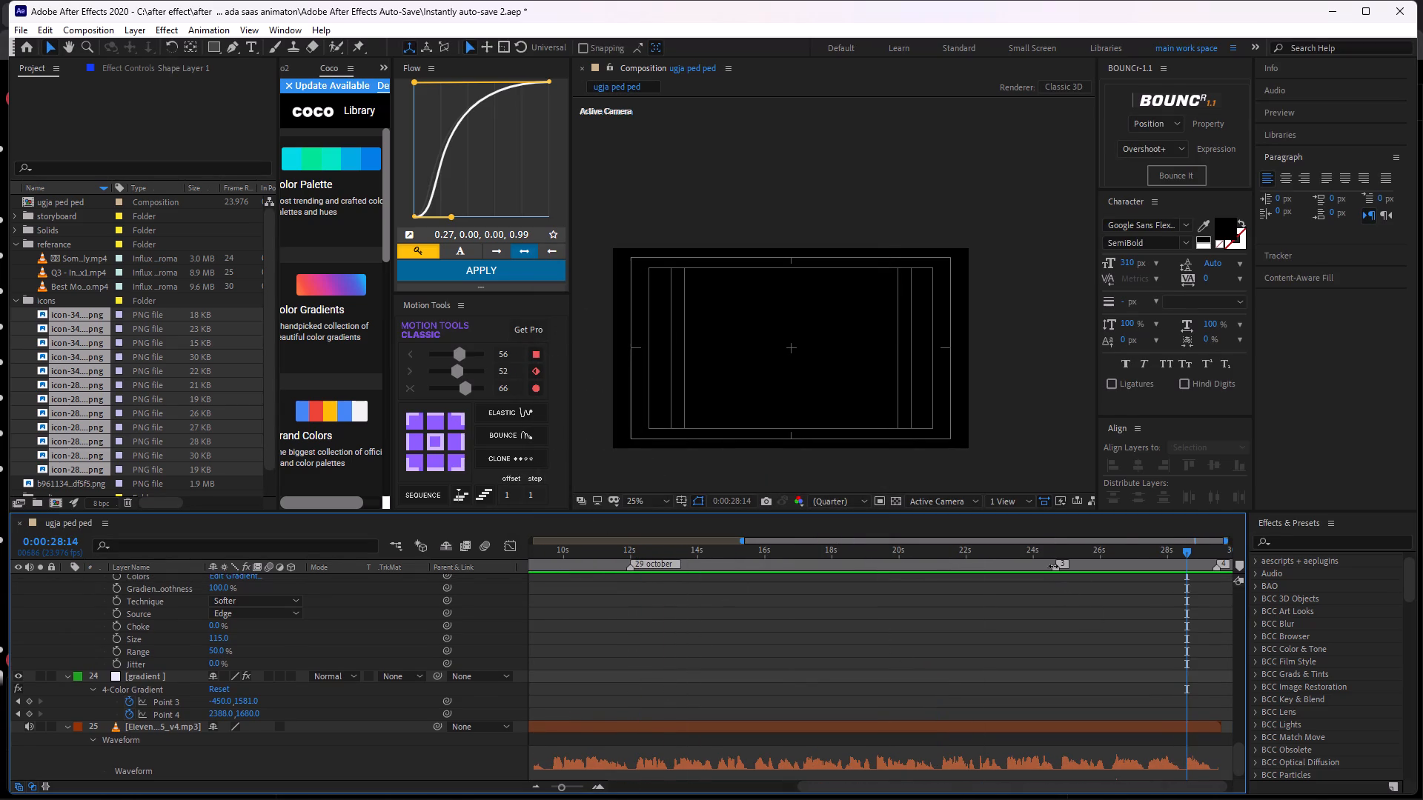
left_click(1052, 564)
right_click(1052, 564)
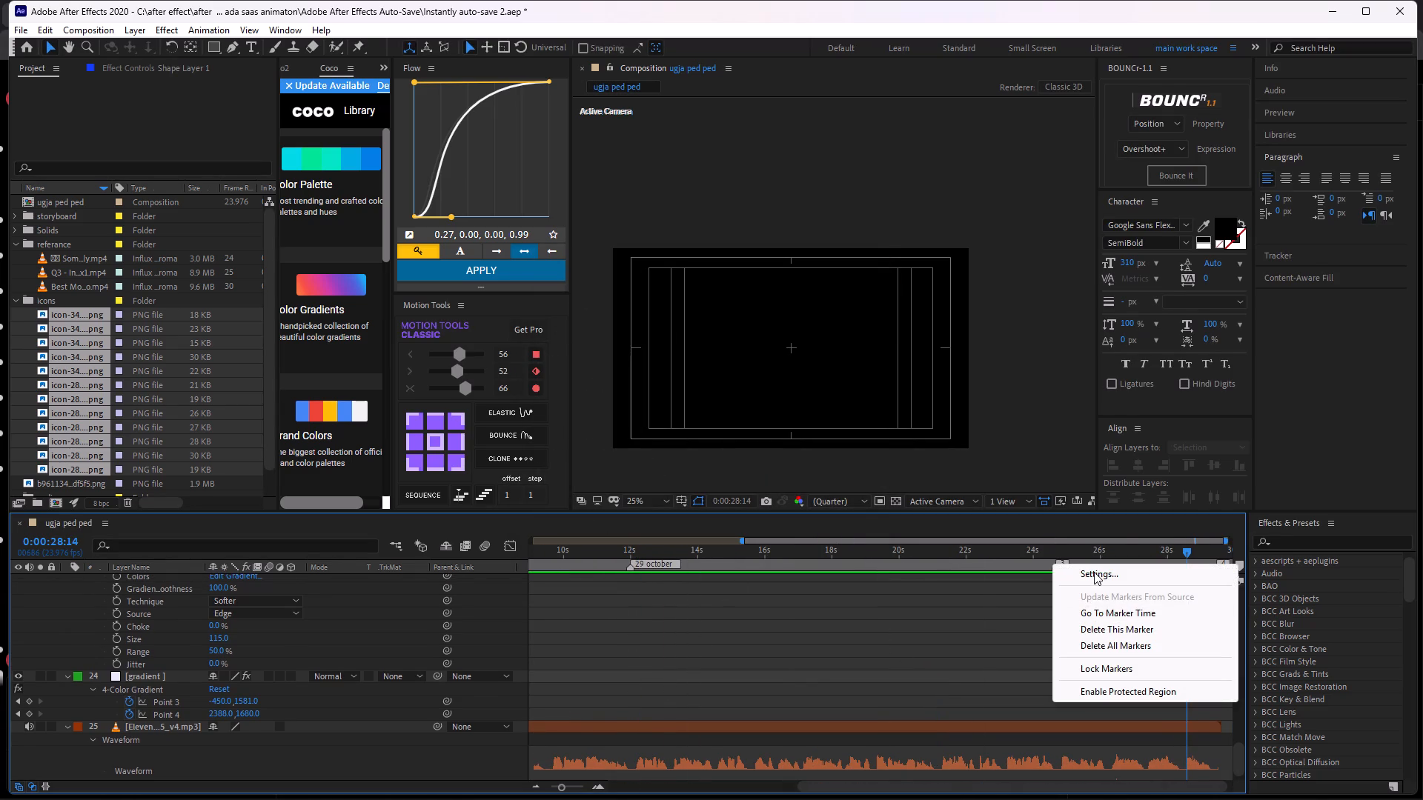
left_click(1094, 572)
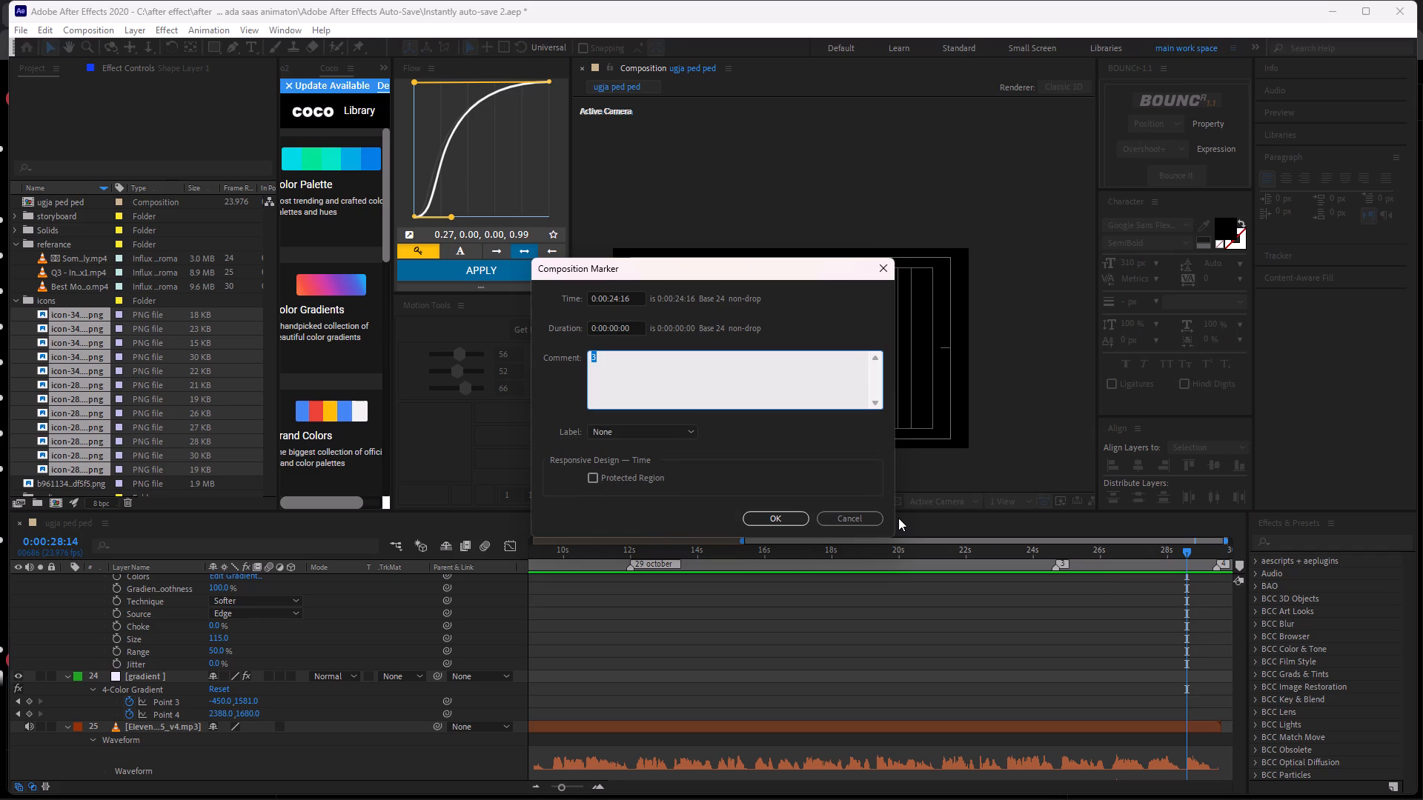
key("2")
key("BackSpace")
type("30")
key("space")
key("o")
type("cto")
type("ber")
key("space")
left_click(1023, 647)
left_click(783, 521)
Set the comment of the composition marker at 0:00:29:11, at the voiceover's end, to "31 october".
middle_click_drag(1185, 605, 875, 607)
left_click_drag(1183, 551, 1210, 567)
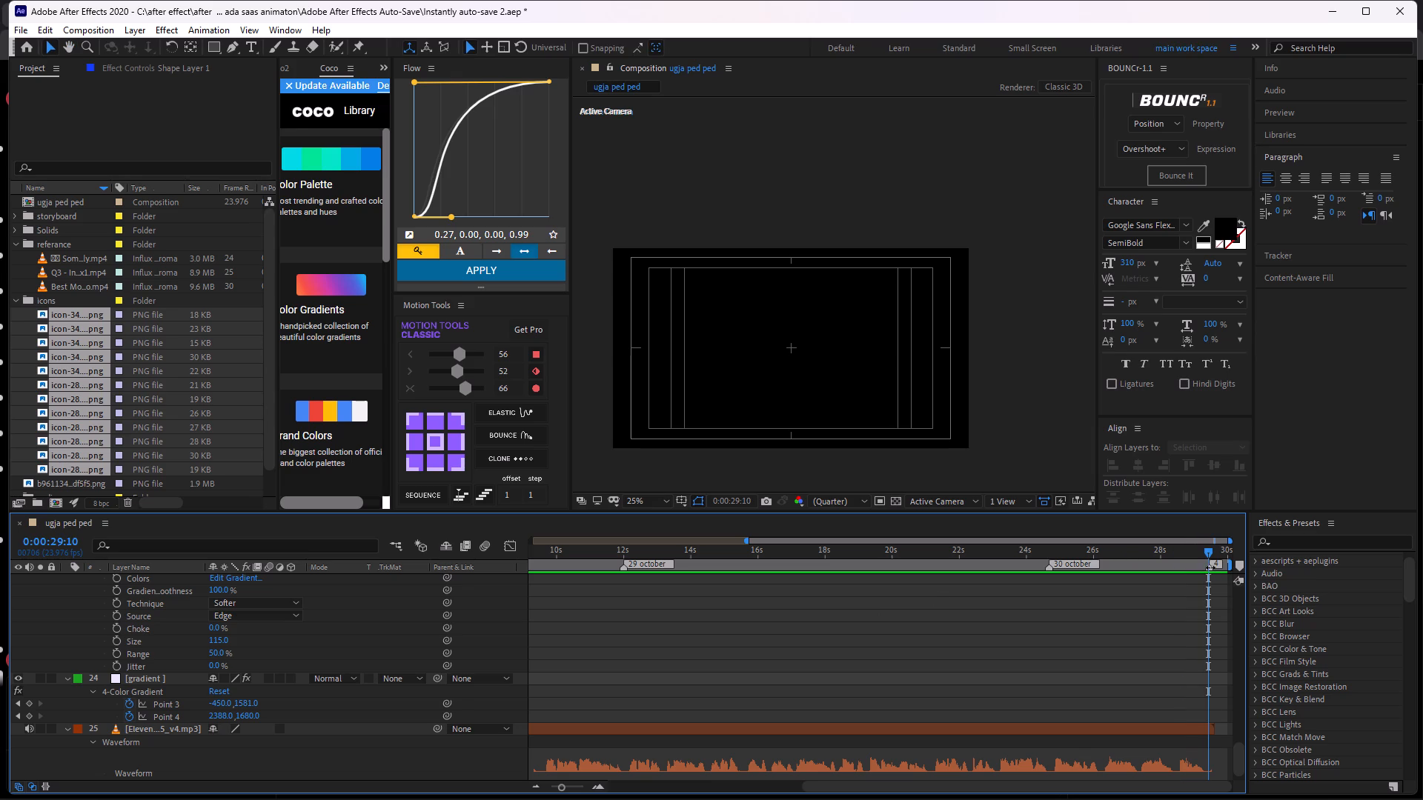
left_click(1210, 567)
right_click(1209, 567)
left_click(1259, 579)
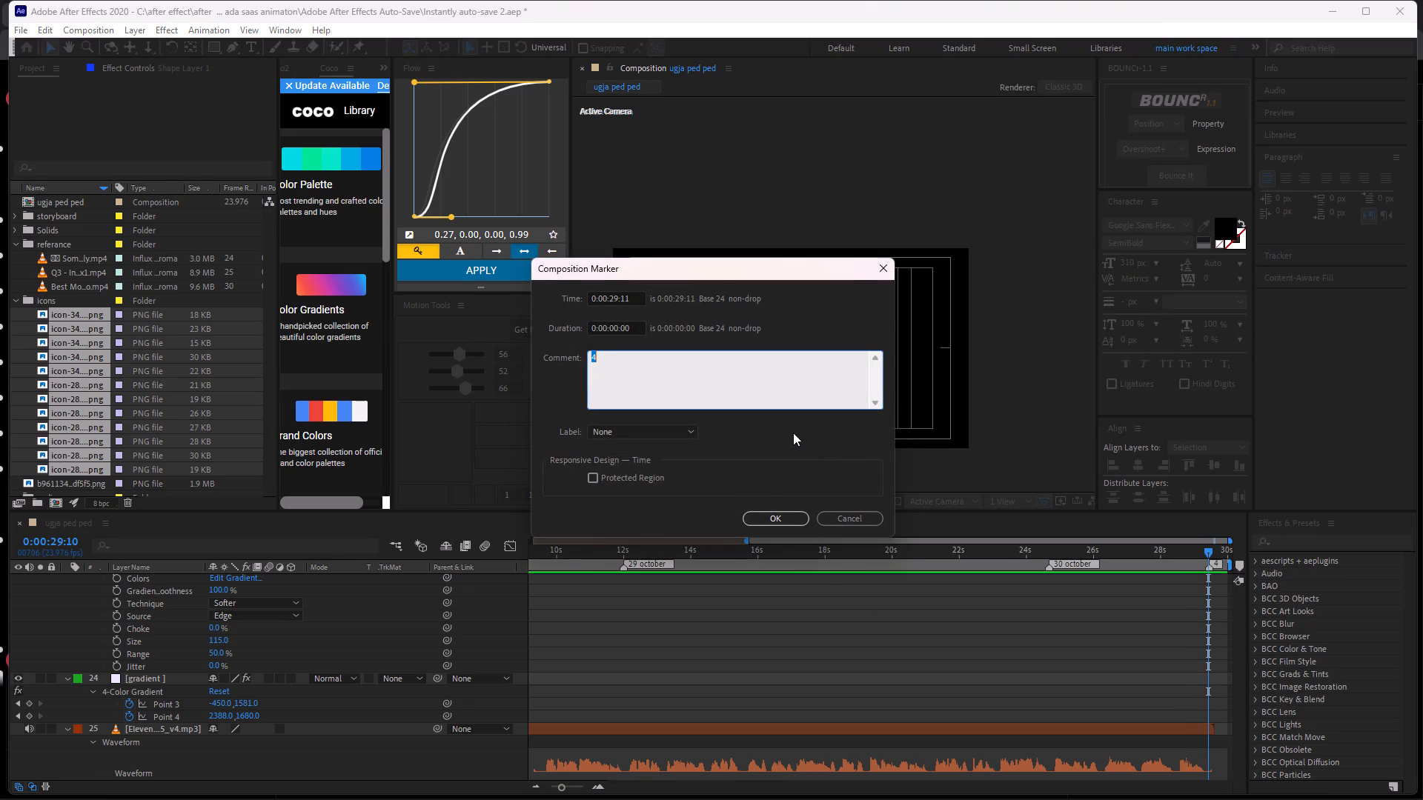
type("30")
key("BackSpace")
type("1")
key("space")
key("BackSpace")
key("BackSpace")
type("2")
key("space")
key("BackSpace")
key("BackSpace")
key("BackSpace")
type("19")
key("BackSpace")
key("BackSpace")
type("32")
key("BackSpace")
type("1 october")
key("space")
left_click(797, 515)
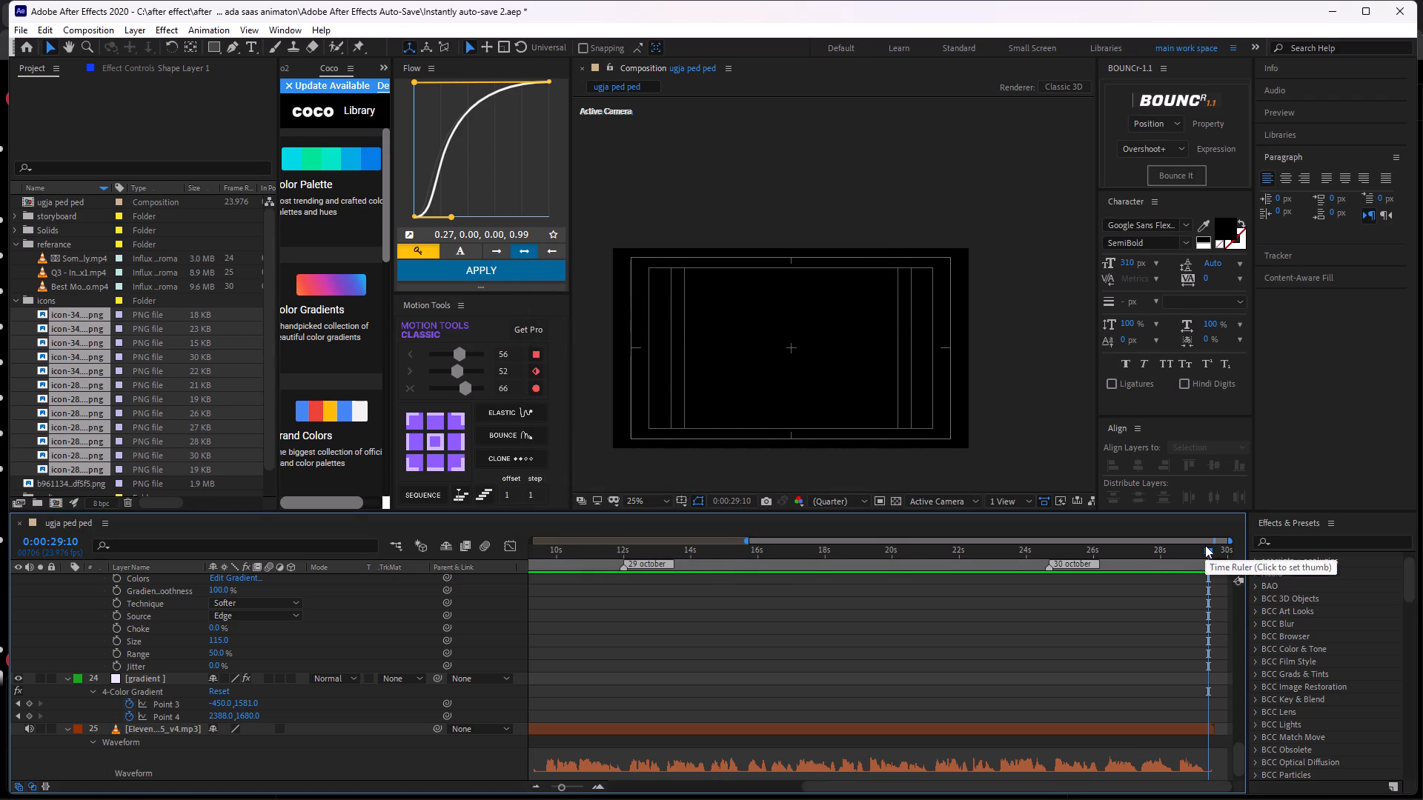
Return the playhead to marker 1 at 0:00:02:11 and examine the voiceover section up to the 29 october marker.
left_click_drag(1202, 545, 616, 591)
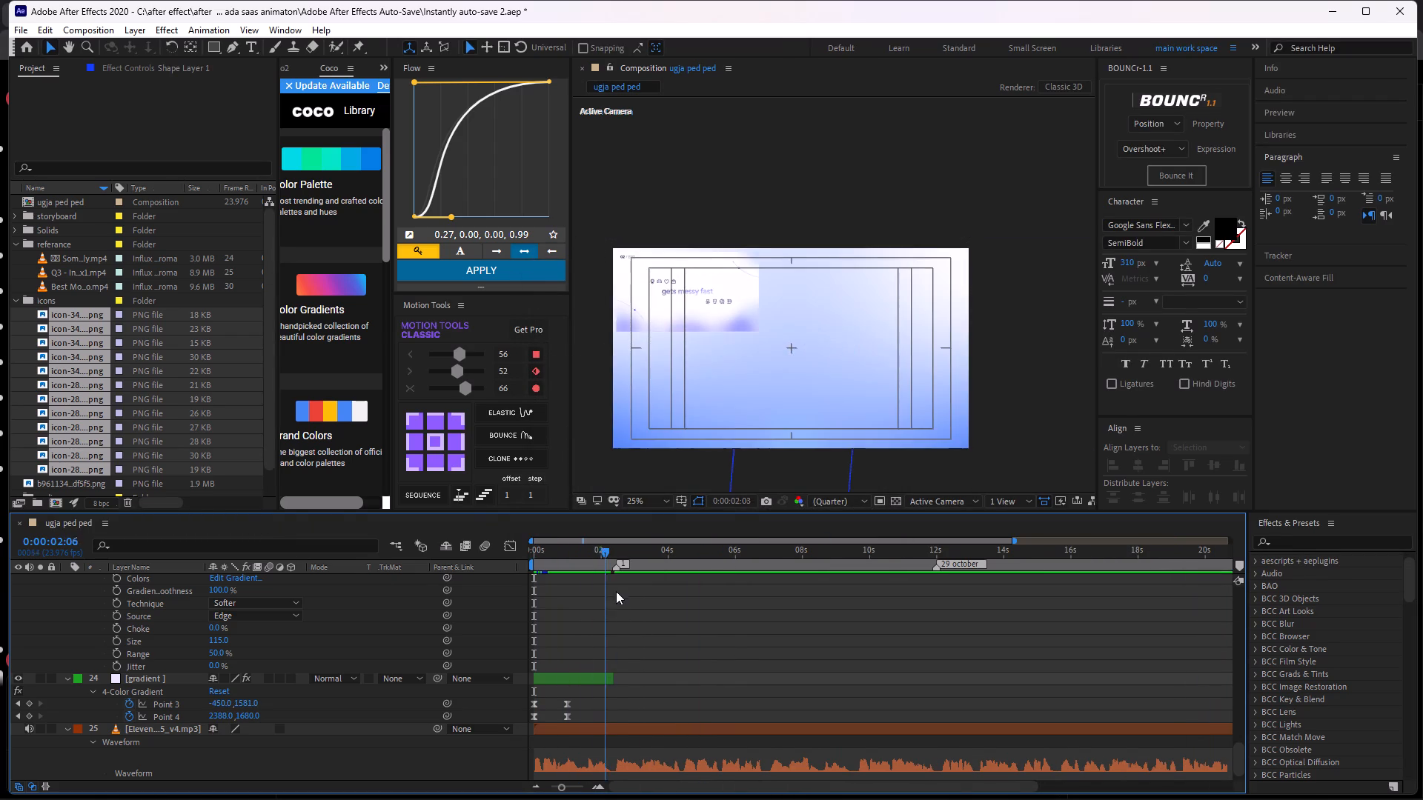
left_click_drag(616, 591, 616, 587)
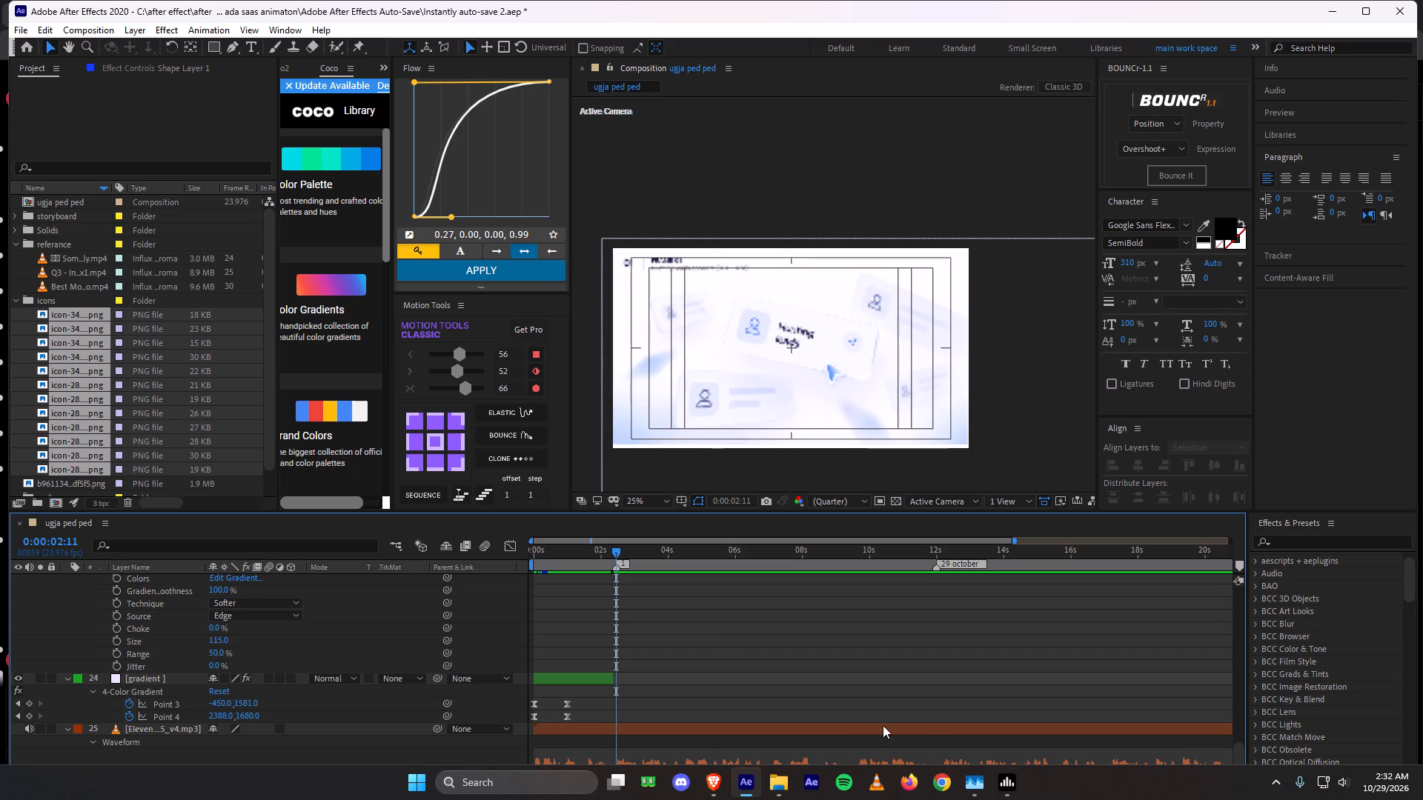
middle_click_drag(748, 671, 789, 569)
scroll(699, 621, "up", 1, "alt")
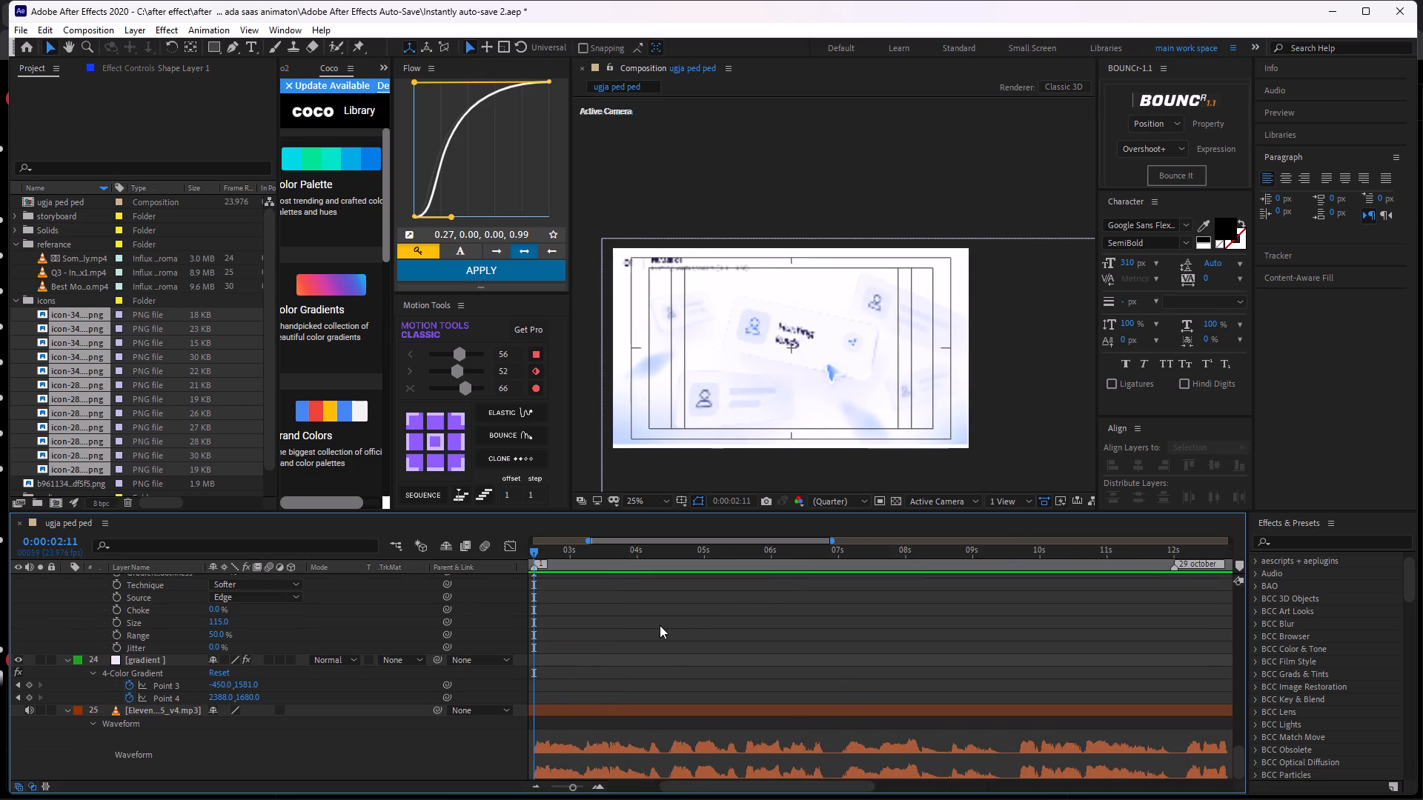
middle_click_drag(660, 625, 898, 616)
scroll(889, 618, "down", 2, "alt")
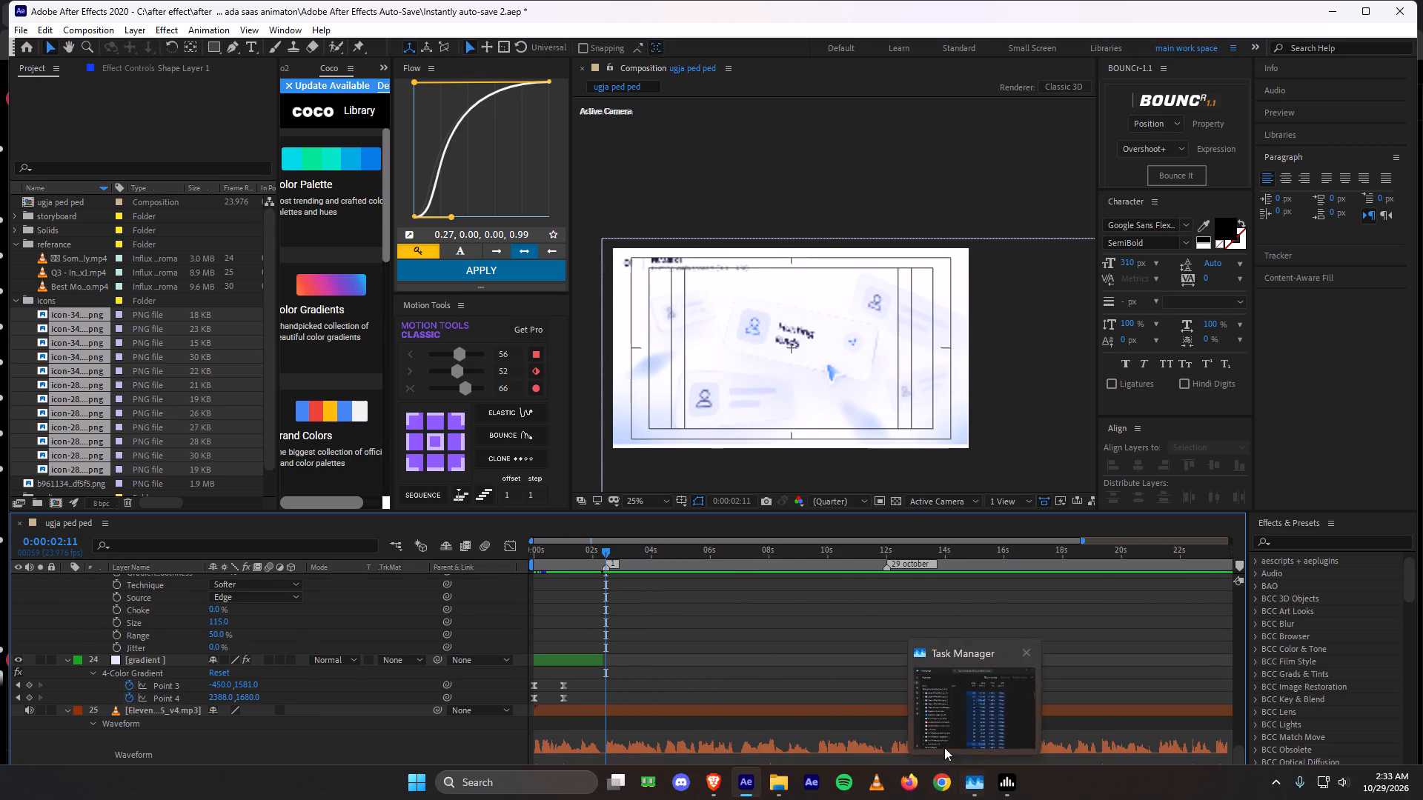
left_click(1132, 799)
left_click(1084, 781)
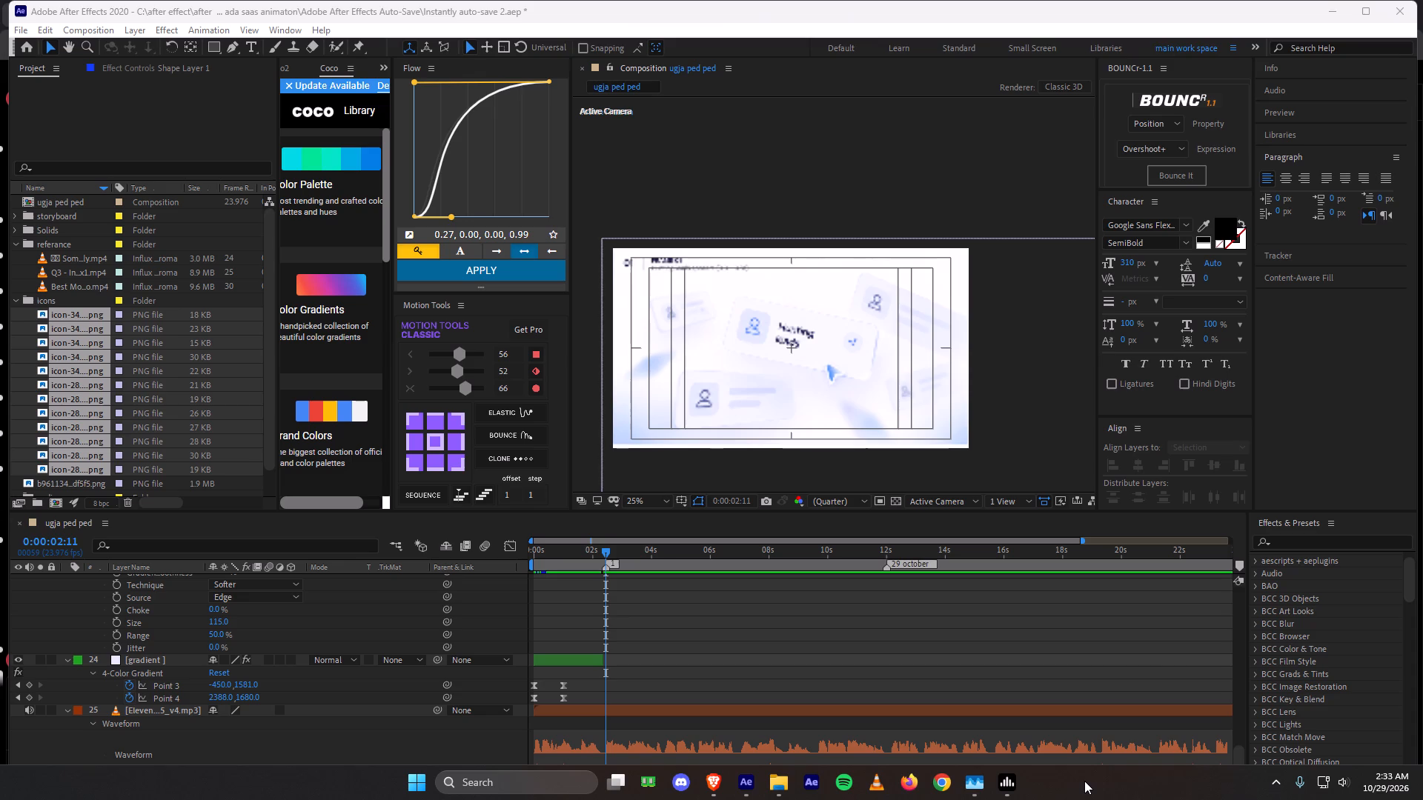
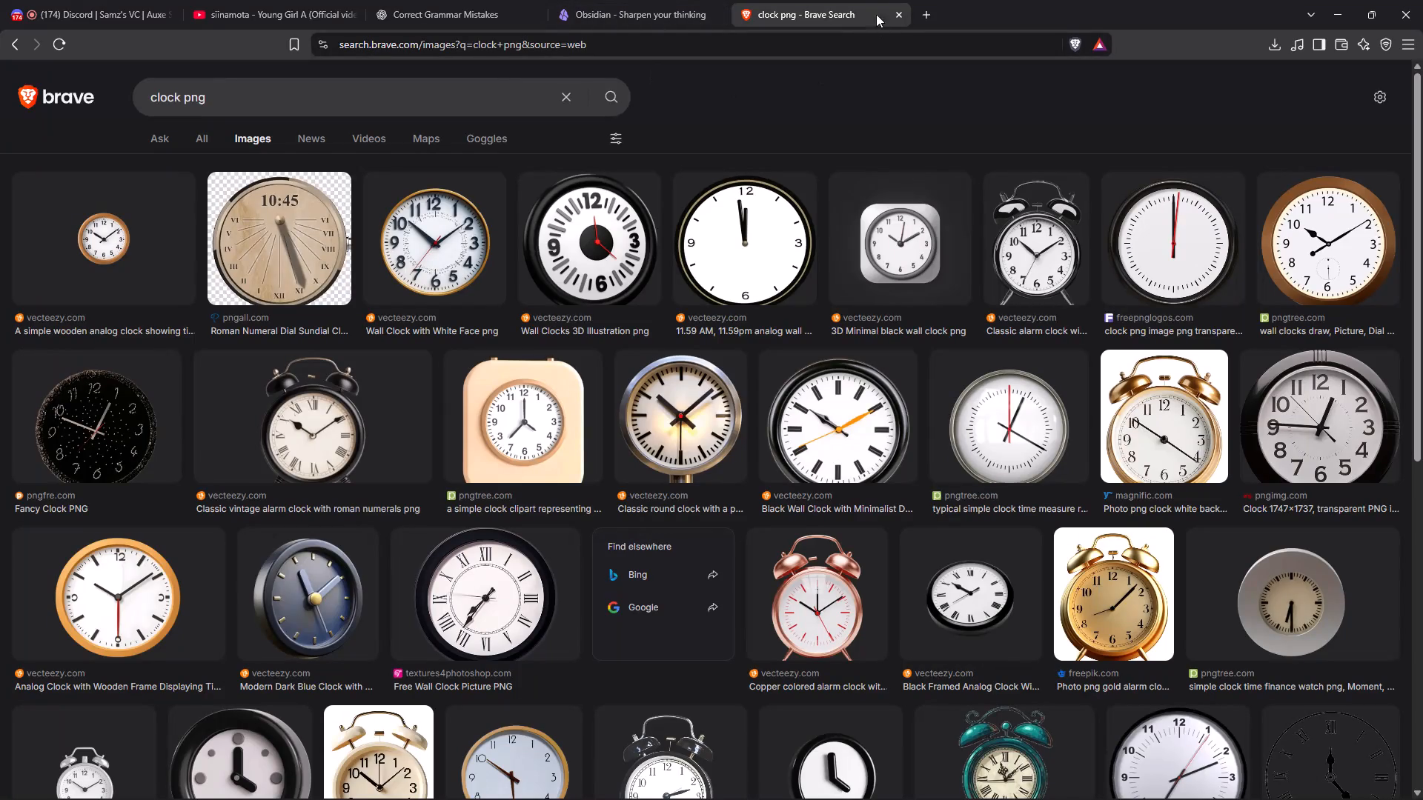
Replace the "clock png" query in Brave Search with "how many howers have left for november" and run the search.
left_click_drag(219, 98, 32, 107)
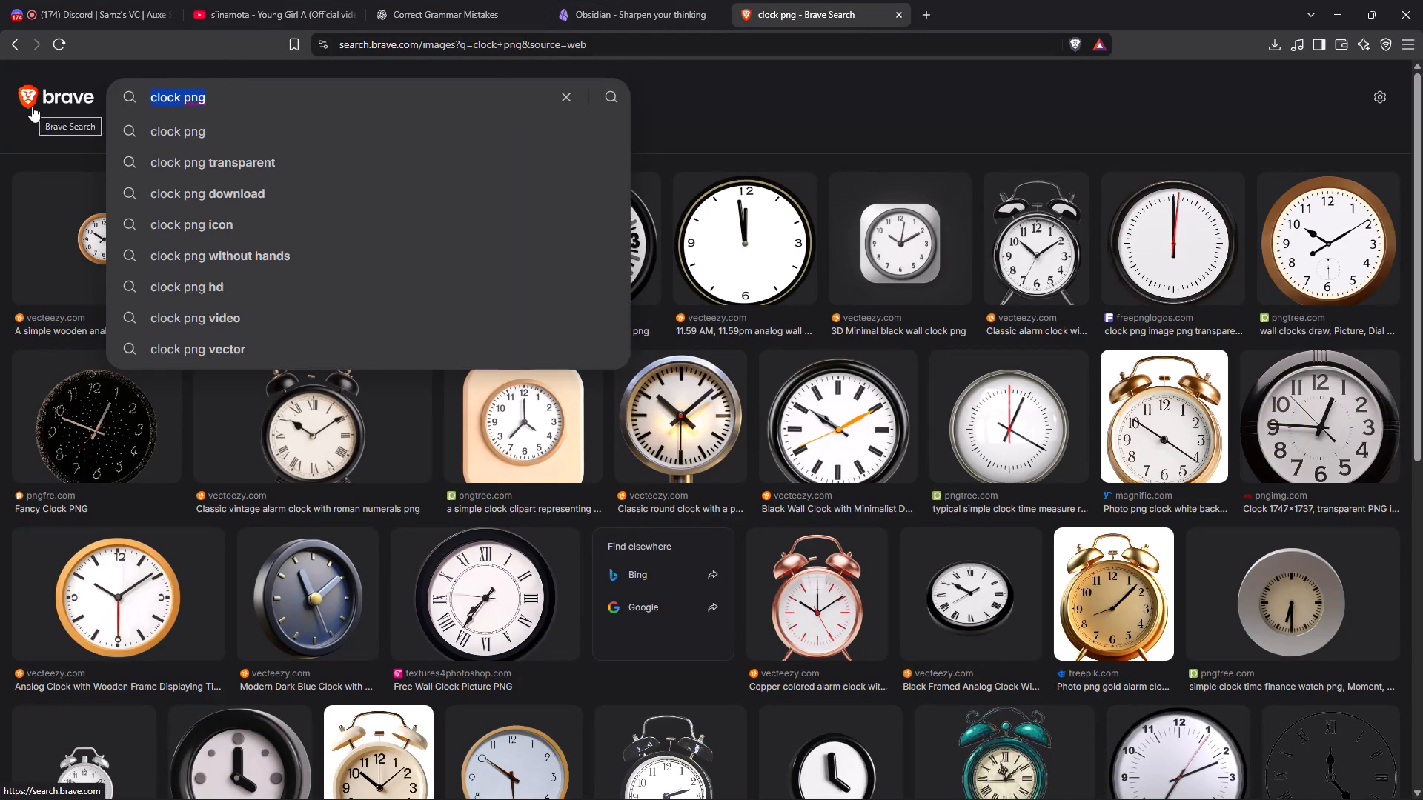
key("BackSpace")
type("how")
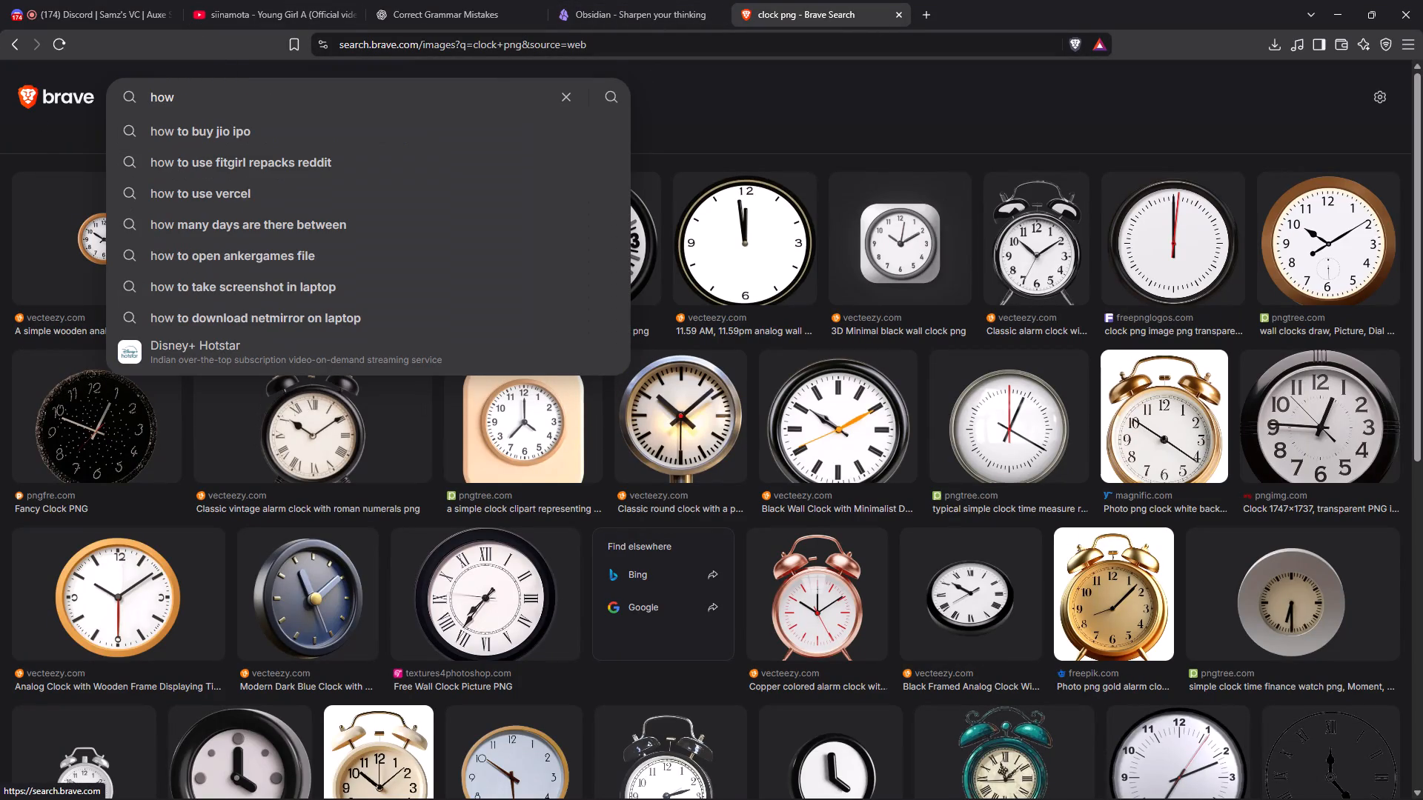
key("BackSpace")
type("w many howers have lefet")
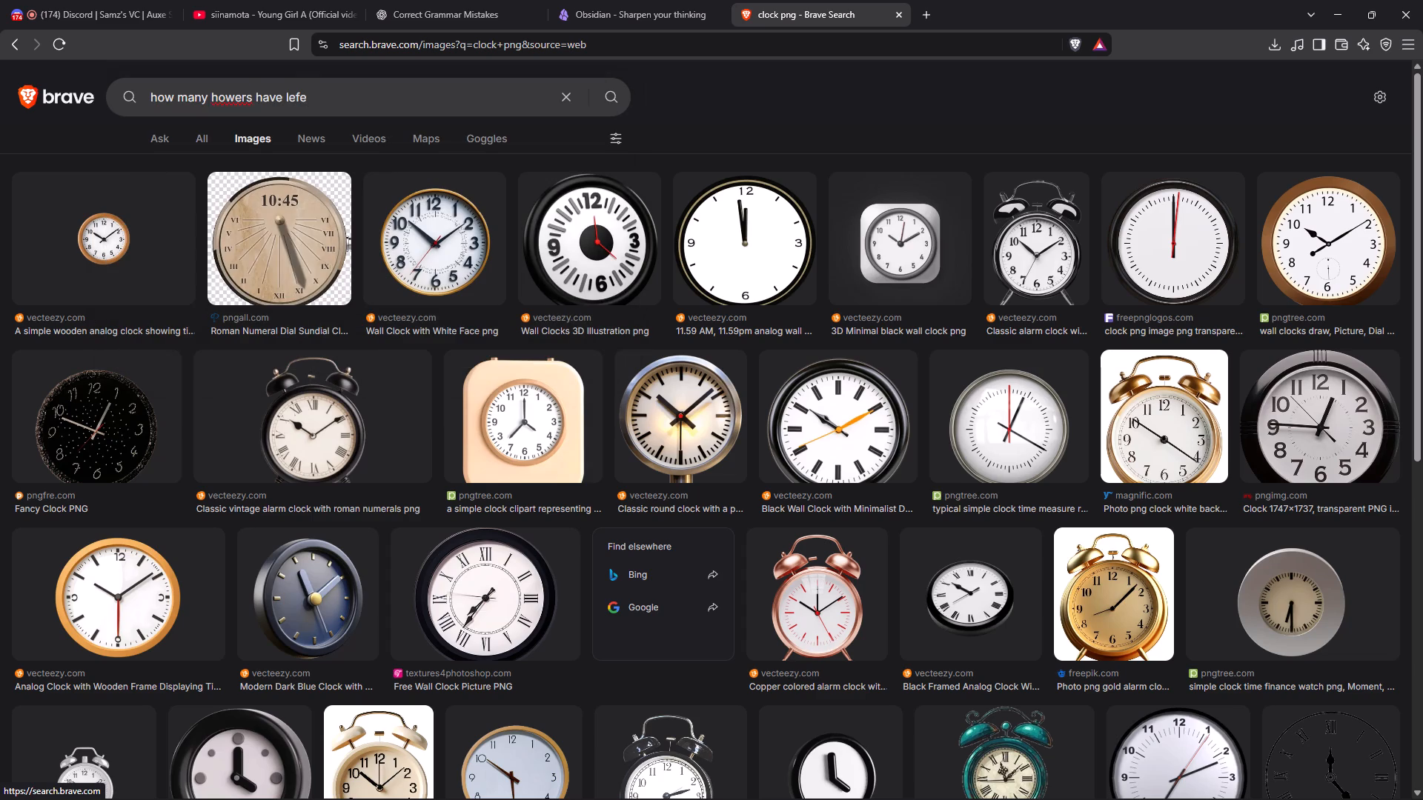
key("BackSpace")
key("BackSpace")
type("t for november")
key("space")
key("Return")
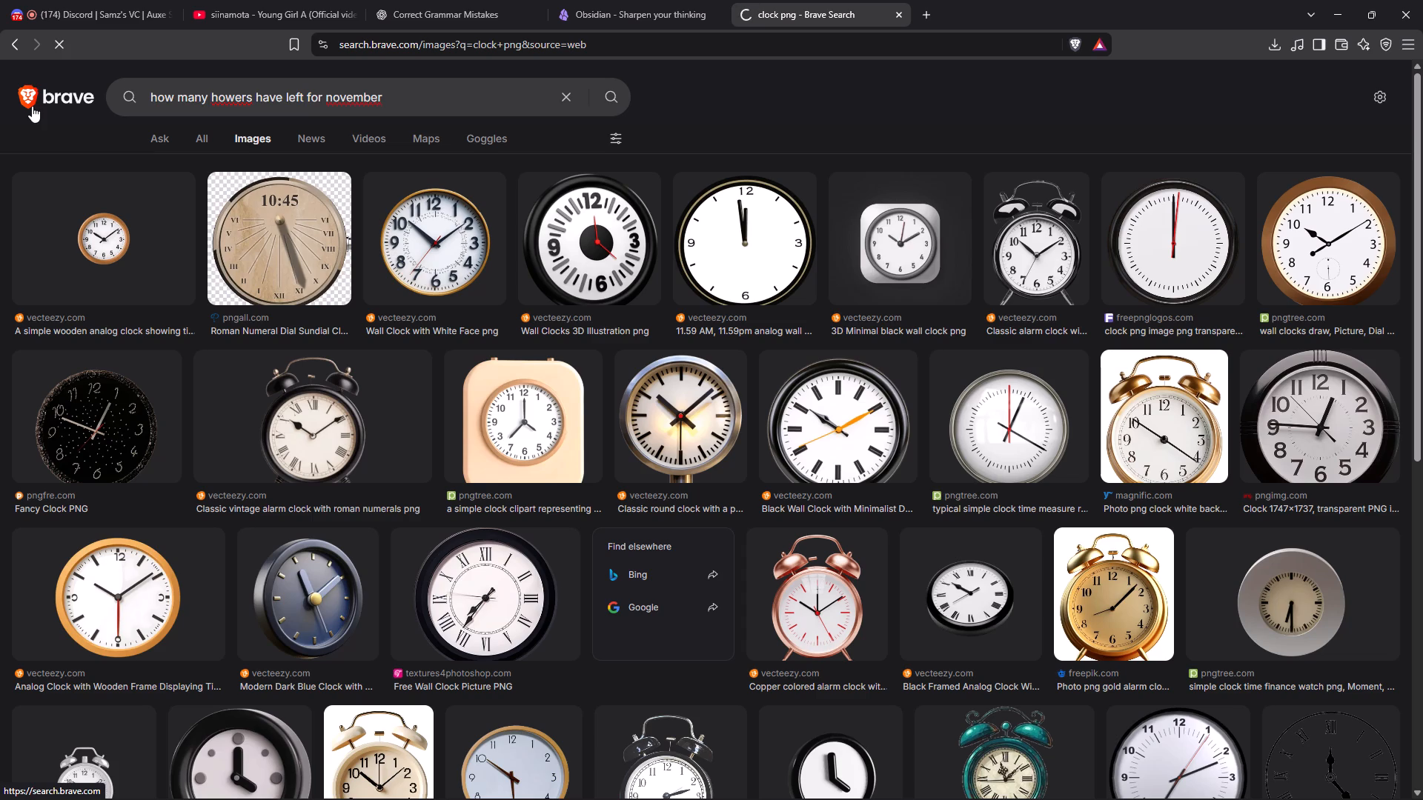
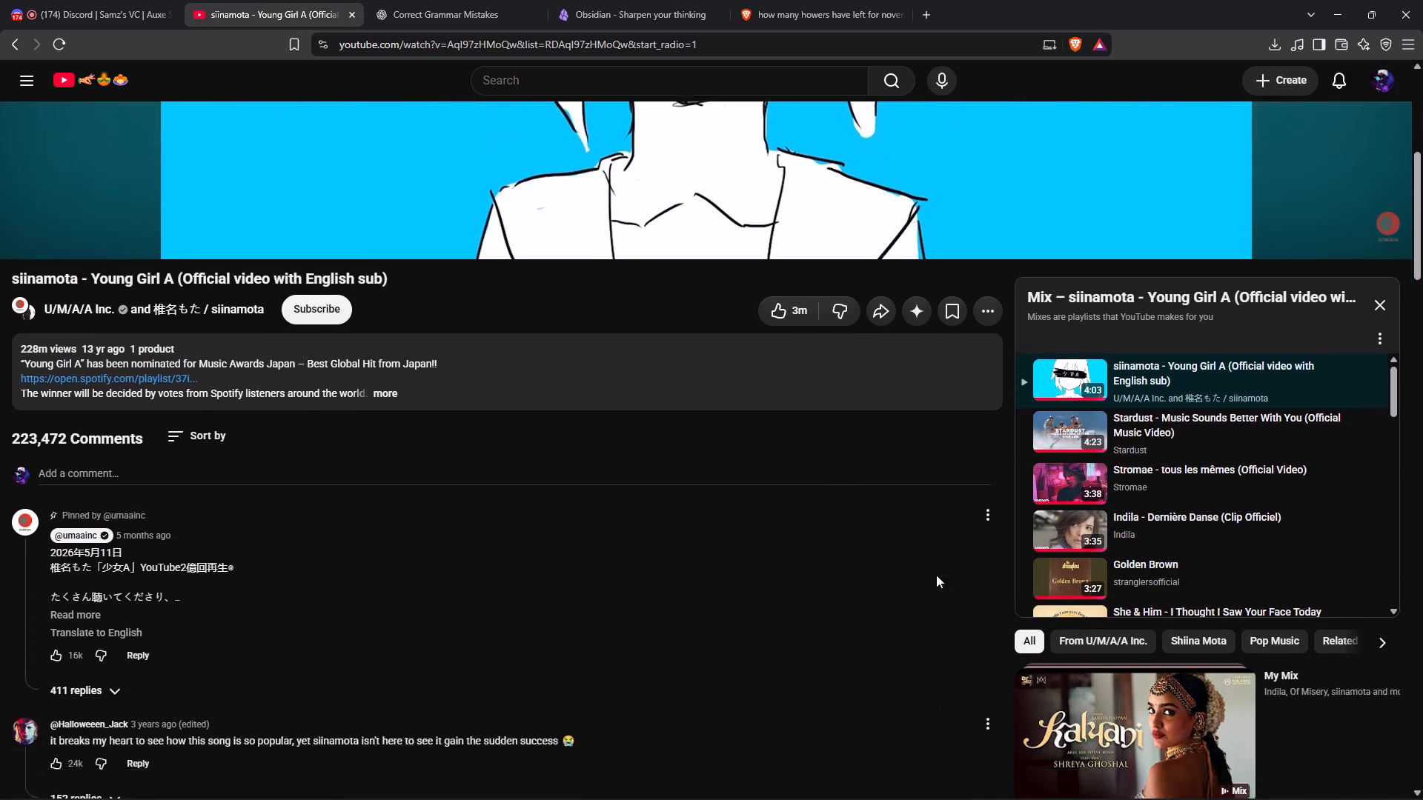
Open the options for the song "Golden Brown" in the YouTube mix playlist.
left_click(1359, 535)
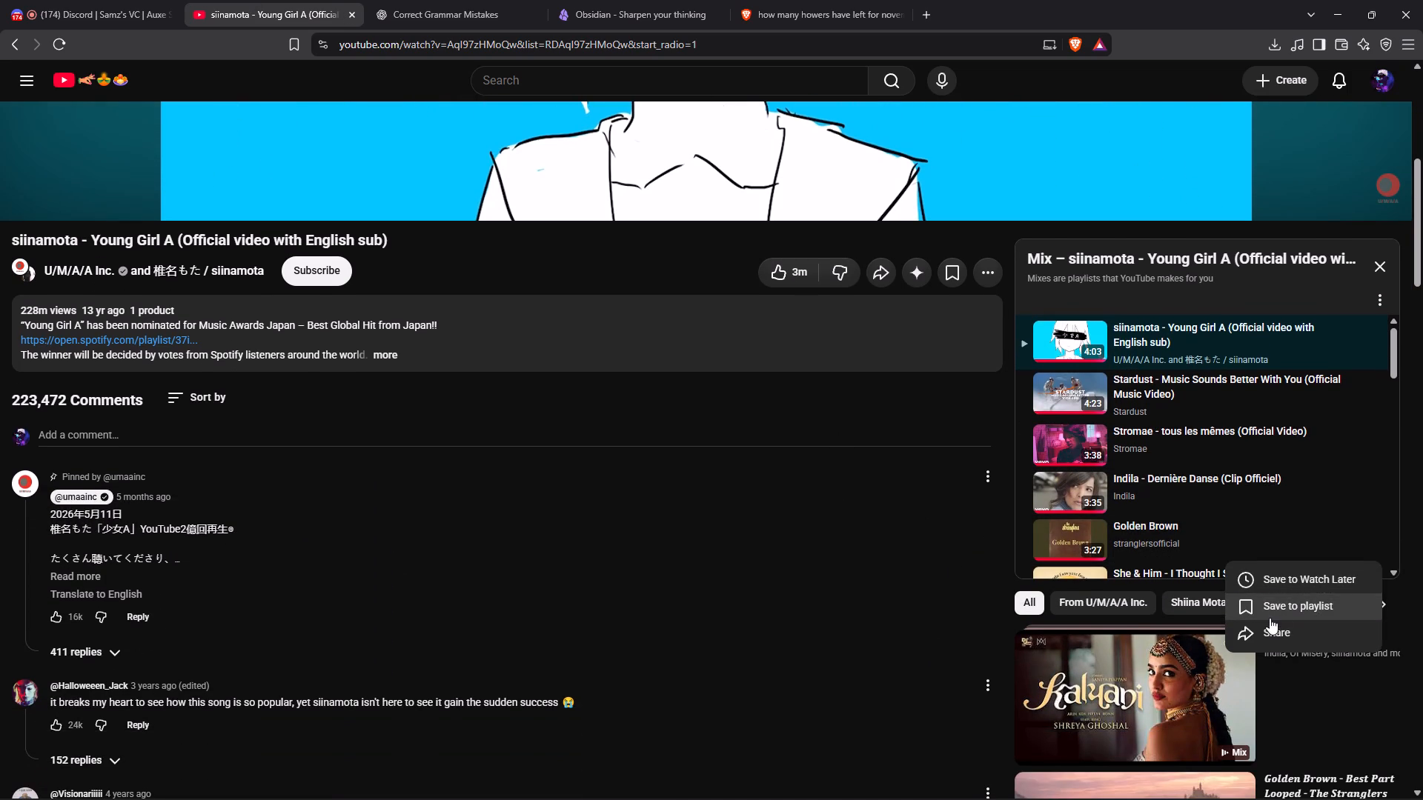
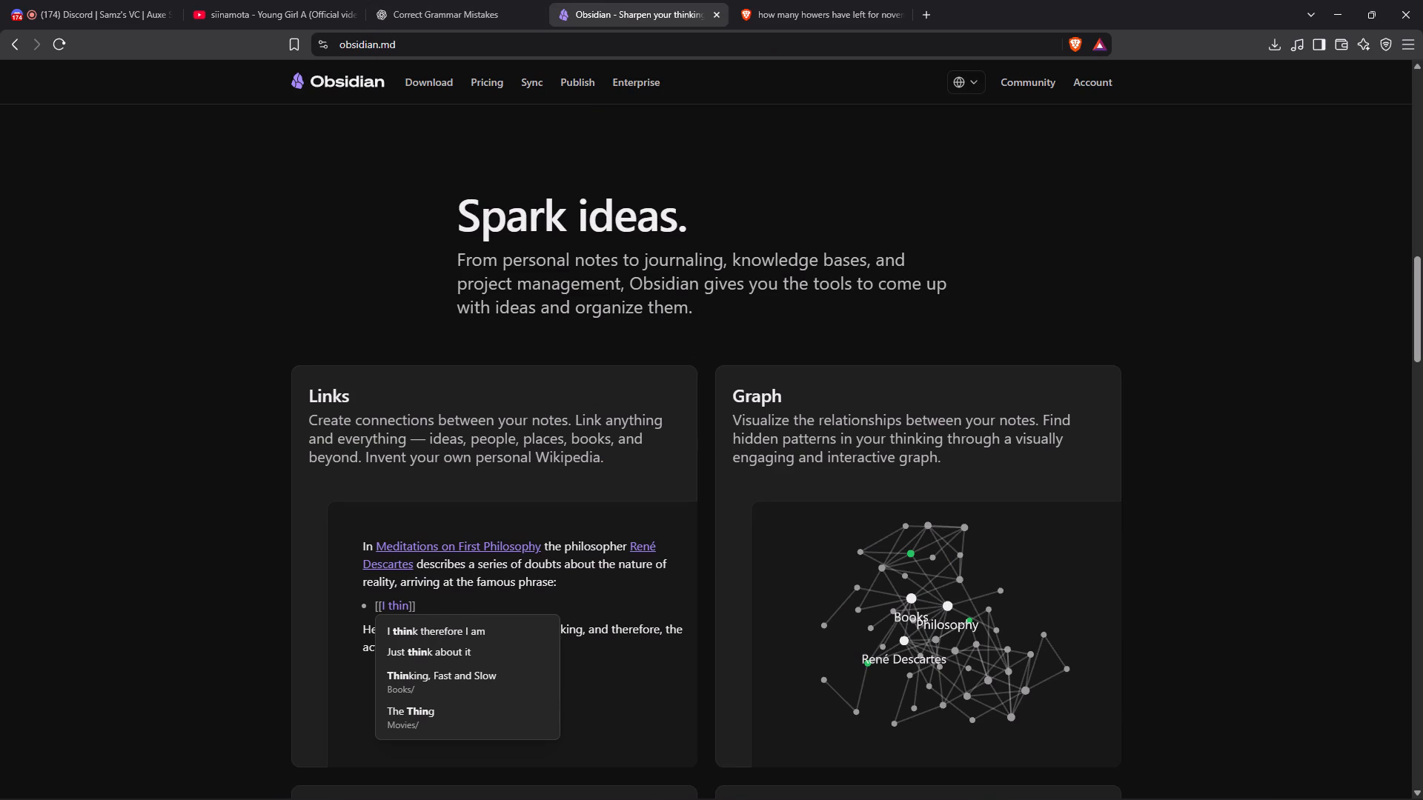
left_click(834, 0)
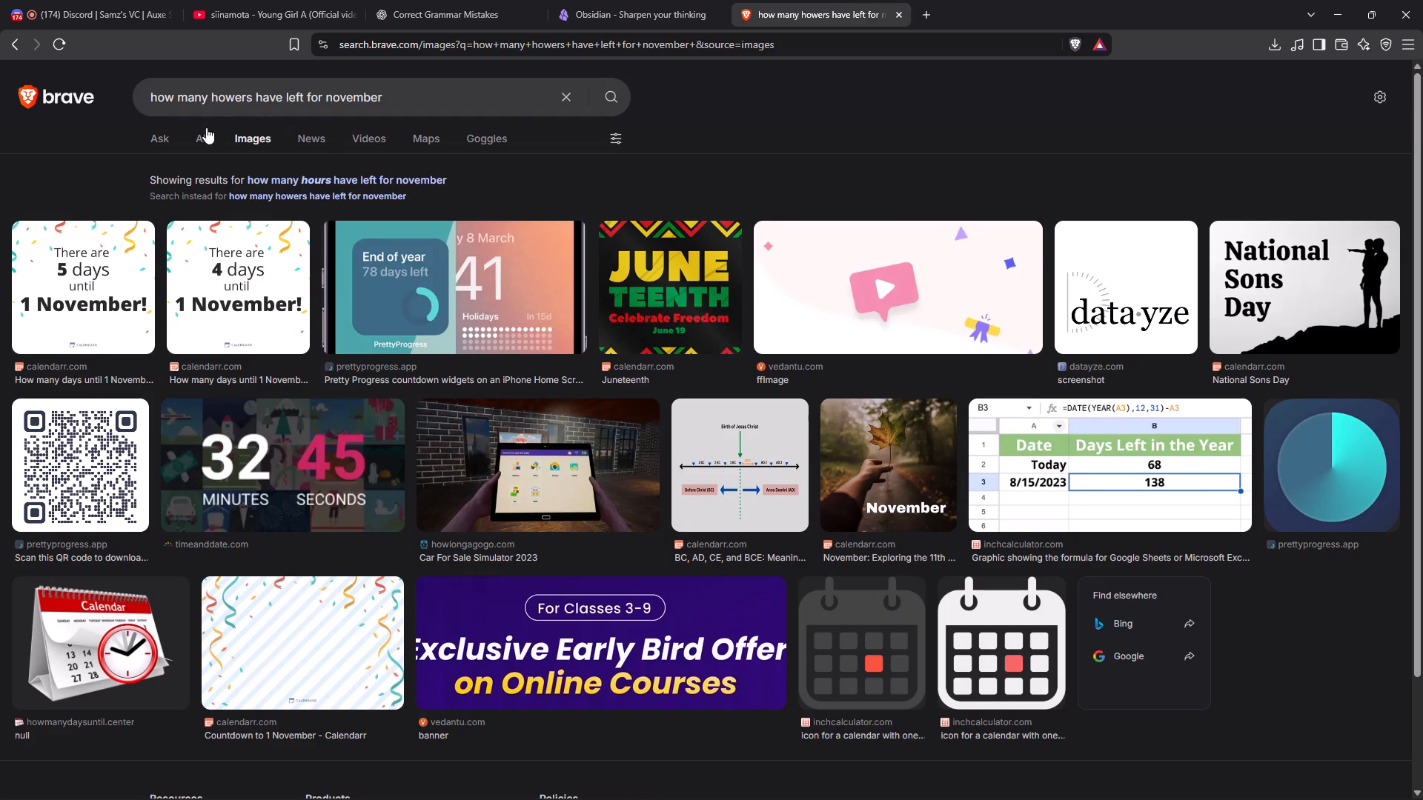
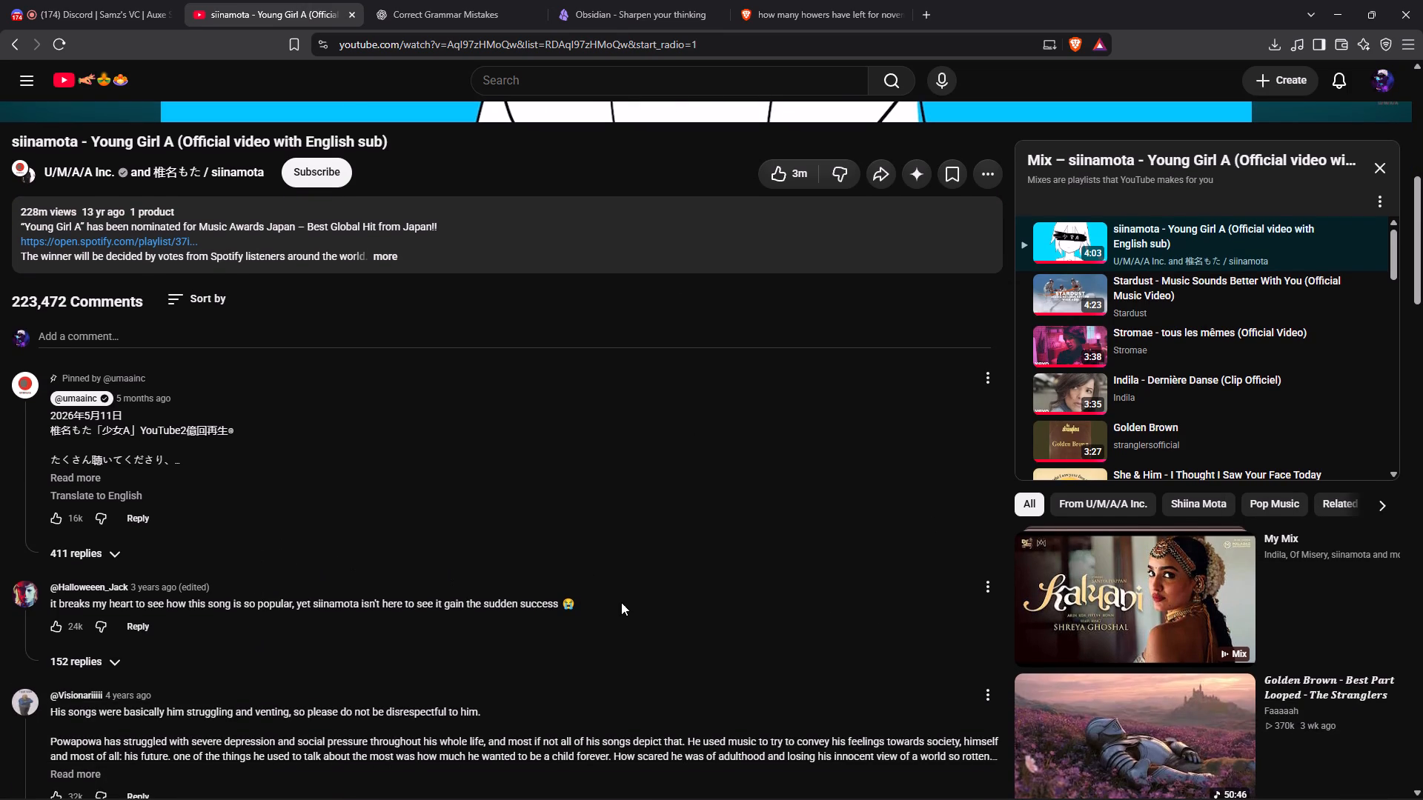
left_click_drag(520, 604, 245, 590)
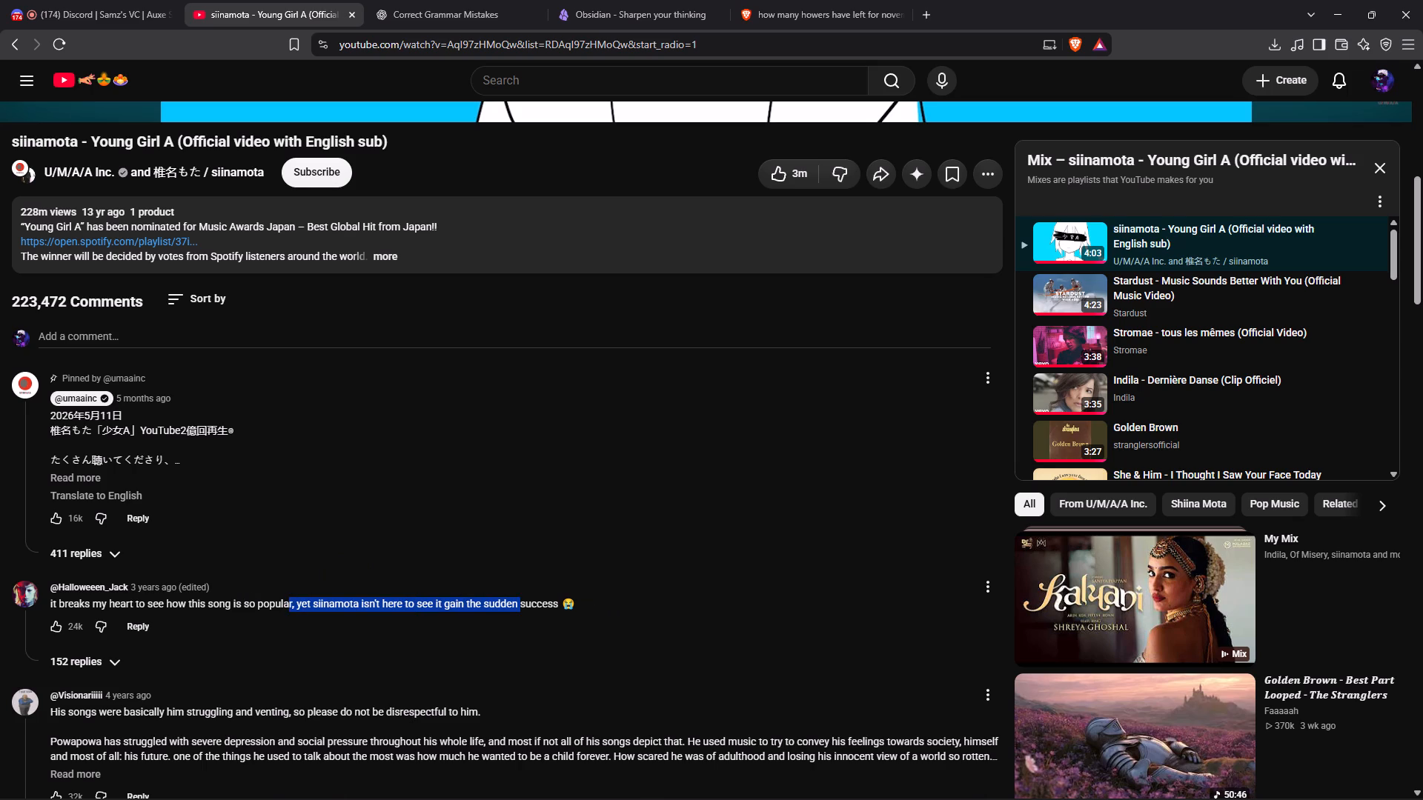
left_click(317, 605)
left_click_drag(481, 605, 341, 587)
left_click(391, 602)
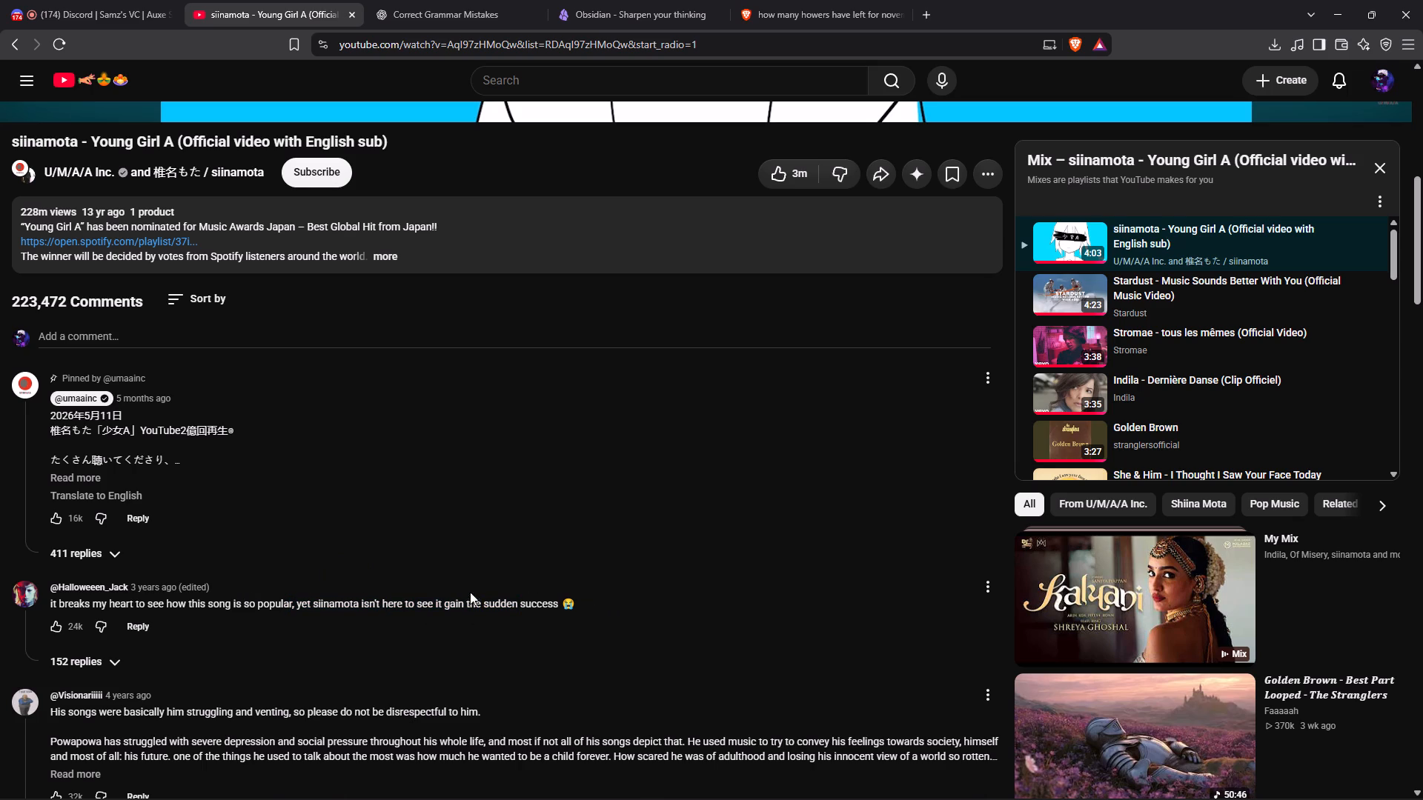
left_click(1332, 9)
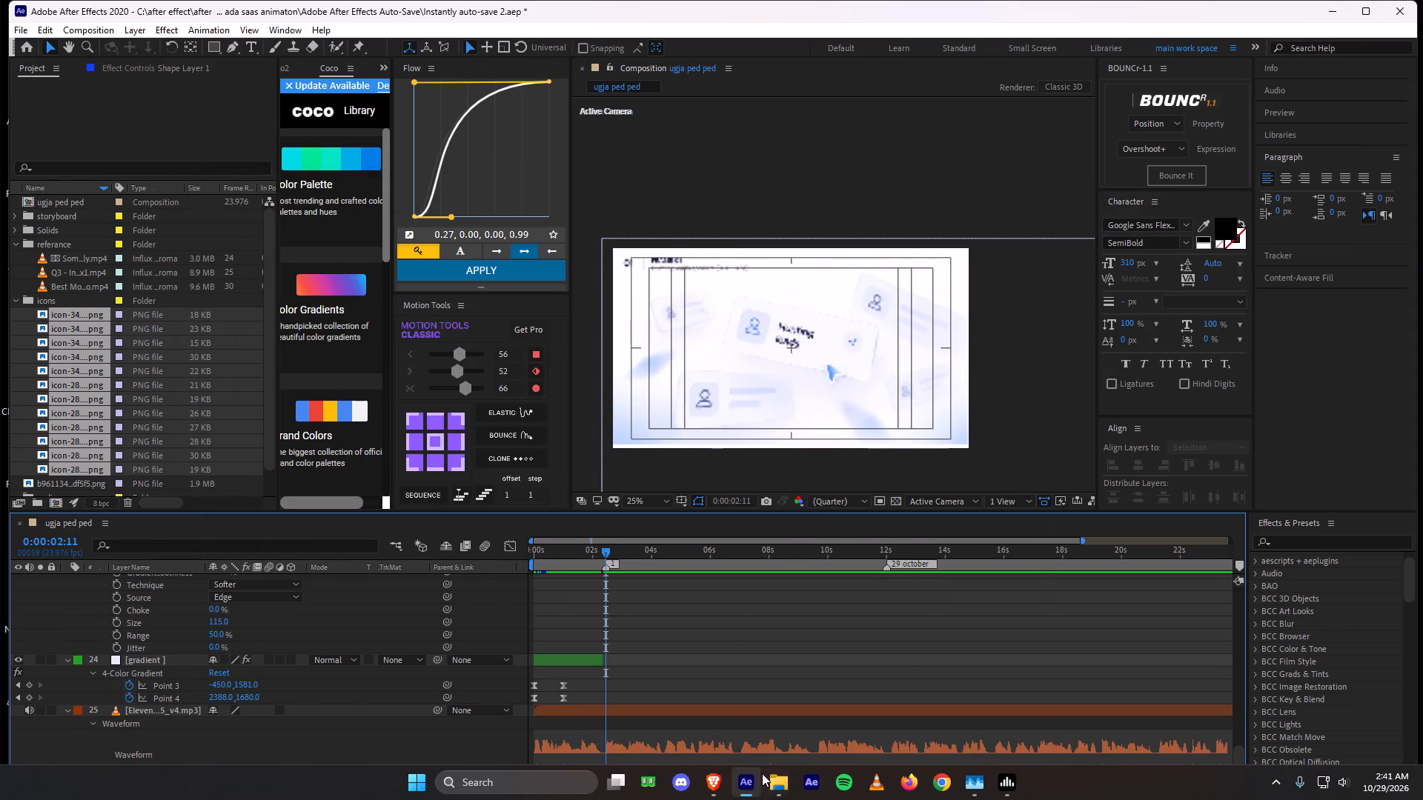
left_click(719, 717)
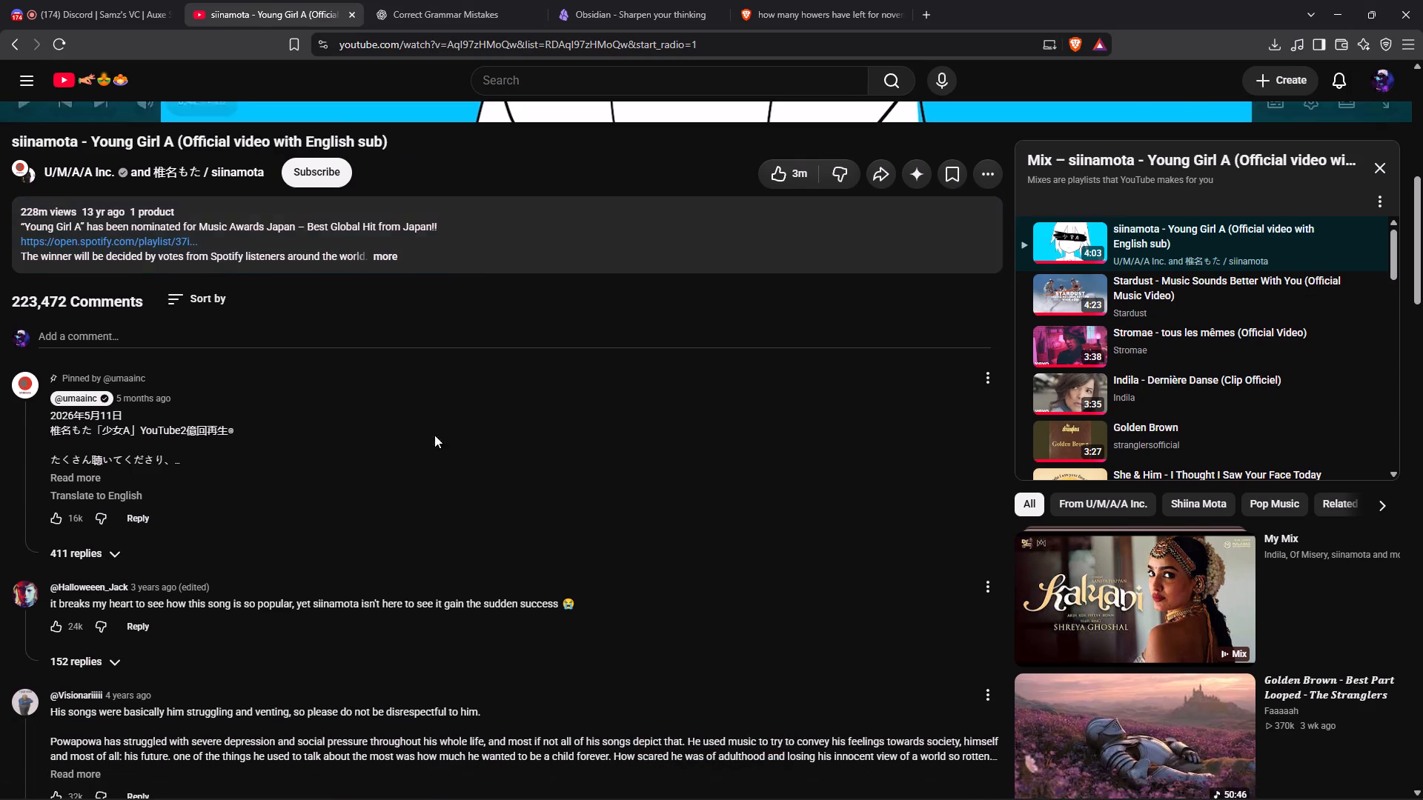
Play "Golden Brown" by stranglersofficial from the "siinamota - Young Girl A" mix as background music.
scroll(464, 450, "up", 2)
left_click(1099, 625)
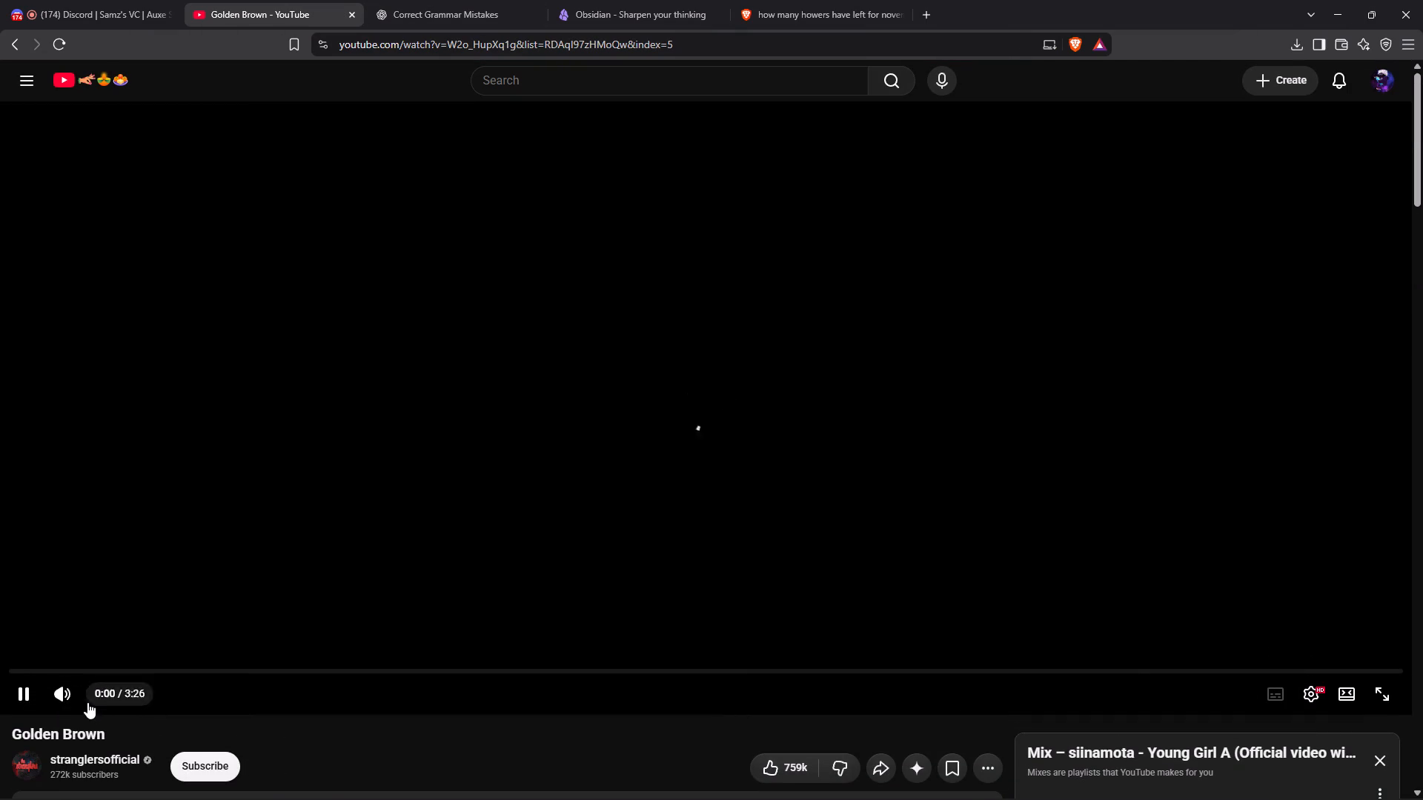
Open the context options for the playing "Golden Brown" video.
right_click(457, 477)
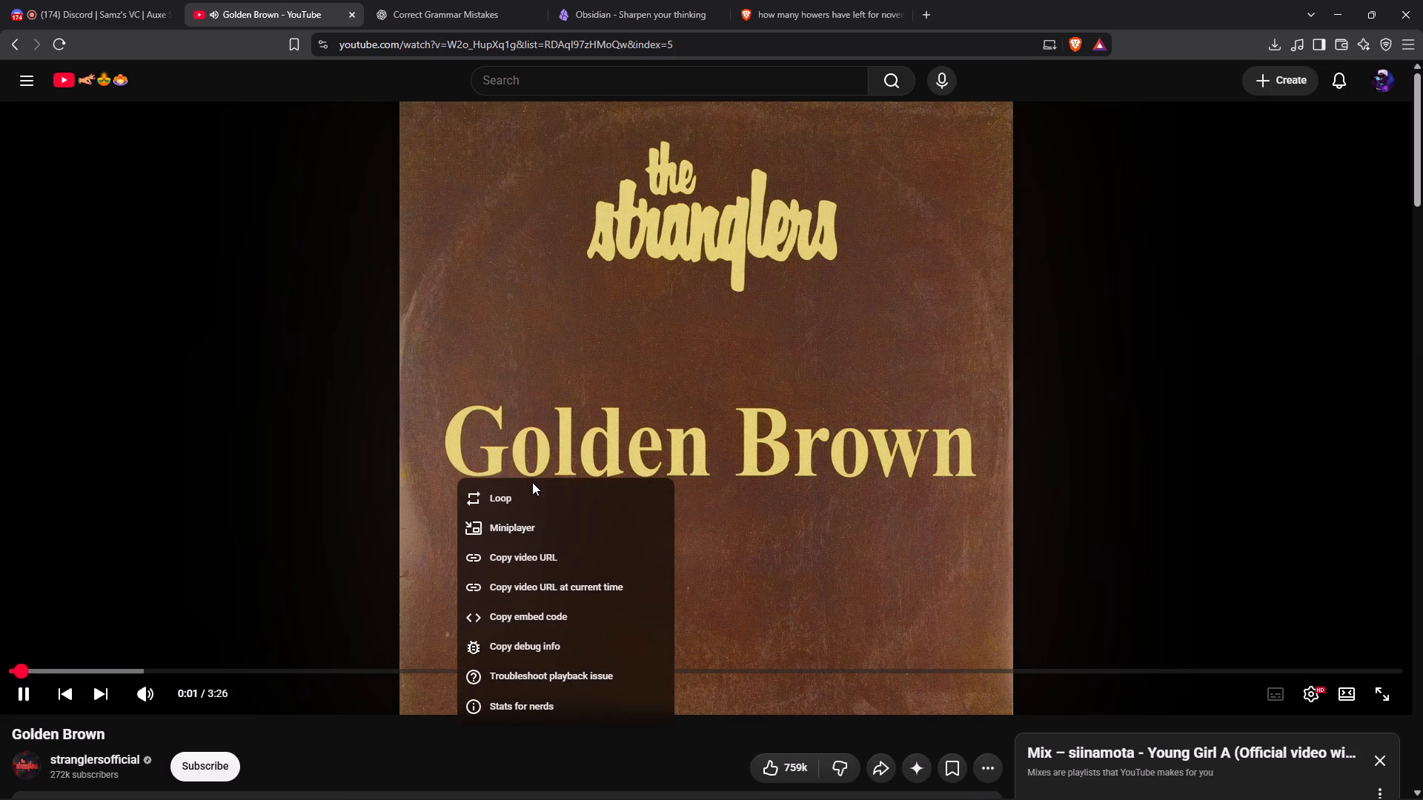
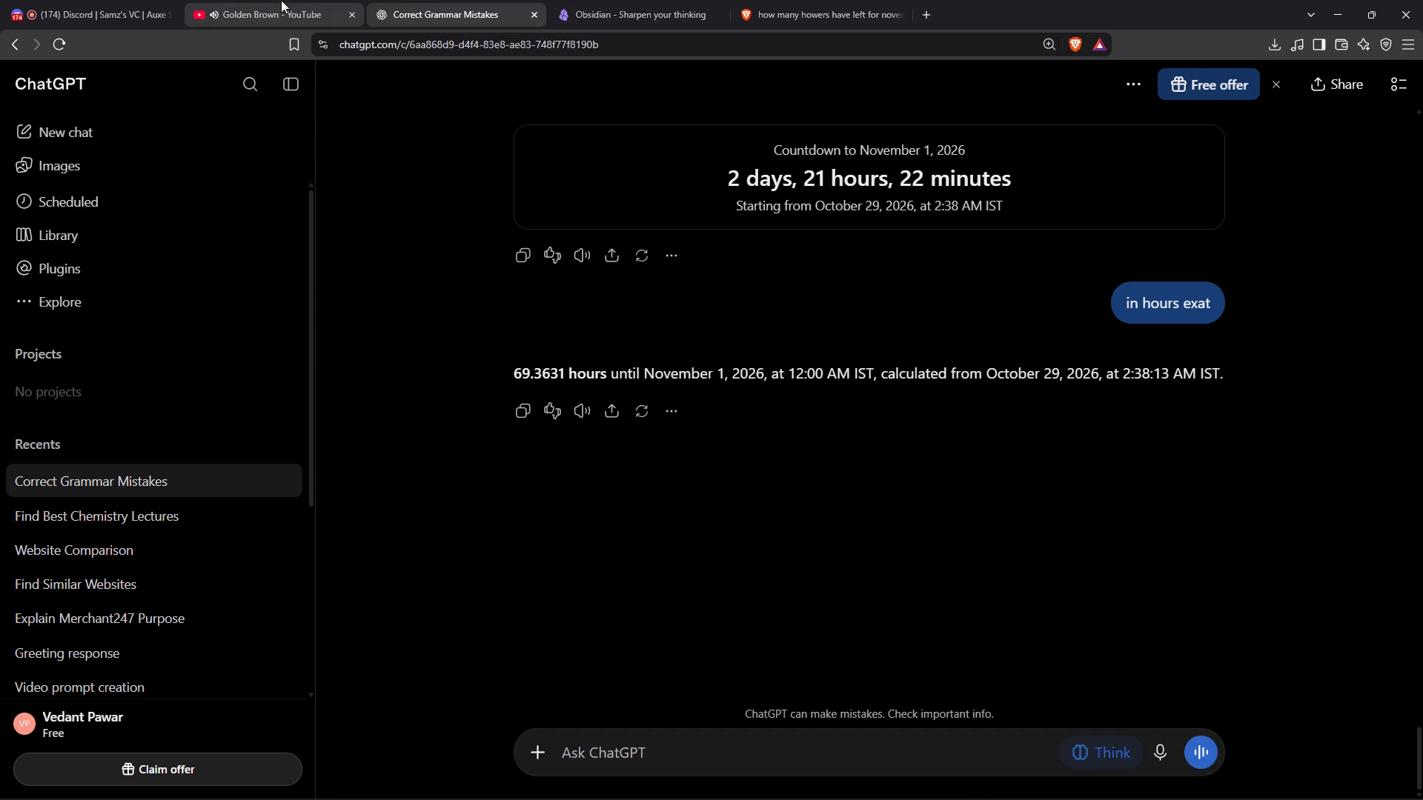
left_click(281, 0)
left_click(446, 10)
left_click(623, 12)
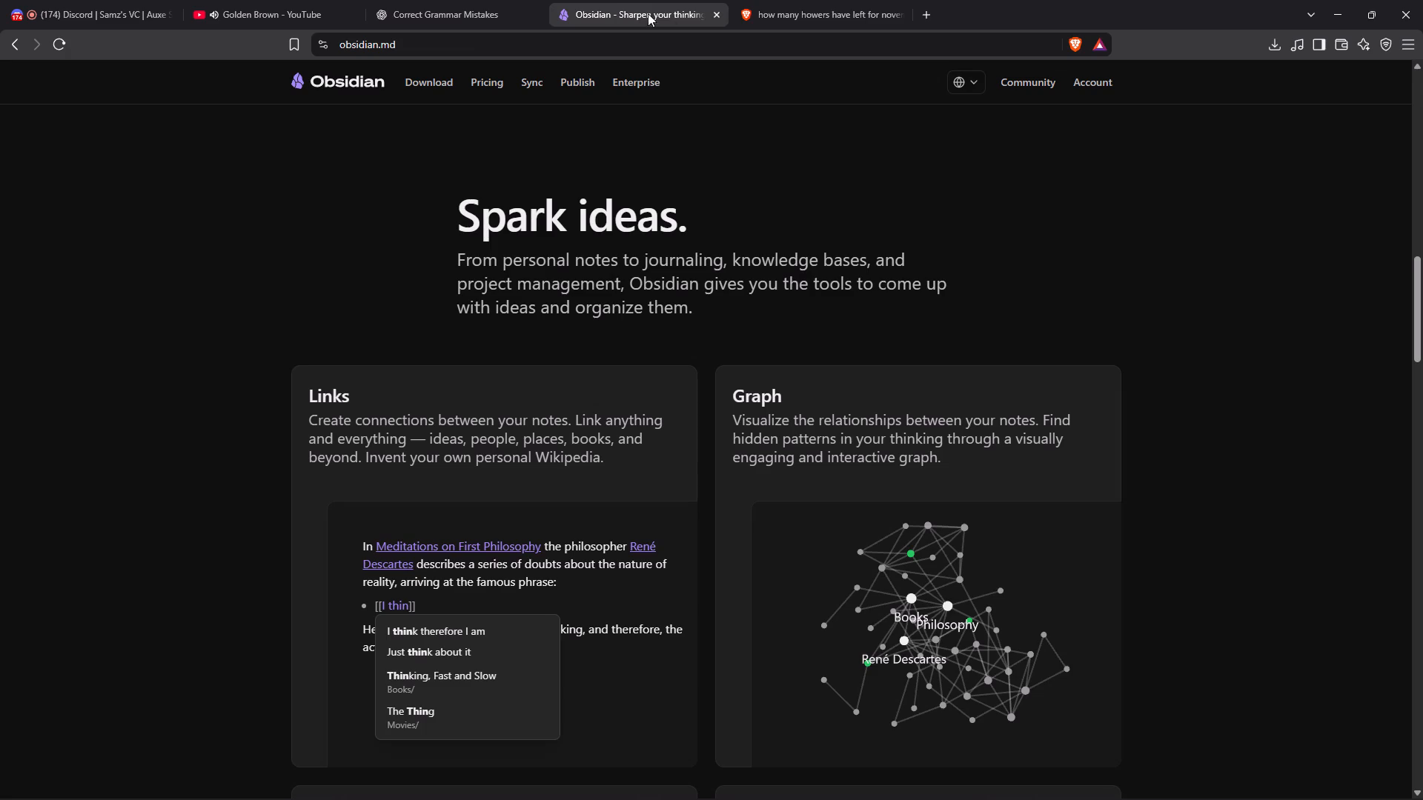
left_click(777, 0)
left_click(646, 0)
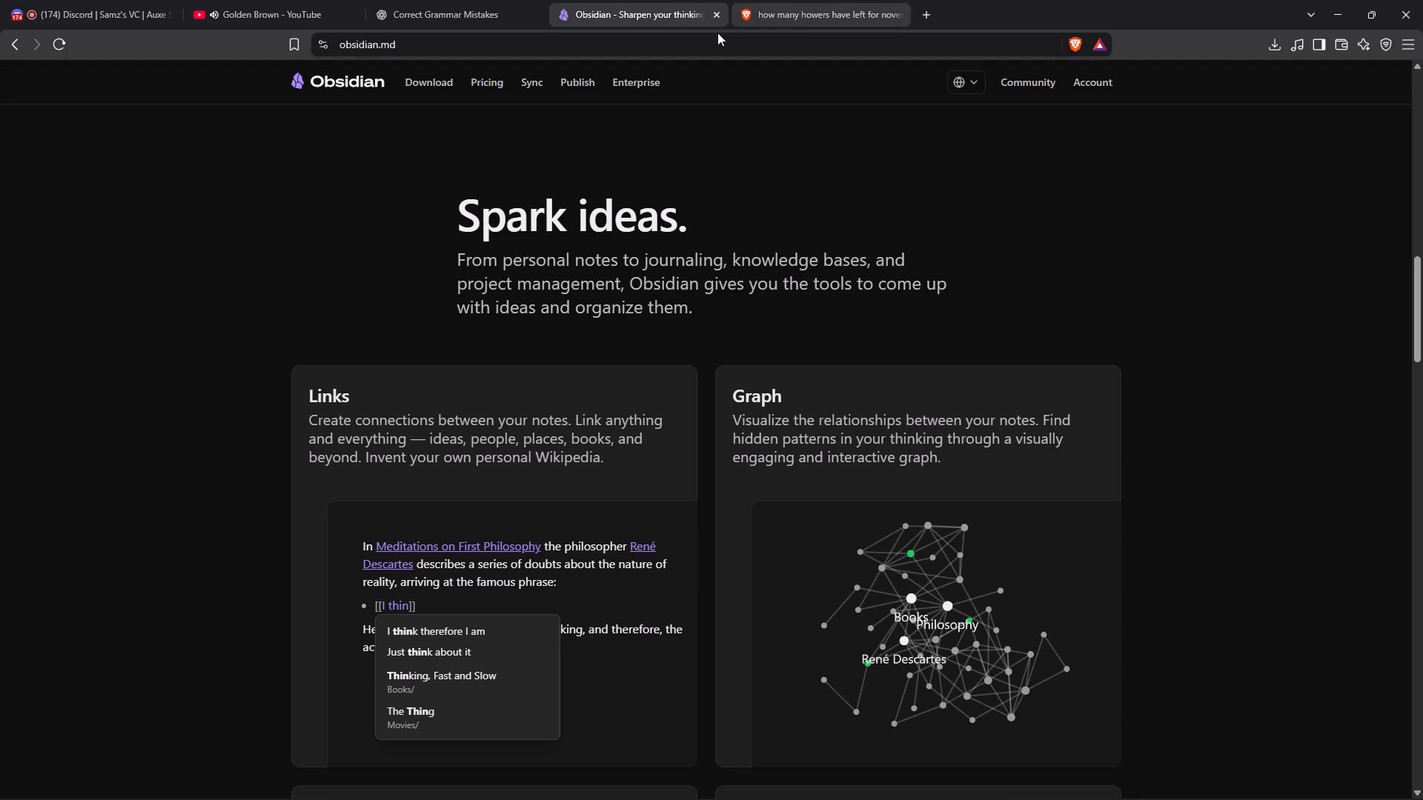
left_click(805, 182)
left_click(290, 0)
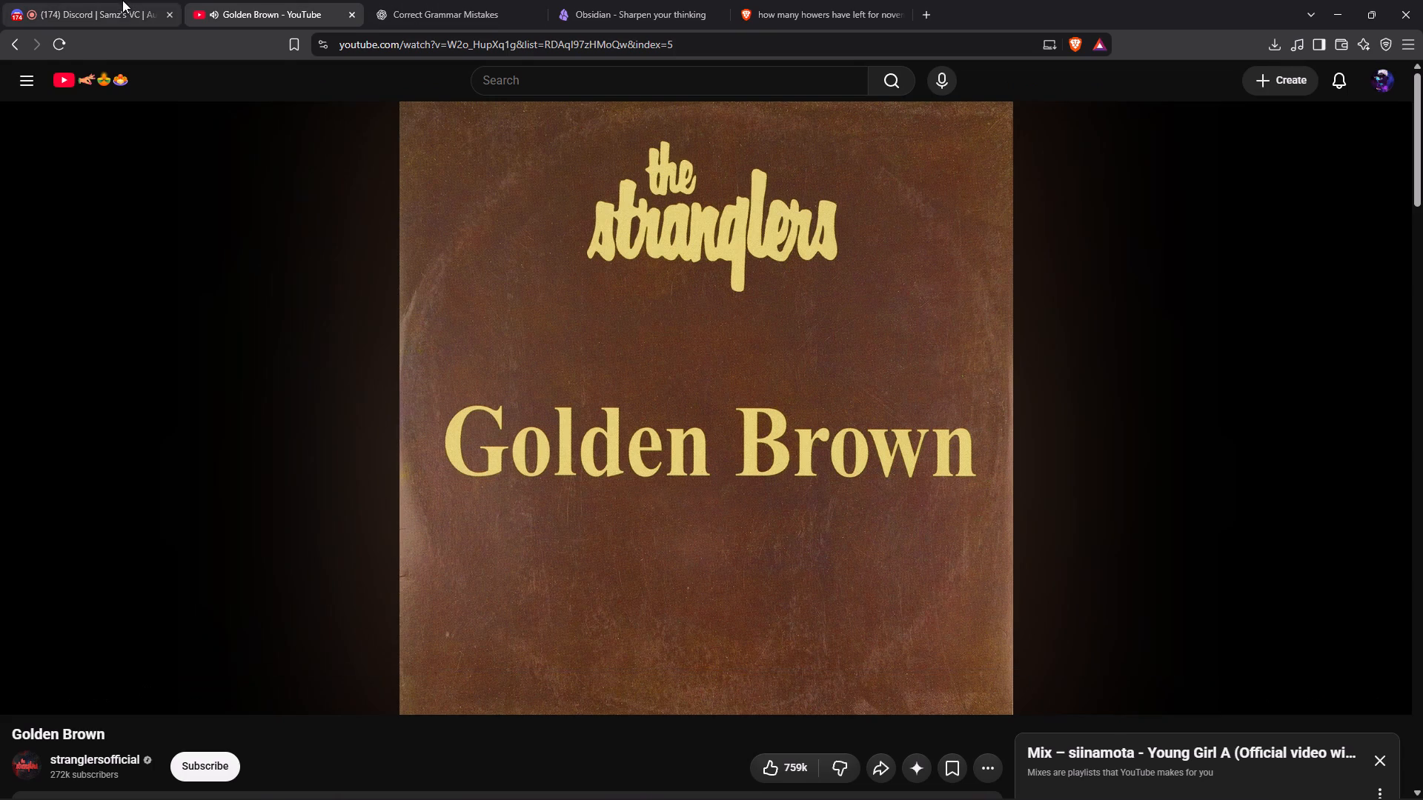
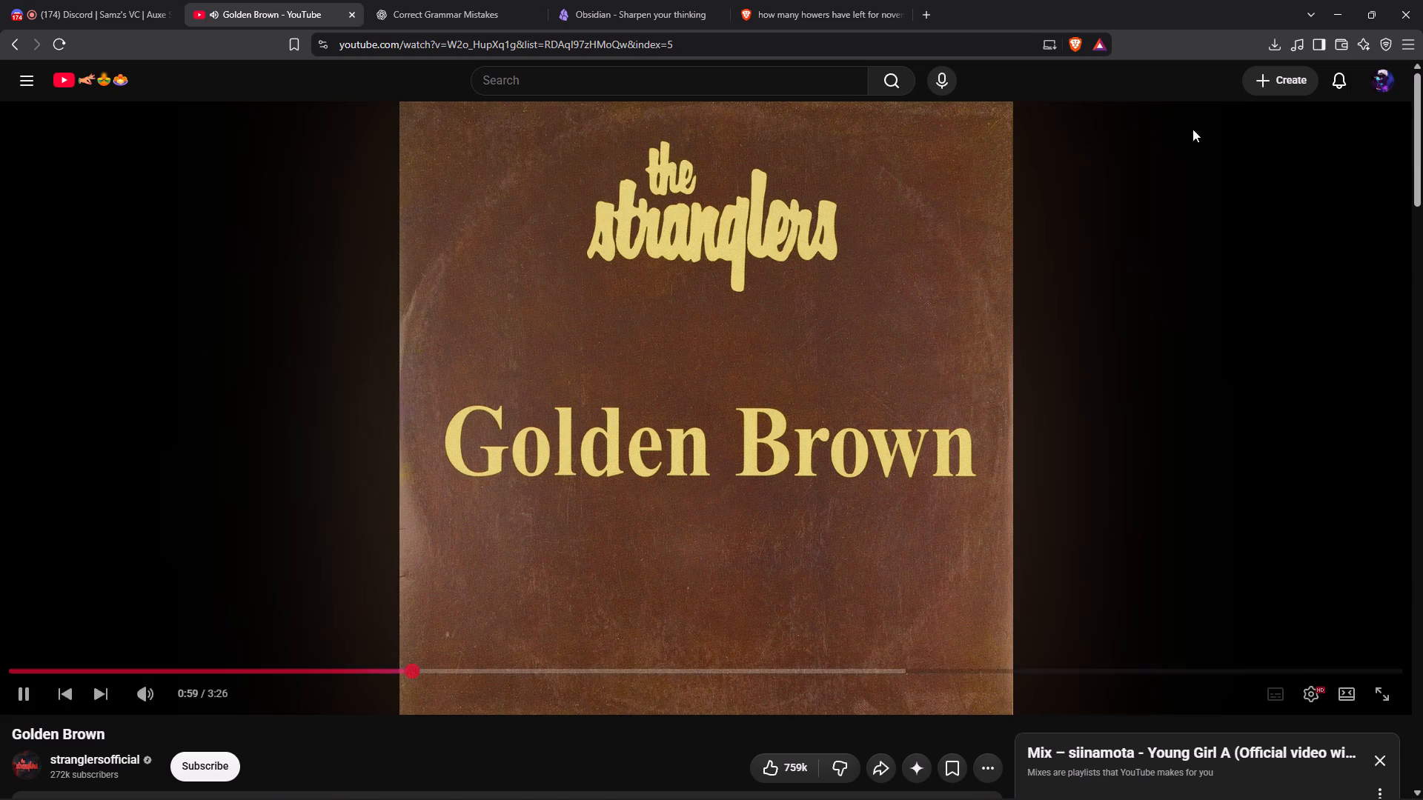
Check the November countdown search results and switch to the After Effects project.
left_click(864, 0)
left_click(532, 95)
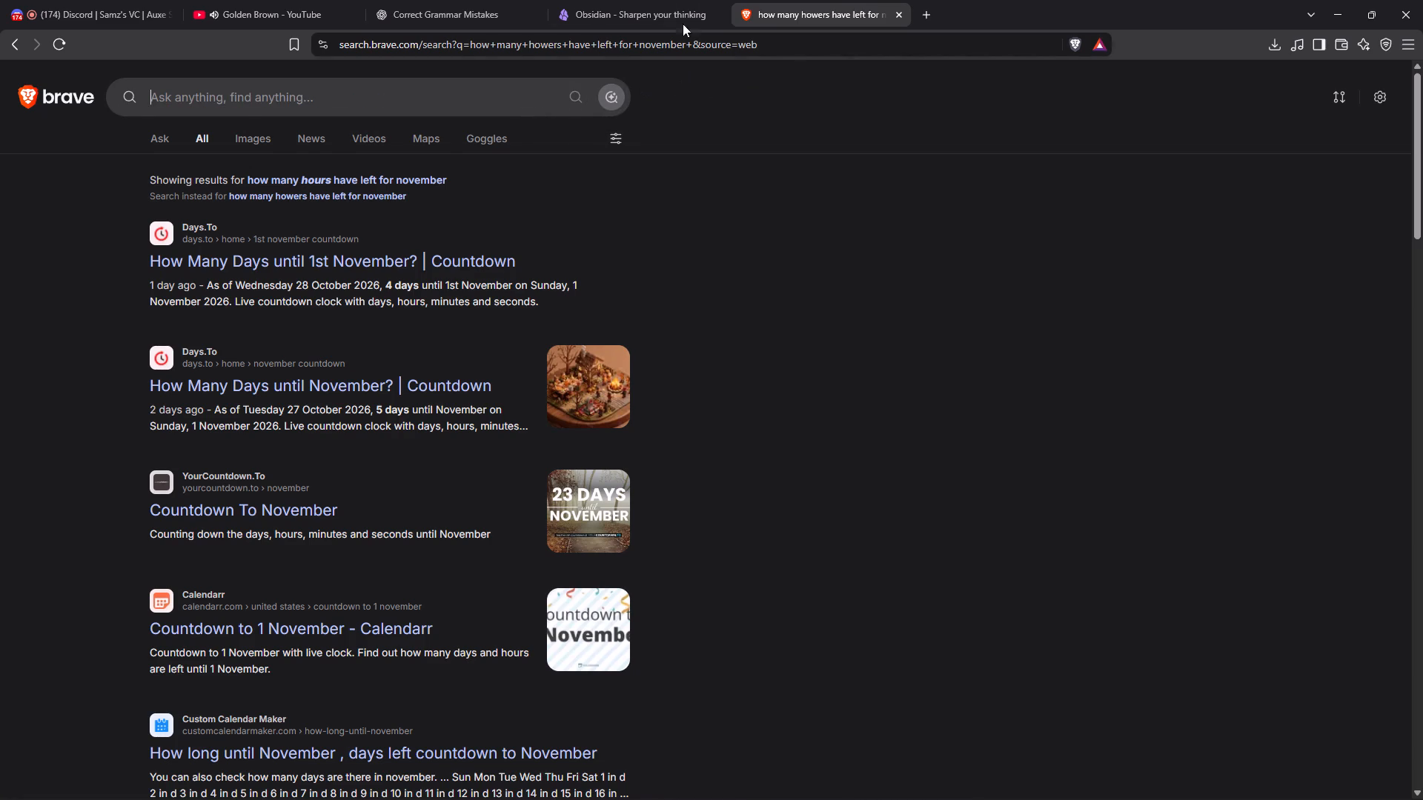
left_click(738, 132)
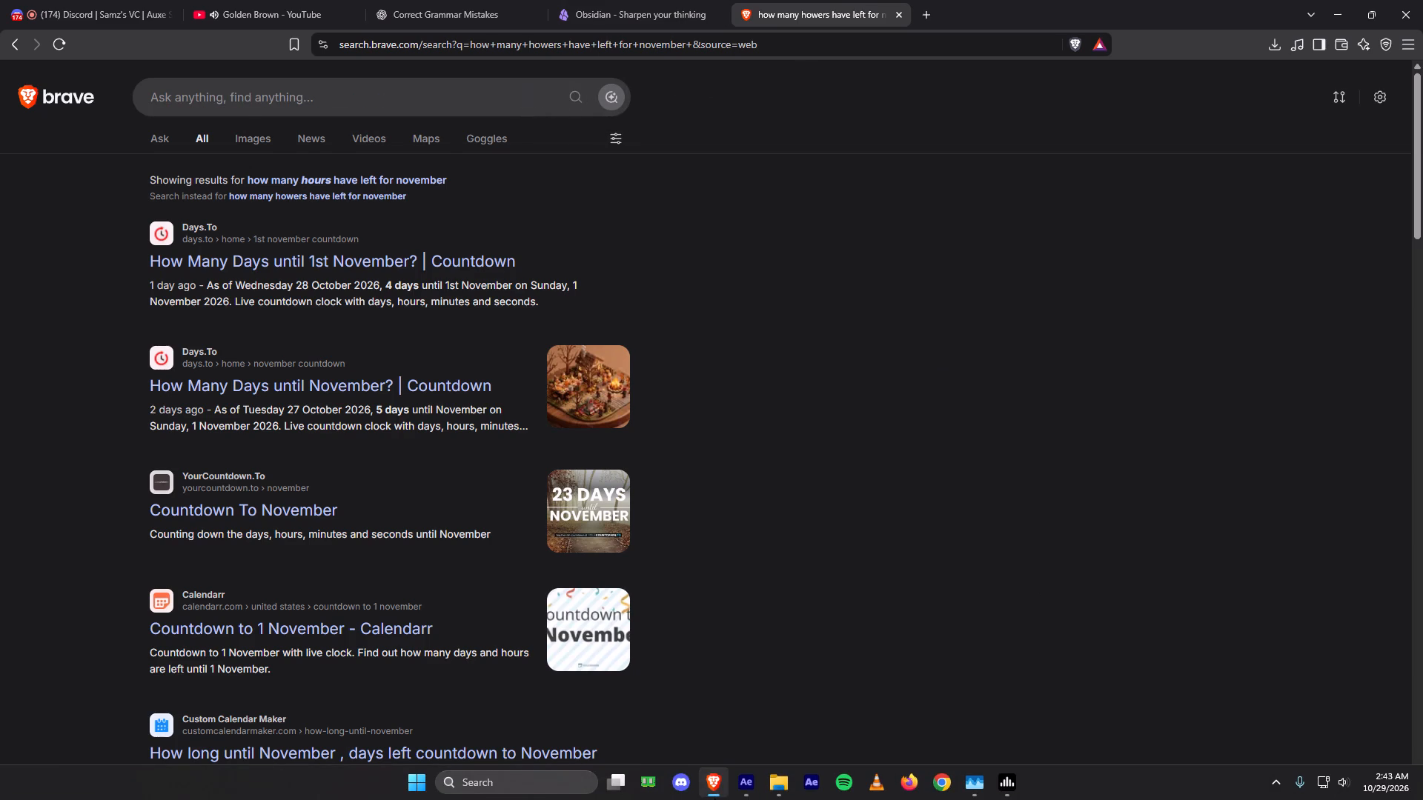
left_click(720, 793)
left_click(751, 772)
left_click(755, 790)
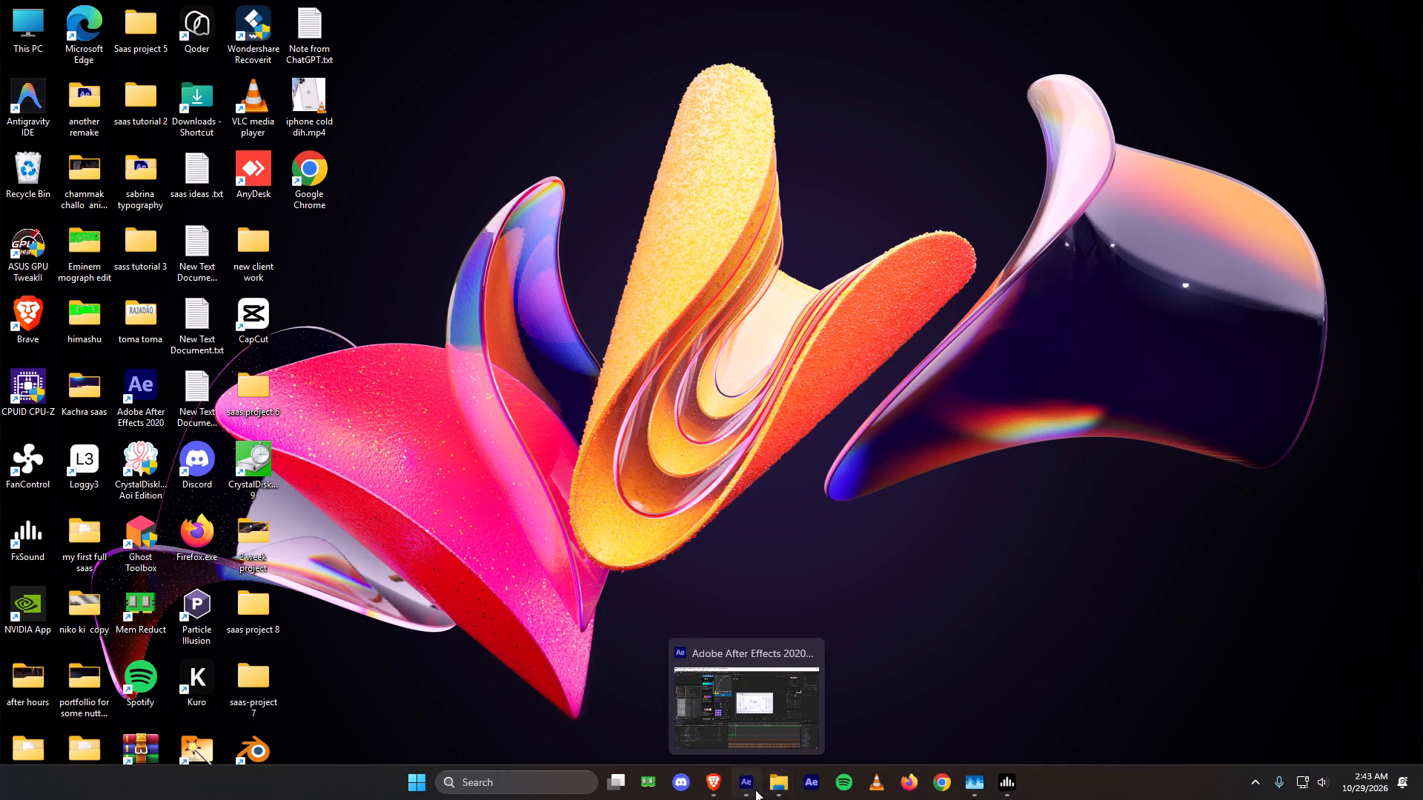
Scrub through the opening seconds and examine the keyframes of the shape and O*tbound text layers.
left_click_drag(610, 548, 500, 579)
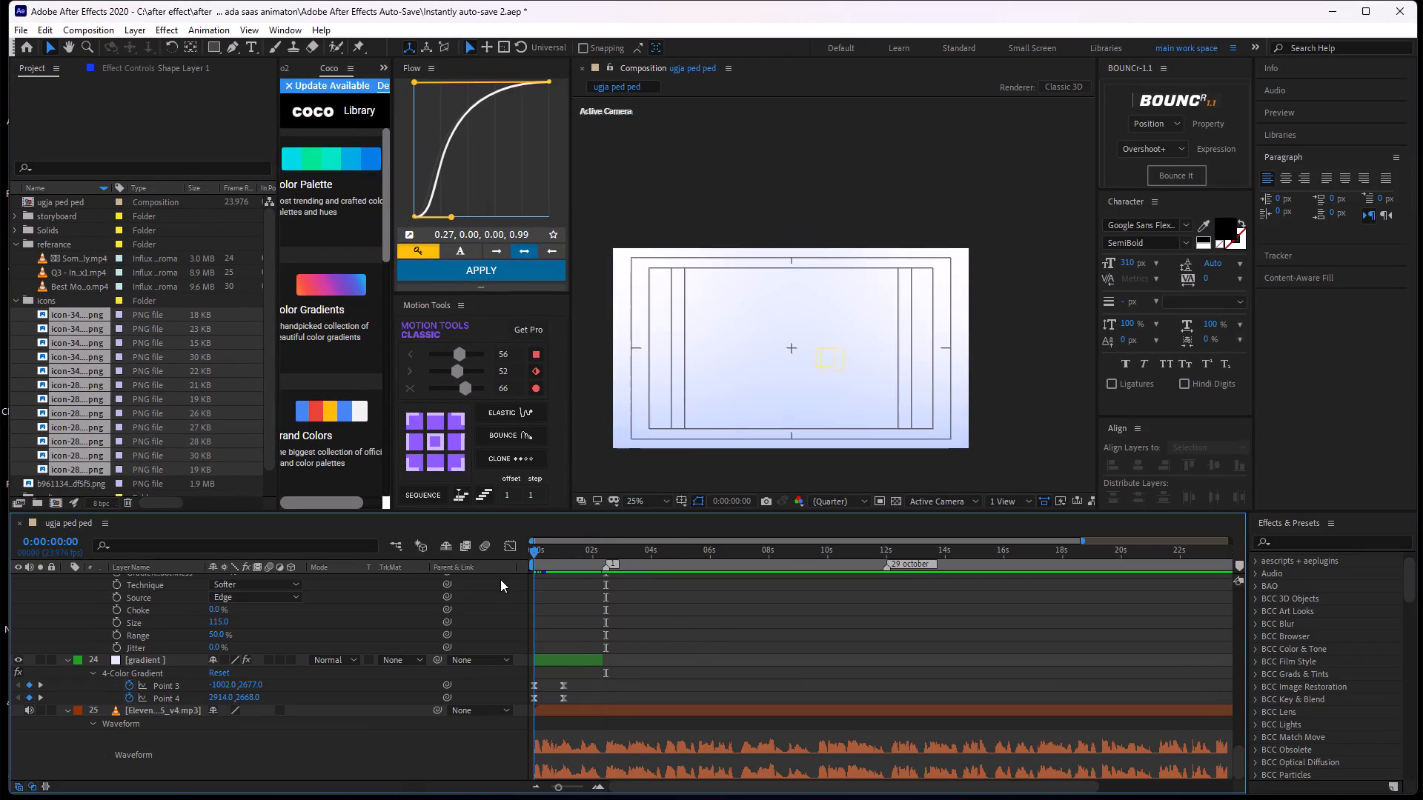
left_click_drag(500, 579, 581, 594)
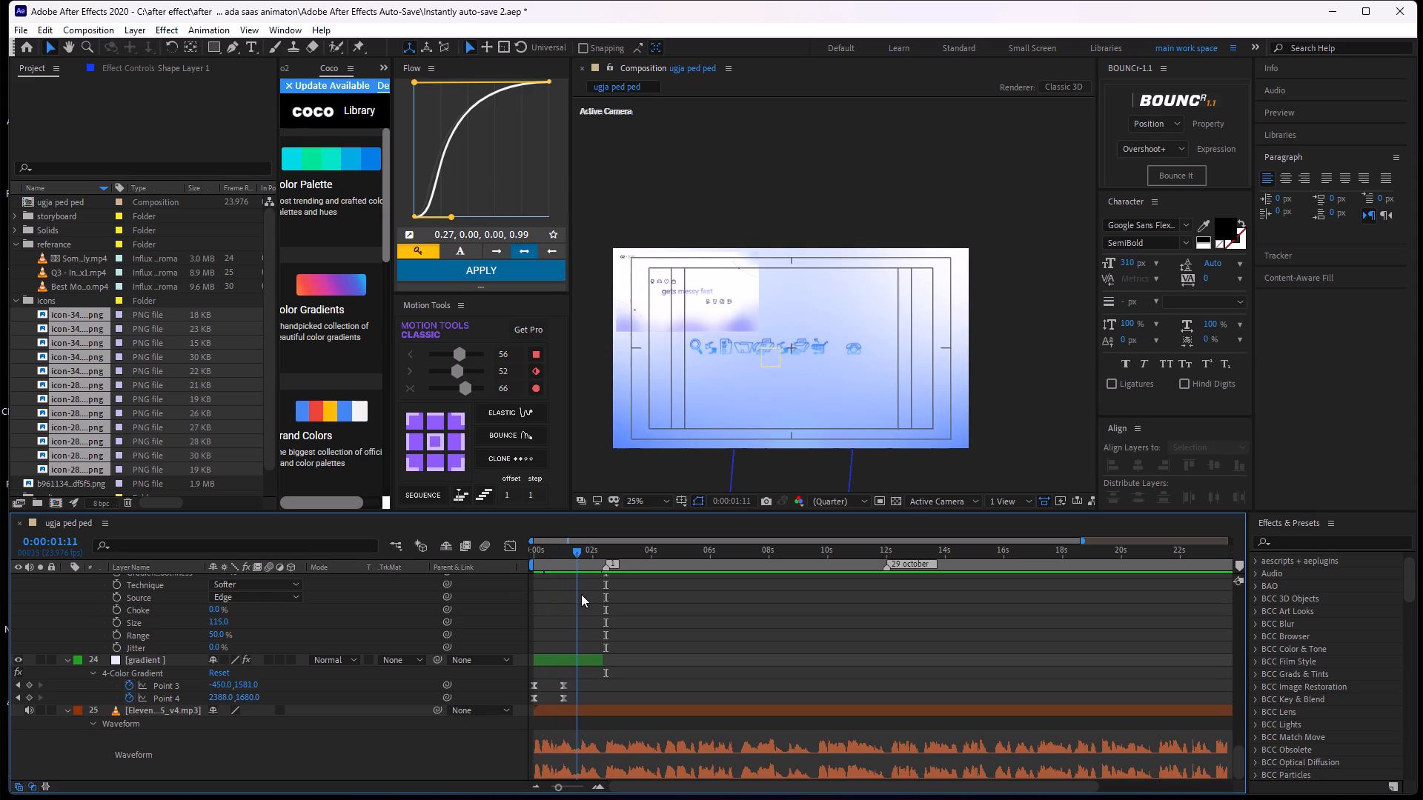
left_click_drag(581, 594, 571, 602)
scroll(633, 613, "up", 1)
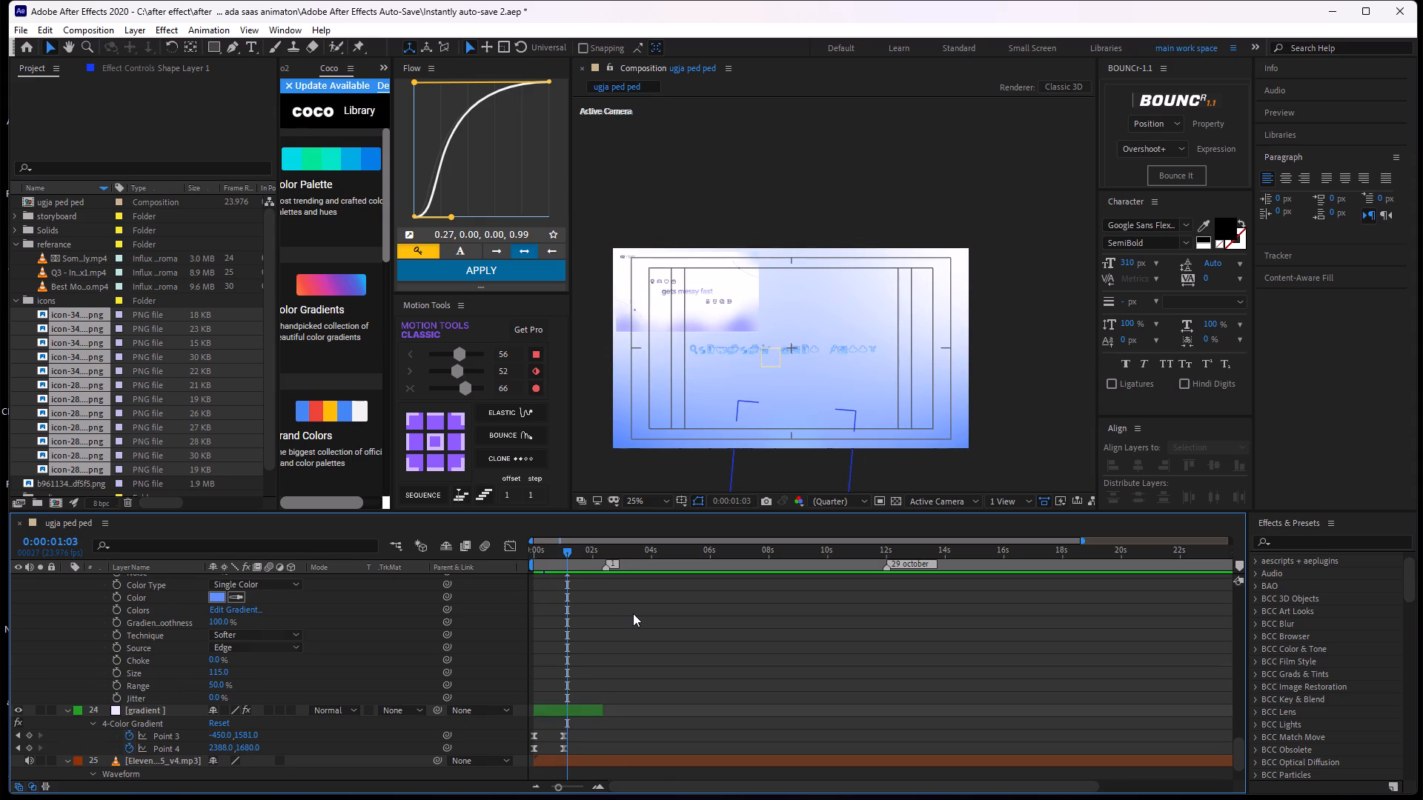
scroll(628, 620, "up", 2, "alt")
middle_click_drag(606, 630, 980, 692)
scroll(763, 650, "up", 2, "alt")
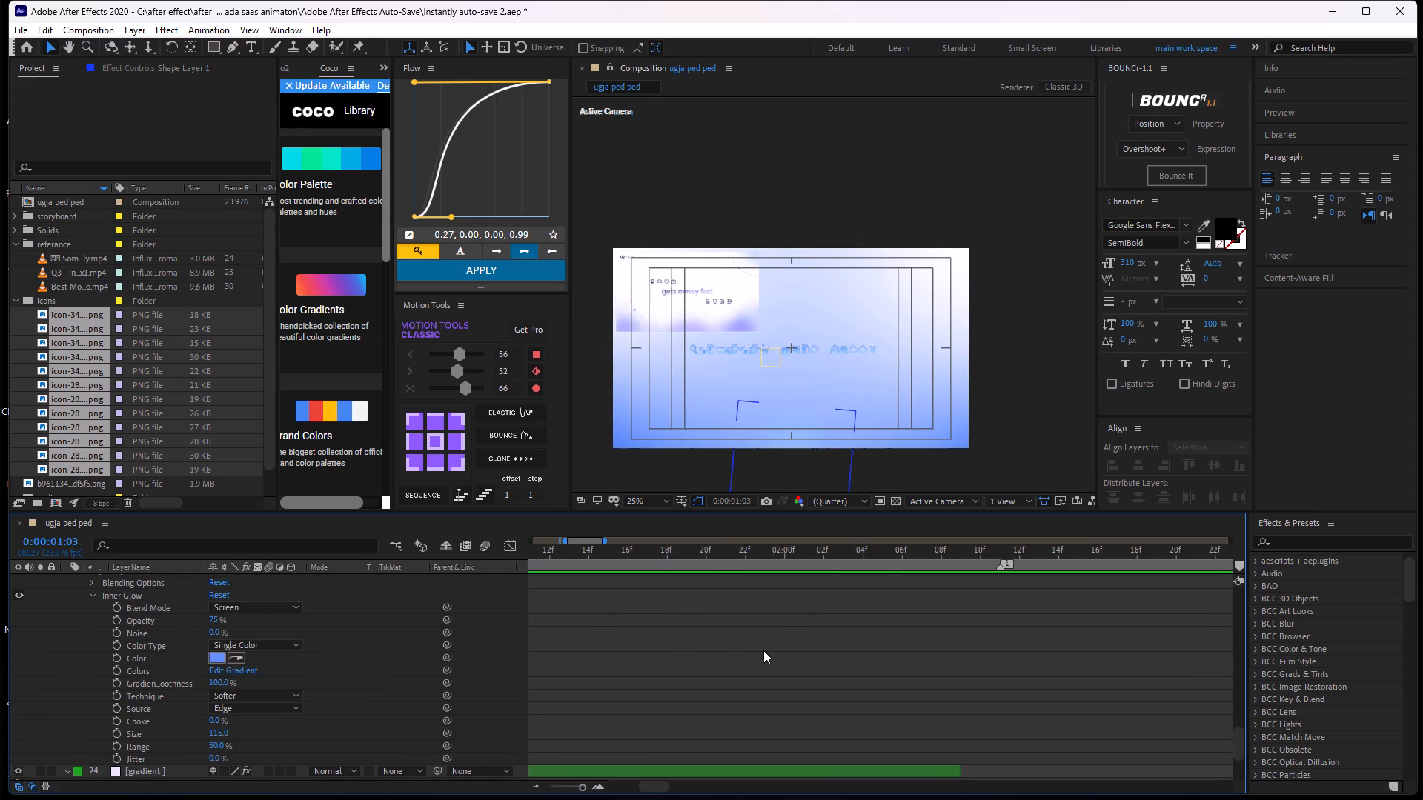
middle_click_drag(740, 642, 988, 799)
middle_click_drag(768, 631, 1027, 751)
middle_click_drag(944, 621, 983, 541)
scroll(980, 546, "down", 1)
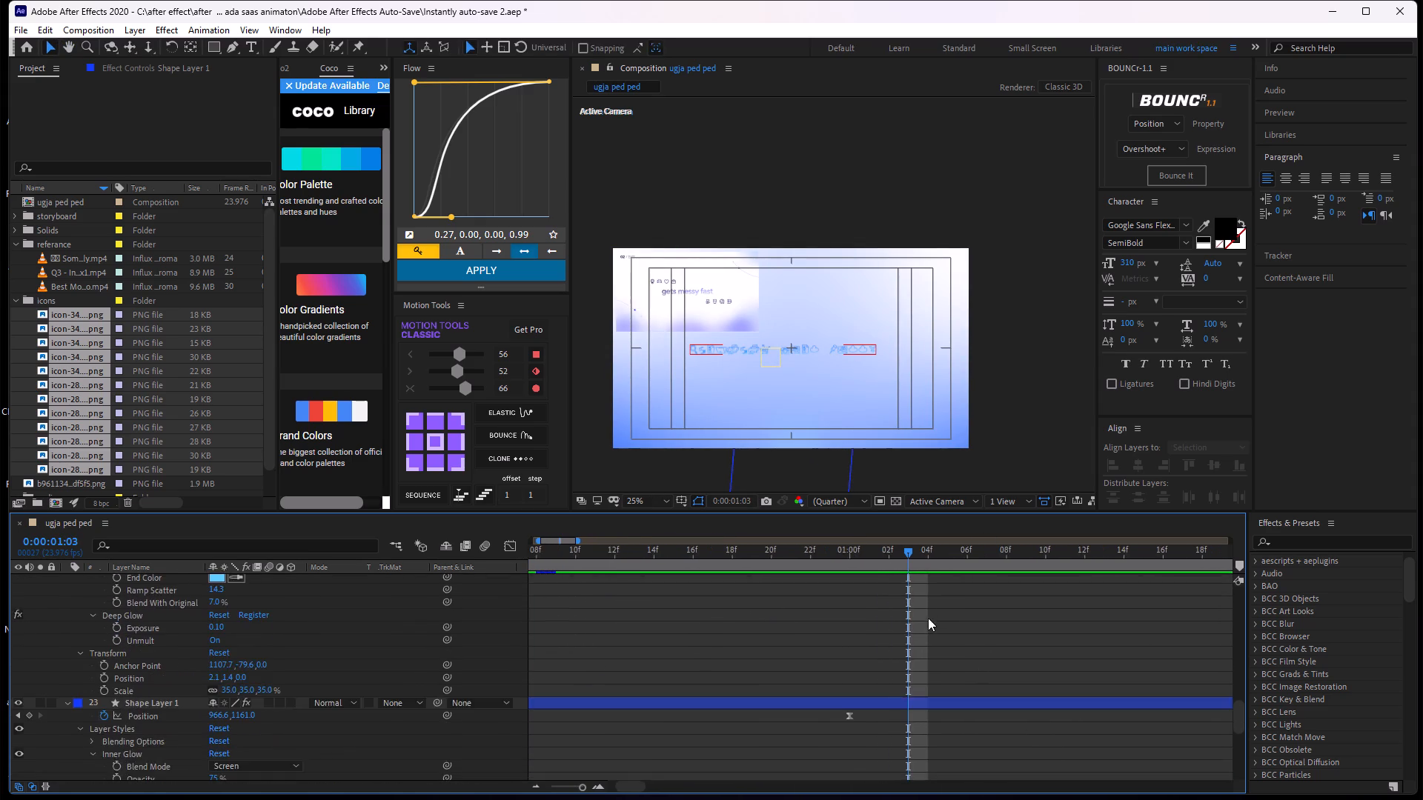
middle_click_drag(931, 633, 1025, 793)
middle_click_drag(1030, 660, 964, 799)
scroll(960, 668, "up", 1)
middle_click_drag(956, 658, 950, 677)
middle_click_drag(950, 675, 959, 553)
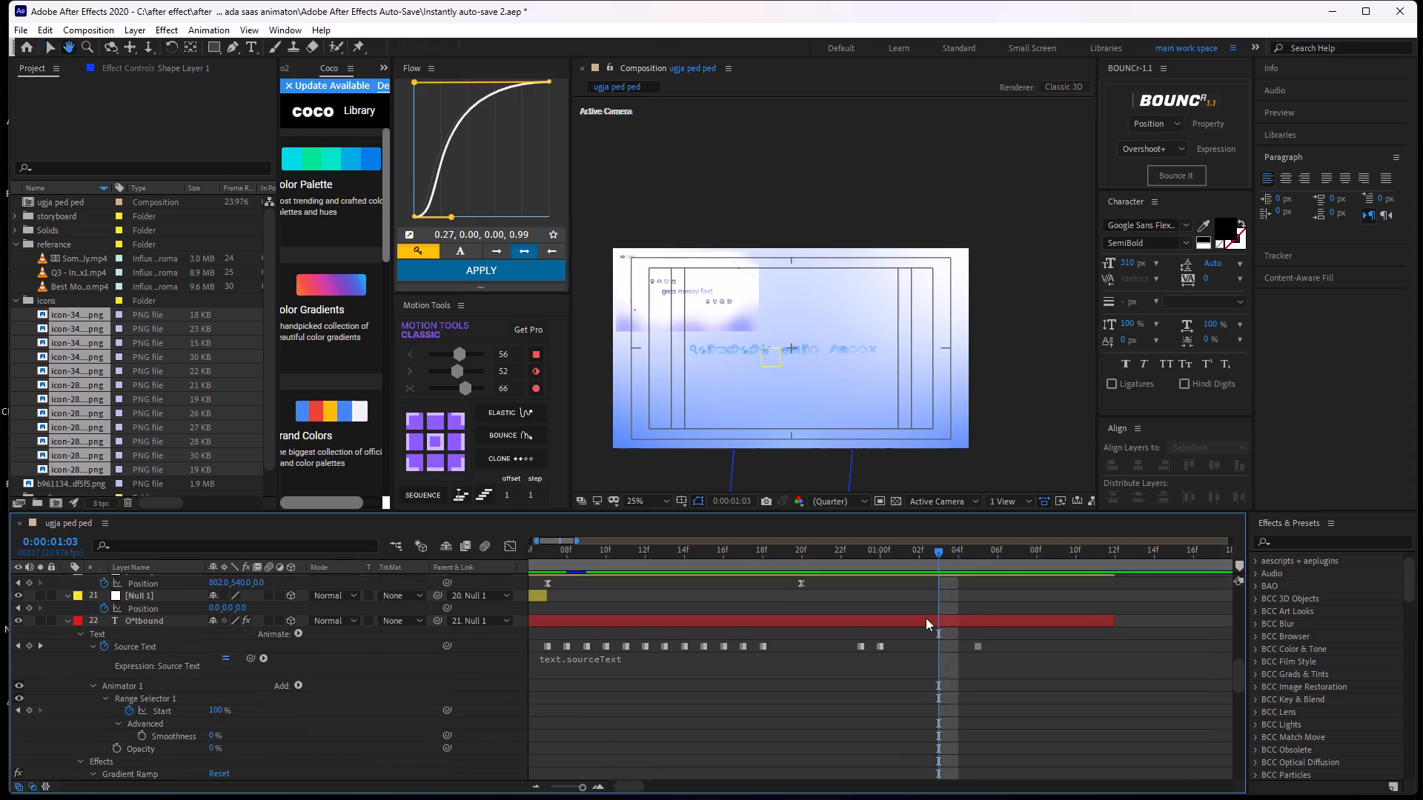
middle_click_drag(926, 618, 1038, 593)
Preview the "Outbound gets messy" text animation from the start of the composition.
left_click_drag(1045, 553, 560, 653)
middle_click_drag(703, 632, 895, 667)
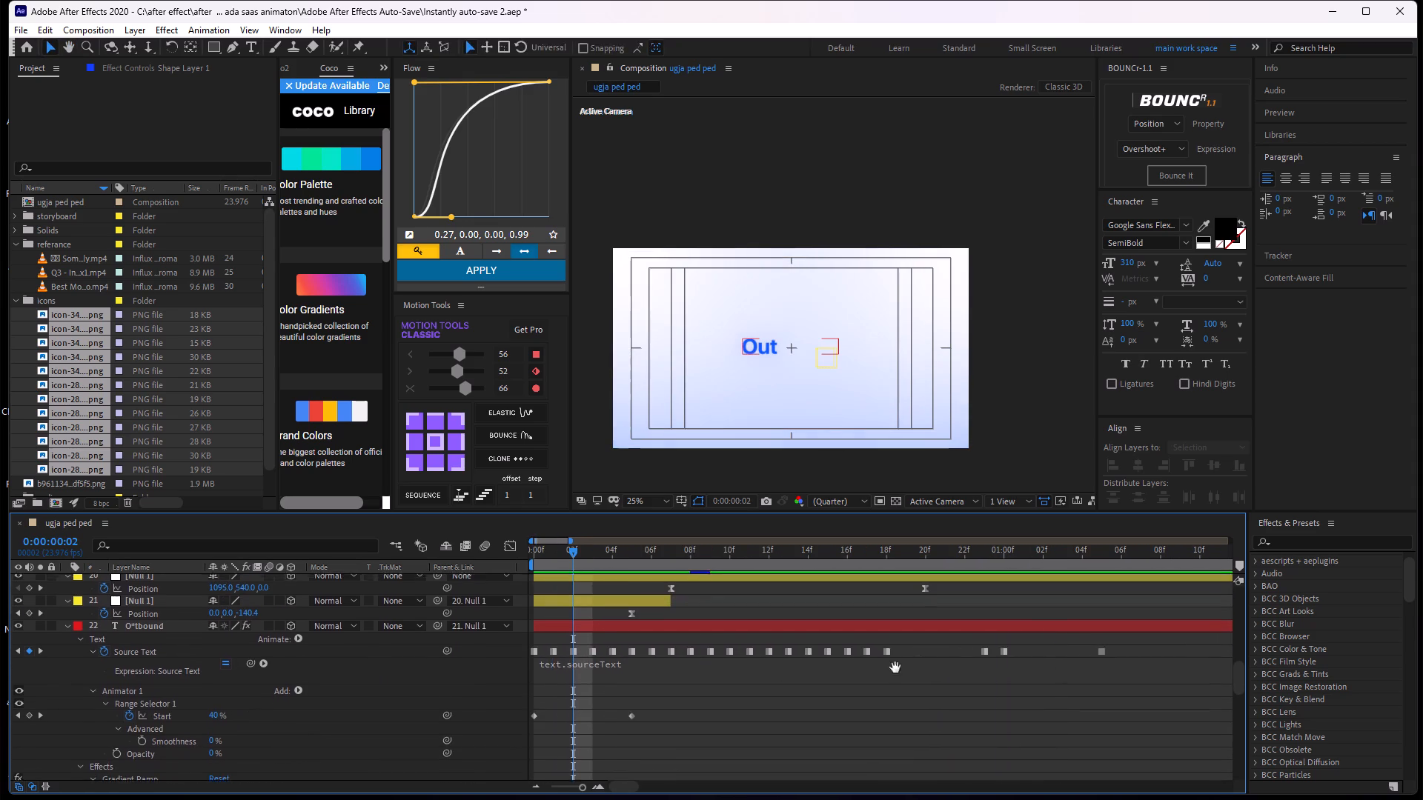
middle_click_drag(895, 667, 963, 664)
key("space")
key("space")
key("space")
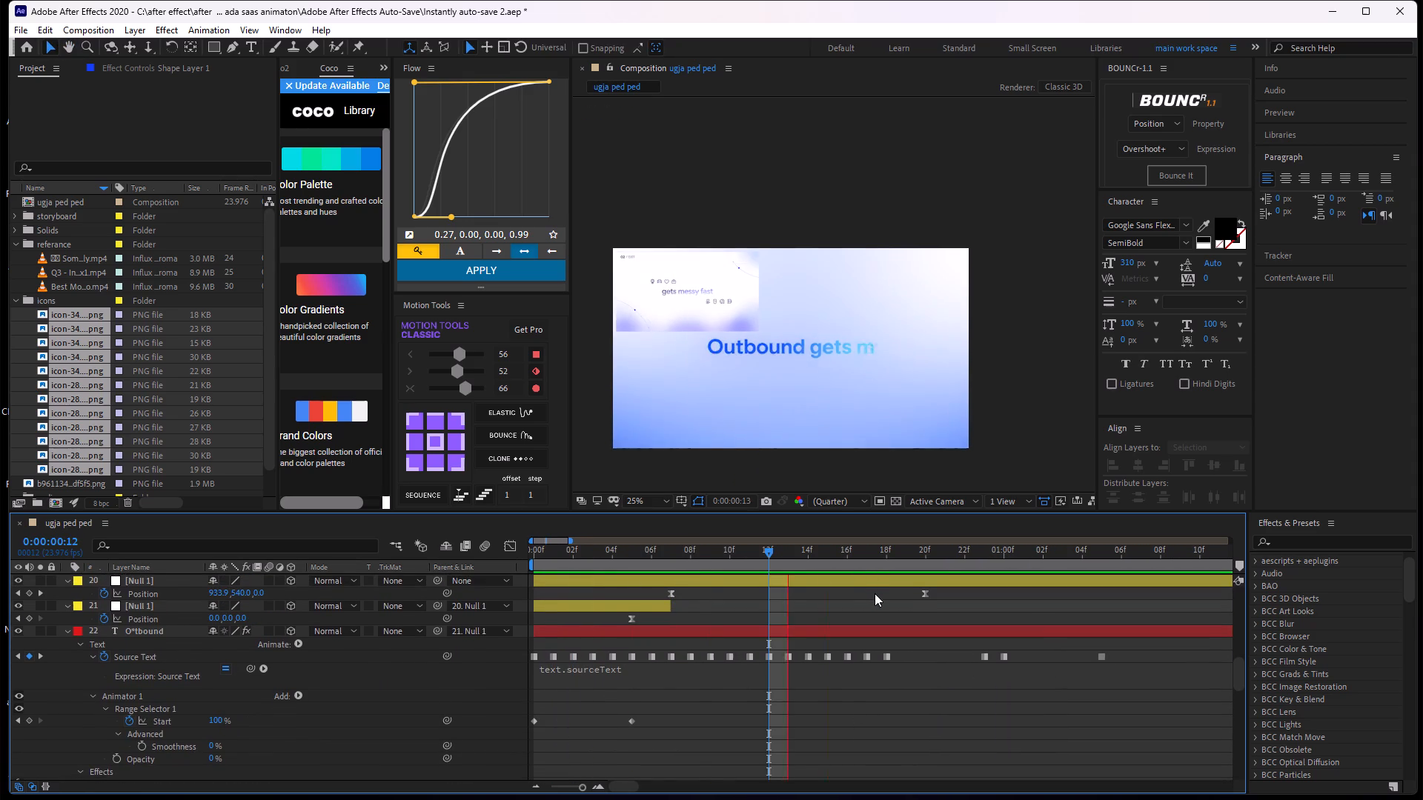
key("space")
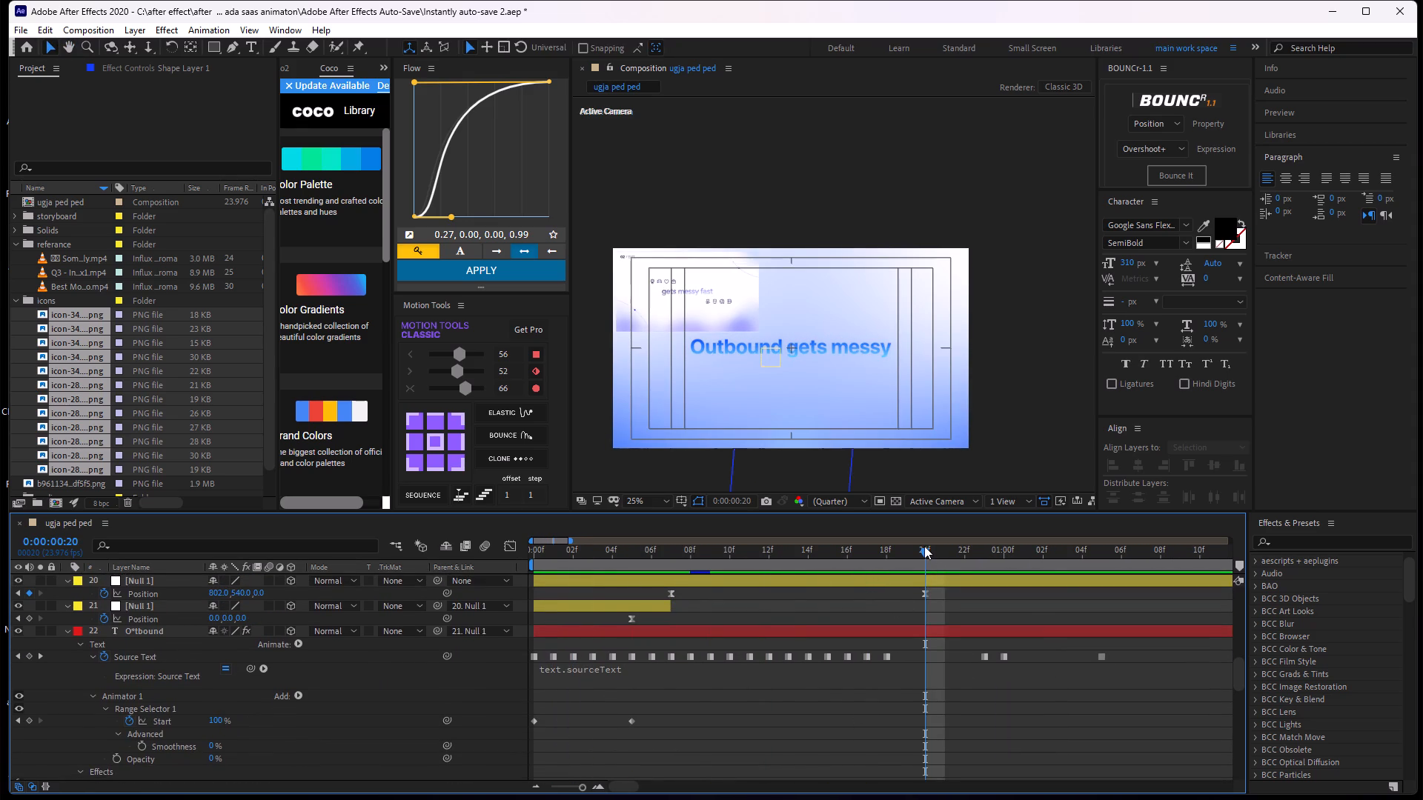
Split the O*tbound text layer at 0:00:00:21.
left_click(926, 553)
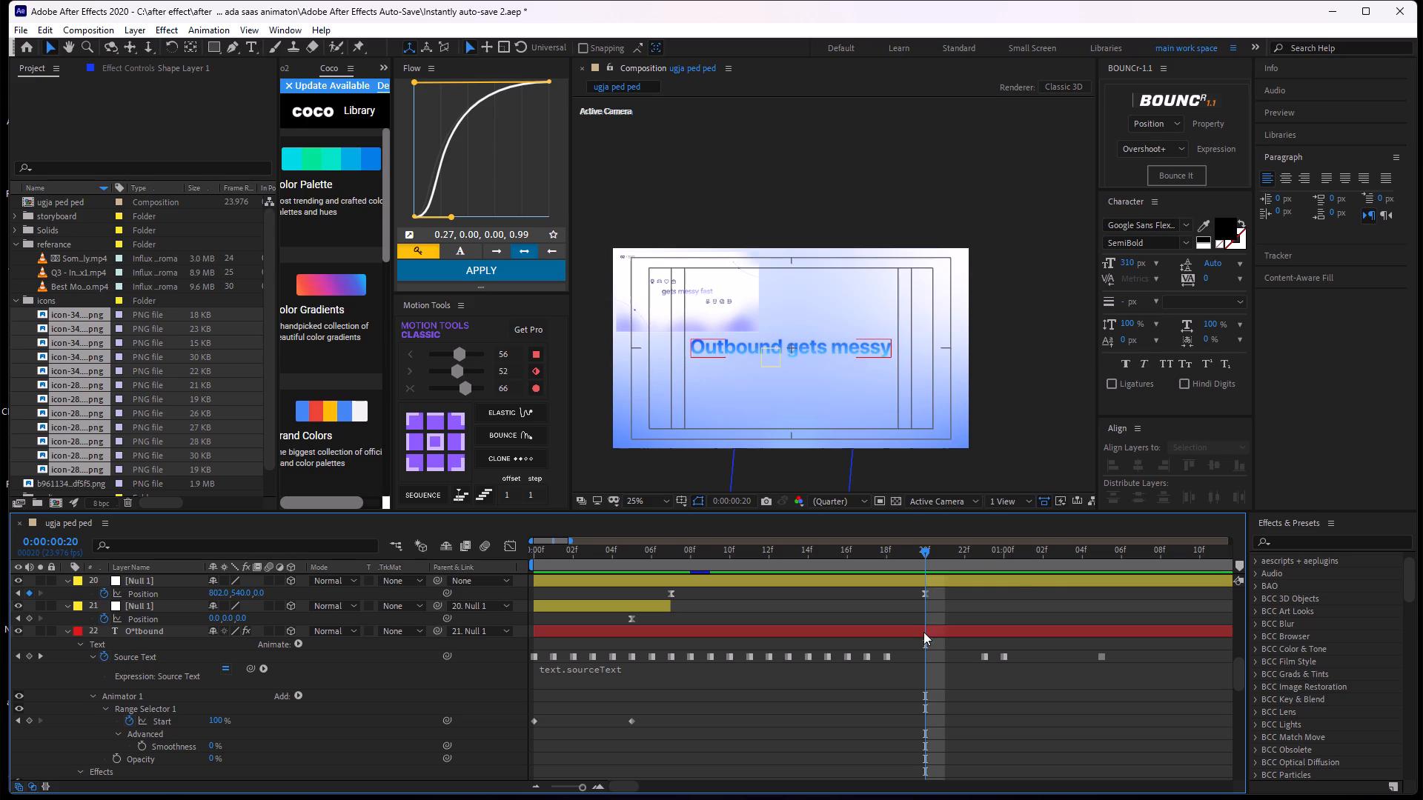
left_click(923, 632)
left_click_drag(925, 553, 971, 599)
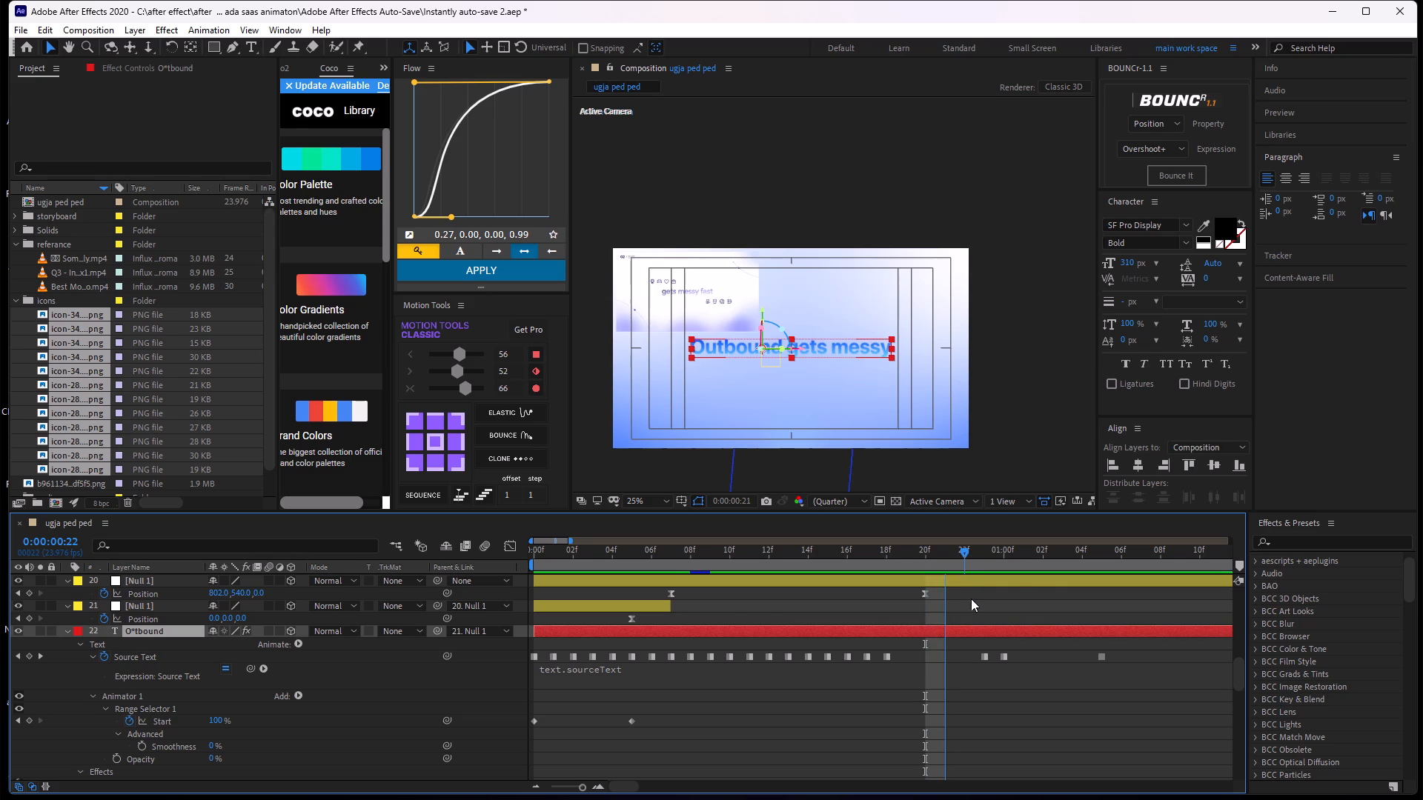
left_click_drag(971, 599, 952, 645)
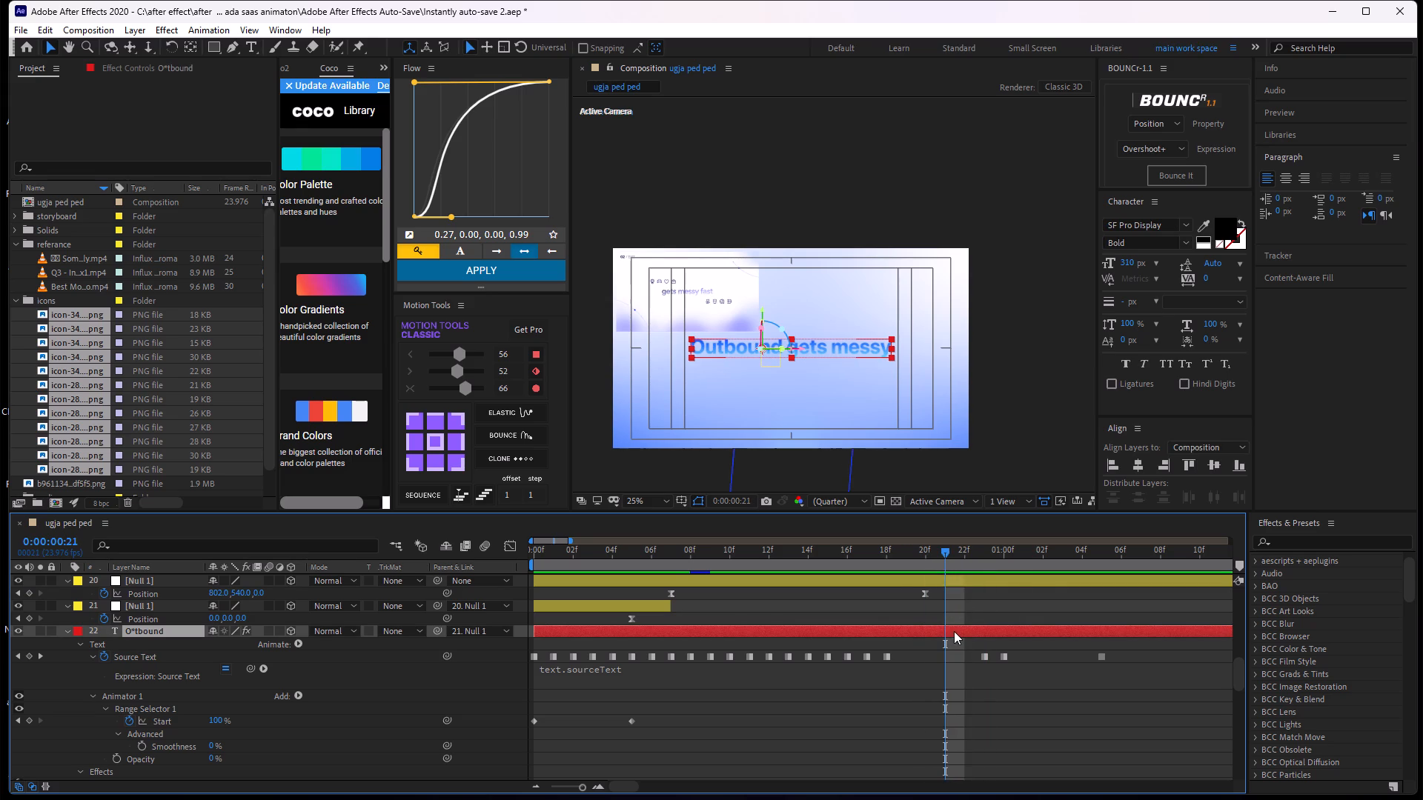
left_click(954, 631)
key("ctrl+shift+d")
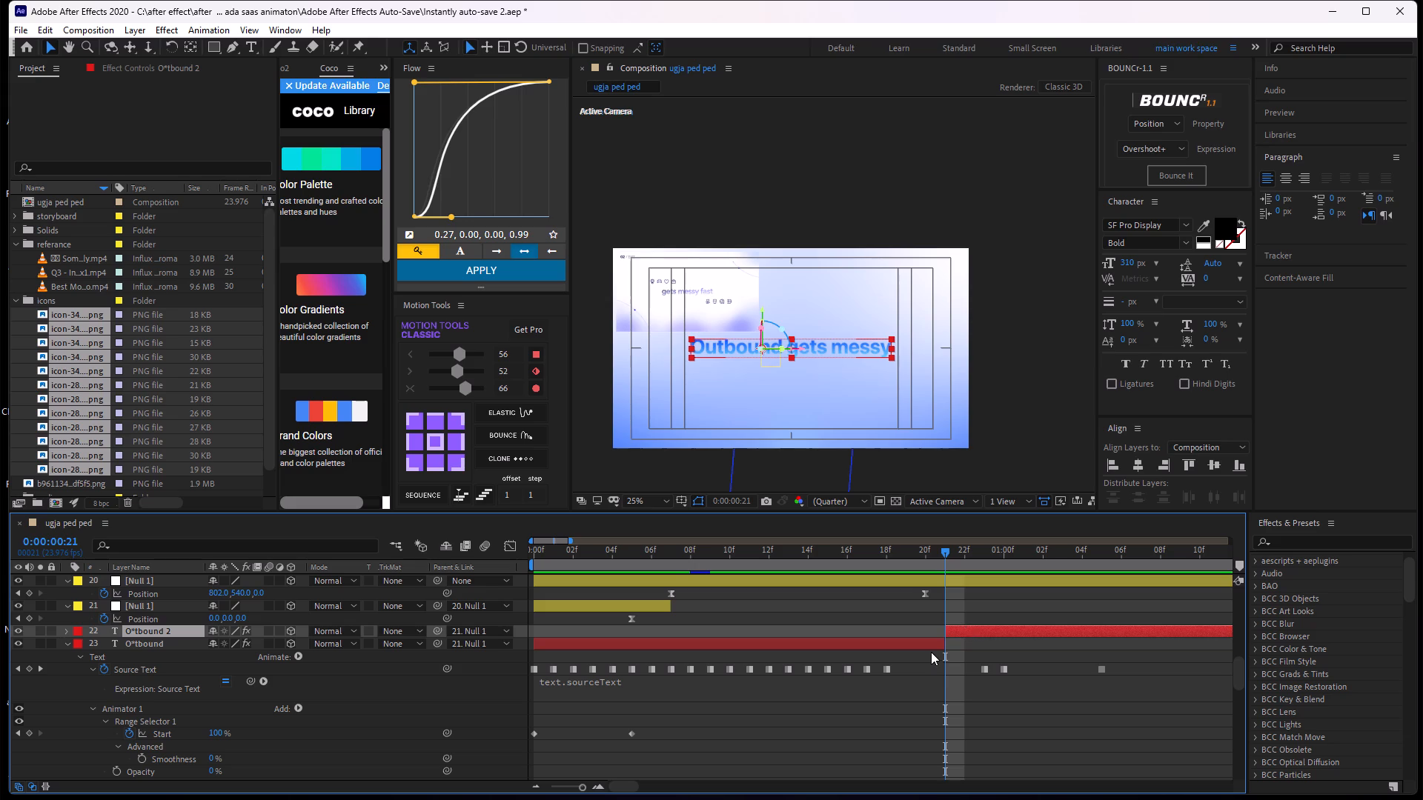
Reveal the O*tbound 2 layer's keyframes and remove "gets messy" from its text at 0:00:00:22, leaving "Outbound".
left_click(931, 655)
left_click(968, 626)
left_click_drag(948, 551, 947, 587)
key("u")
left_click(969, 668)
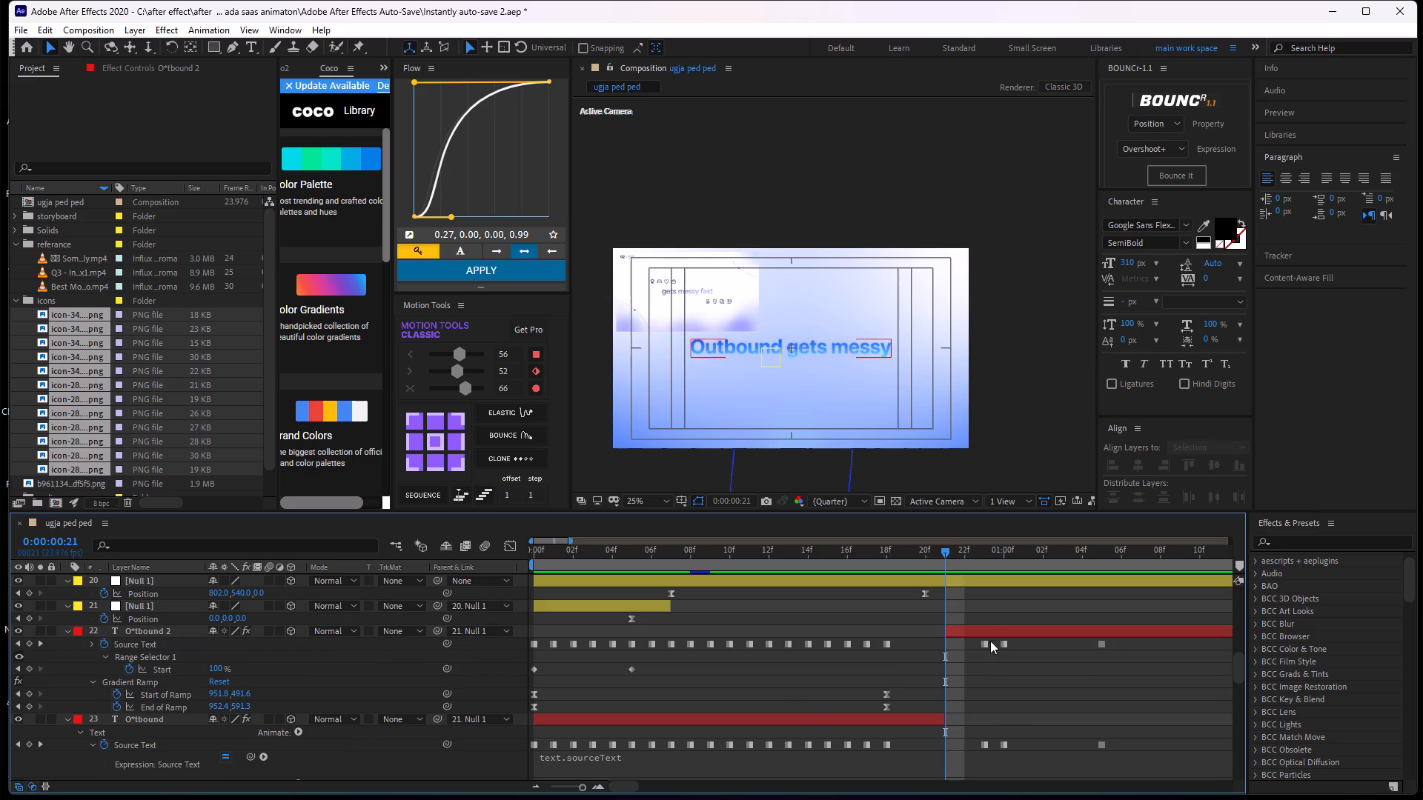
left_click_drag(946, 547, 914, 620)
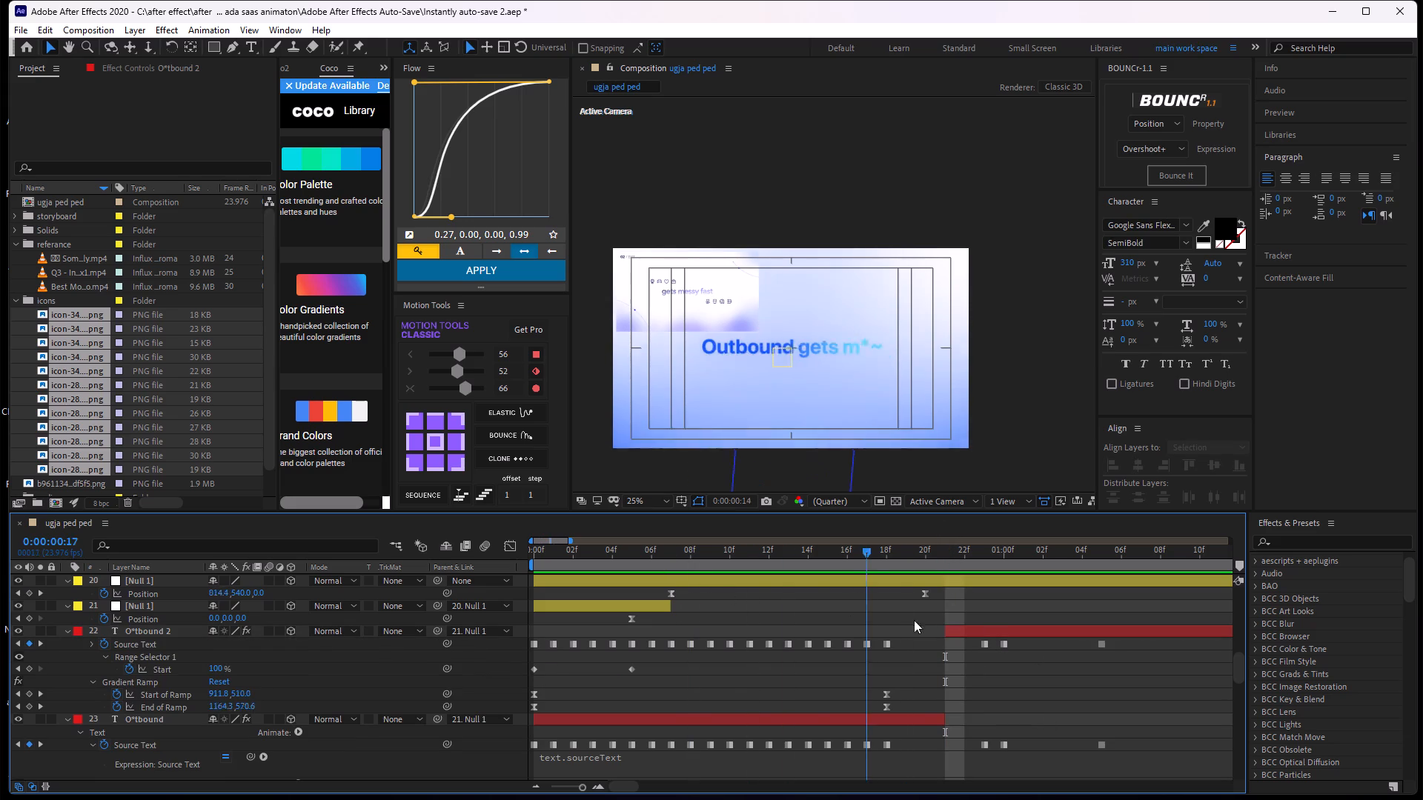
left_click_drag(914, 620, 966, 621)
middle_click_drag(989, 661, 840, 650)
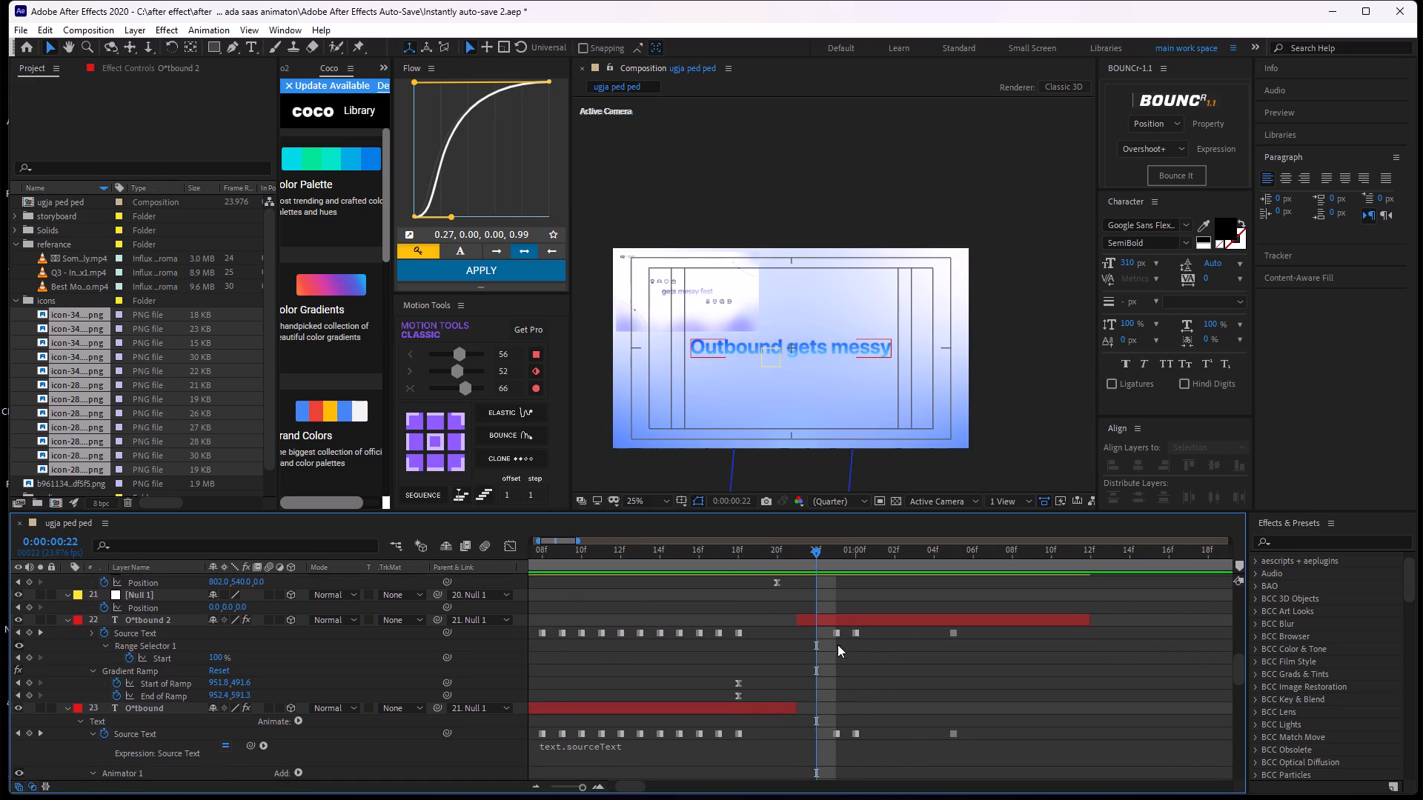
left_click(843, 616)
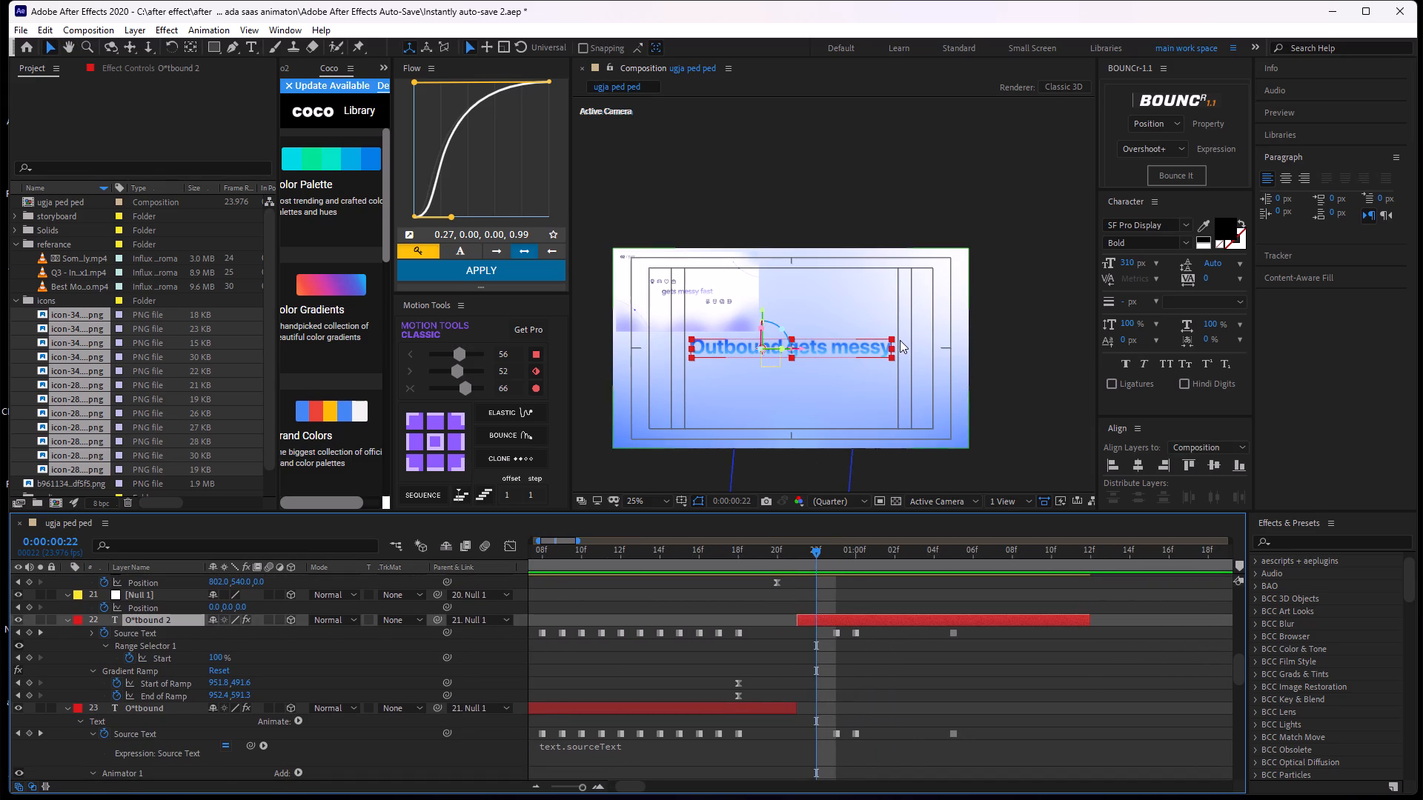
double_click(889, 347)
left_click_drag(891, 342, 789, 371)
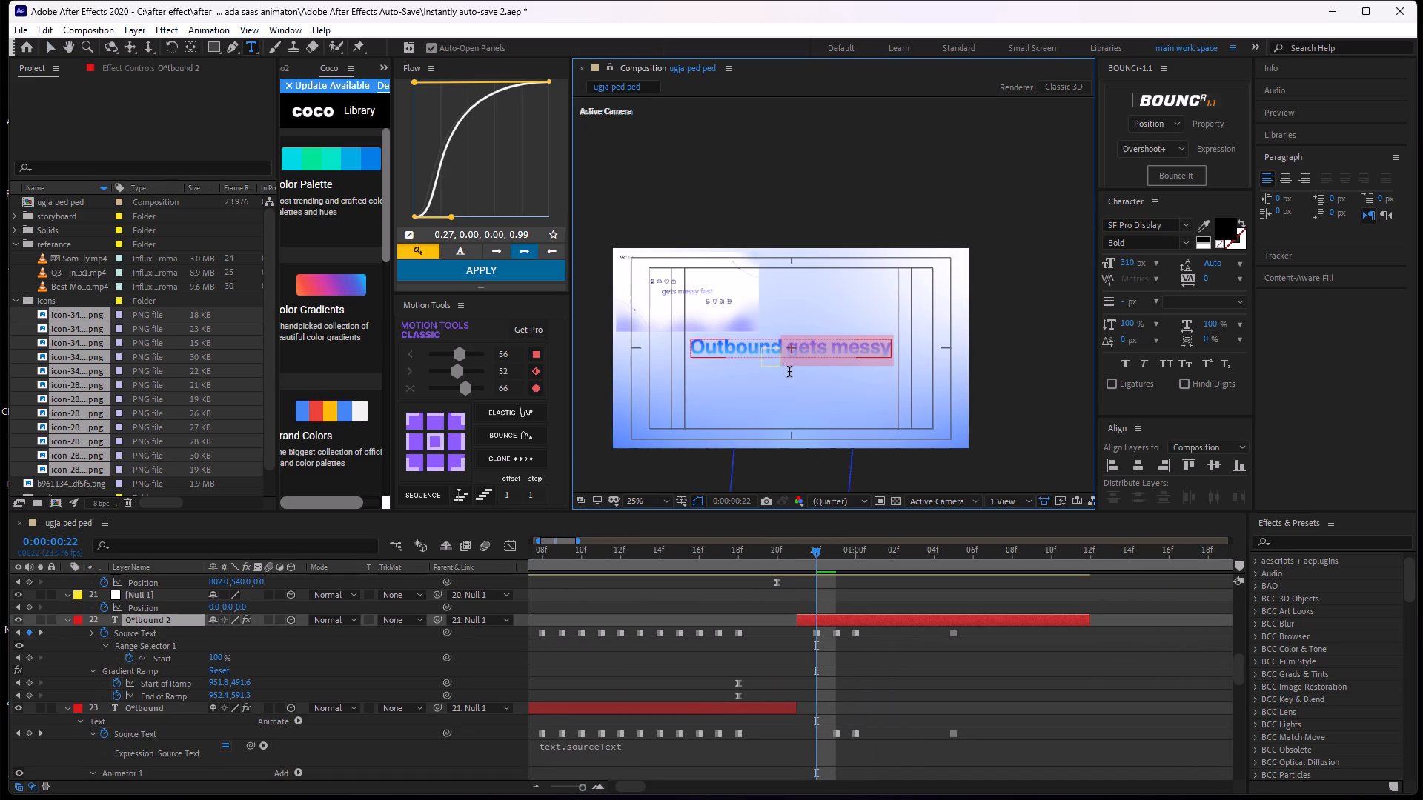
left_click_drag(789, 371, 789, 372)
key("BackSpace")
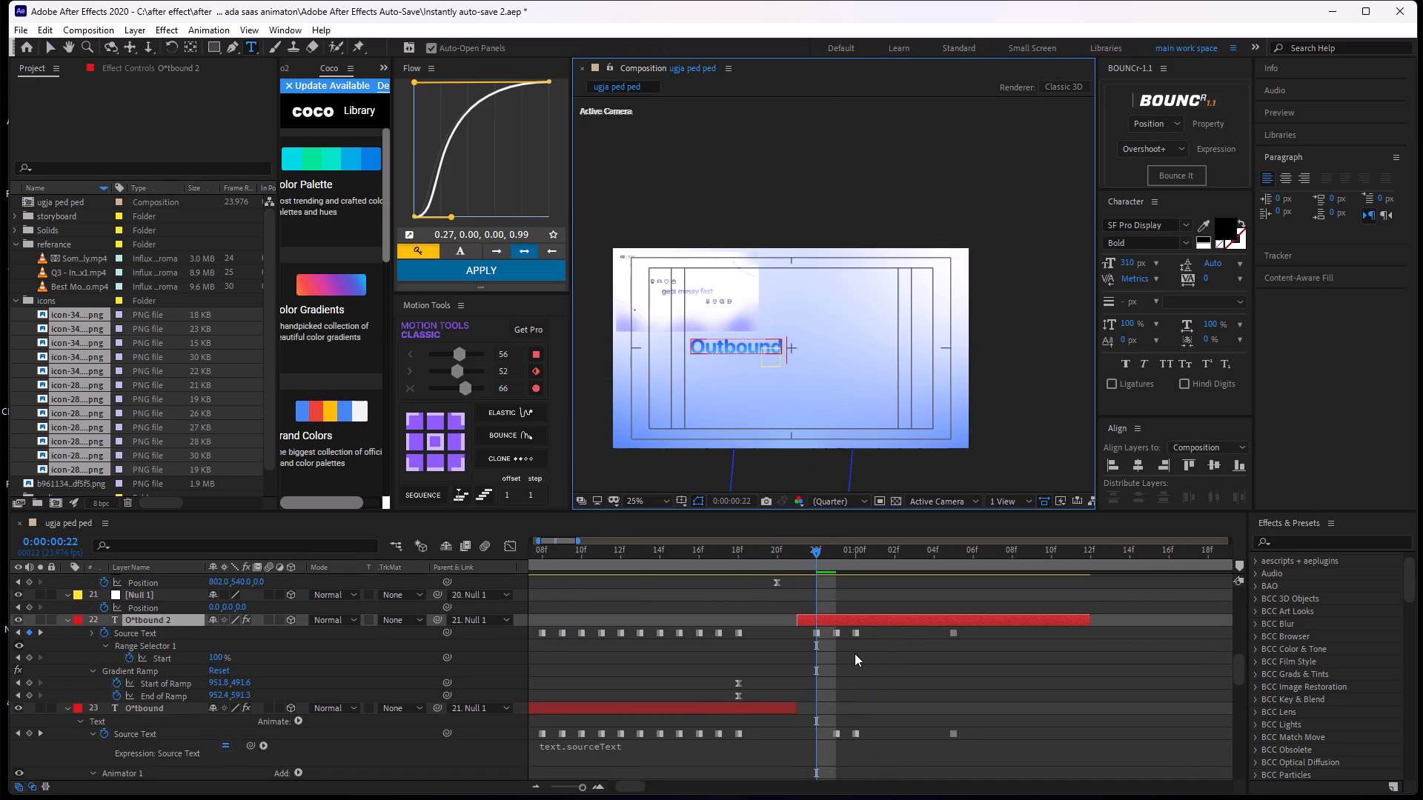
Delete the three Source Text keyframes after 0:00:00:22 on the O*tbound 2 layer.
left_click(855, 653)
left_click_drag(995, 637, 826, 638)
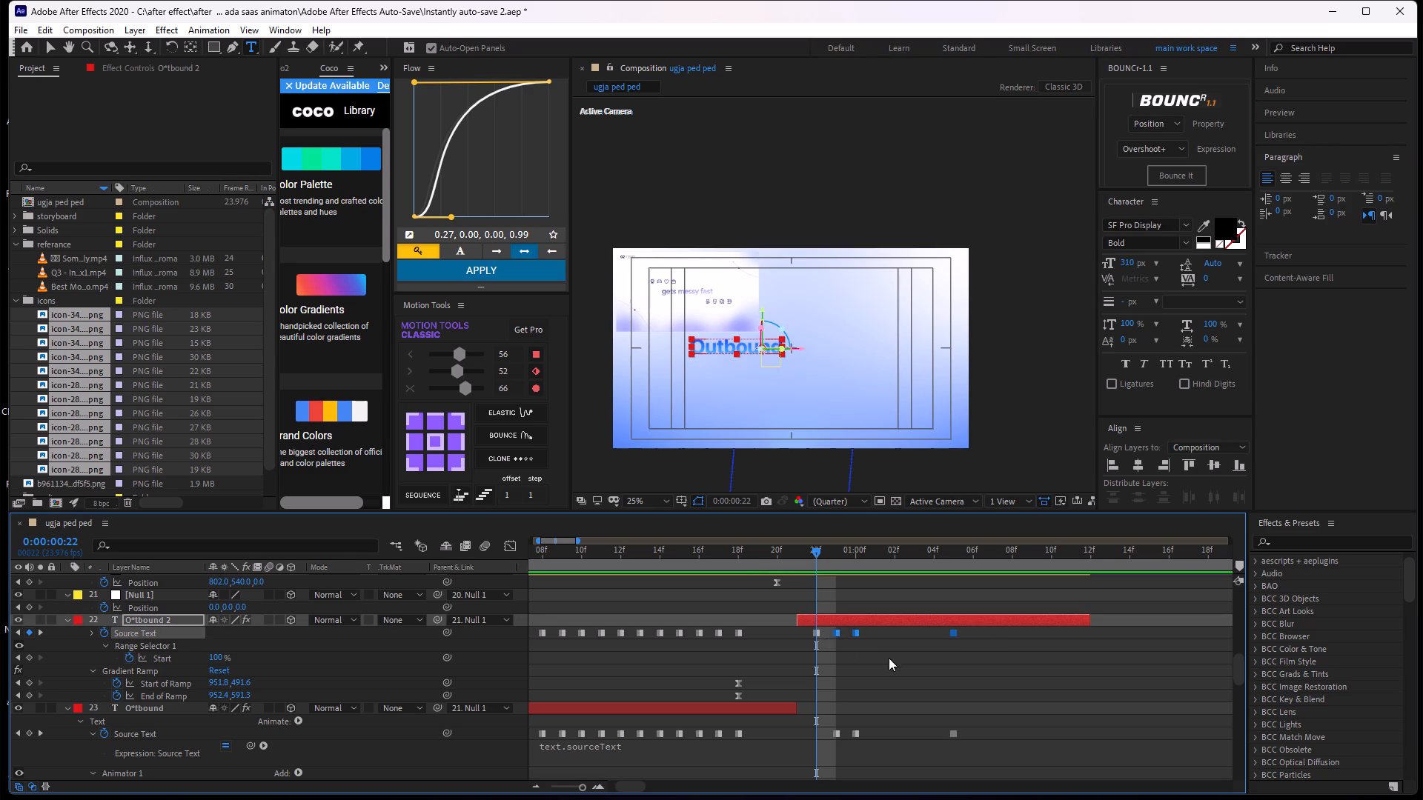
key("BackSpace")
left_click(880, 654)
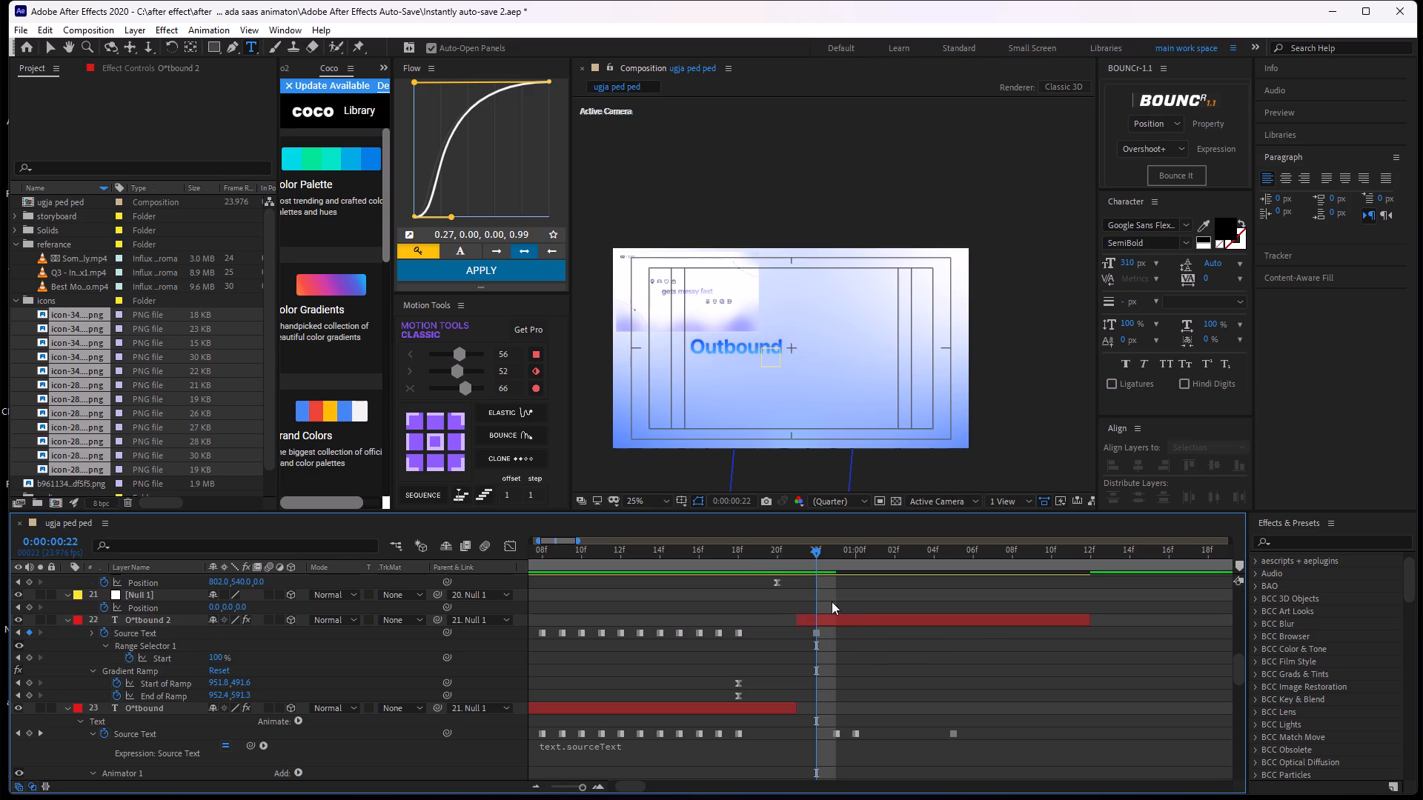
Scrub and preview the text change around the layer split.
left_click_drag(813, 555, 809, 576)
left_click_drag(817, 552, 863, 564)
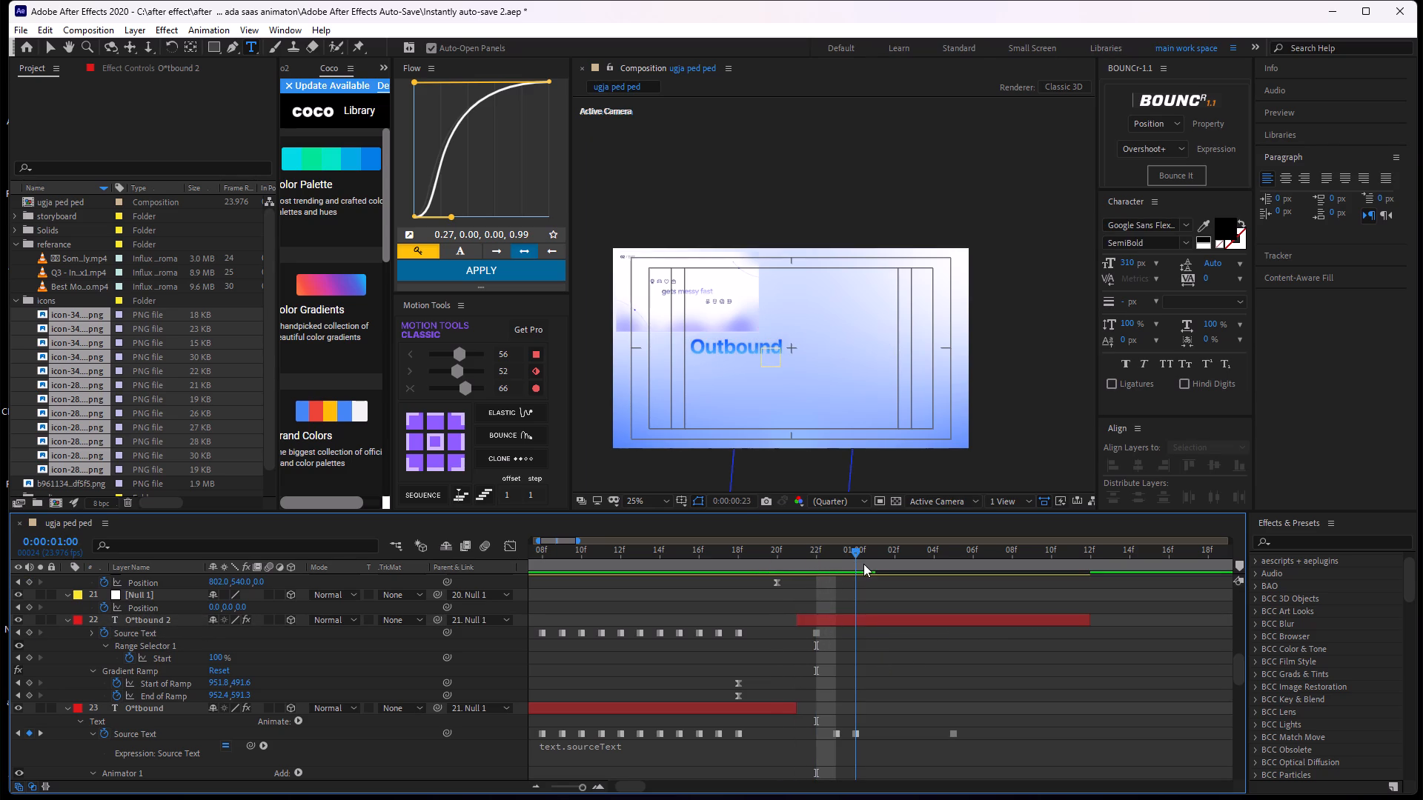
left_click_drag(863, 564, 804, 585)
key("space")
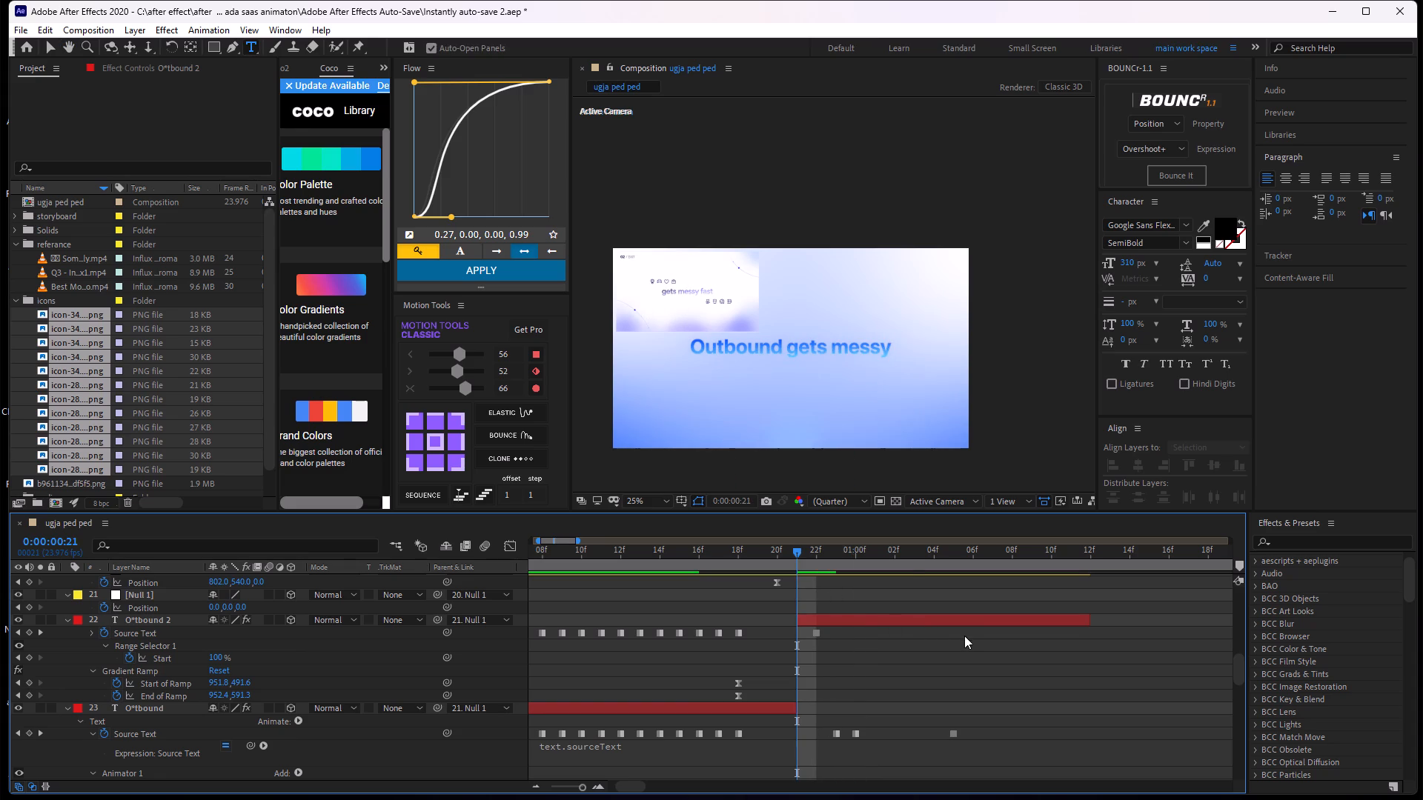
key("space")
left_click_drag(998, 553, 830, 639)
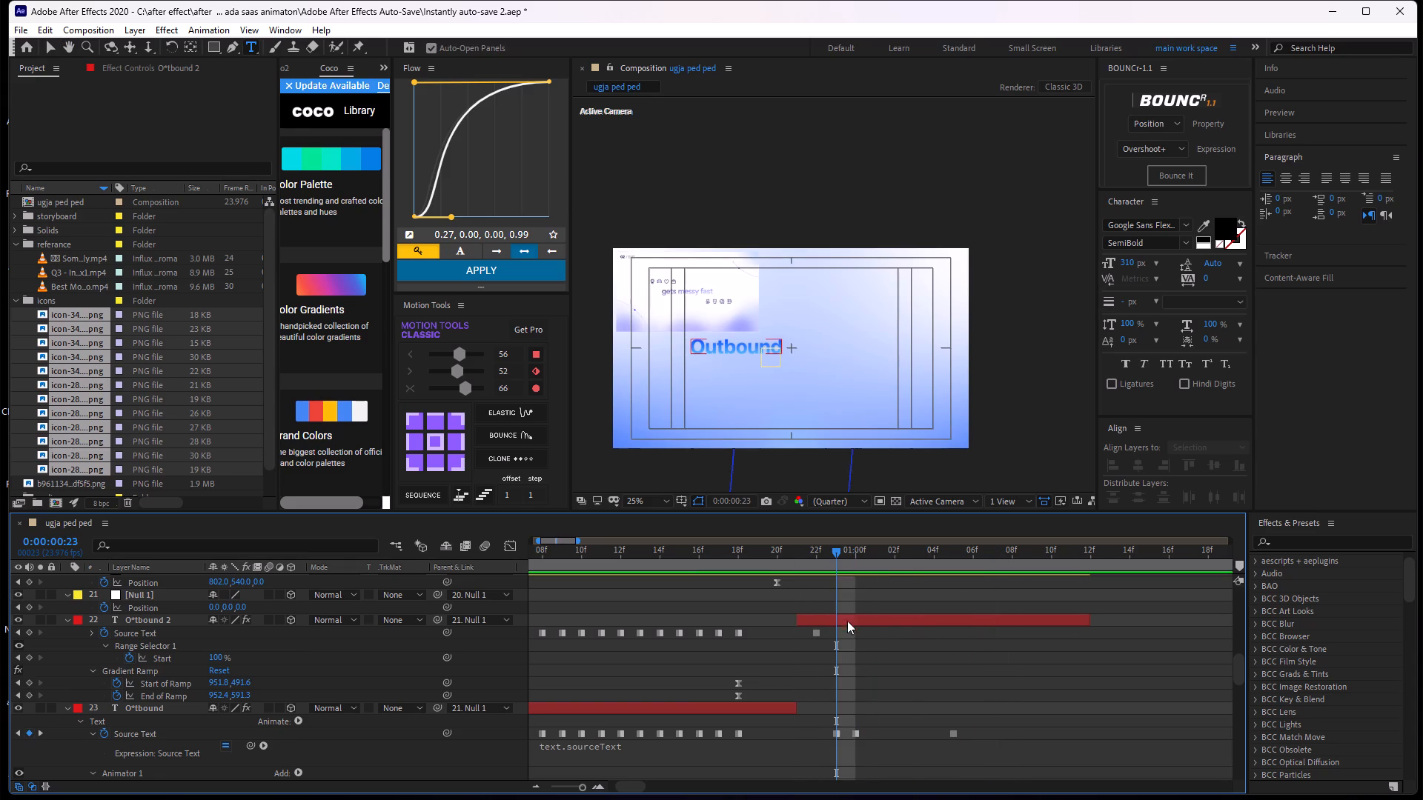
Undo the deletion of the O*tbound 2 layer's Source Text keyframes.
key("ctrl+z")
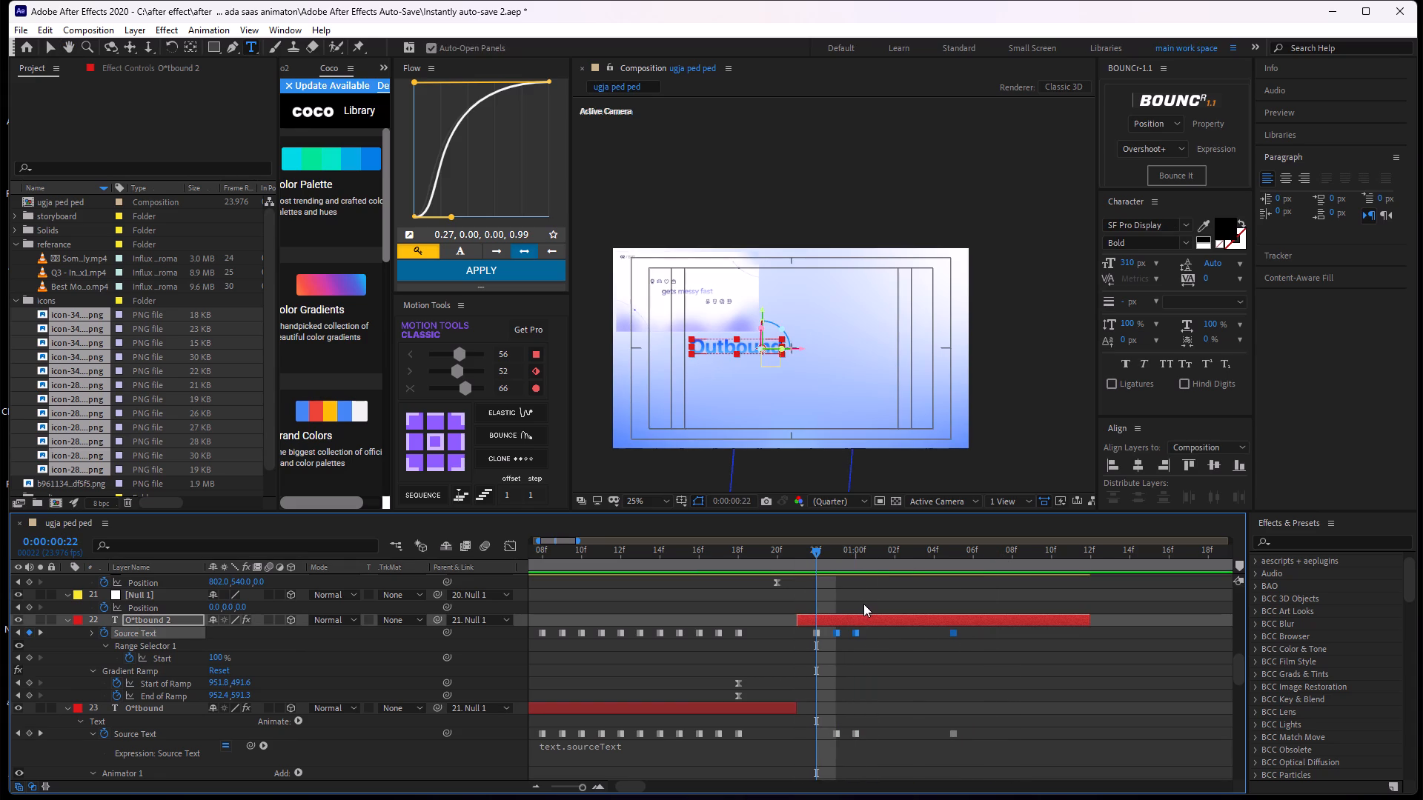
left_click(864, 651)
Duplicate the O*tbound 2 text layer twice.
left_click(866, 624)
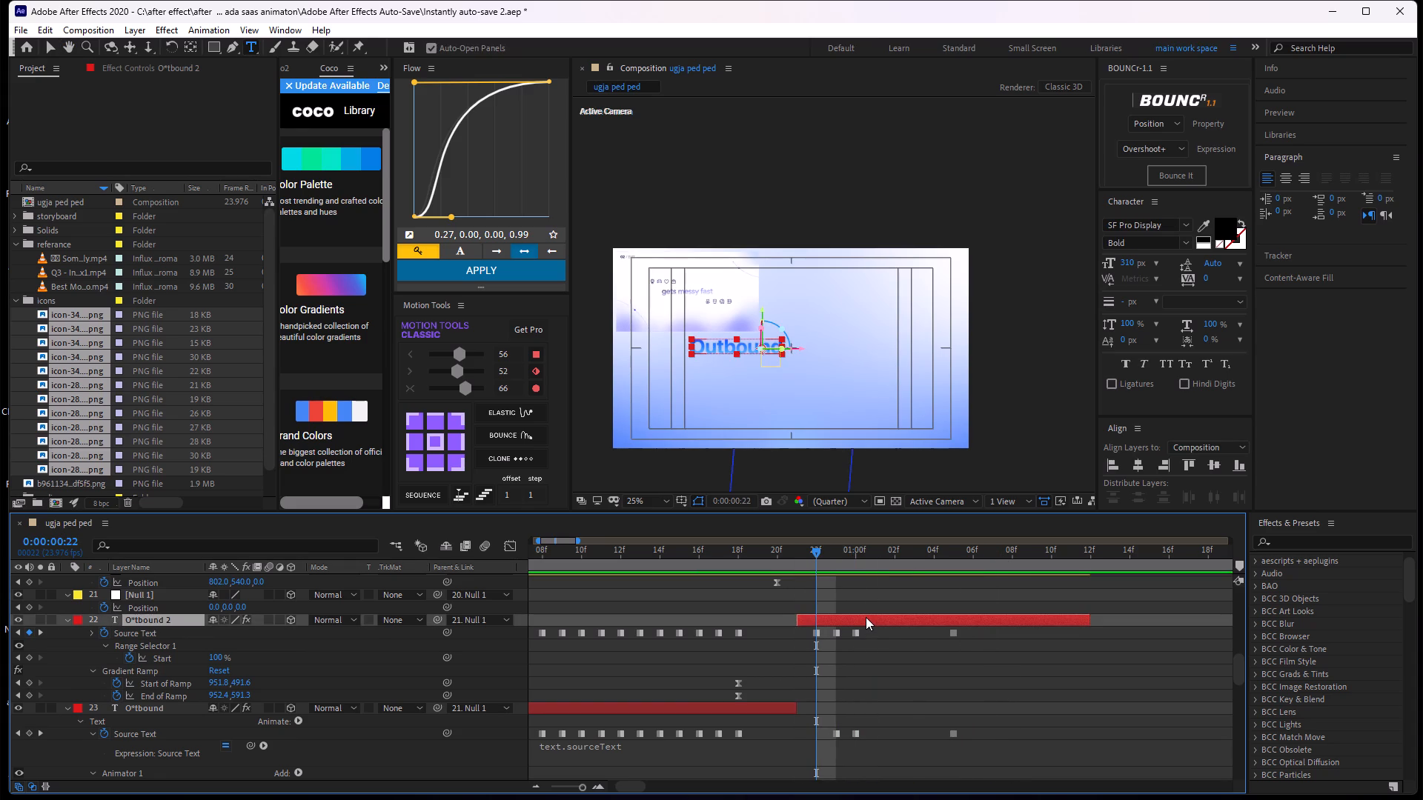
key("ctrl+d")
key("ctrl+d")
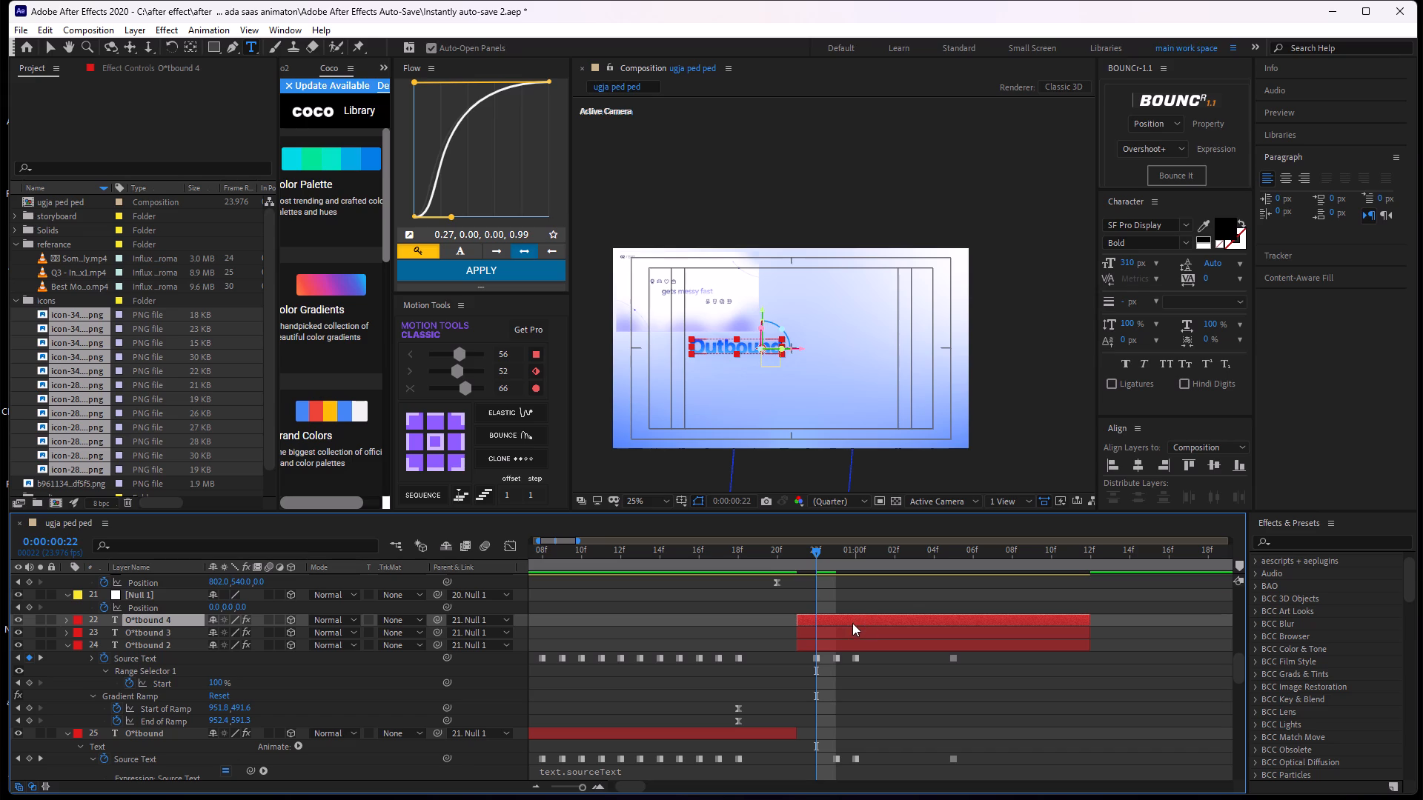
Delete the three Source Text keyframes after 0:00:00:22 on the original O*tbound 2 layer, keeping its duplicates' keyframes.
left_click(827, 643)
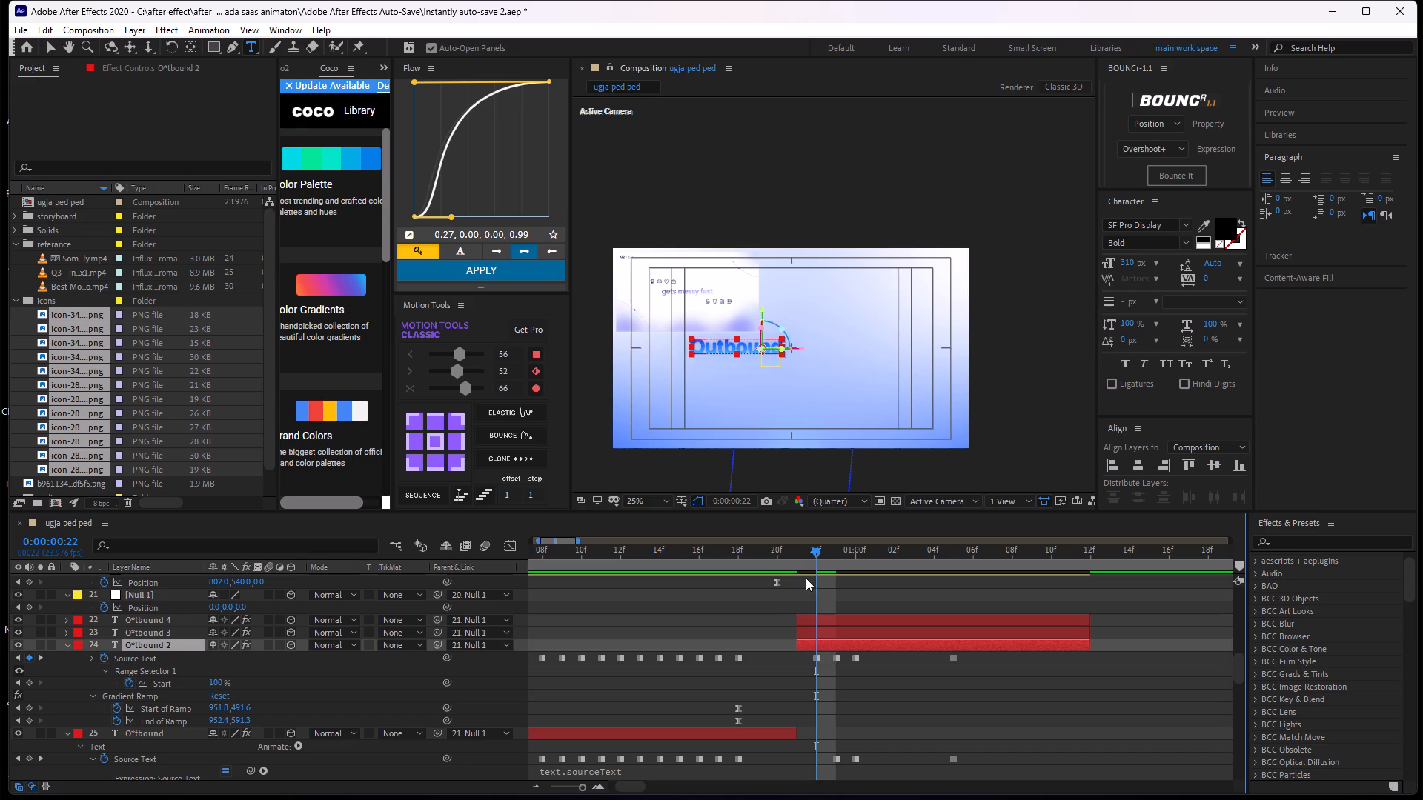
left_click_drag(817, 546, 837, 570)
left_click_drag(843, 553, 832, 561)
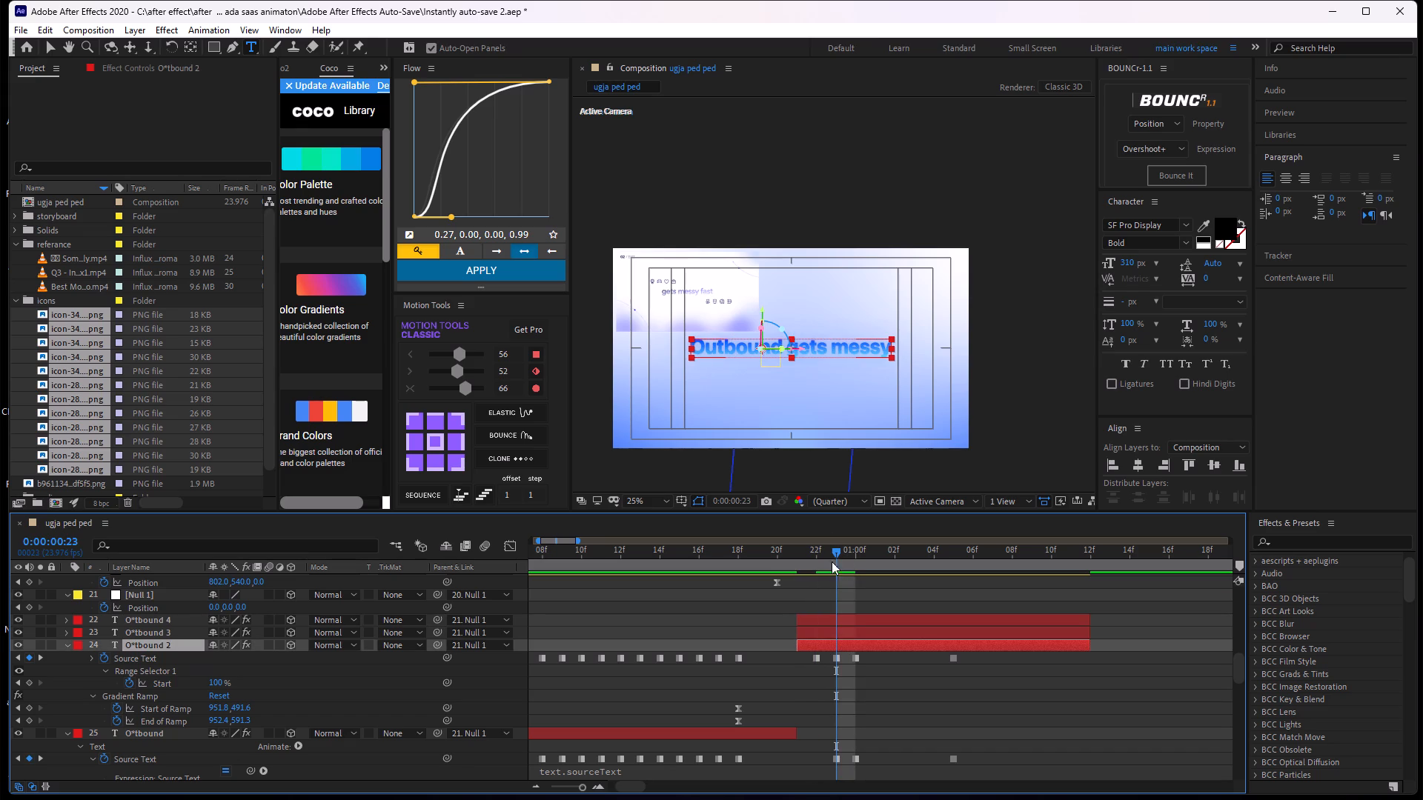
left_click_drag(832, 561, 818, 587)
left_click(840, 665)
left_click_drag(975, 661, 829, 659)
key("BackSpace")
left_click_drag(833, 655, 806, 663)
left_click(824, 664)
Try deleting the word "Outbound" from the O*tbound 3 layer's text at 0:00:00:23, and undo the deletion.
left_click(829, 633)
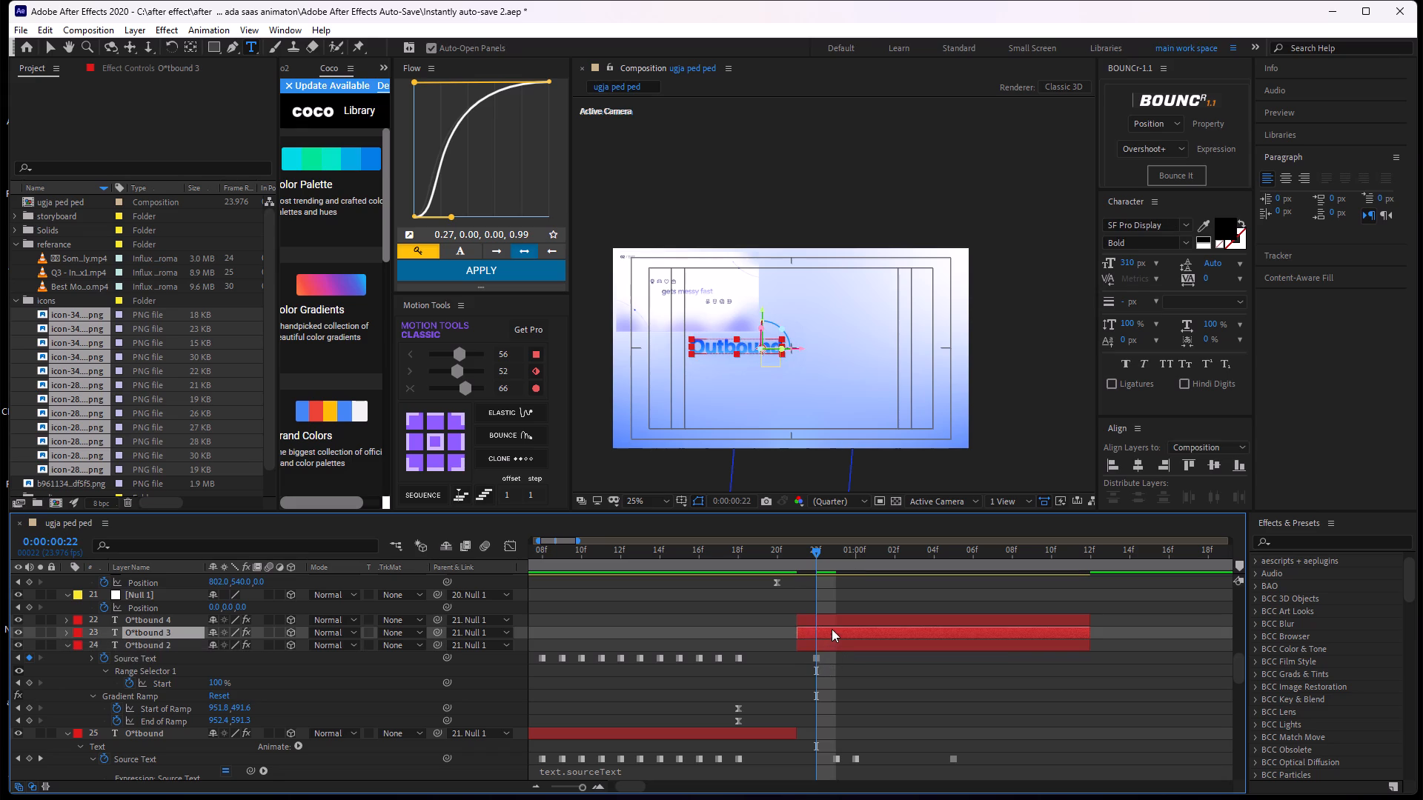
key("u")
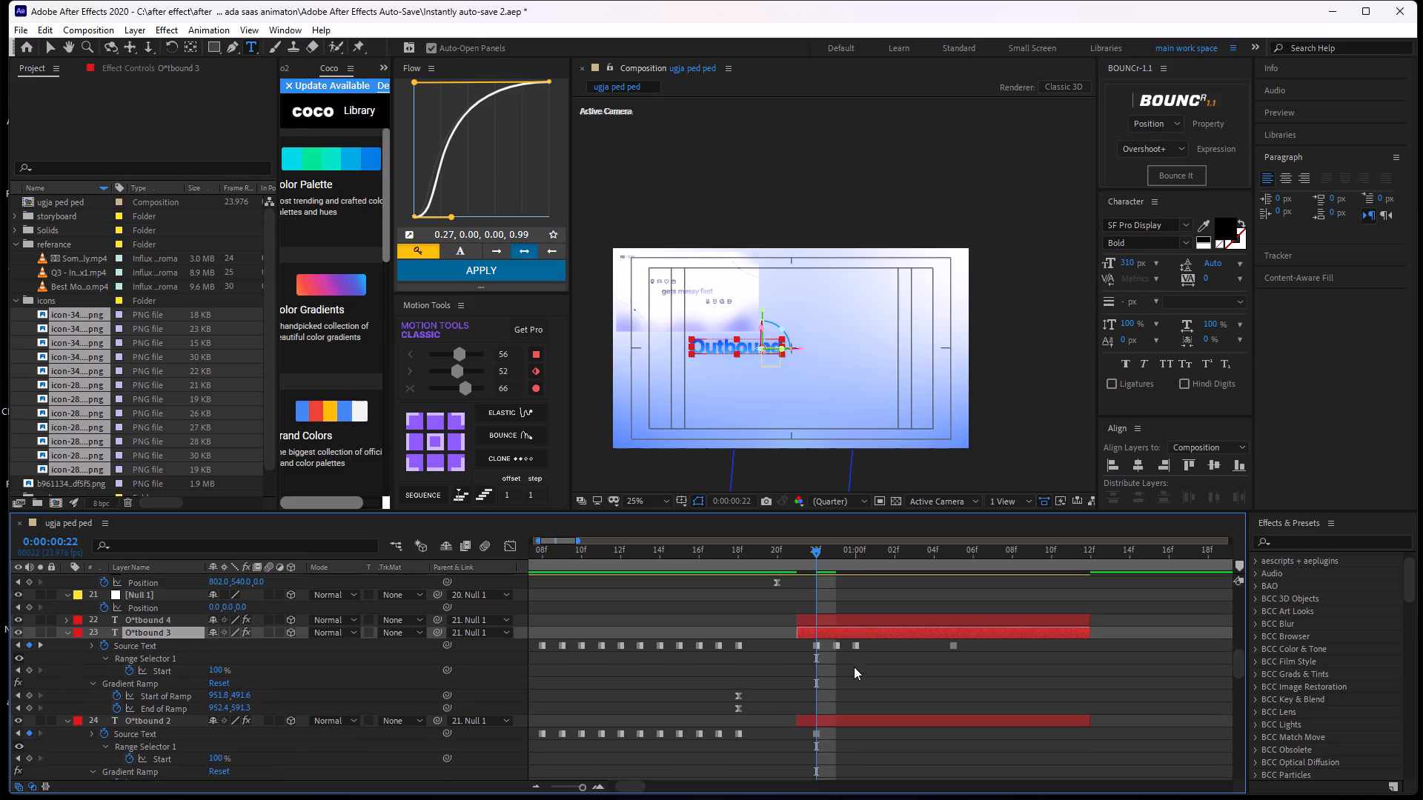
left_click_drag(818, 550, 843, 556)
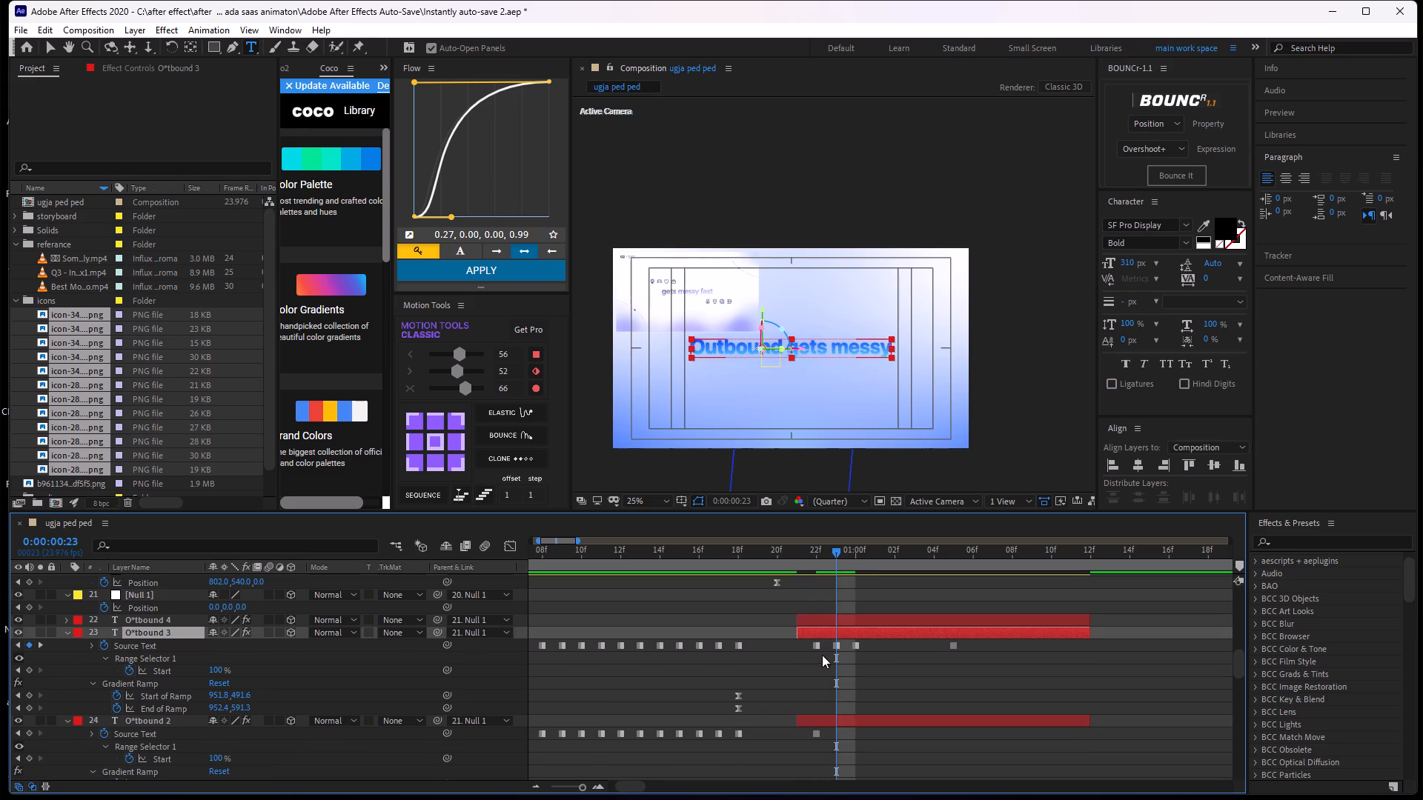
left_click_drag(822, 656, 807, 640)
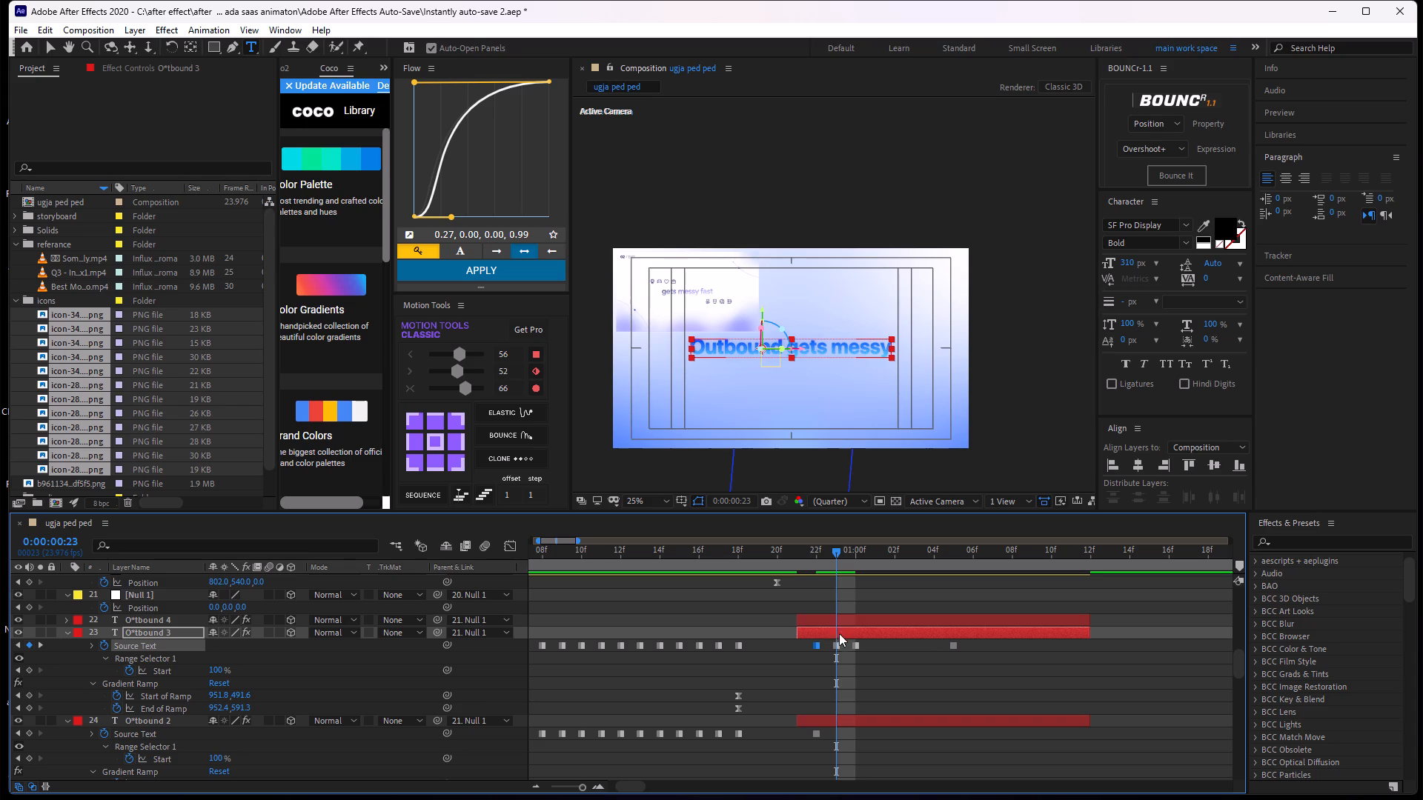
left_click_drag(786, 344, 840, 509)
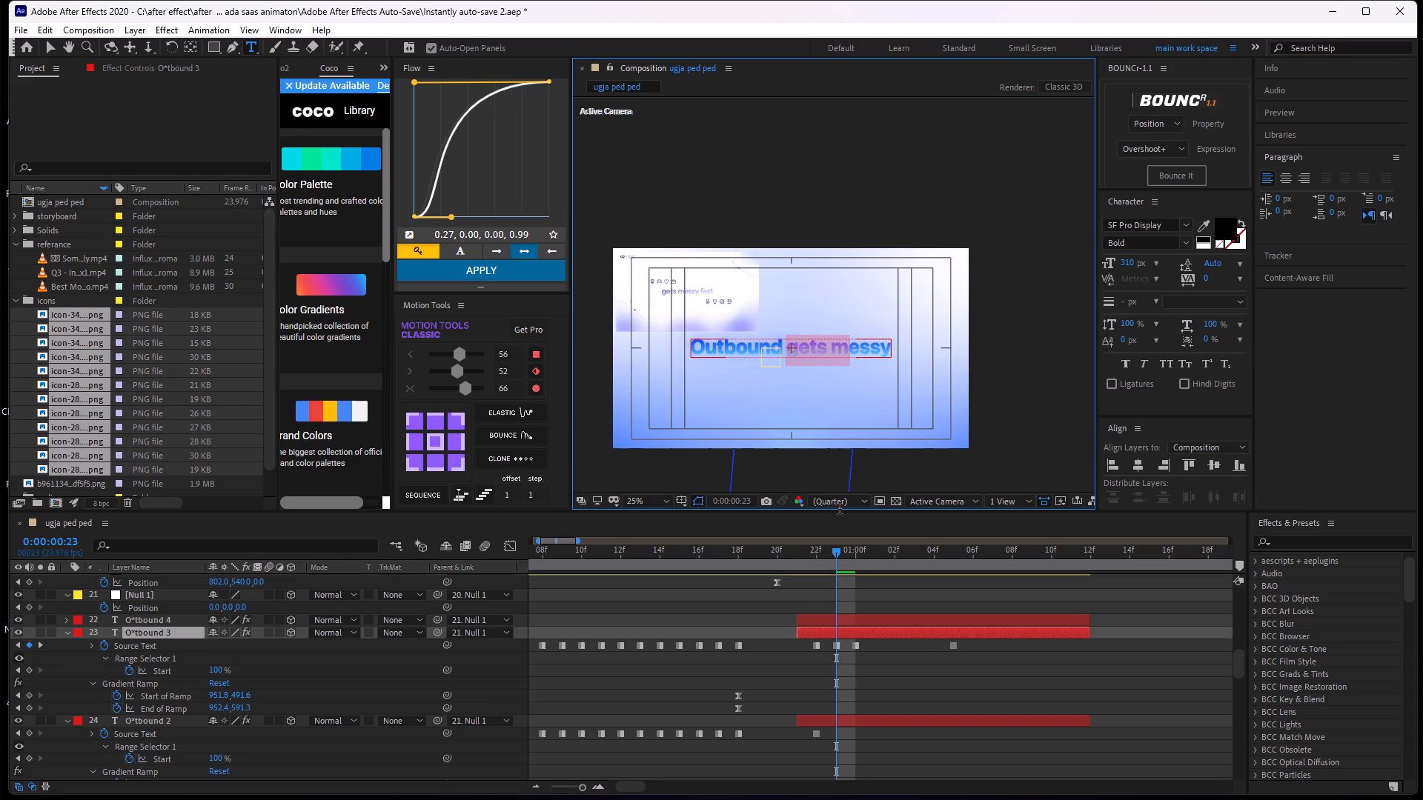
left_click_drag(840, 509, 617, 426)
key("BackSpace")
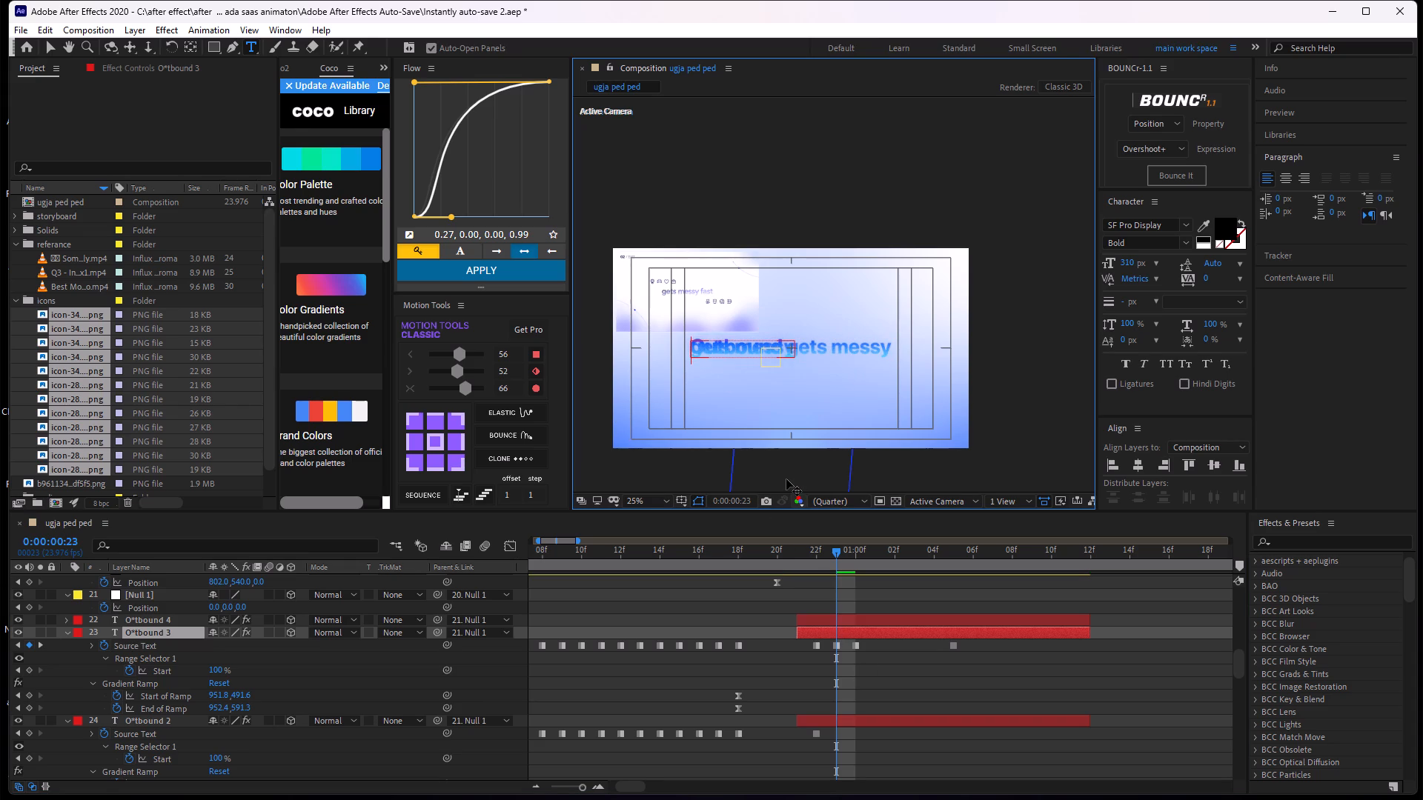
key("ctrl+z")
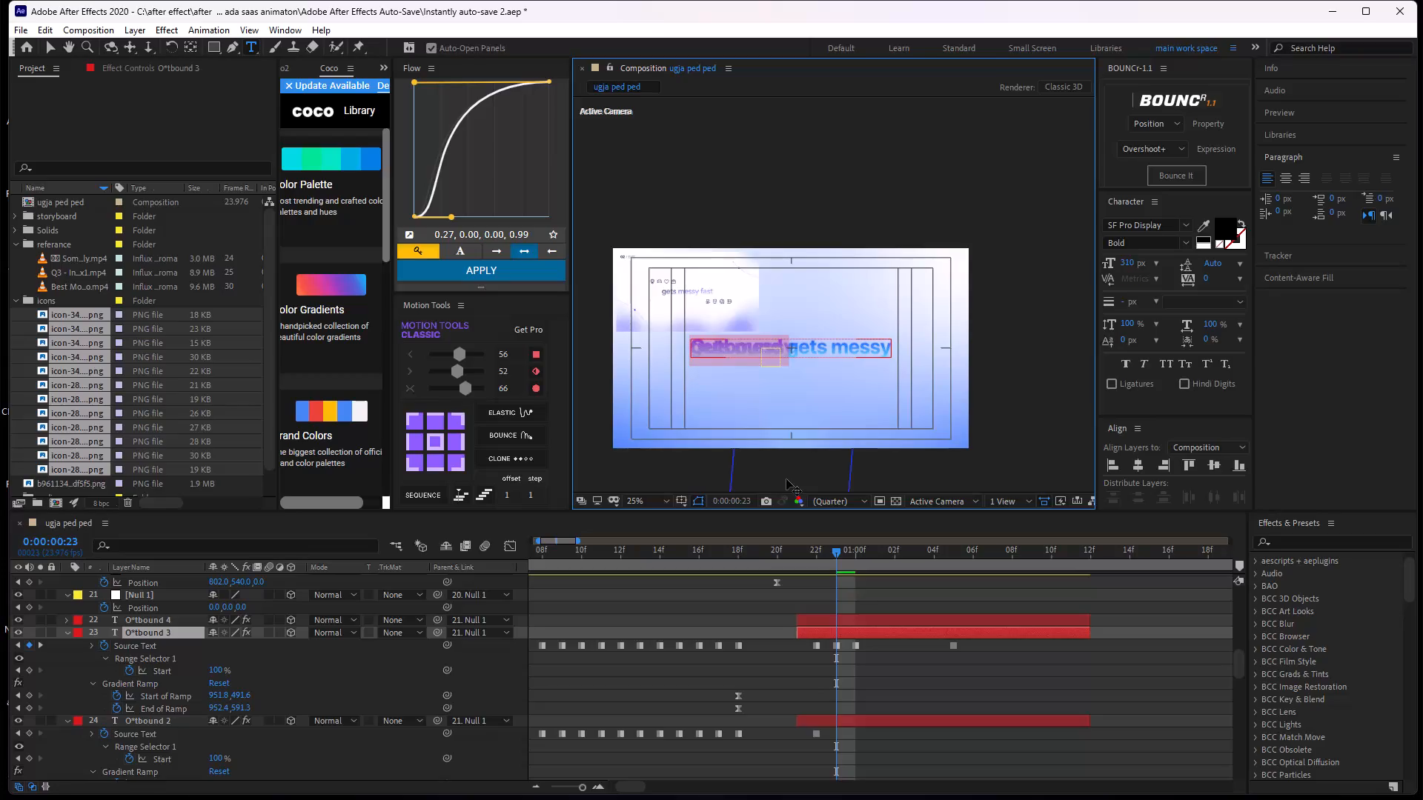
Replace "Outbound" in the O*tbound 3 text at 0:00:00:23 with spaces until "gets messy" lines up with the layers beneath.
left_click_drag(786, 337, 679, 344)
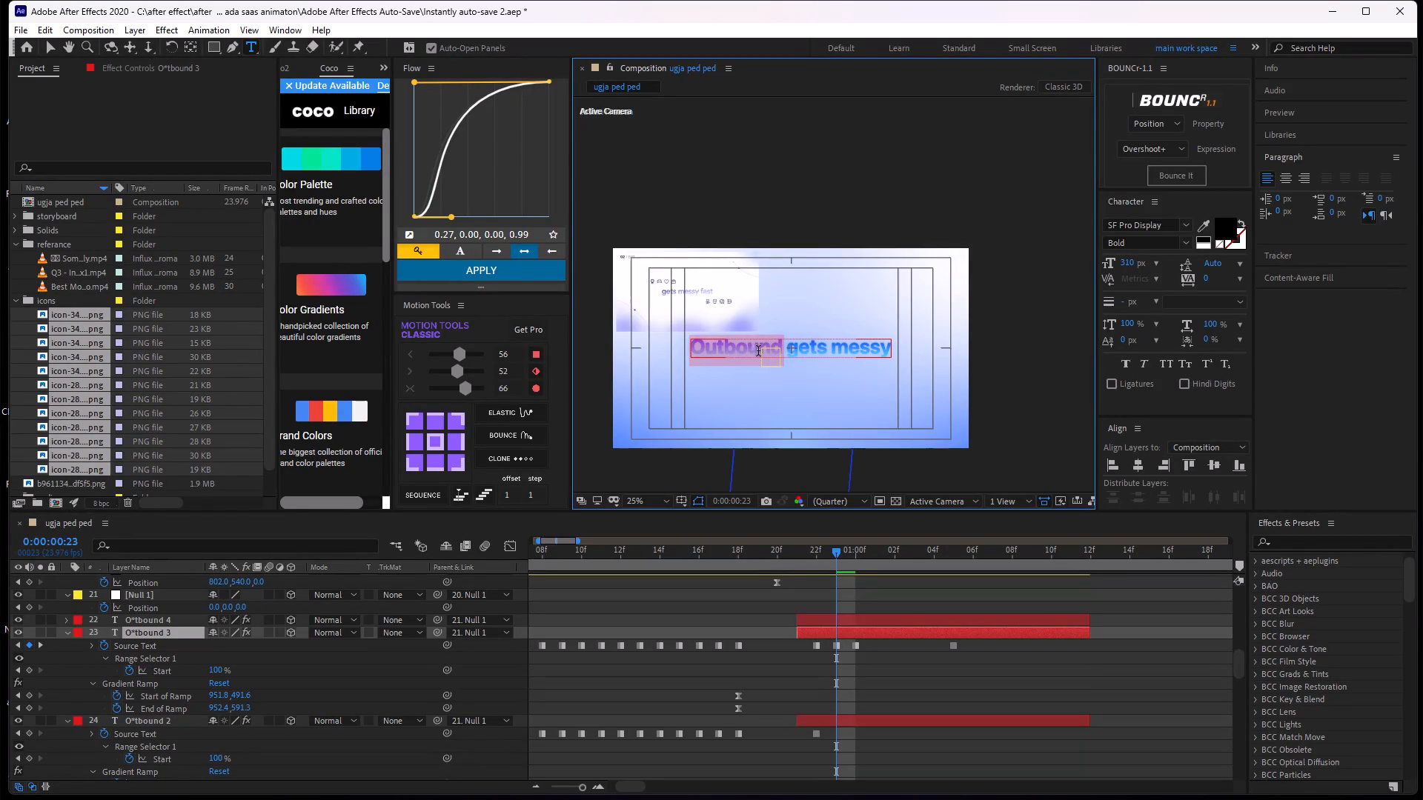
left_click(860, 662)
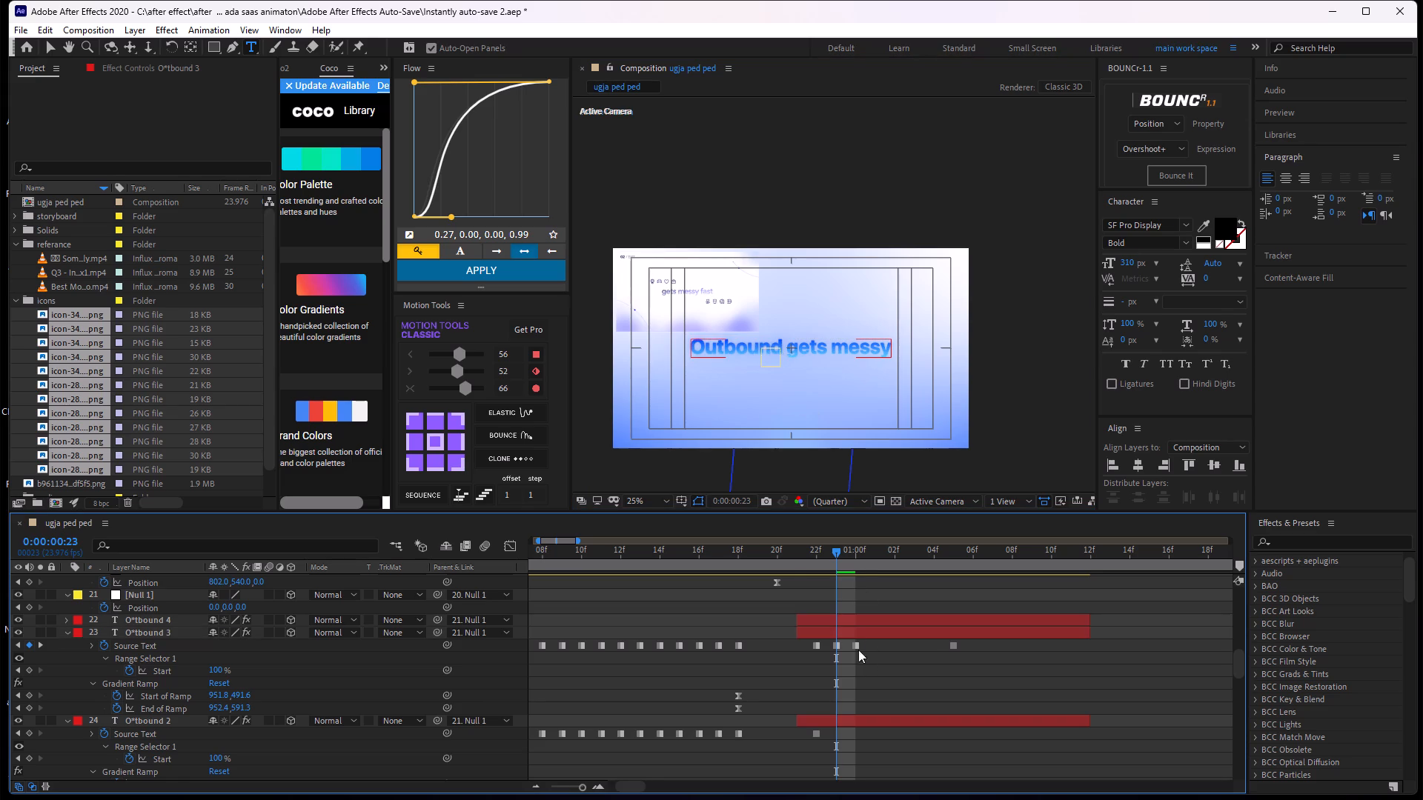
left_click(852, 629)
left_click(848, 616)
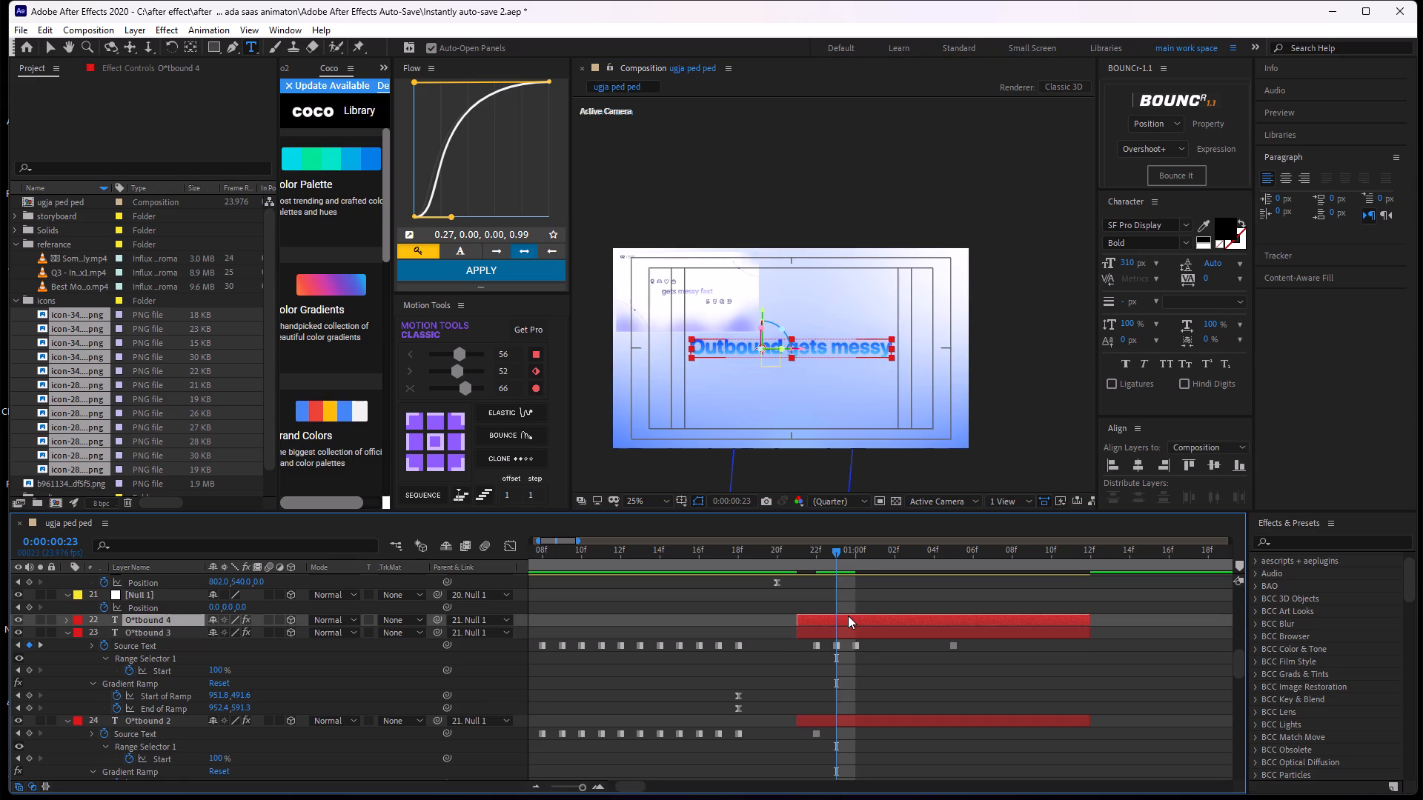
left_click(855, 679)
left_click(843, 631)
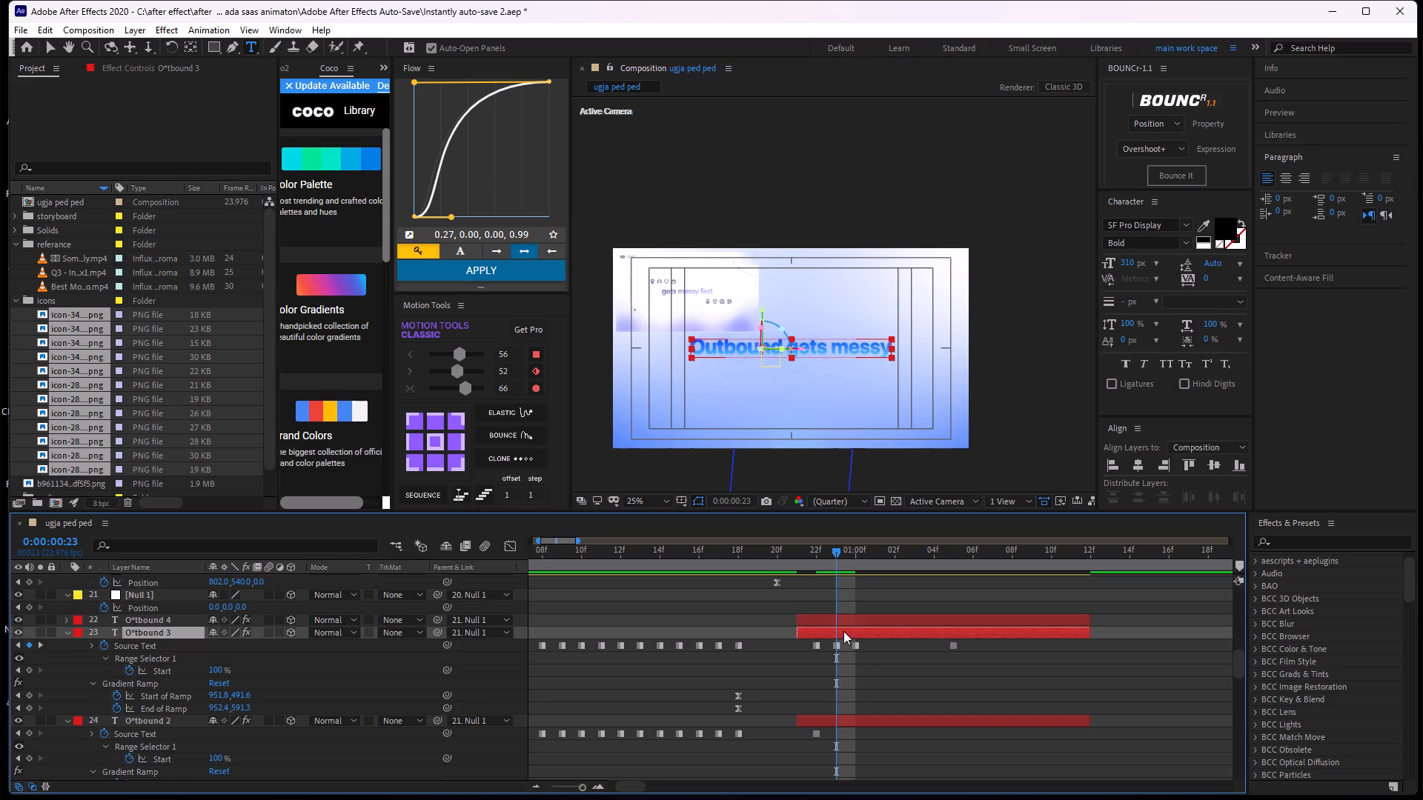
double_click(820, 633)
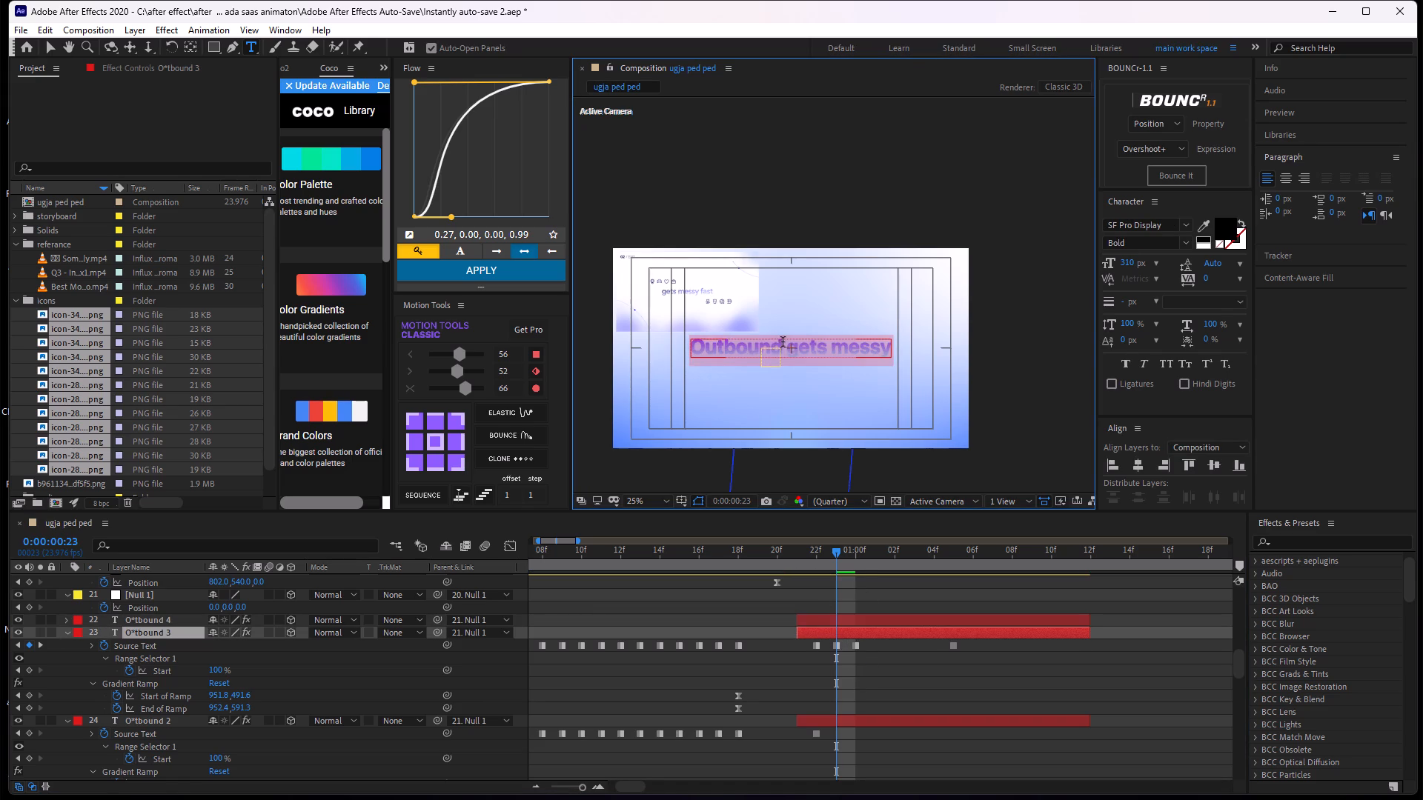
left_click_drag(783, 341, 672, 359)
key("space")
key("space")
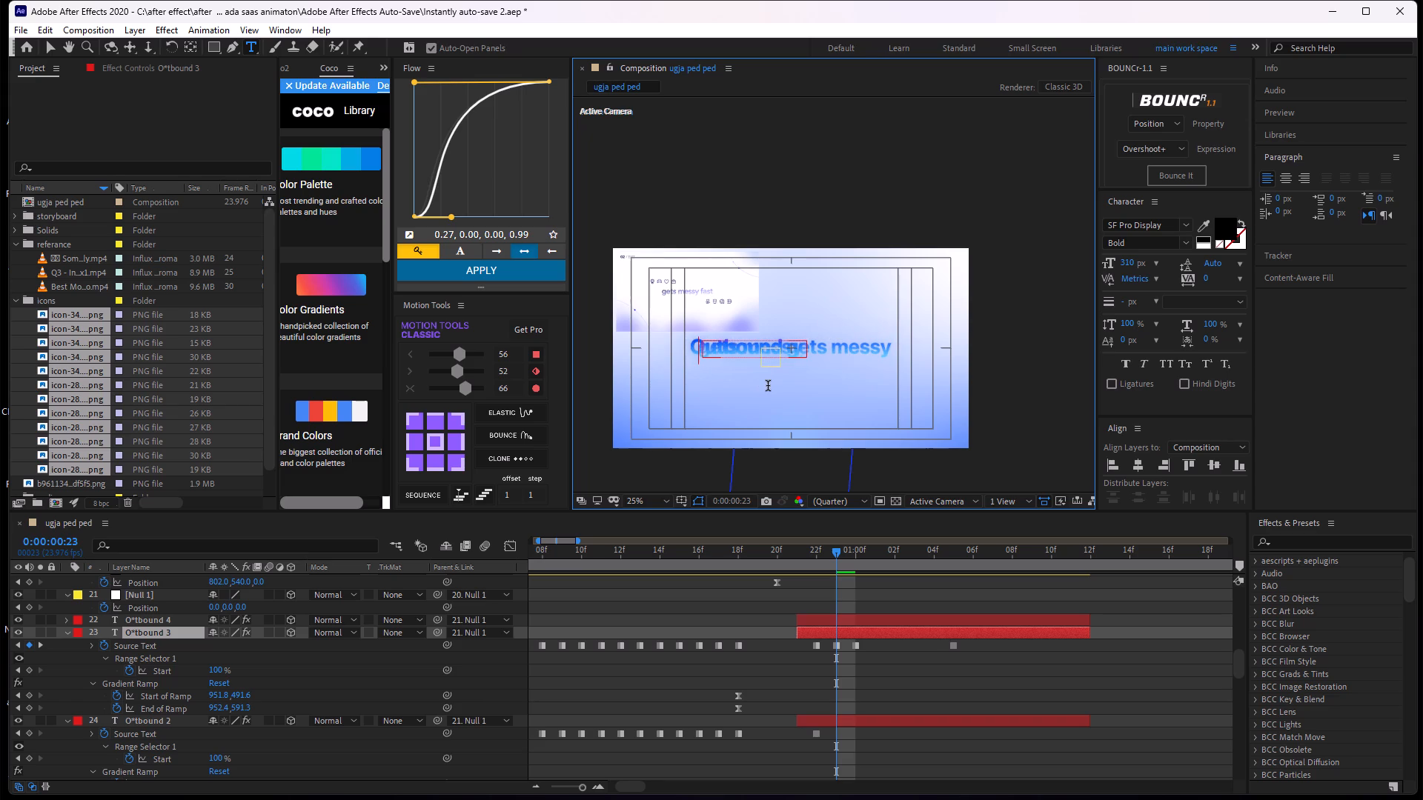
key("space")
key("space")
key("space")
key("space")
key("space")
key("space")
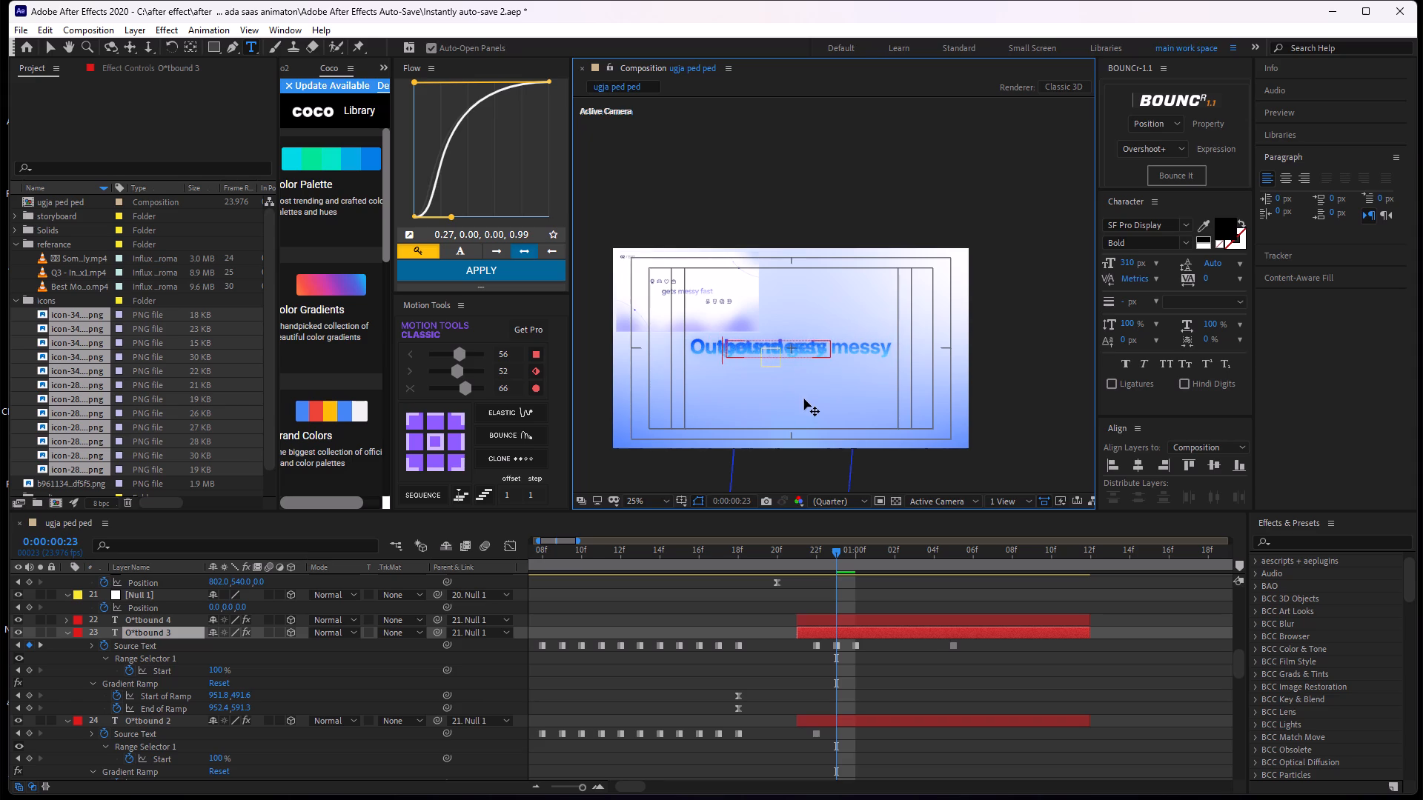
key("space")
key("space")
key("space")
key("space")
key("space")
key("space")
key("space")
key("space")
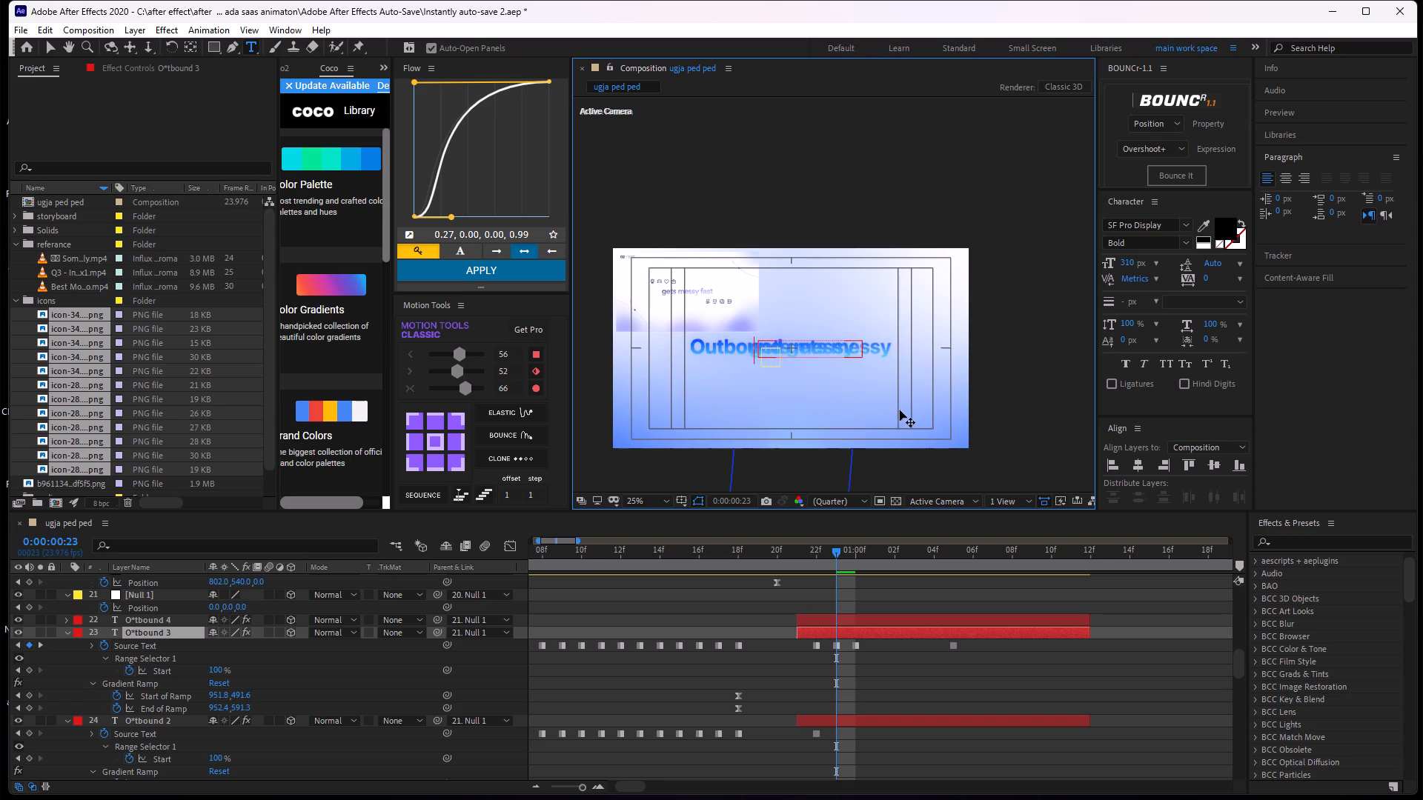
key("space")
key("space")
key("space")
key("space")
key("space")
key("space")
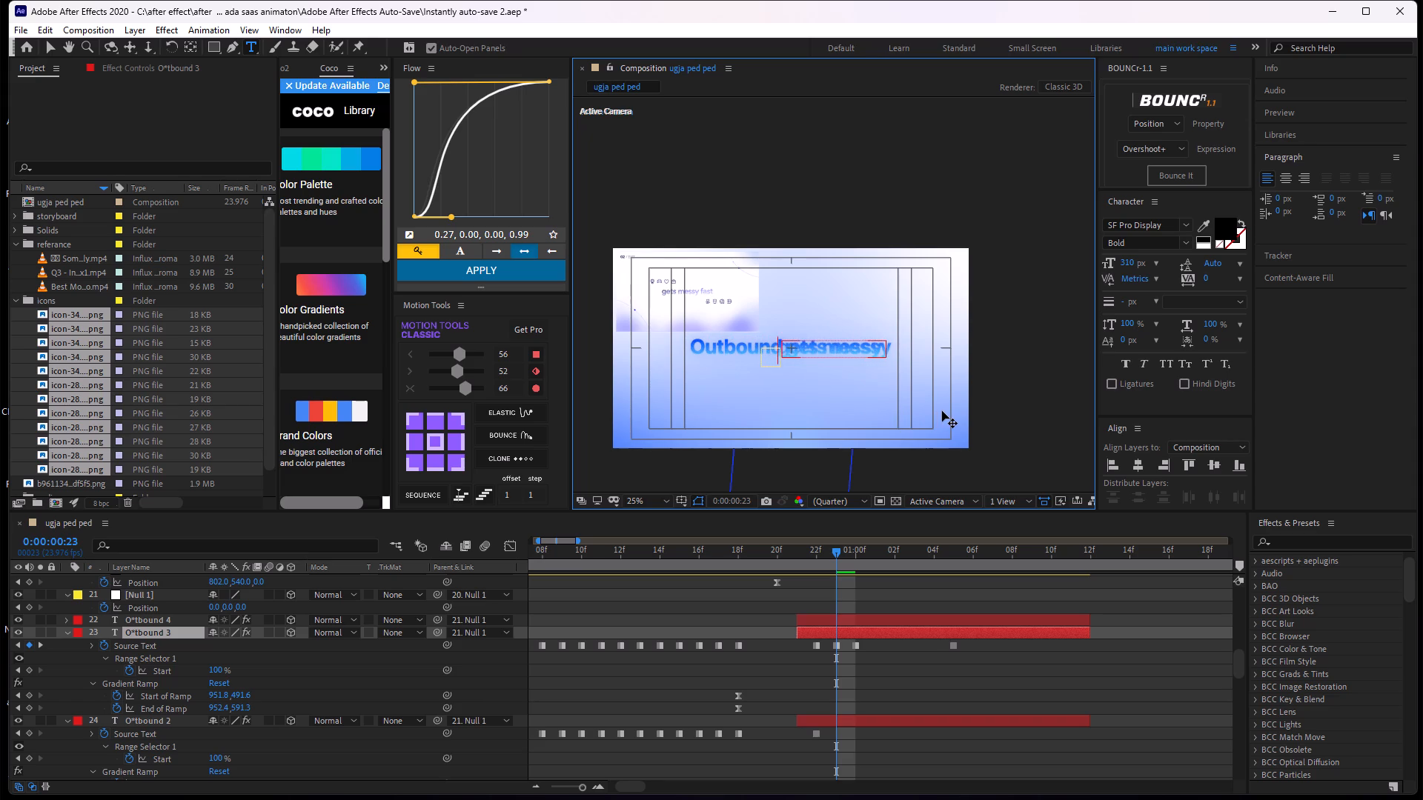
key("space")
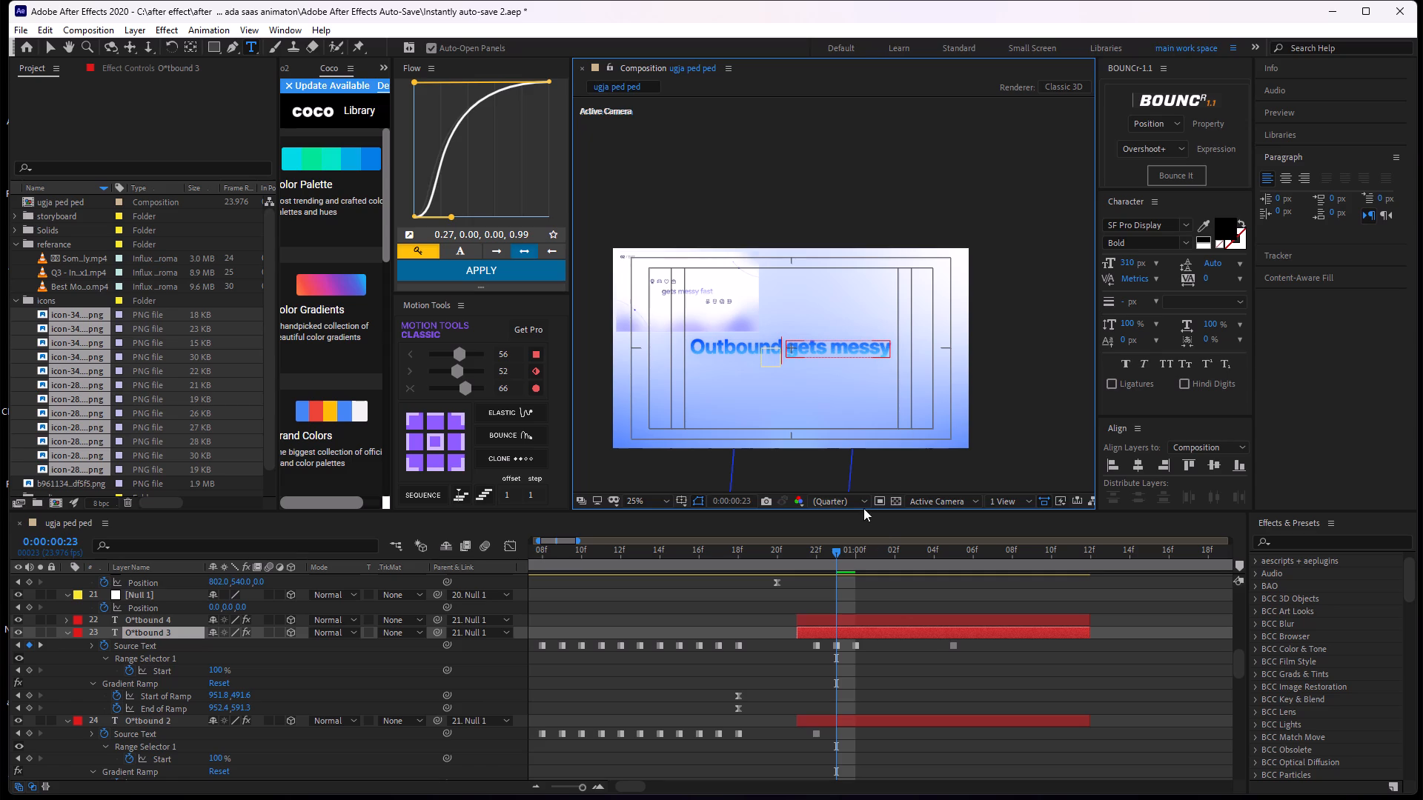
Delete the O*tbound 3 Source Text keyframes at 0:00:00:22, 0:00:01:00 and 0:00:01:05, keeping the one at 0:00:00:23.
left_click_drag(839, 549, 835, 583)
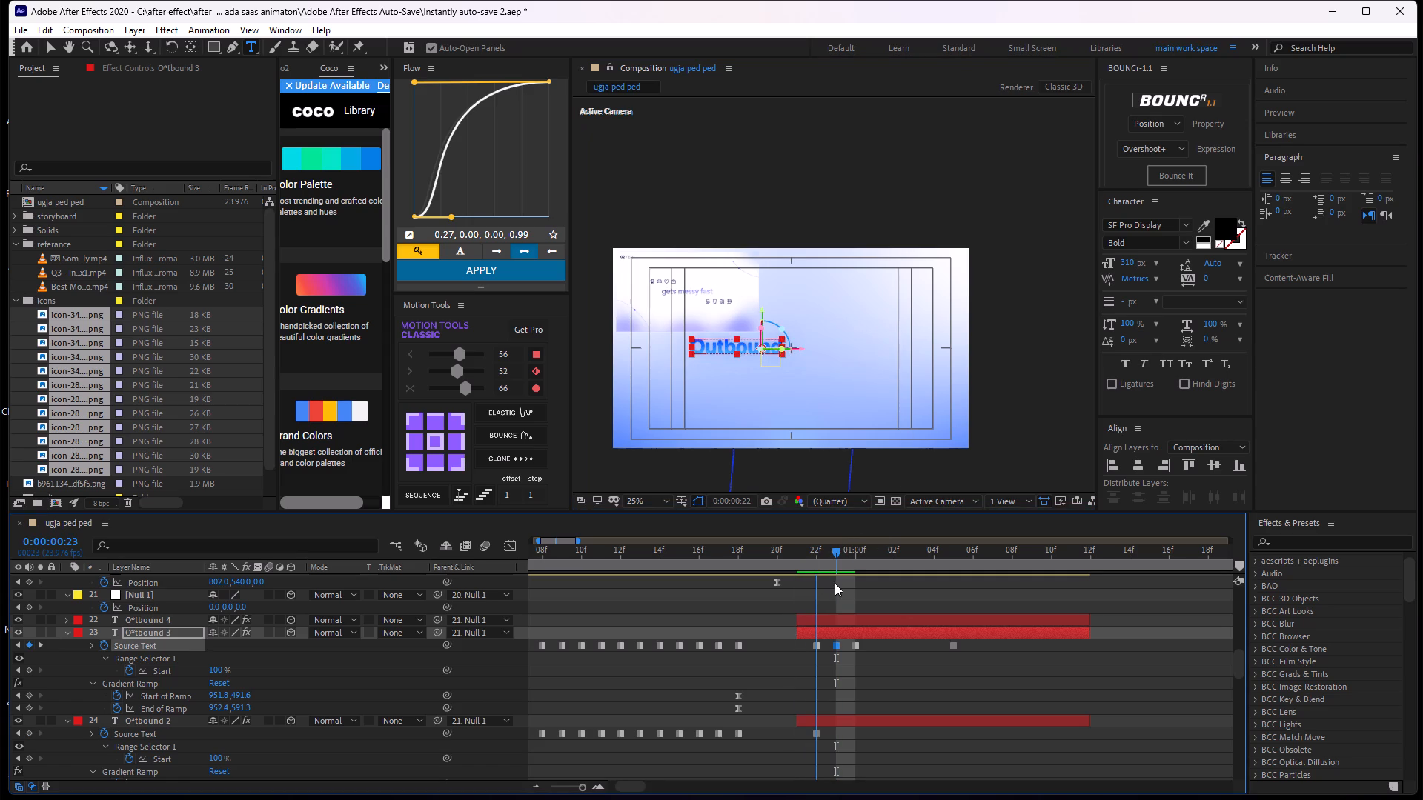
left_click_drag(835, 583, 839, 595)
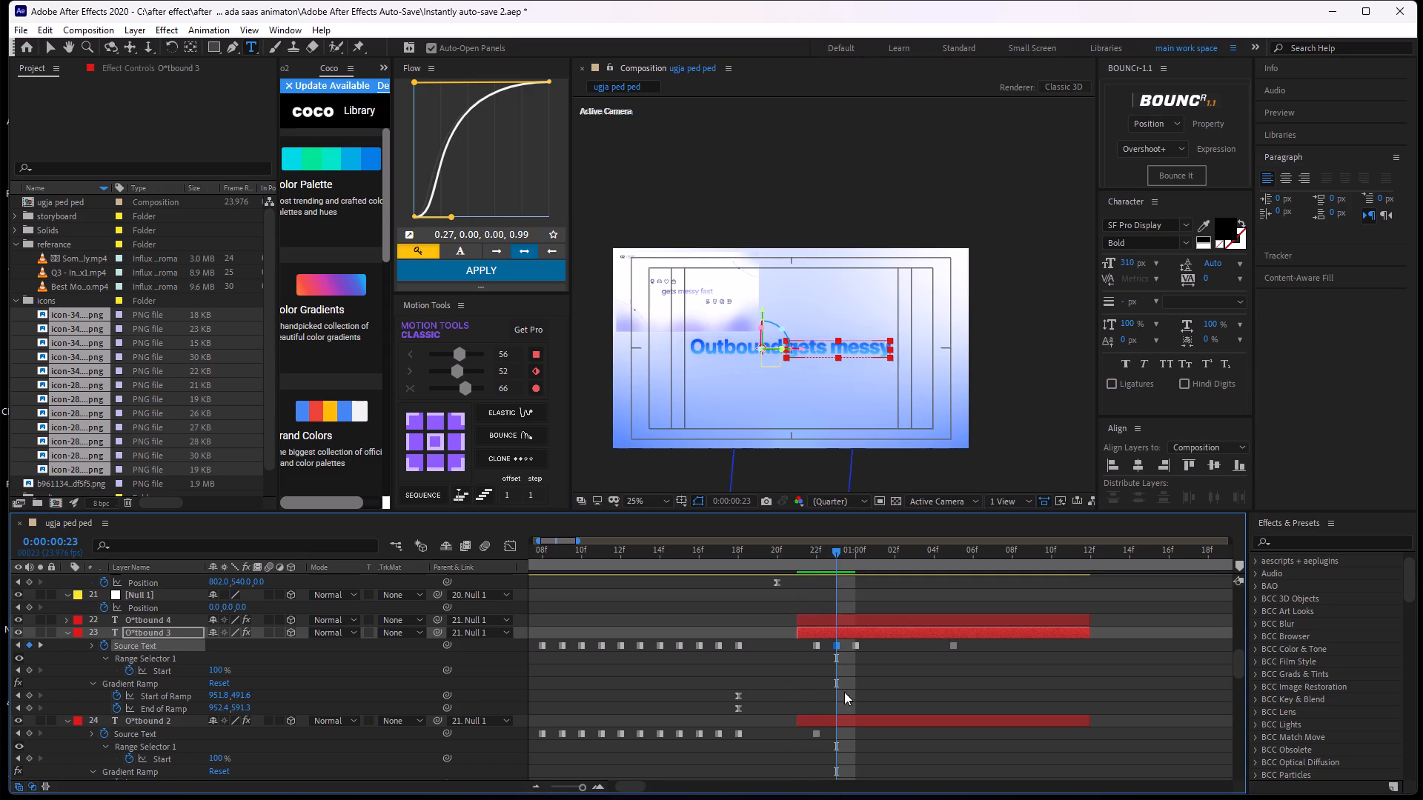
left_click(854, 671)
left_click_drag(820, 652, 803, 644)
key("BackSpace")
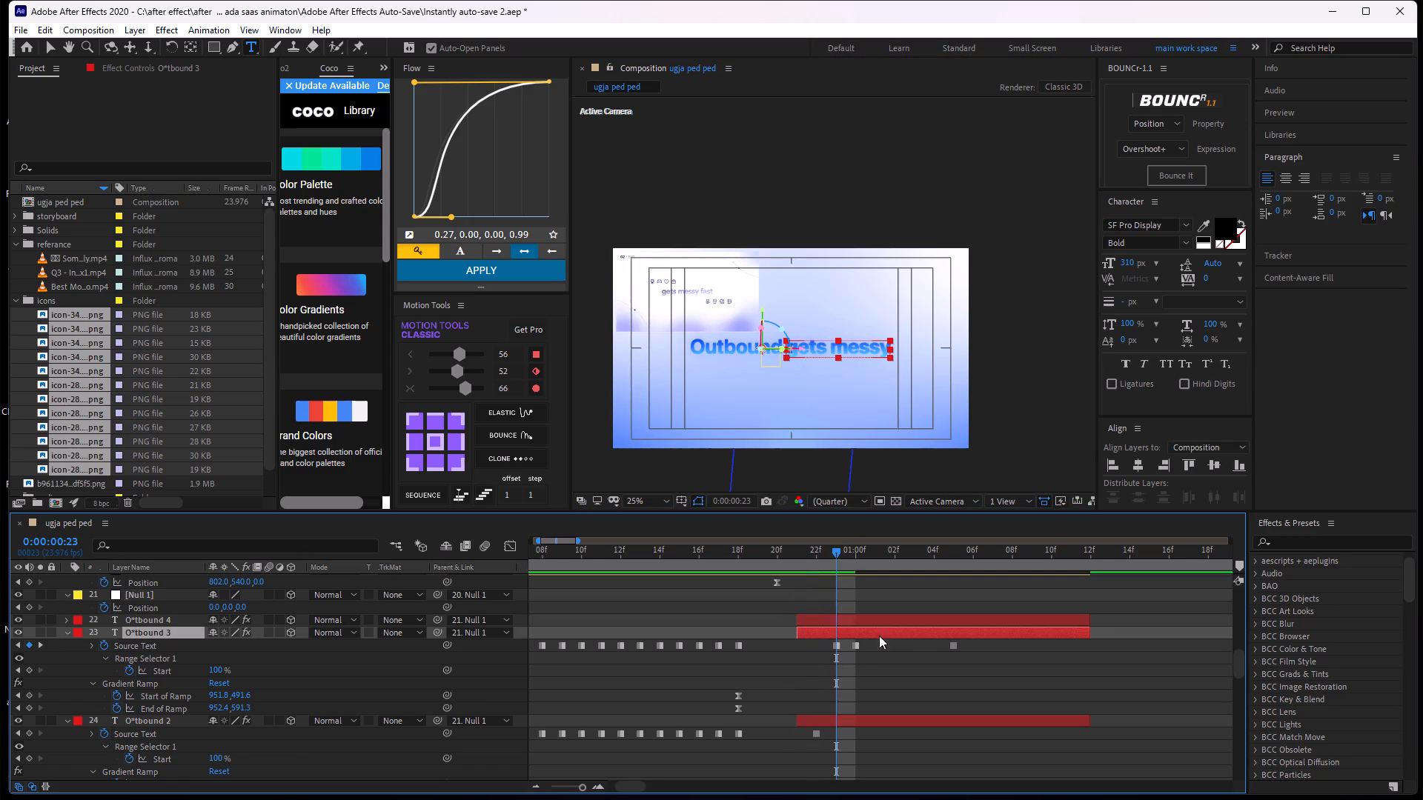
left_click(855, 646)
key("BackSpace")
left_click(960, 643)
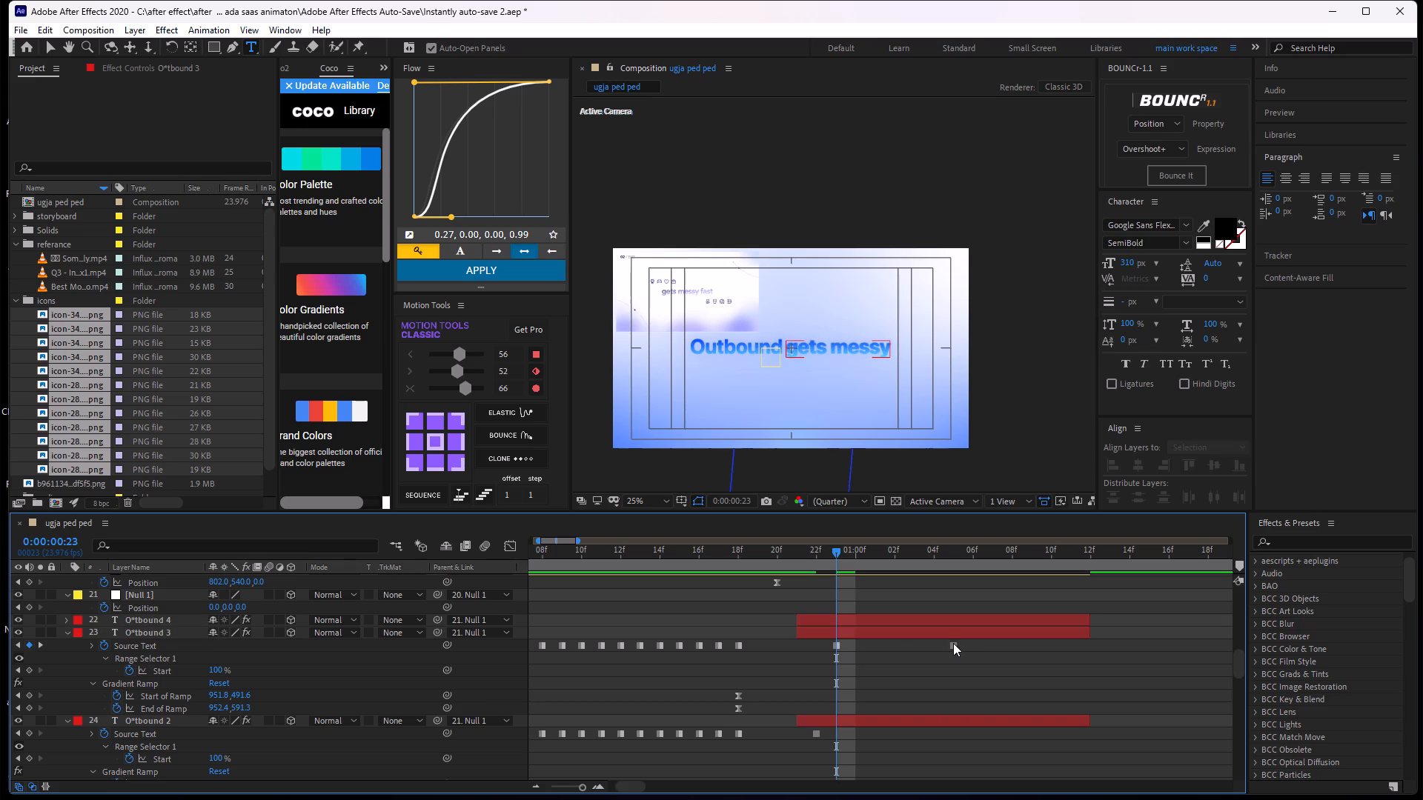
left_click(952, 643)
key("BackSpace")
Move the O*tbound layer's last Start of Ramp and End of Ramp keyframes to the layer's end at 0:00:00:21.
left_click_drag(836, 552, 803, 587)
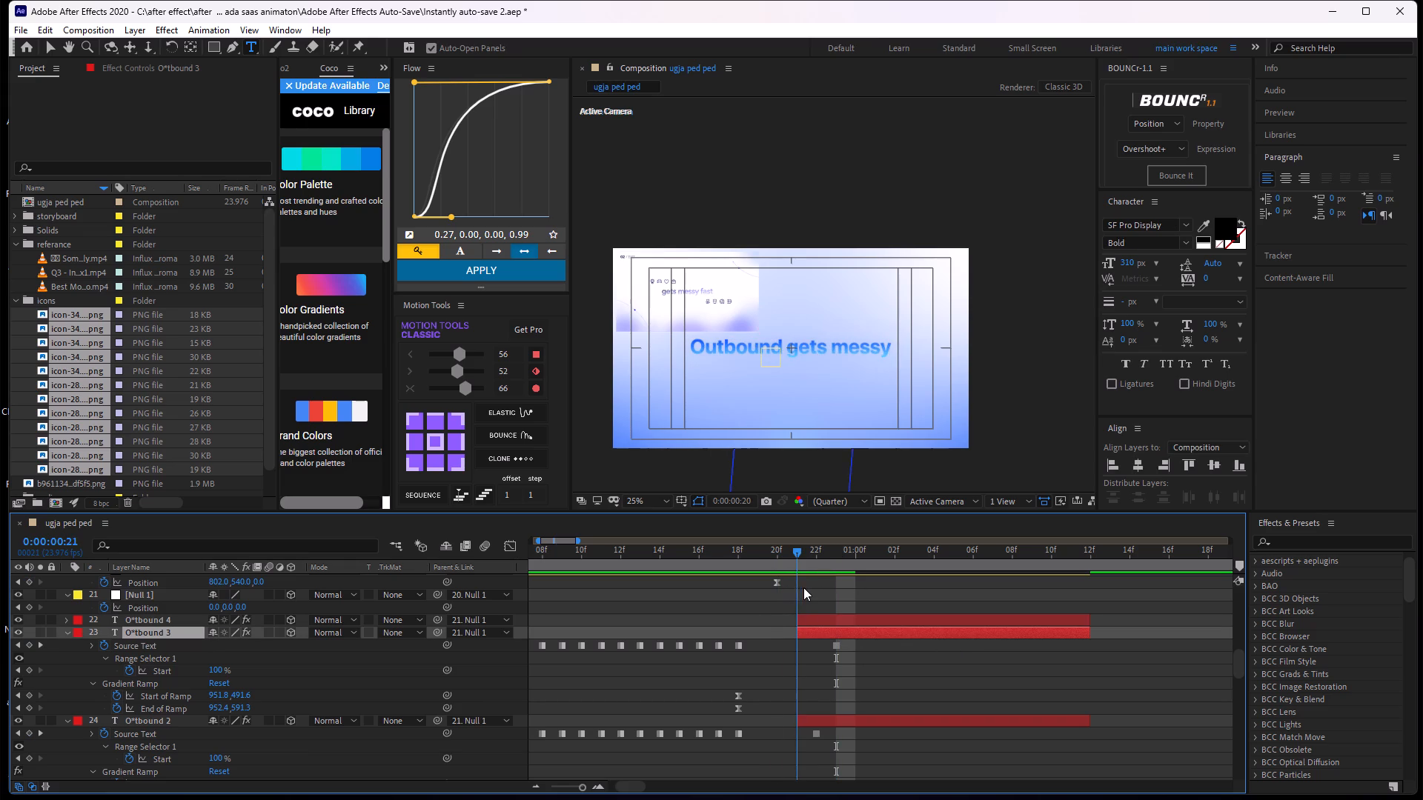
left_click_drag(803, 587, 724, 593)
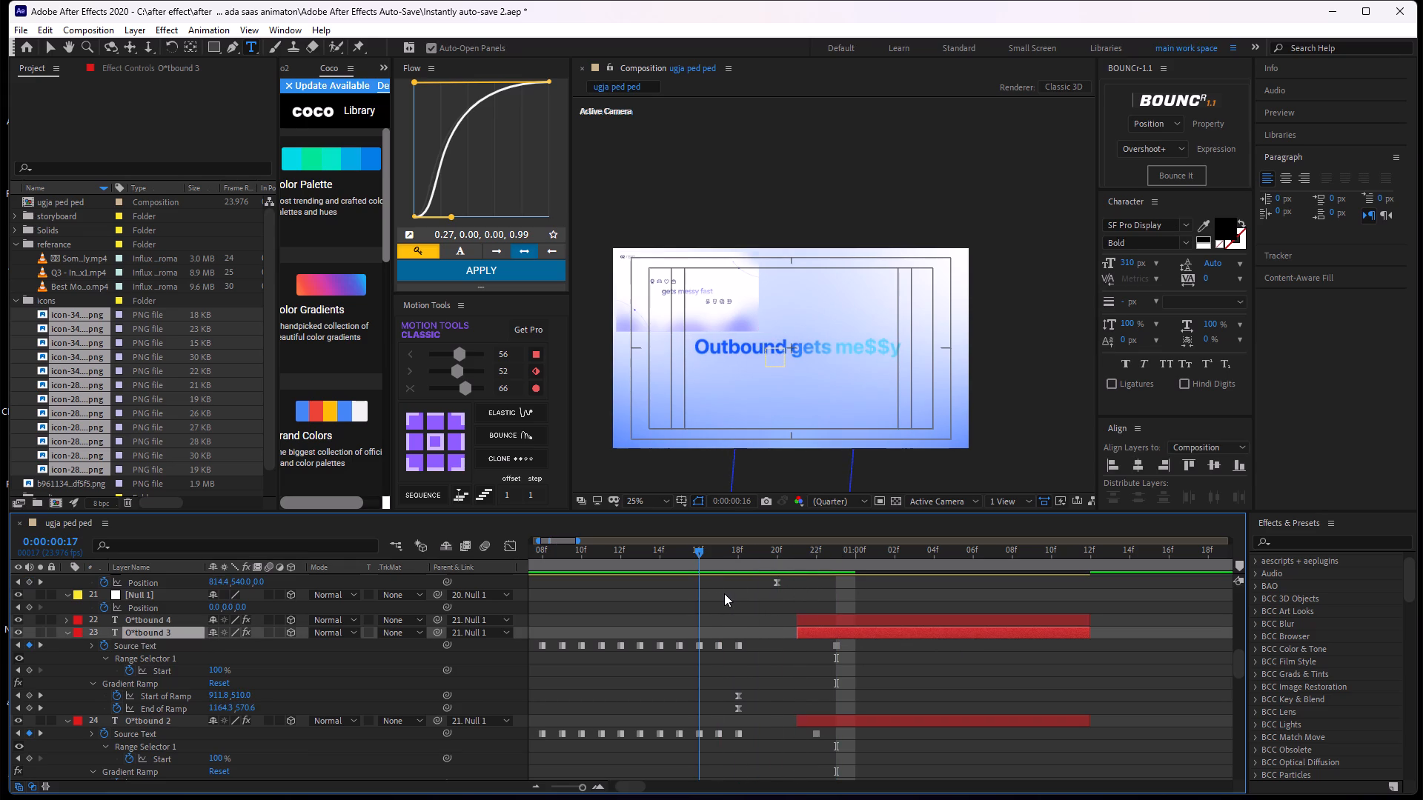
left_click_drag(724, 593, 723, 595)
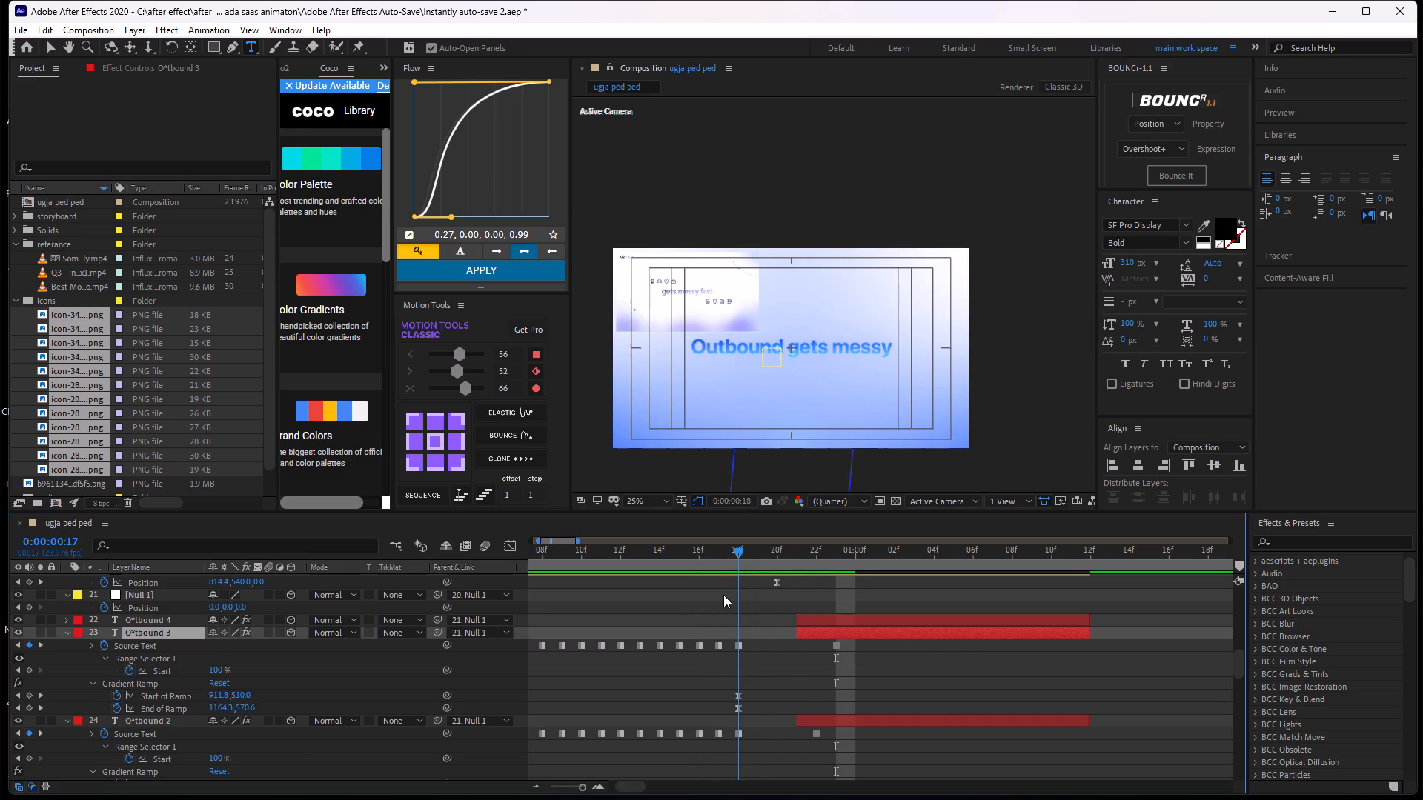
left_click_drag(723, 595, 728, 595)
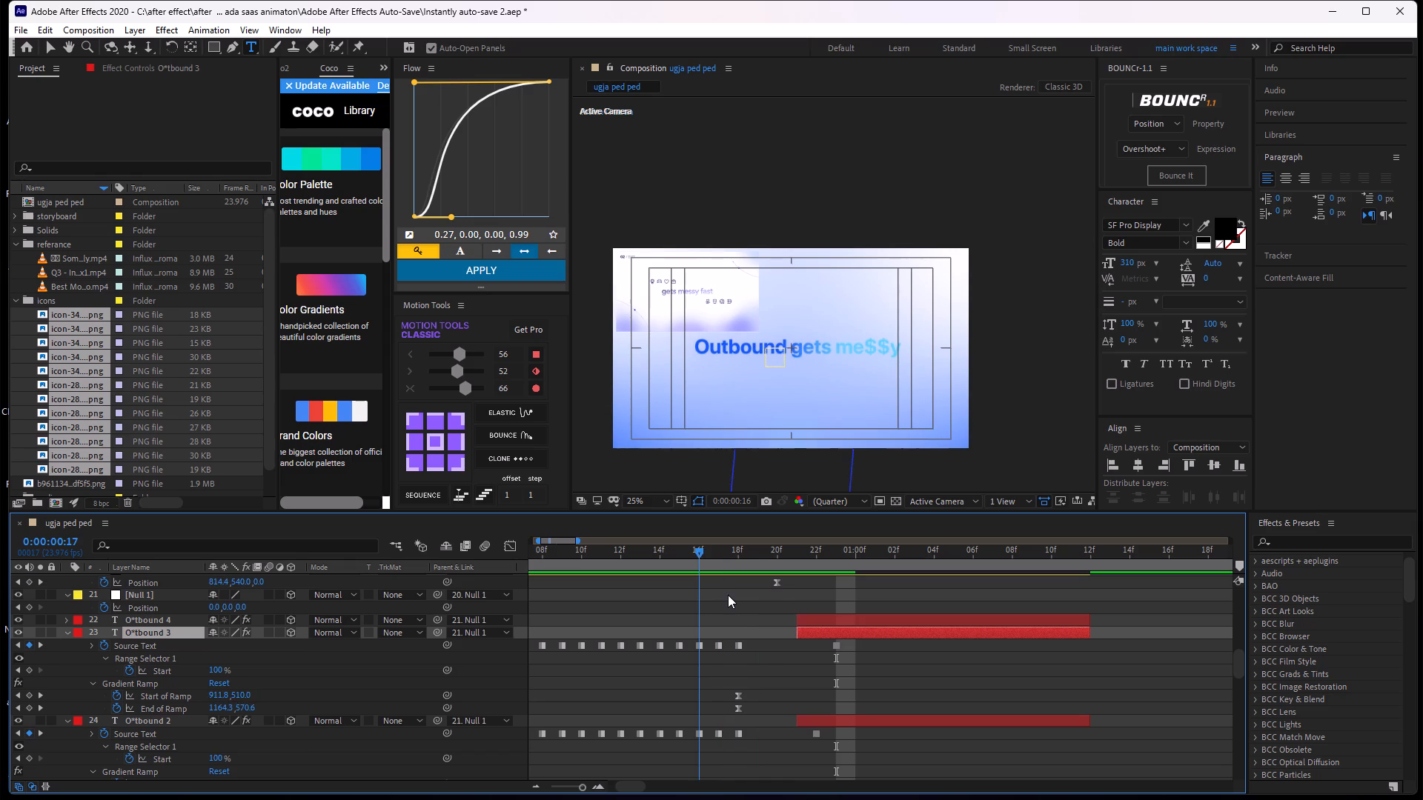
left_click_drag(728, 595, 739, 613)
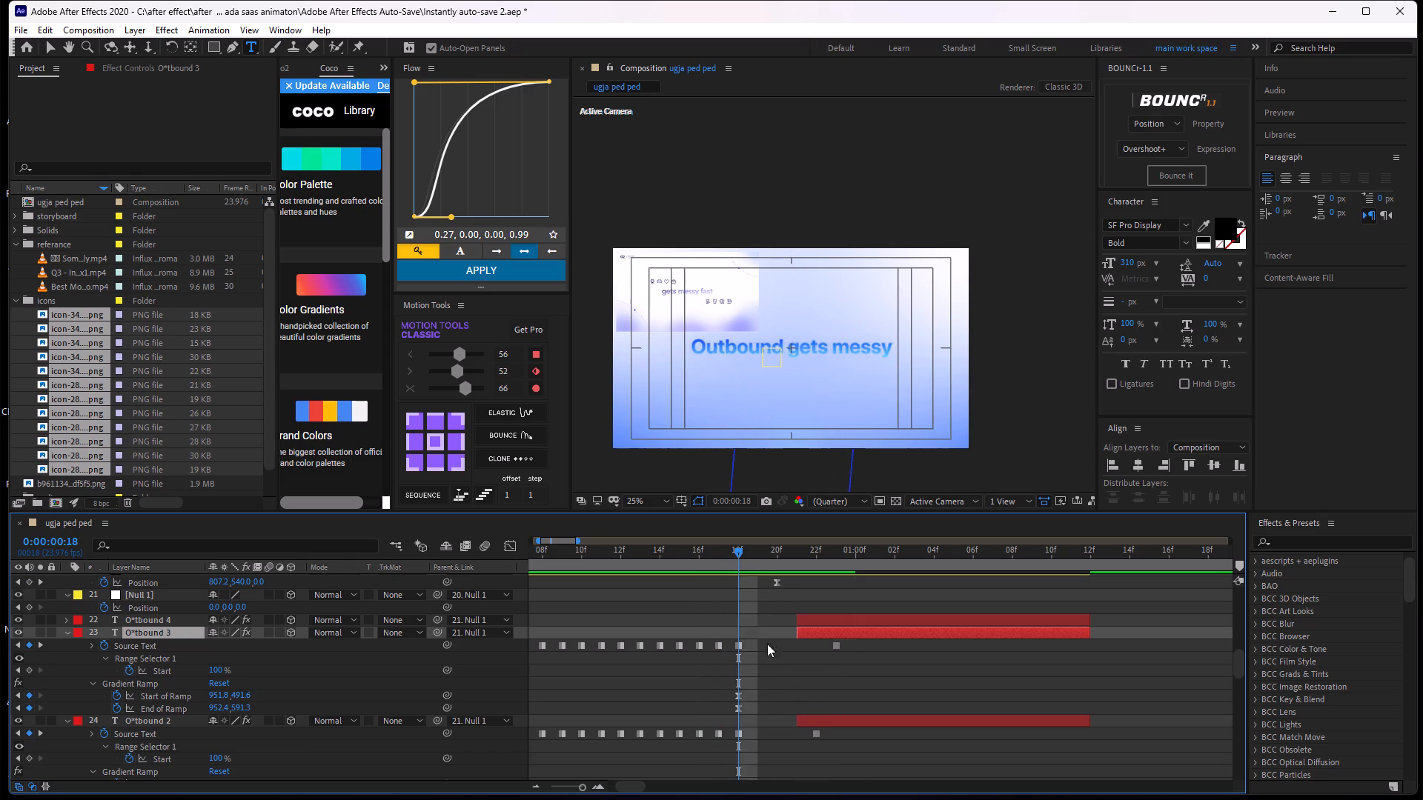
middle_click_drag(800, 687, 794, 604)
left_click(752, 730)
middle_click_drag(745, 699, 737, 671)
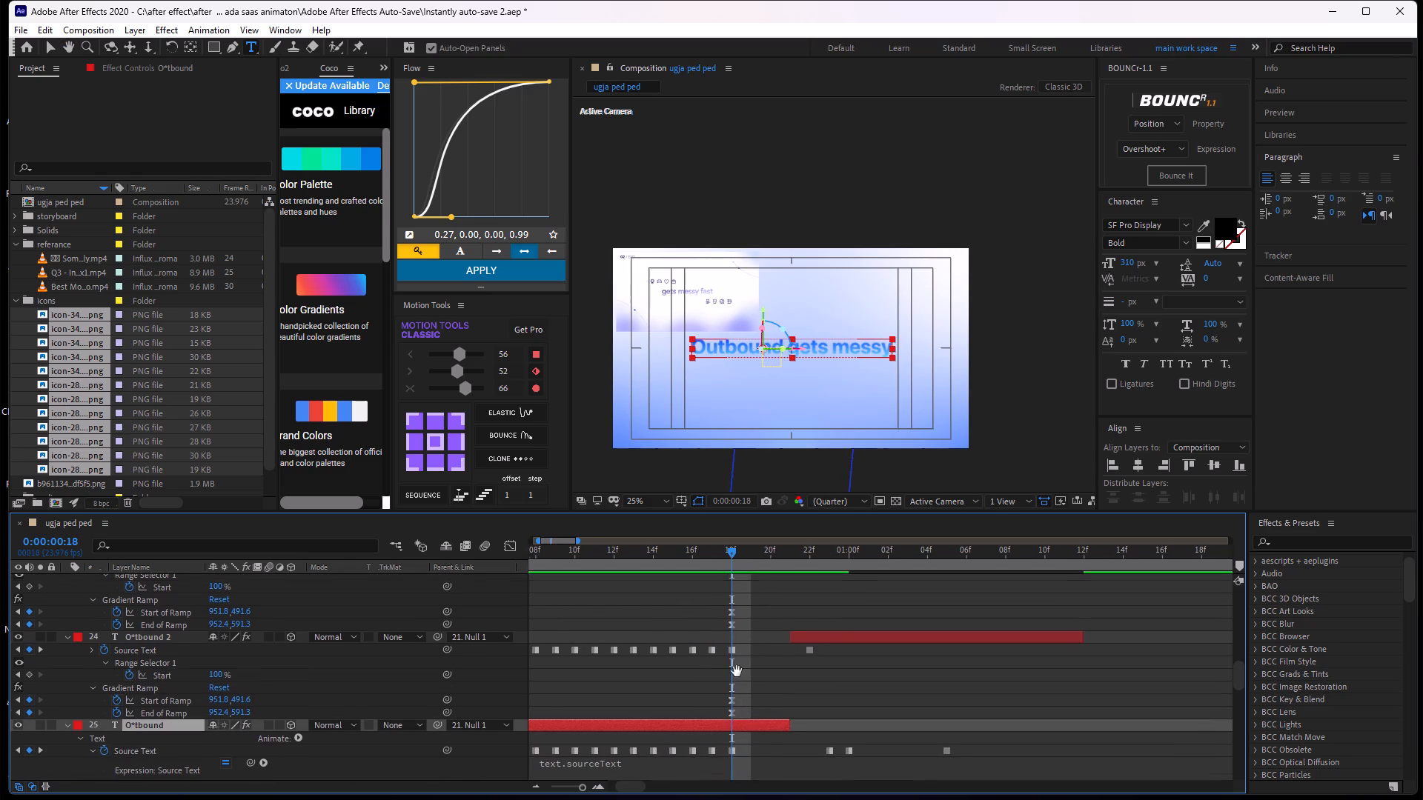
middle_click_drag(737, 671, 746, 568)
key("u")
key("u")
middle_click_drag(733, 640, 744, 649)
scroll(750, 649, "down", 1, "alt")
left_click_drag(745, 653, 685, 693)
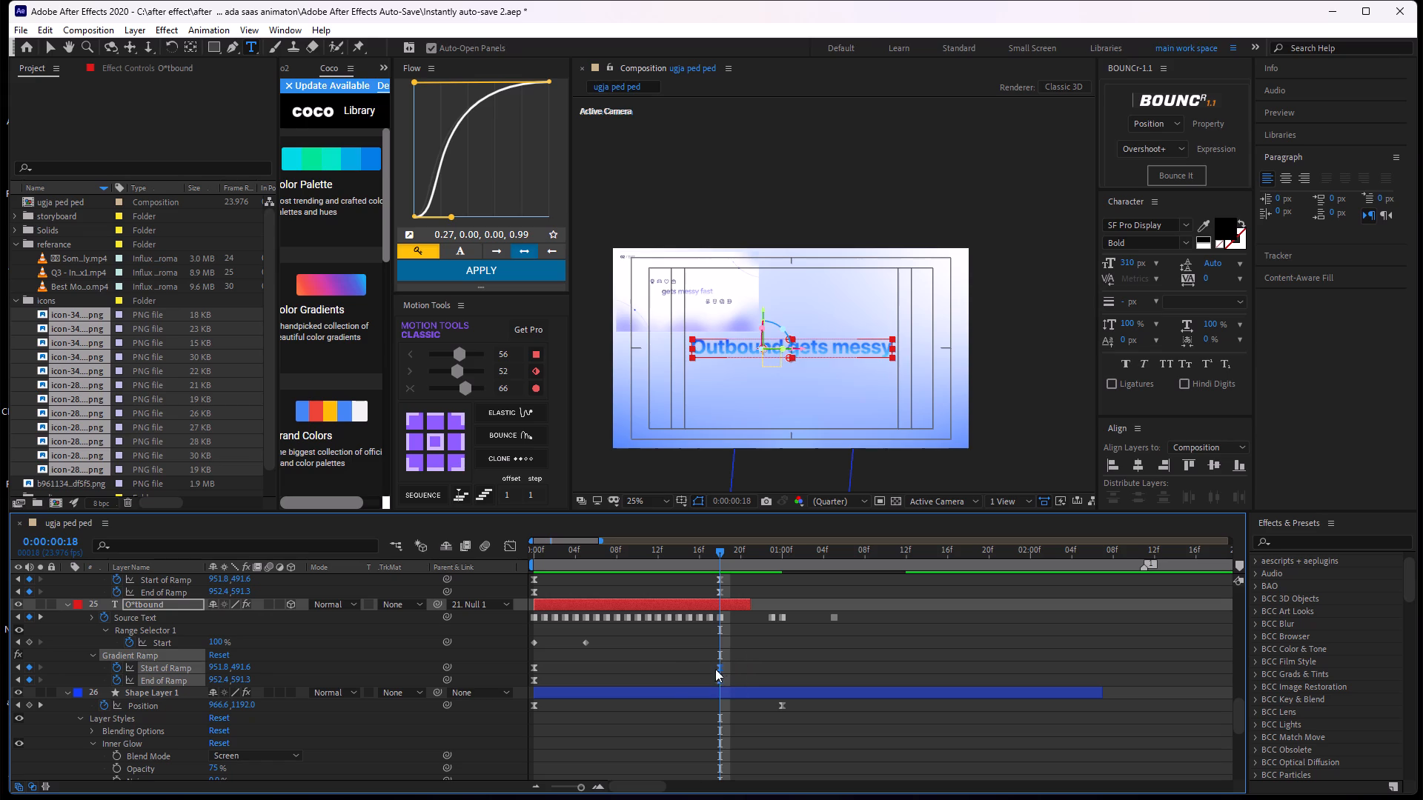
left_click_drag(718, 666, 744, 679)
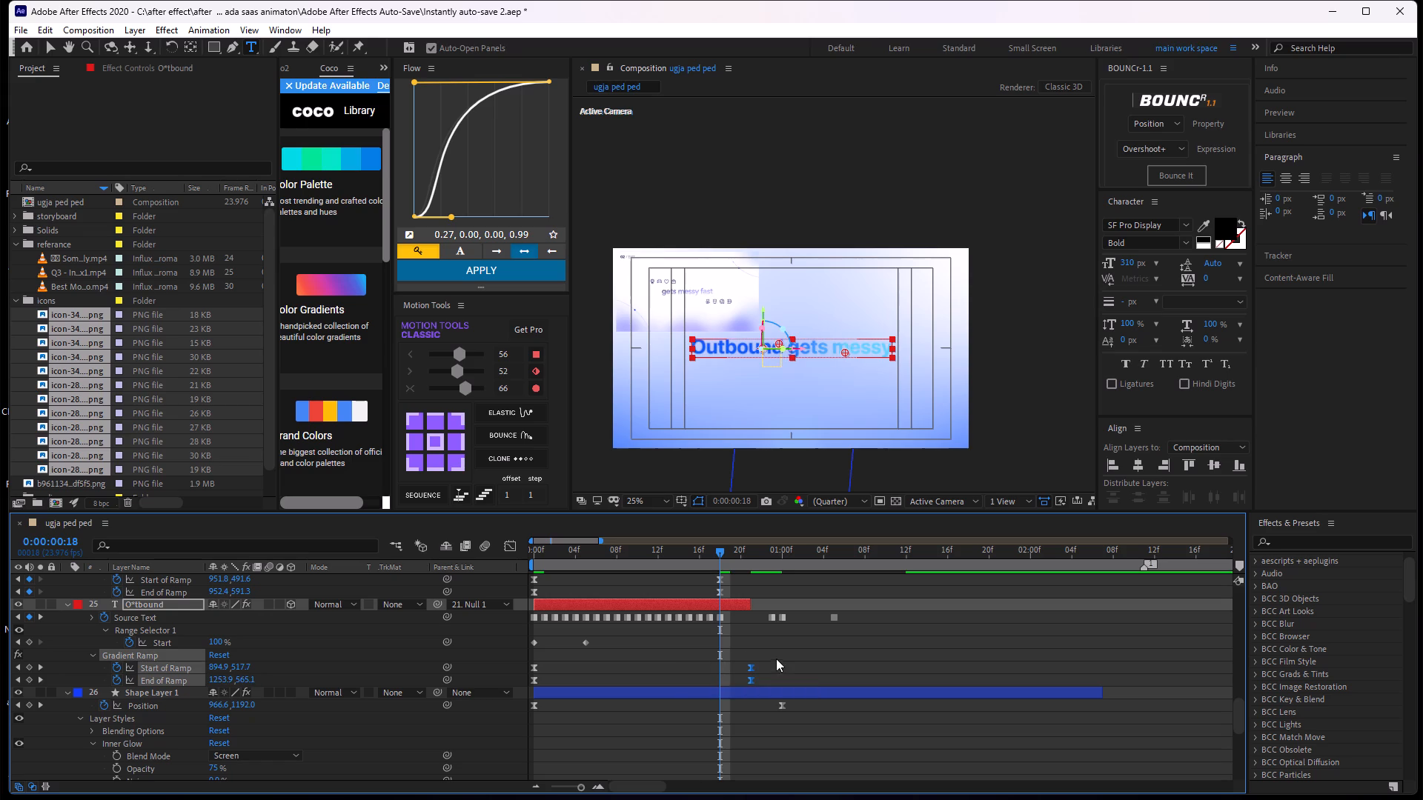
Apply Easy Ease to all of the O*tbound layer's Start of Ramp and End of Ramp keyframes.
left_click_drag(771, 664, 517, 688)
key("F9")
left_click(669, 642)
Preview the text animation with its retimed gradient from 0:00:00:00.
left_click_drag(714, 550, 534, 587)
key("space")
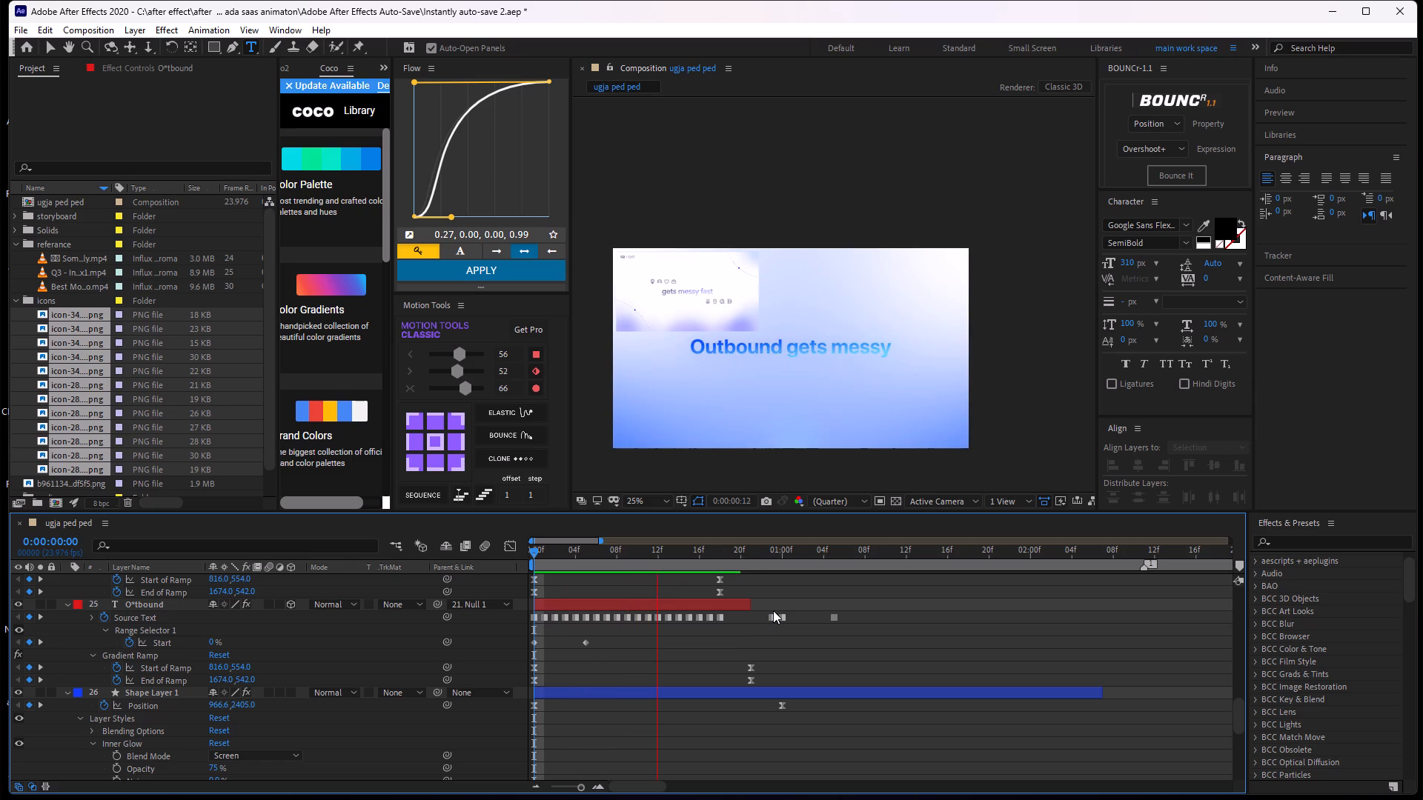
key("space")
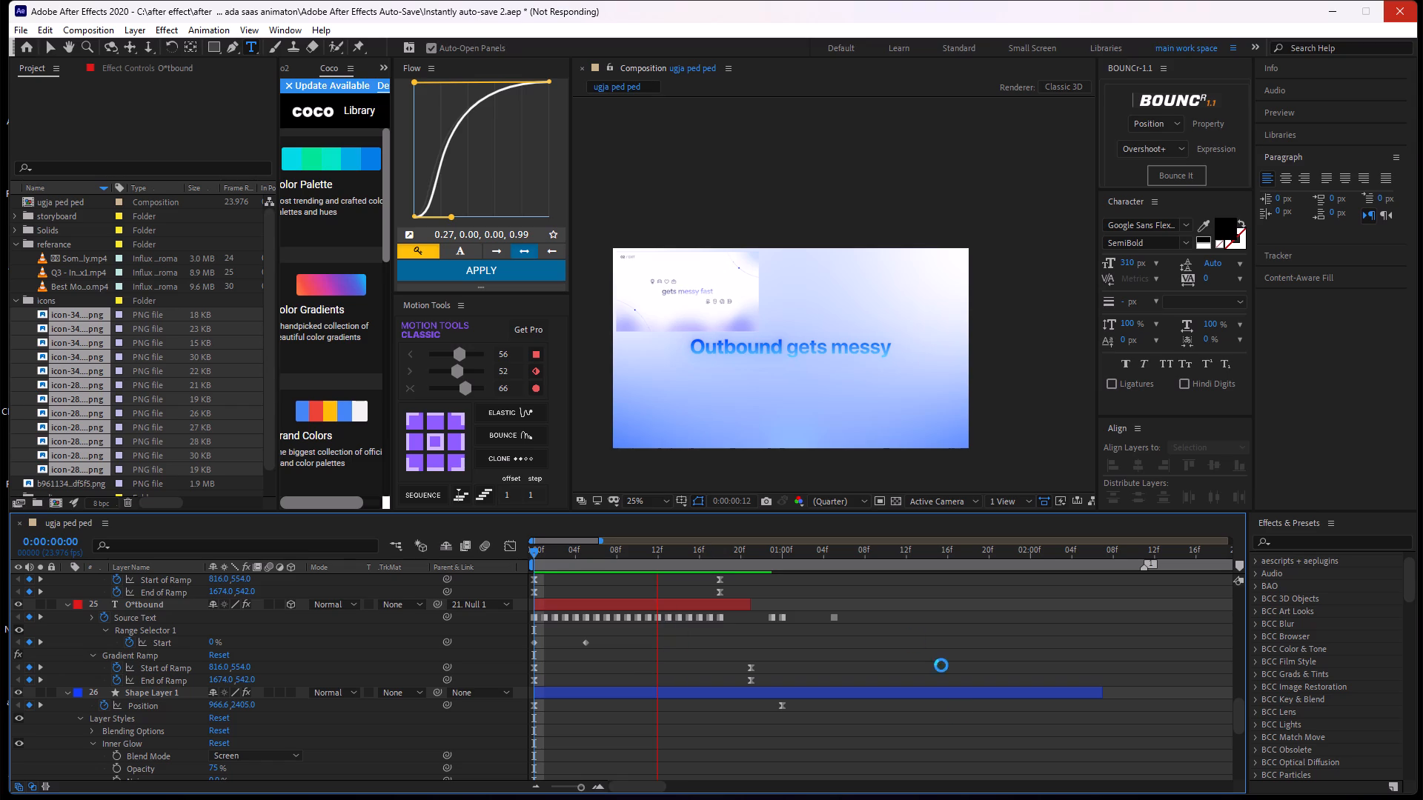
Switch to Task Manager to check the system's memory usage.
left_click(978, 785)
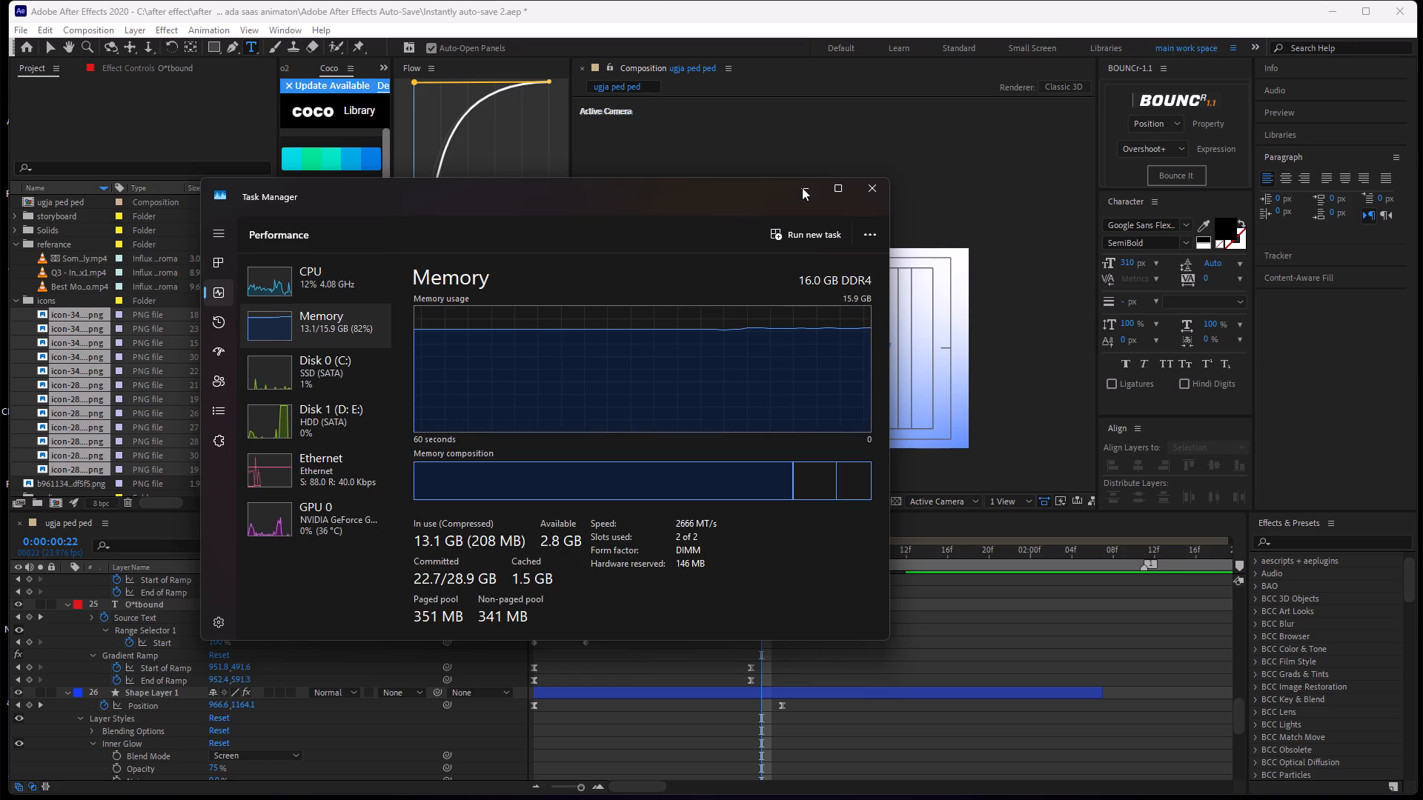
Play the composition again from 0:00:00:00 to review the text and gradient timing.
left_click_drag(766, 547, 520, 624)
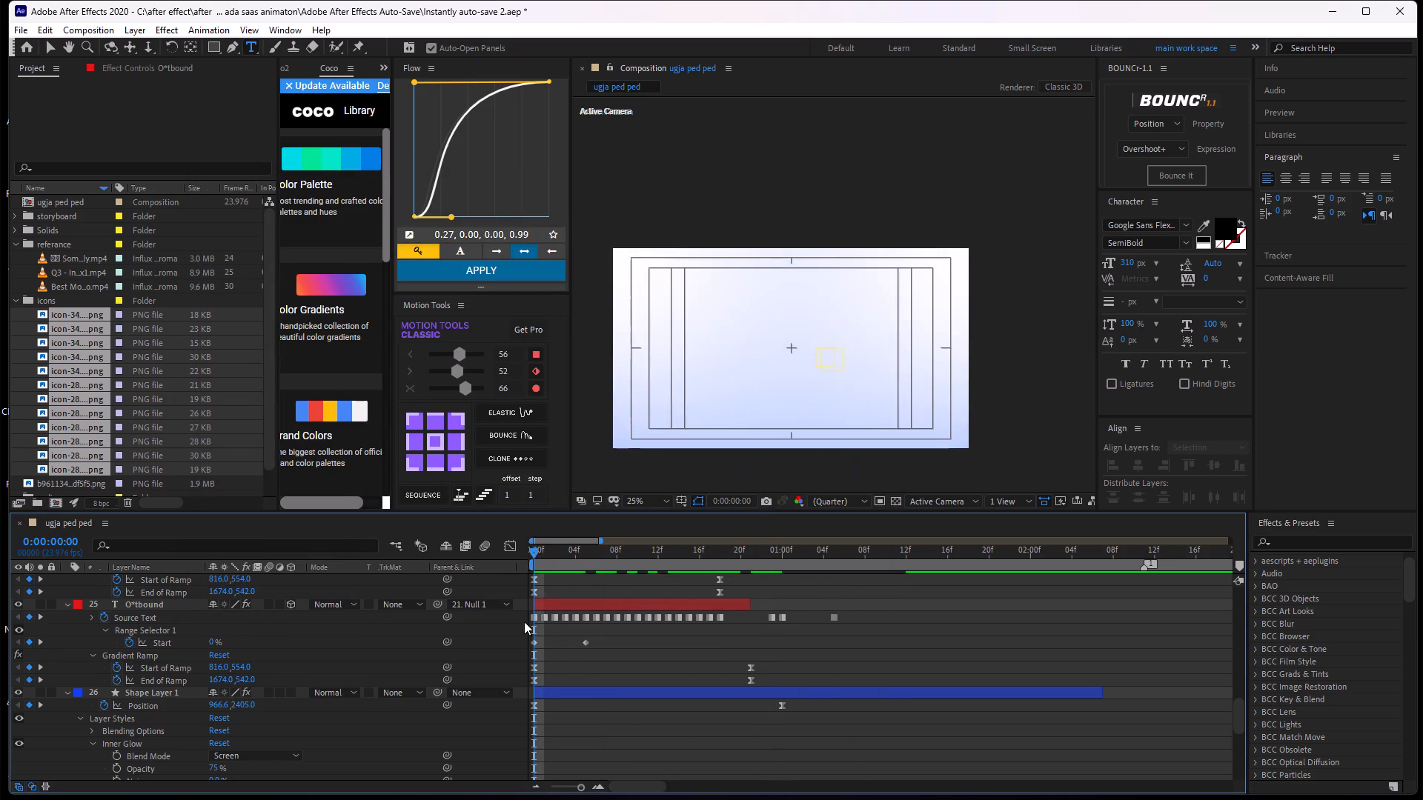
key("space")
key("space")
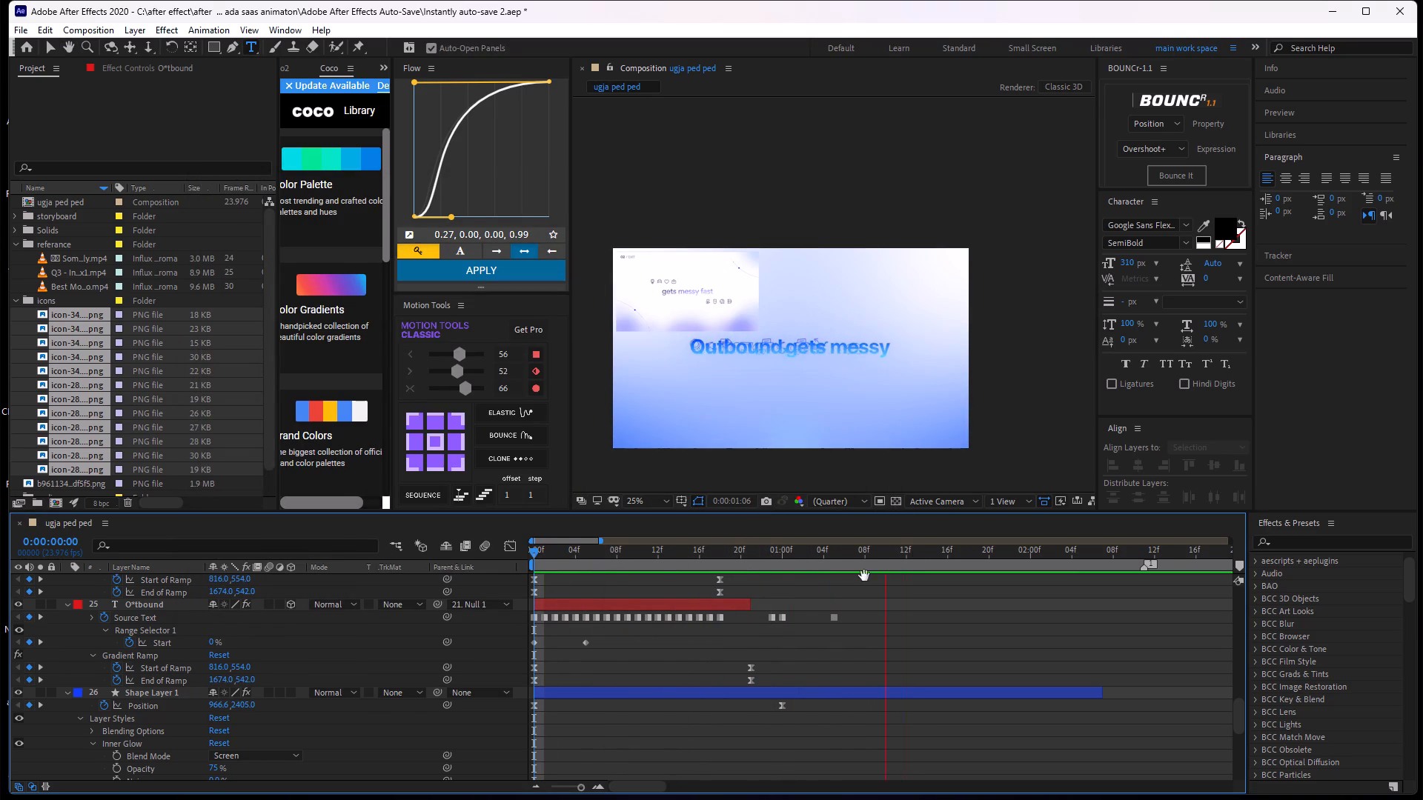
Play the composition from 0:00:00:00 to review the "Outbound gets messy" text animation.
left_click_drag(902, 550, 497, 639)
key("space")
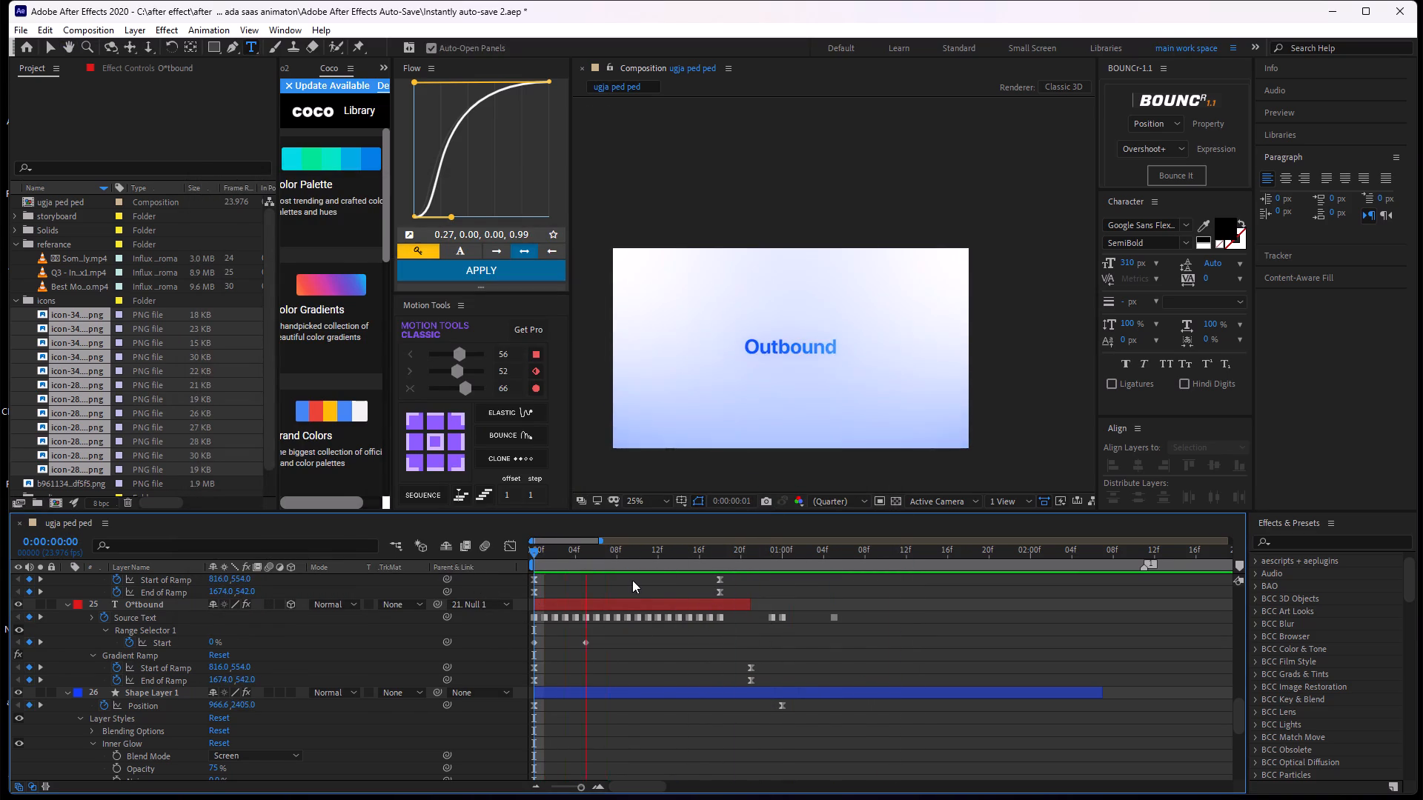
key("space")
key("space")
key("space")
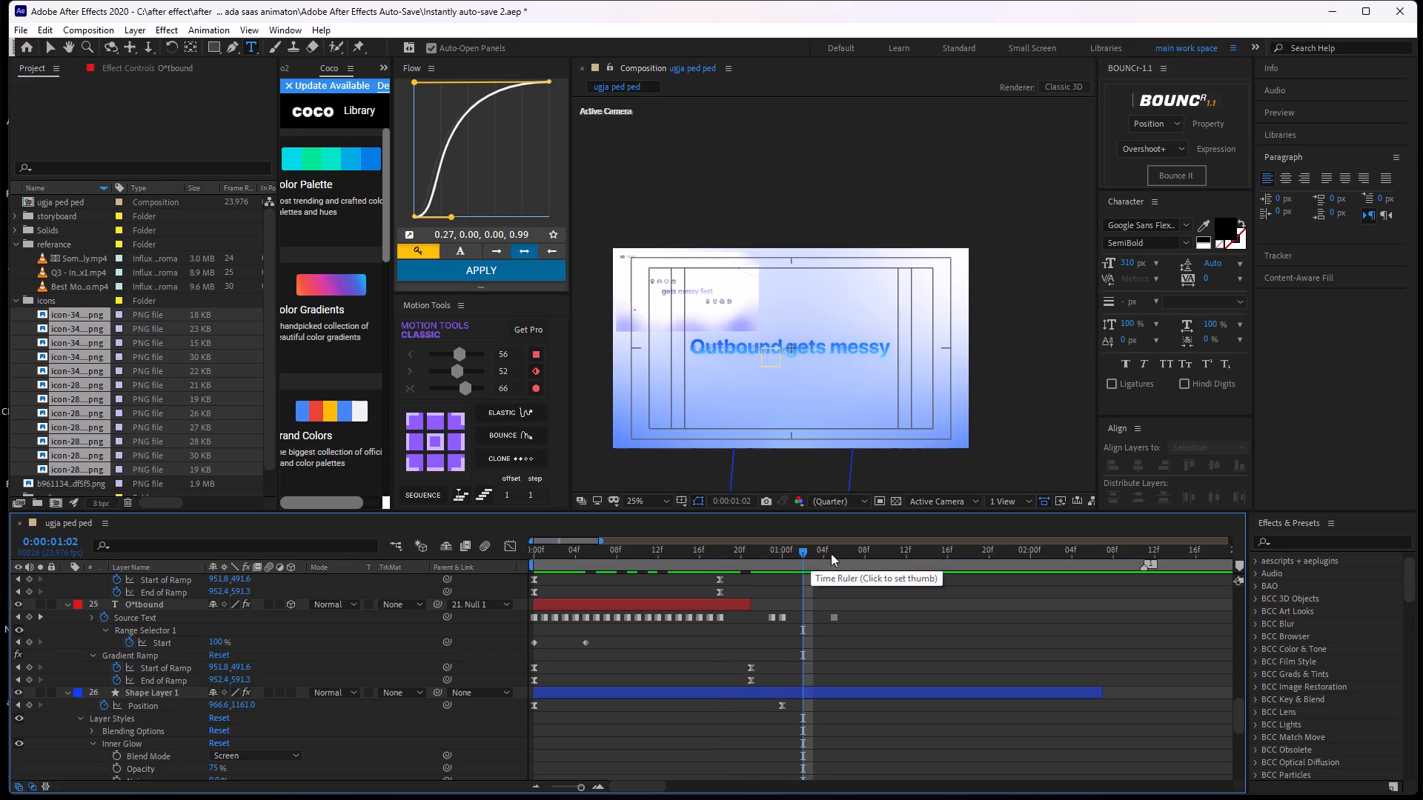
Delete the O*tbound 4 layer's Source Text keyframes from 0:00:00:22 onward.
middle_click_drag(849, 610, 850, 715)
middle_click_drag(860, 629, 853, 719)
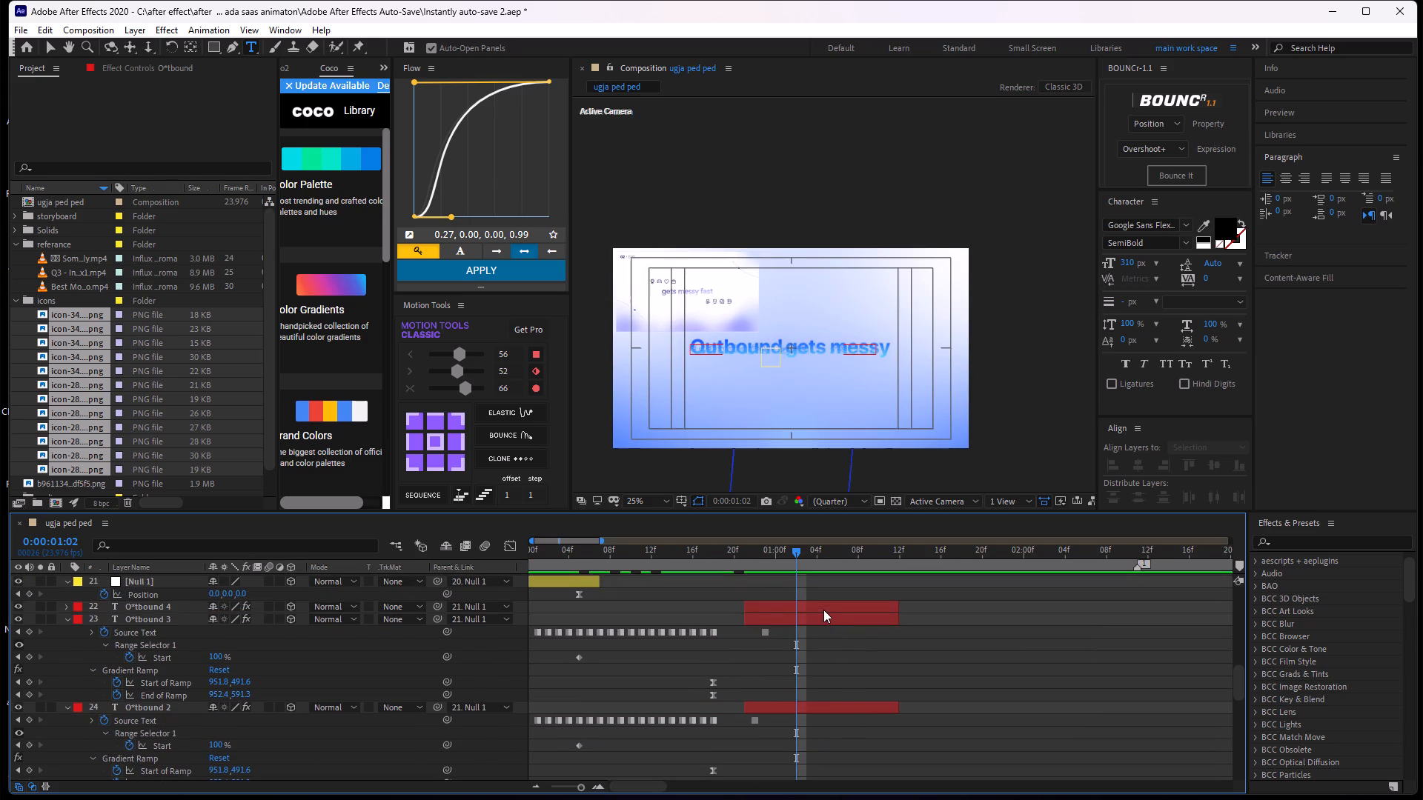
left_click(823, 610)
scroll(824, 341, "up", 1)
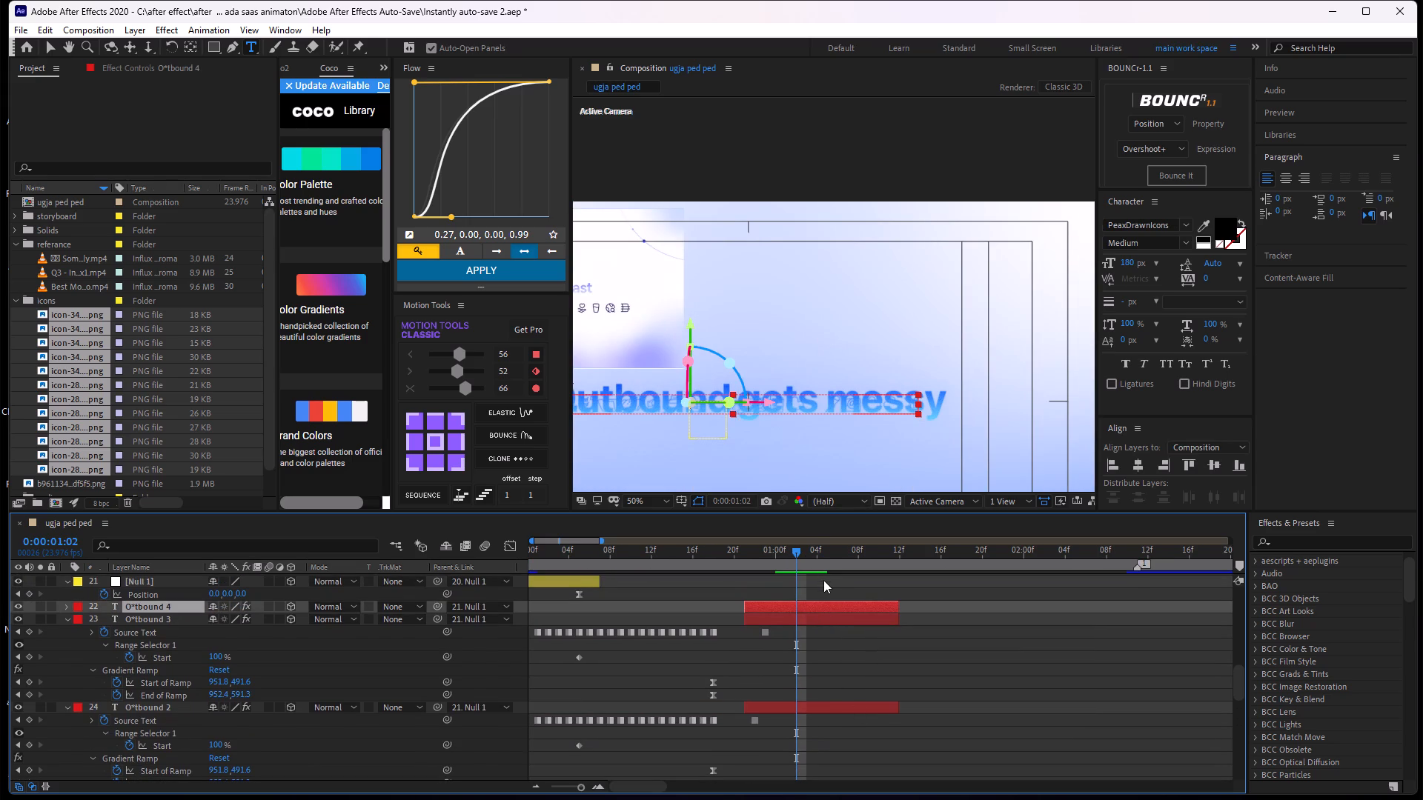
key("u")
scroll(811, 645, "up", 2, "alt")
middle_click_drag(811, 645, 968, 661)
left_click_drag(886, 556, 804, 630)
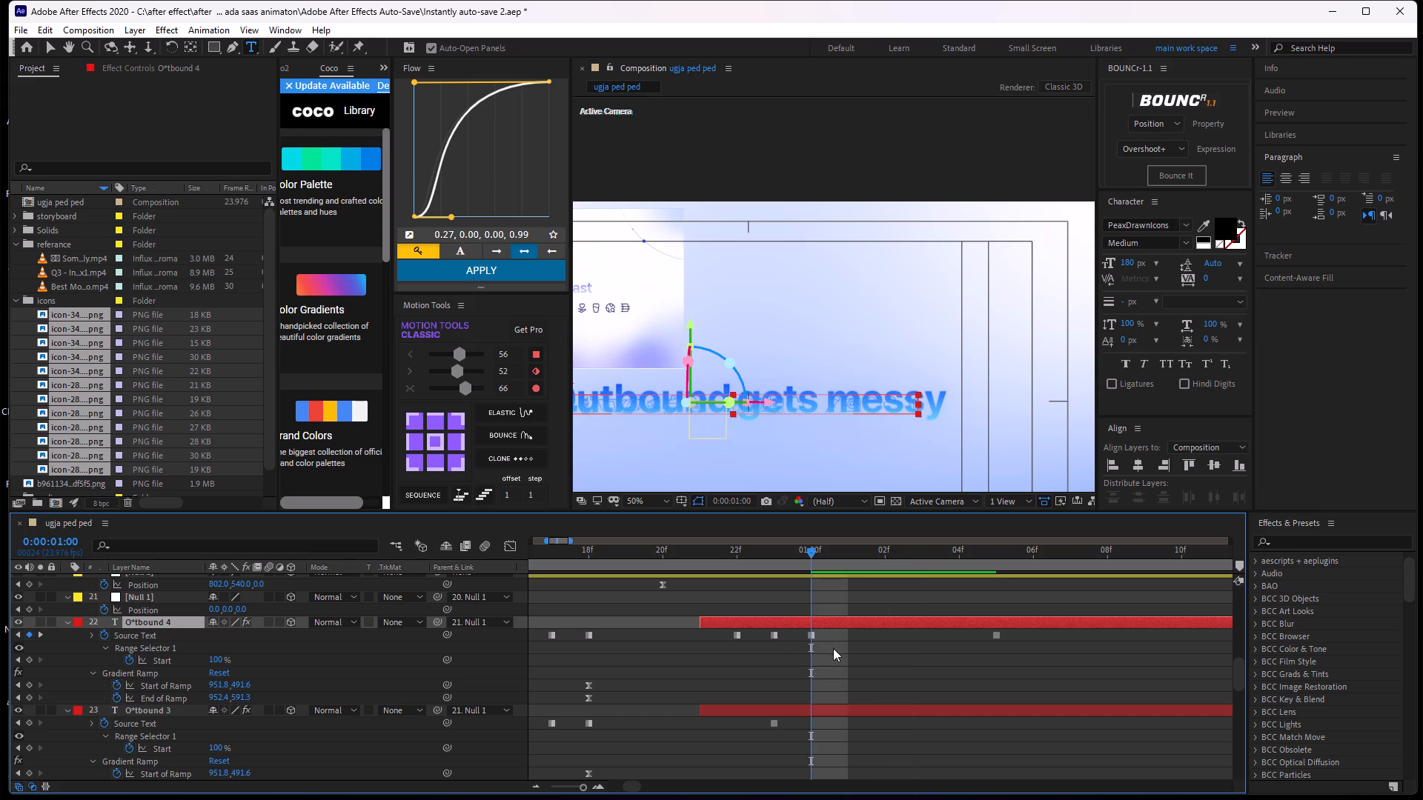
left_click(833, 648)
left_click_drag(1031, 641, 679, 618)
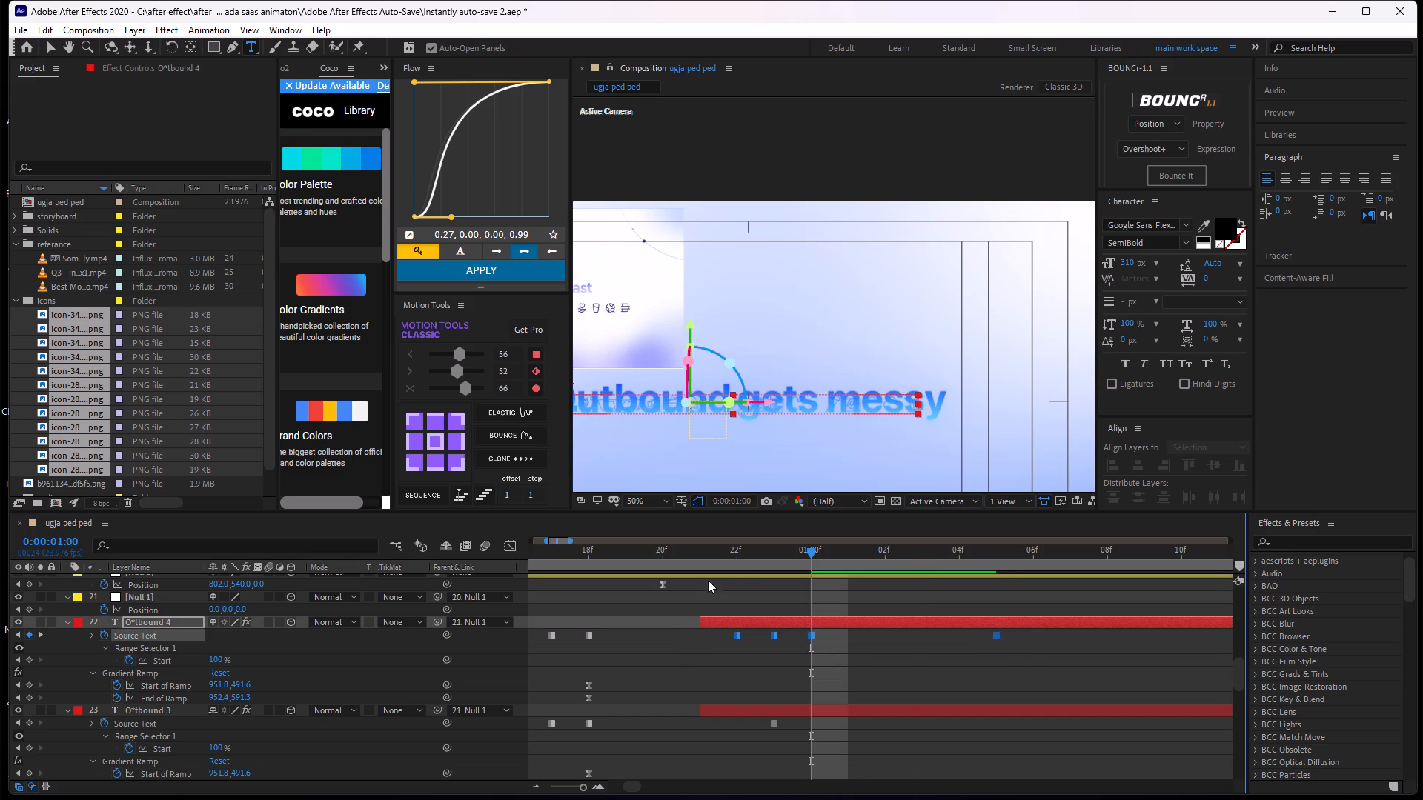
left_click_drag(815, 553, 767, 576)
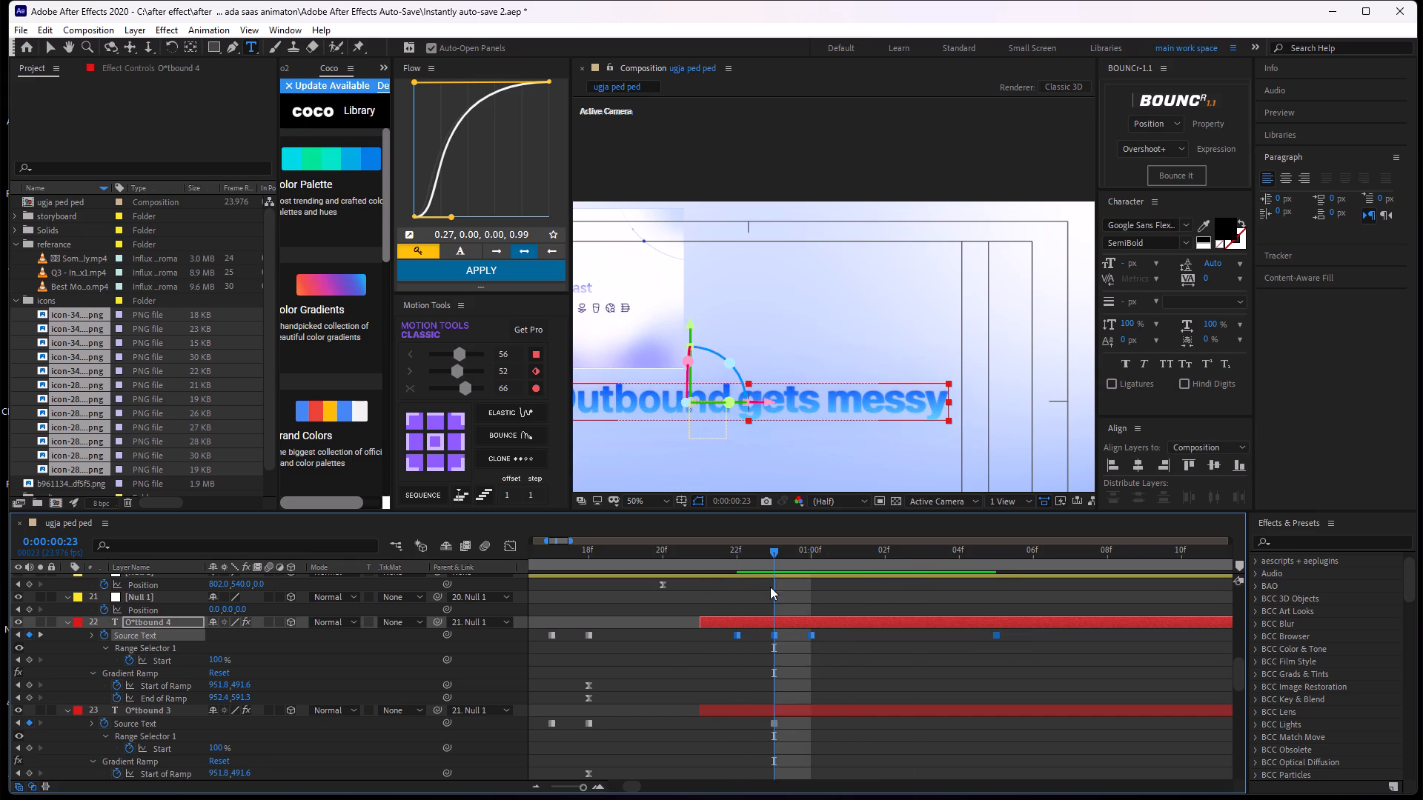
key("BackSpace")
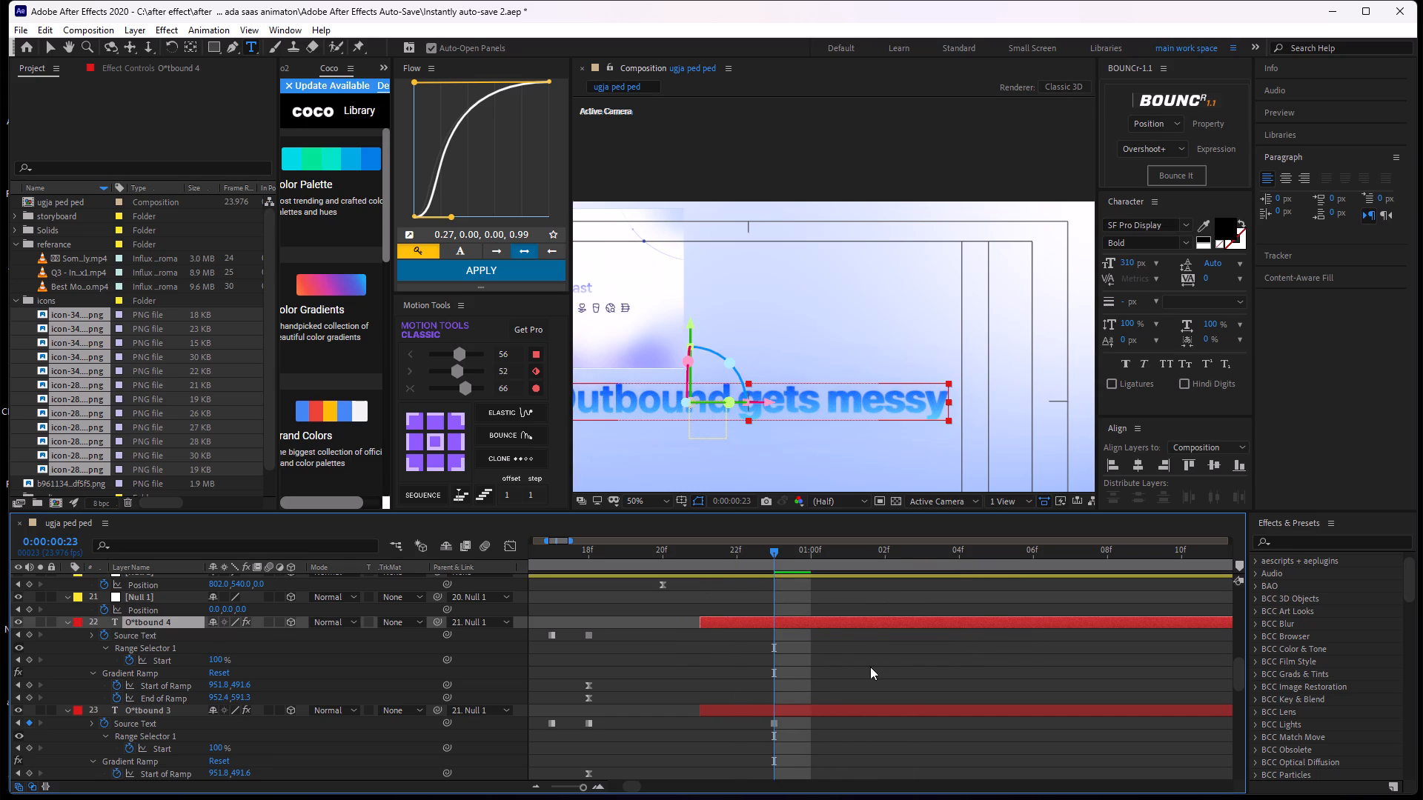
At 0:00:01:00, reduce the O*tbound 4 text to "messy", padding it with leading spaces to align with that word in the full line.
left_click_drag(786, 567, 818, 581)
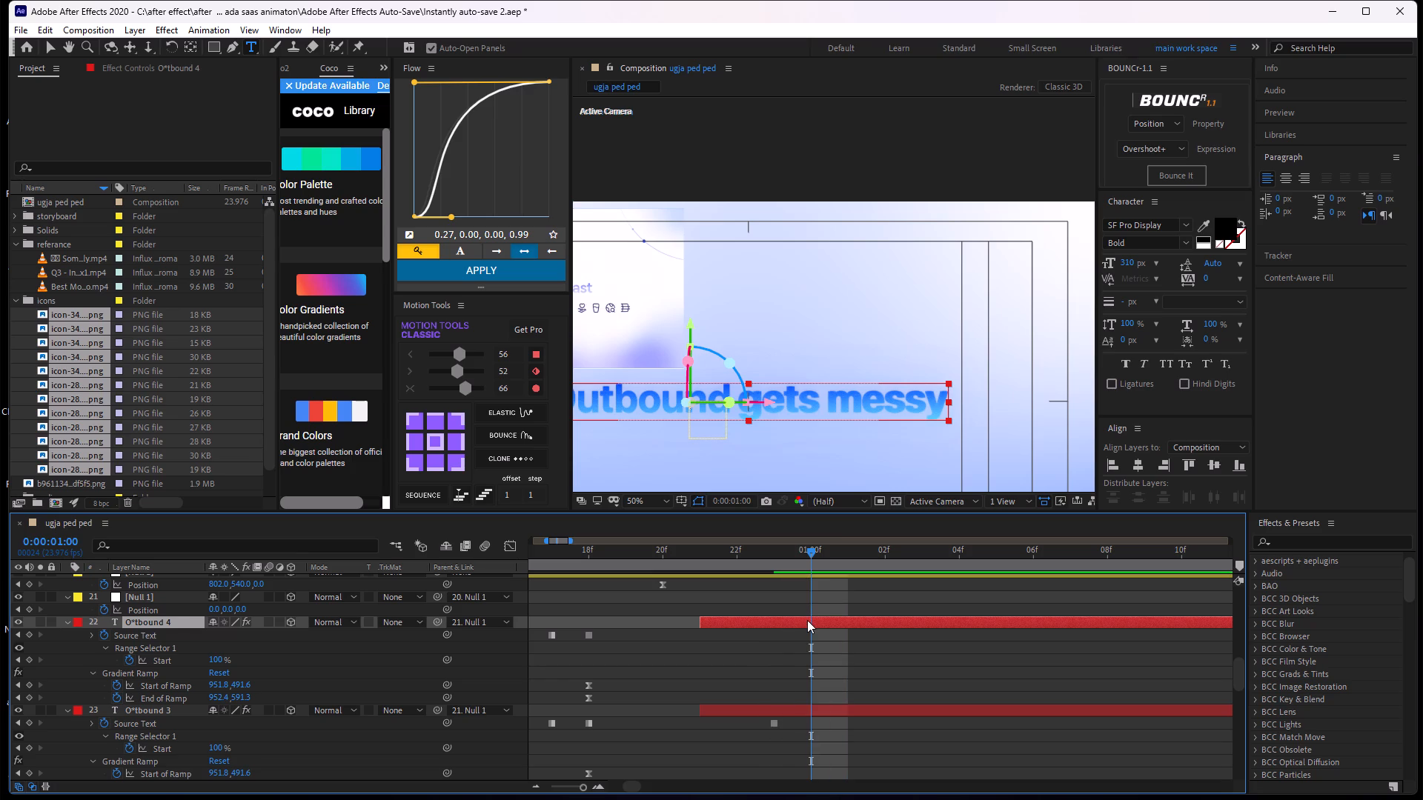
double_click(807, 620)
left_click_drag(818, 395, 567, 399)
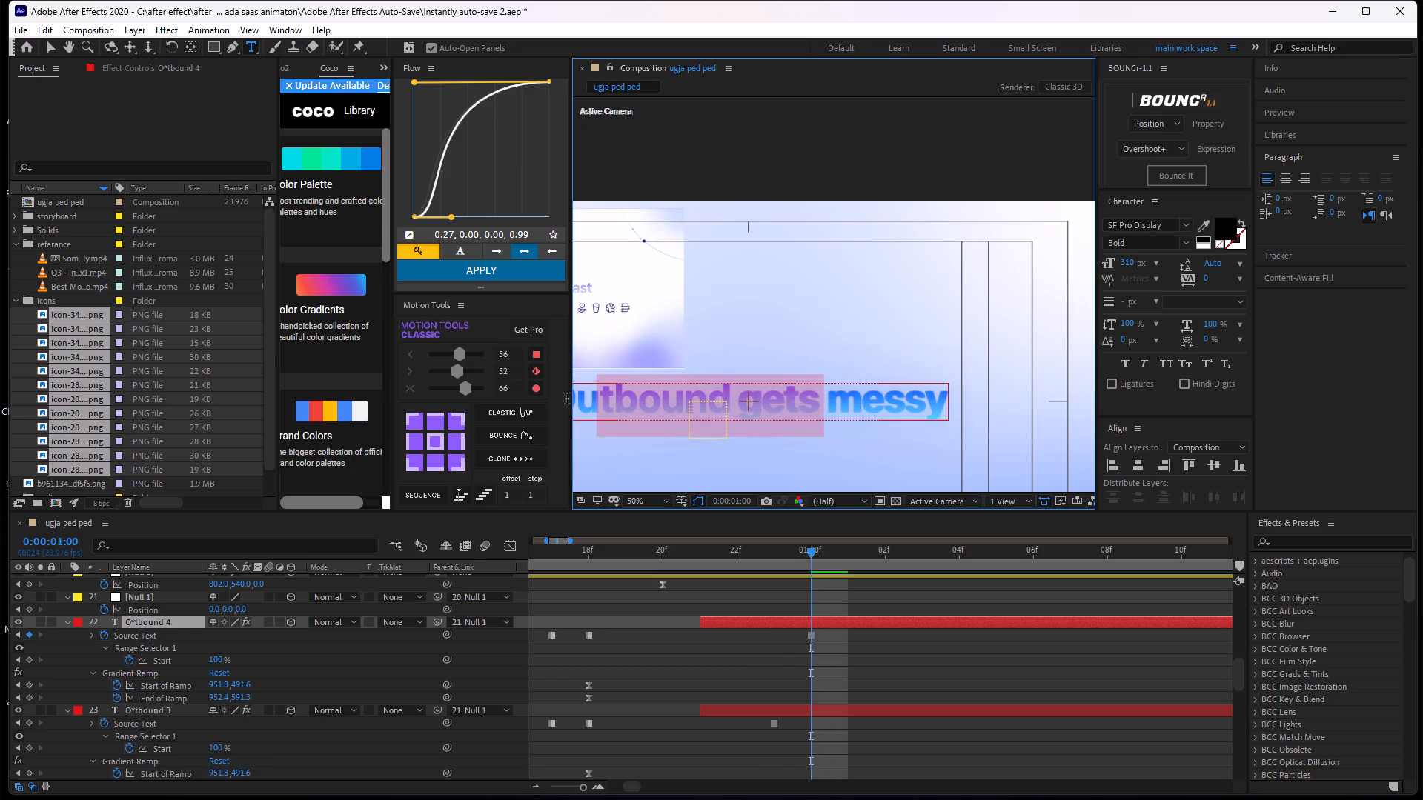
left_click_drag(567, 399, 521, 393)
key("BackSpace")
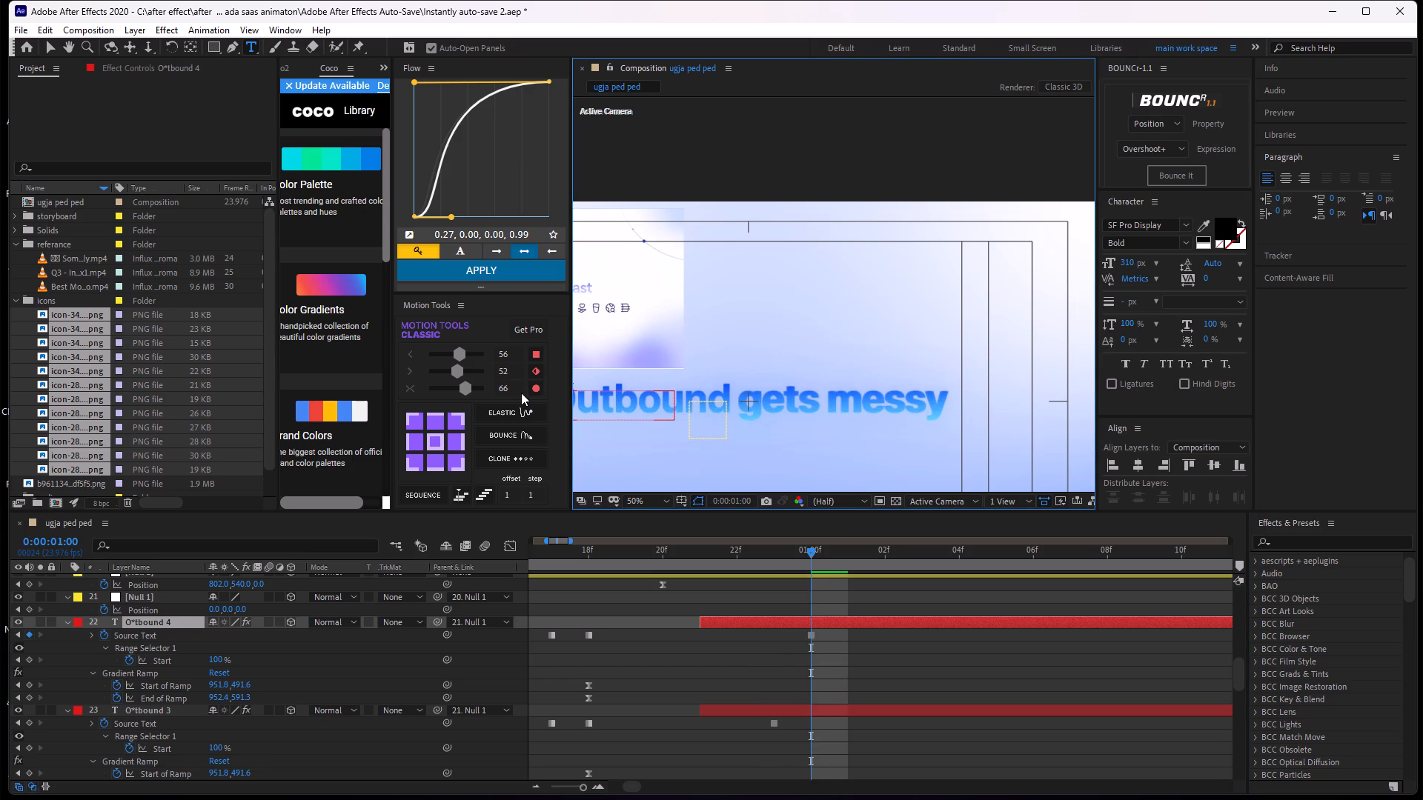
key("space")
key("space")
key("space")
key("space")
key("space")
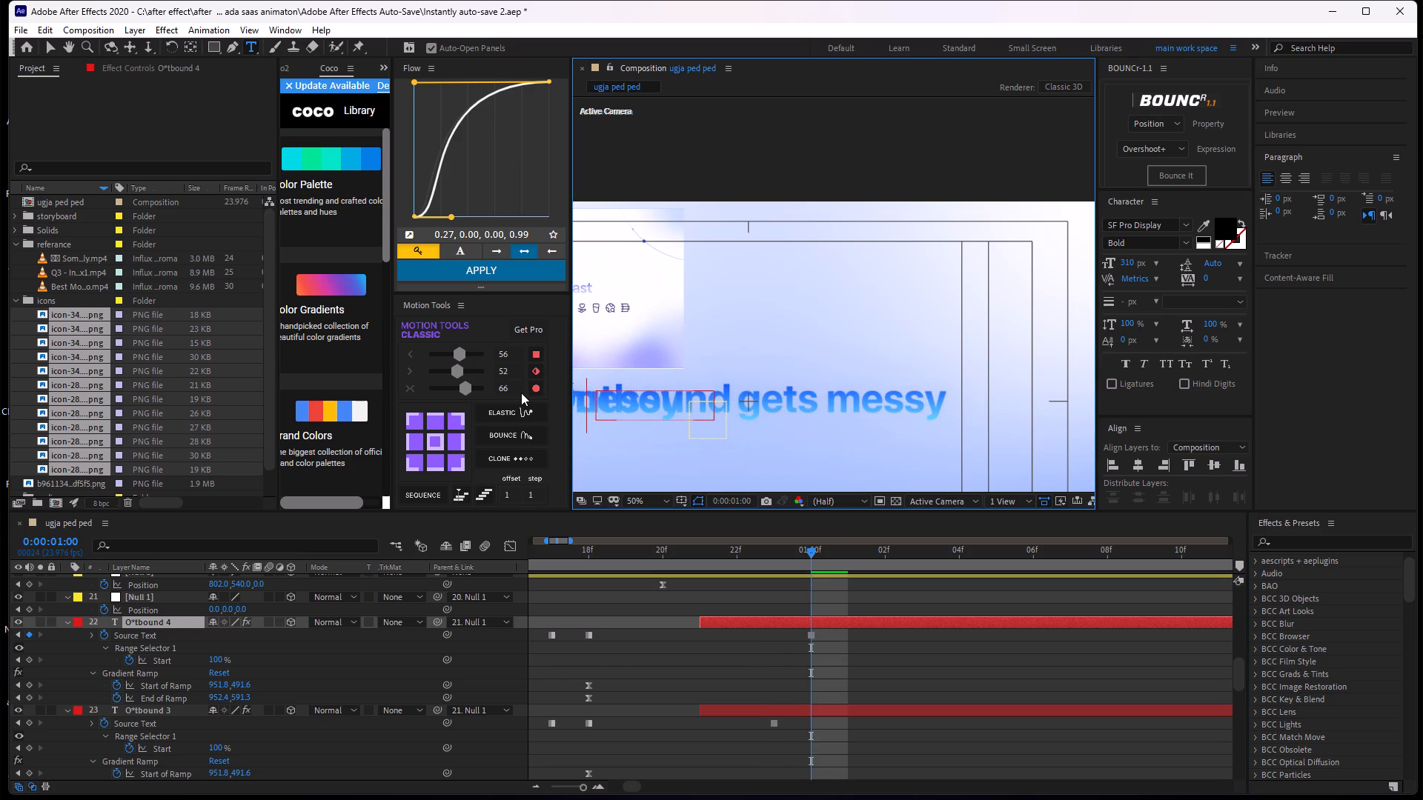
key("space")
key("space")
key("space")
key("space")
key("space")
key("space")
key("space")
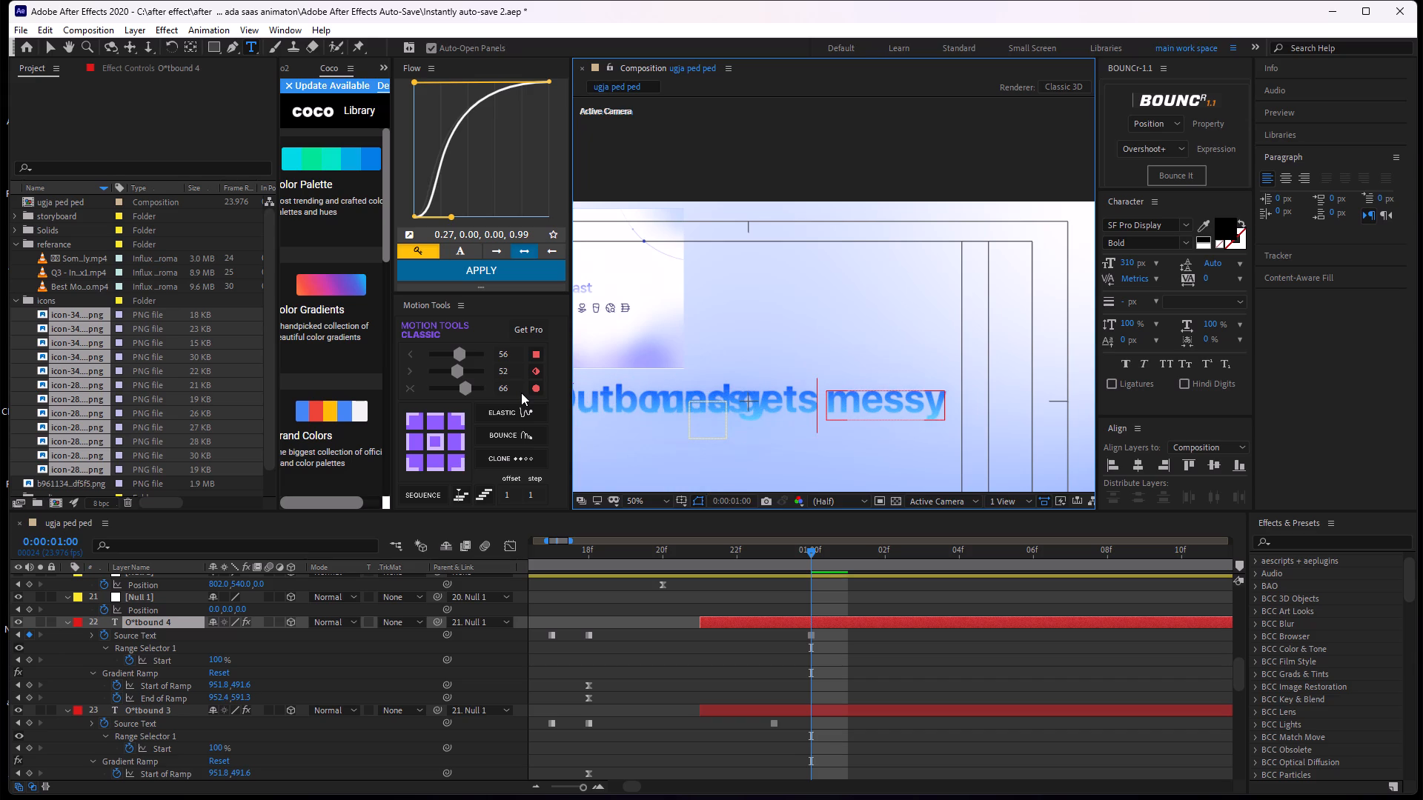
key("BackSpace")
key("space")
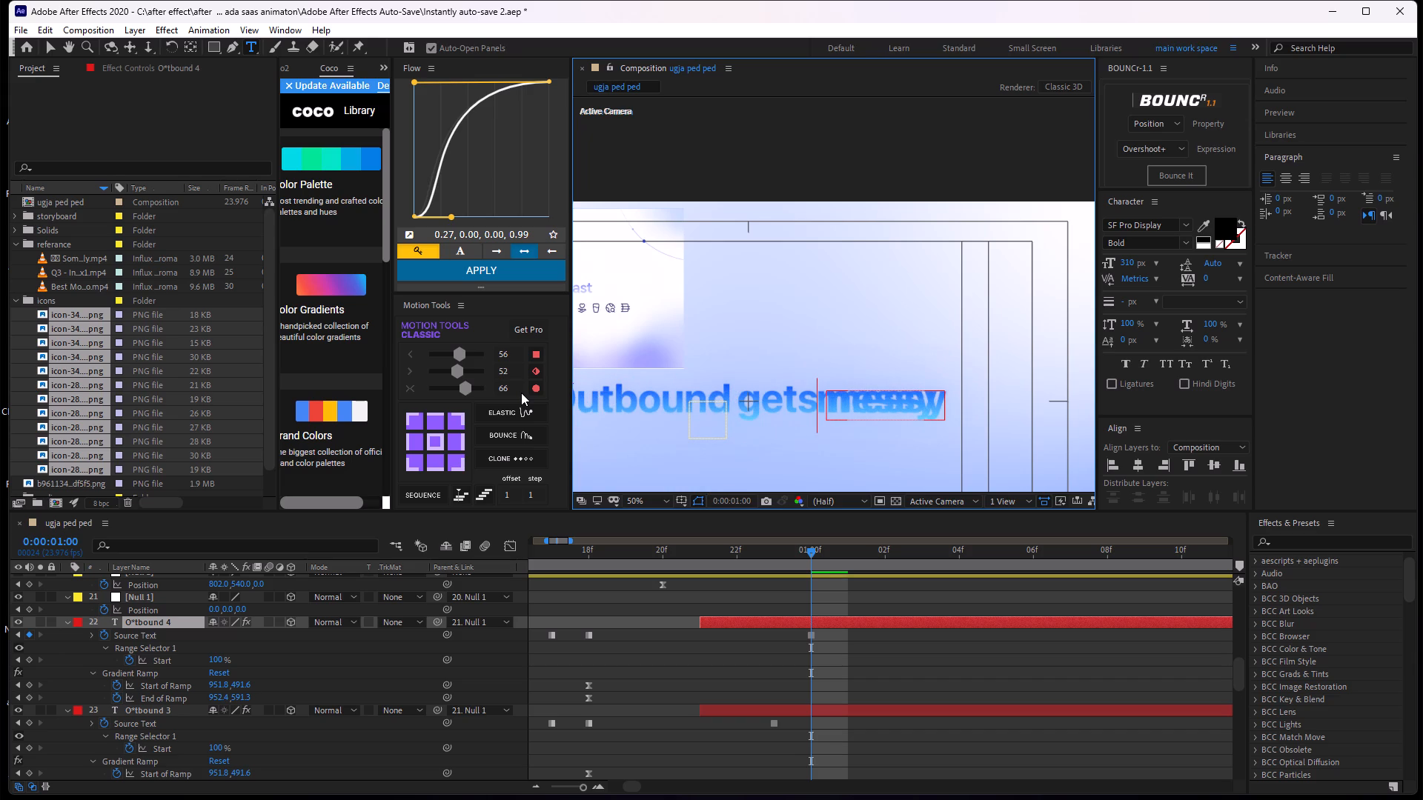
left_click(796, 697)
Scrub between 0:00:00:22 and 0:00:01:00 to compare the separated words' alignment with the full line.
left_click_drag(815, 551, 812, 551)
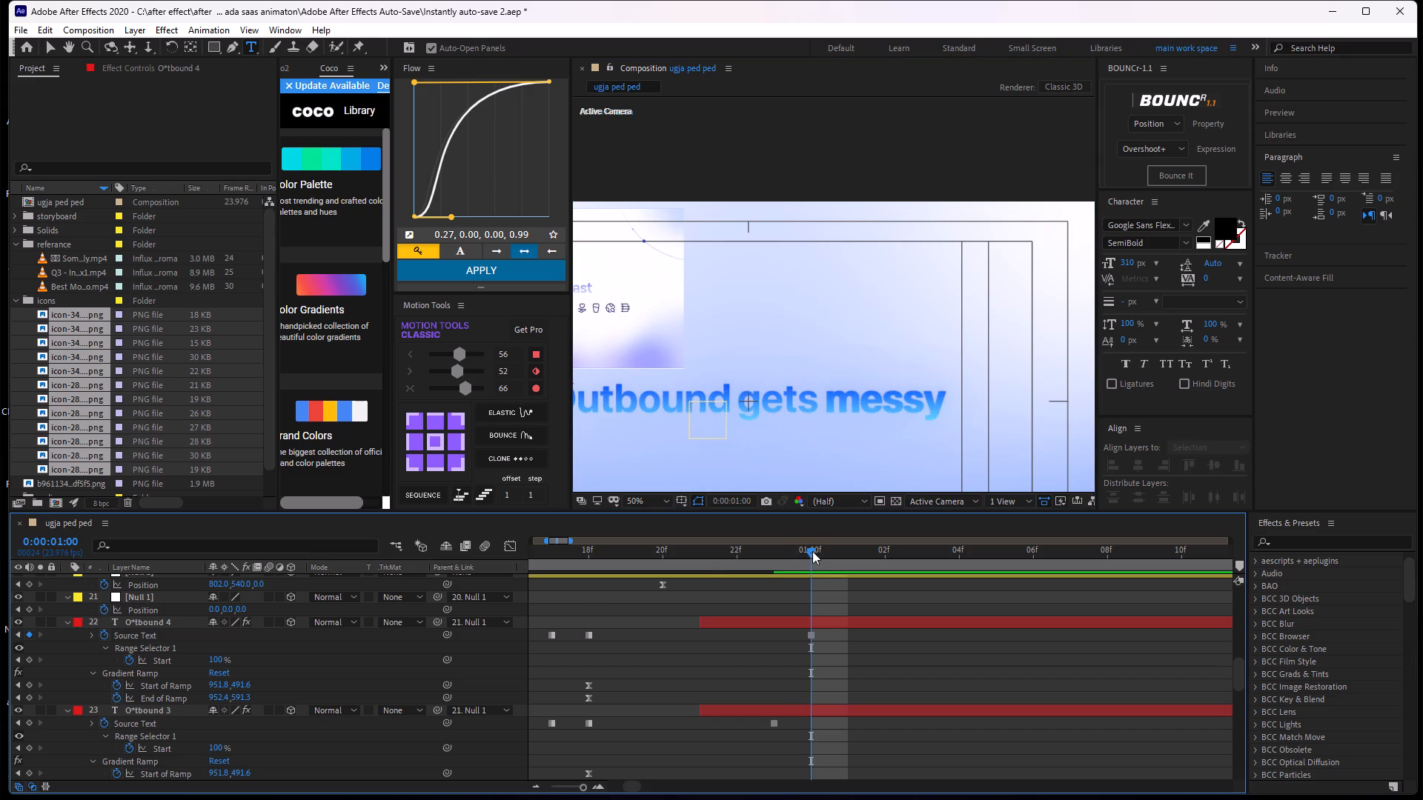
left_click_drag(812, 551, 761, 581)
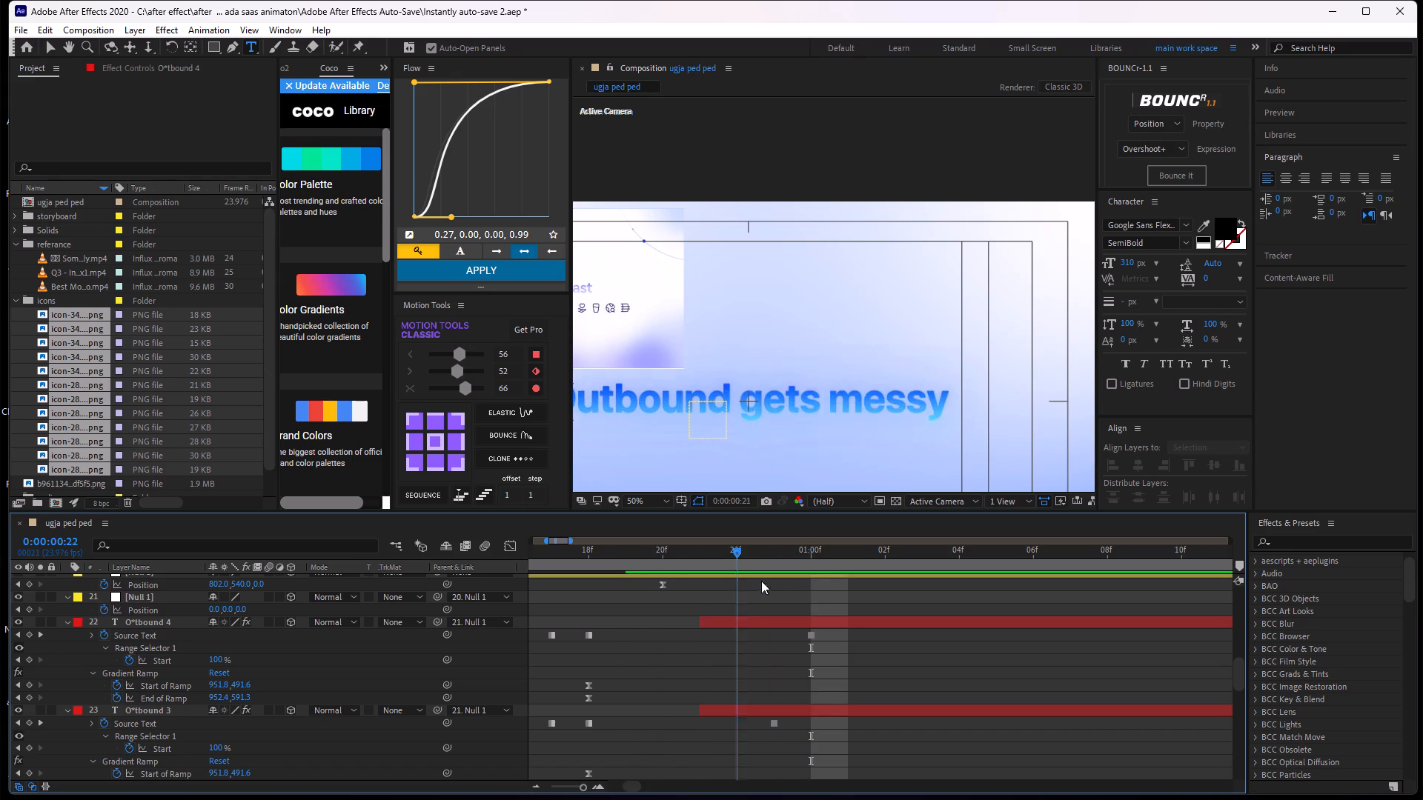
left_click_drag(761, 581, 791, 584)
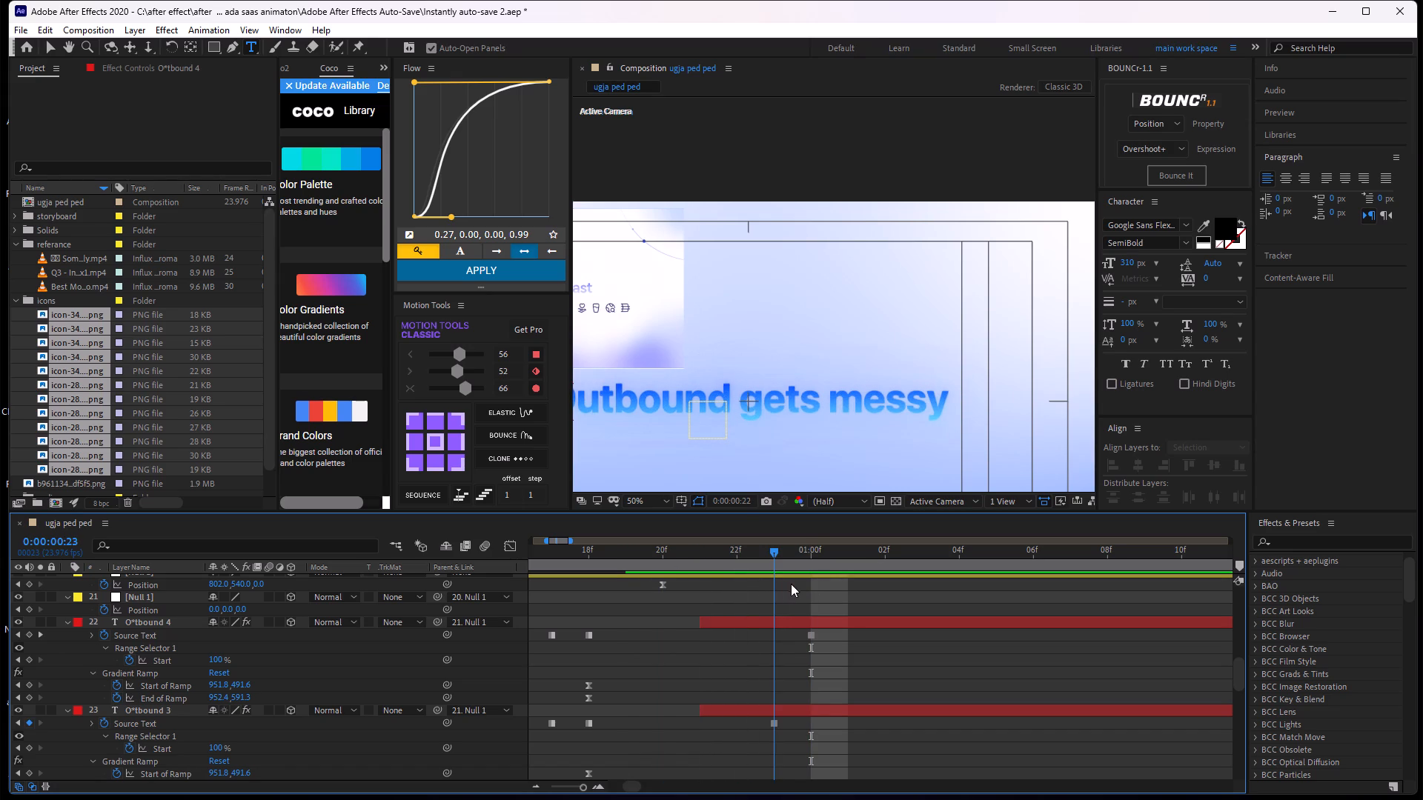
left_click_drag(791, 584, 810, 601)
left_click(798, 659)
Collapse the O*tbound 4 layer's keyframed properties in the timeline.
scroll(809, 652, "down", 1, "alt")
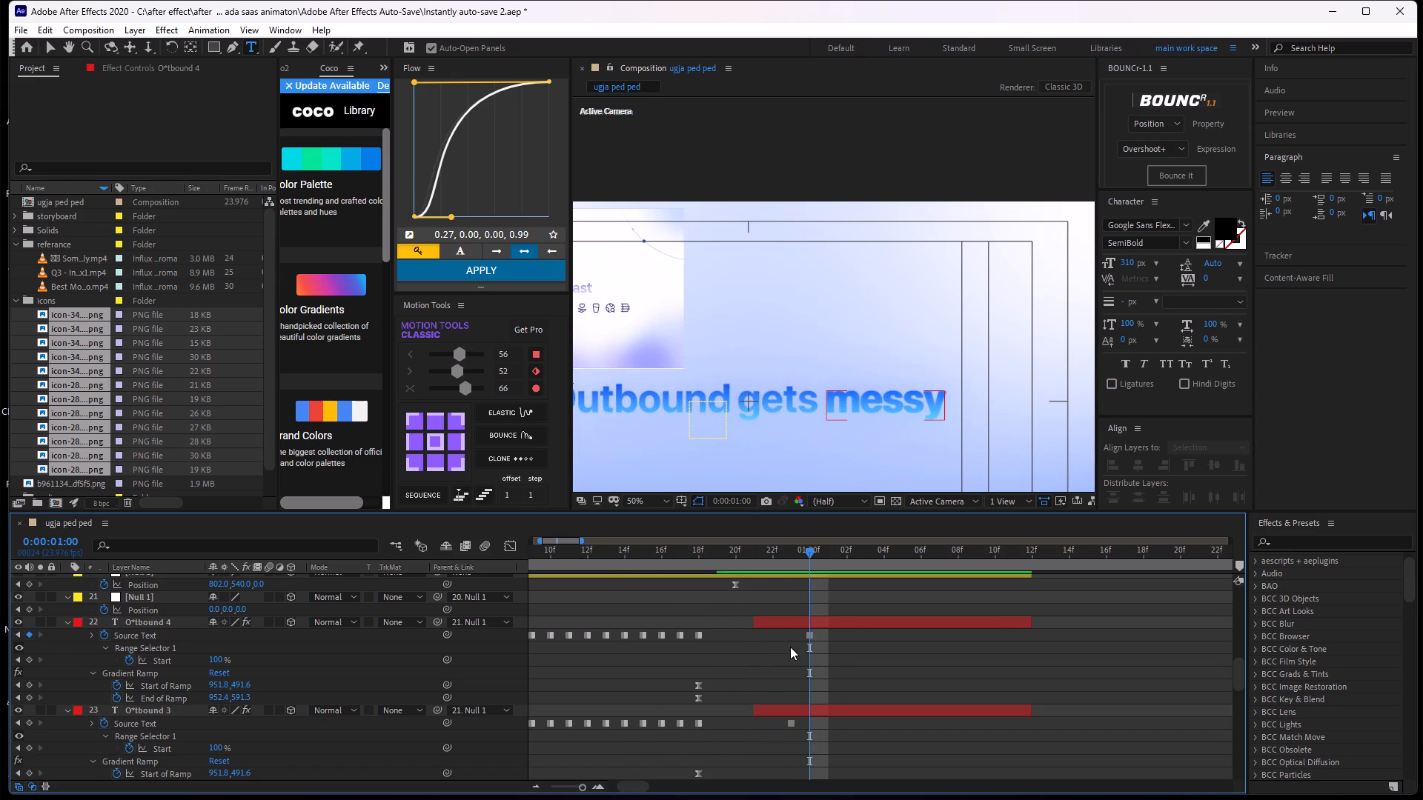
left_click(785, 623)
key("u")
key("u")
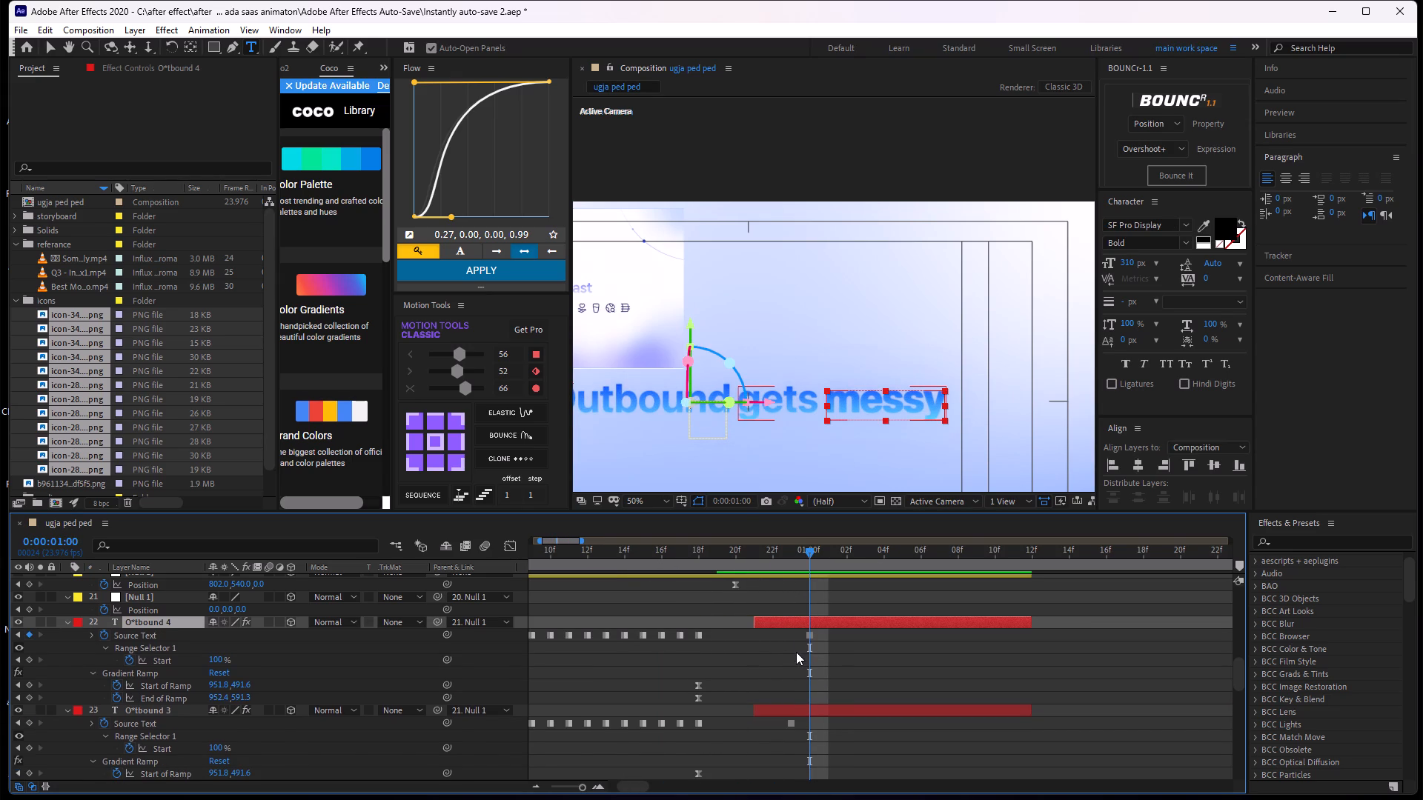
key("u")
key("u")
key("u")
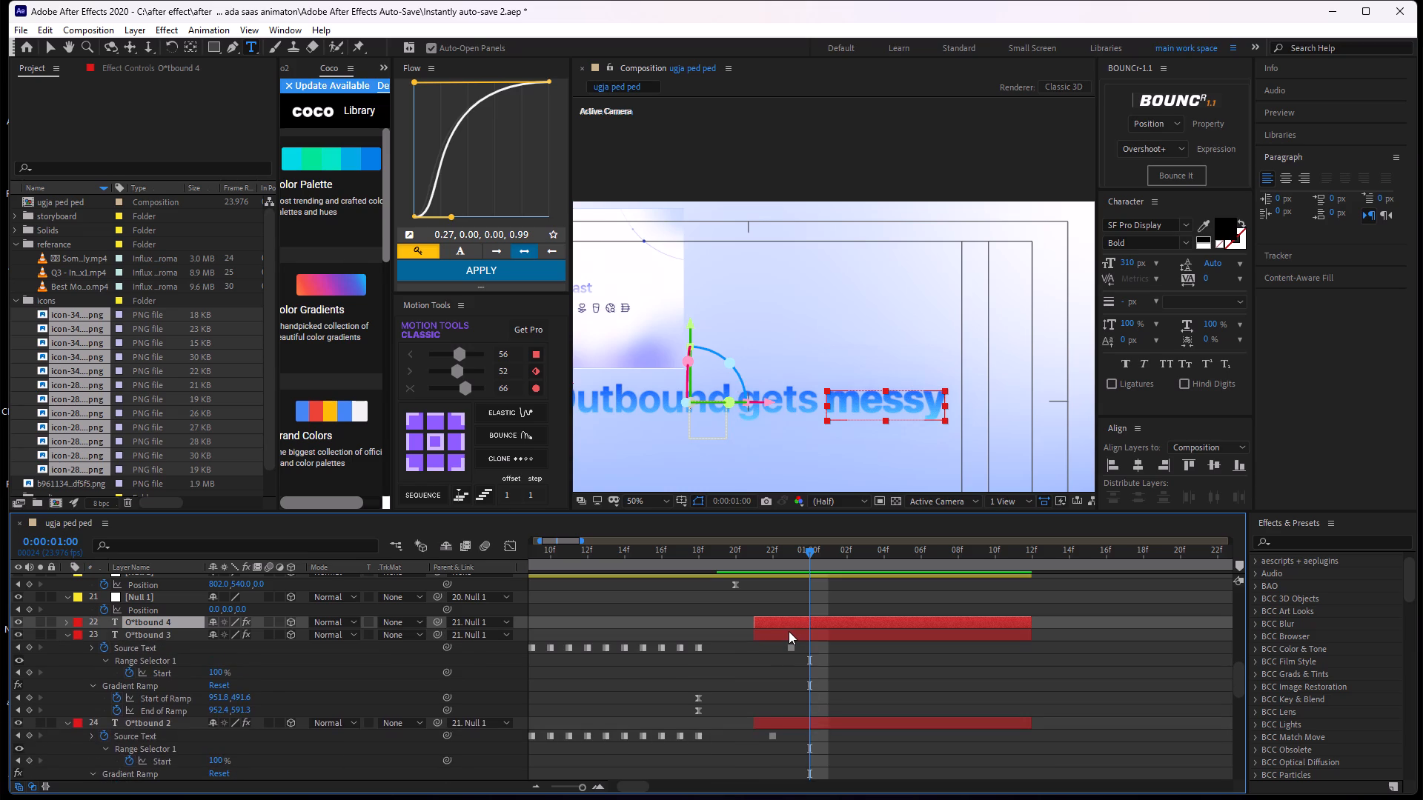
key("u")
key("u")
key("u")
key("u")
key("u")
key("u")
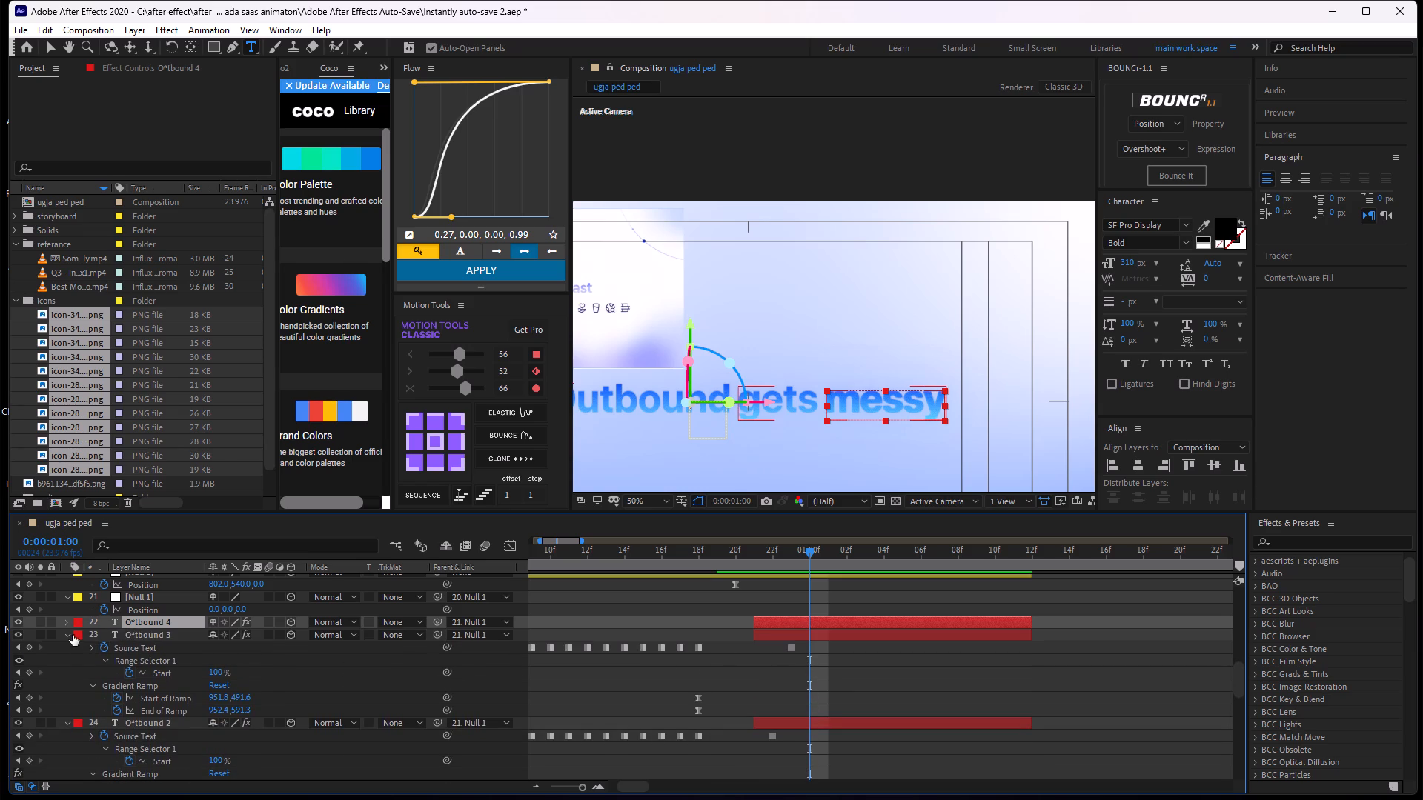
Collapse the O*tbound 3 layer's properties, keeping the O*tbound 4 layer collapsed as well.
left_click(73, 635)
left_click(61, 635)
left_click(68, 634)
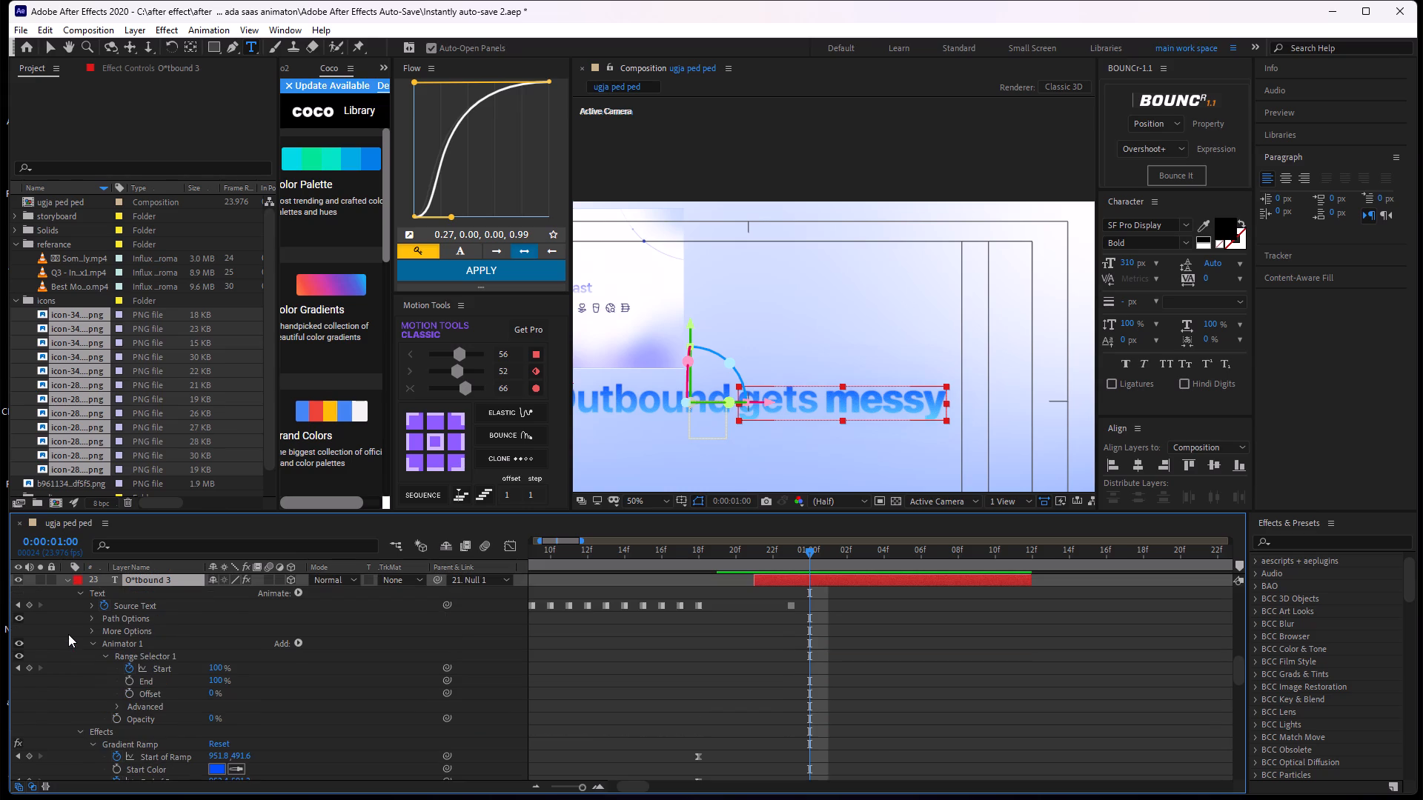
left_click(70, 584)
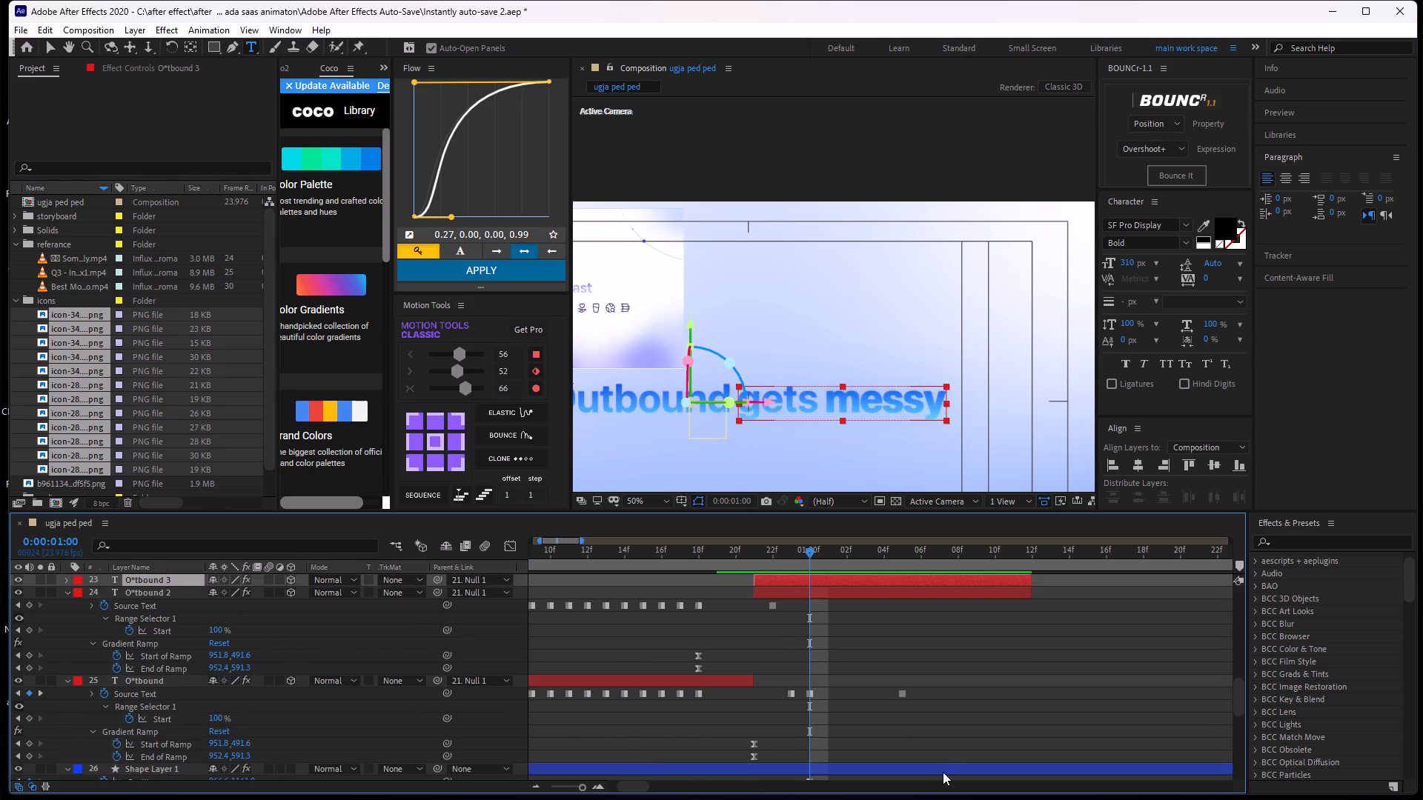
scroll(948, 765, "up", 1)
left_click(777, 612)
key("u")
key("u")
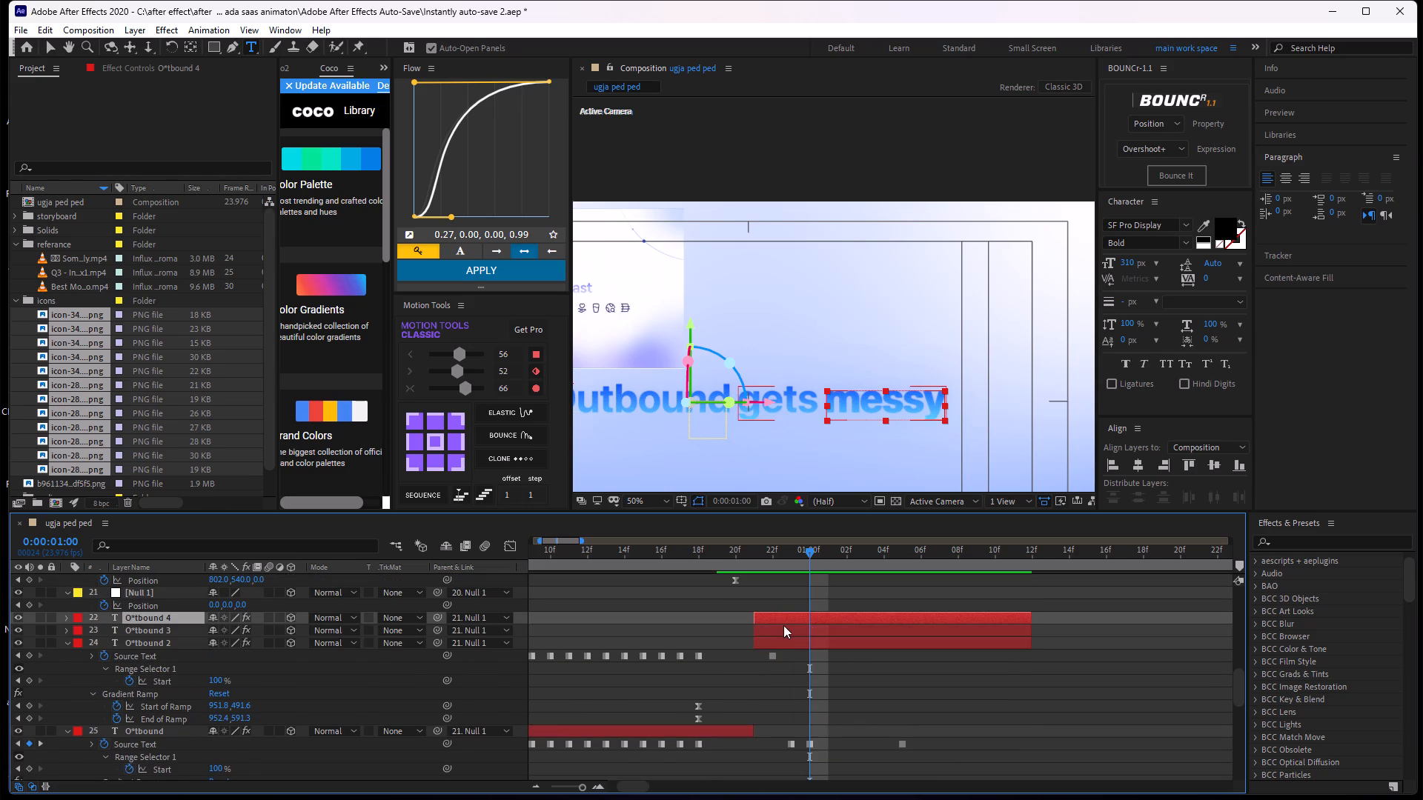
left_click(783, 625)
type("uu")
key("u")
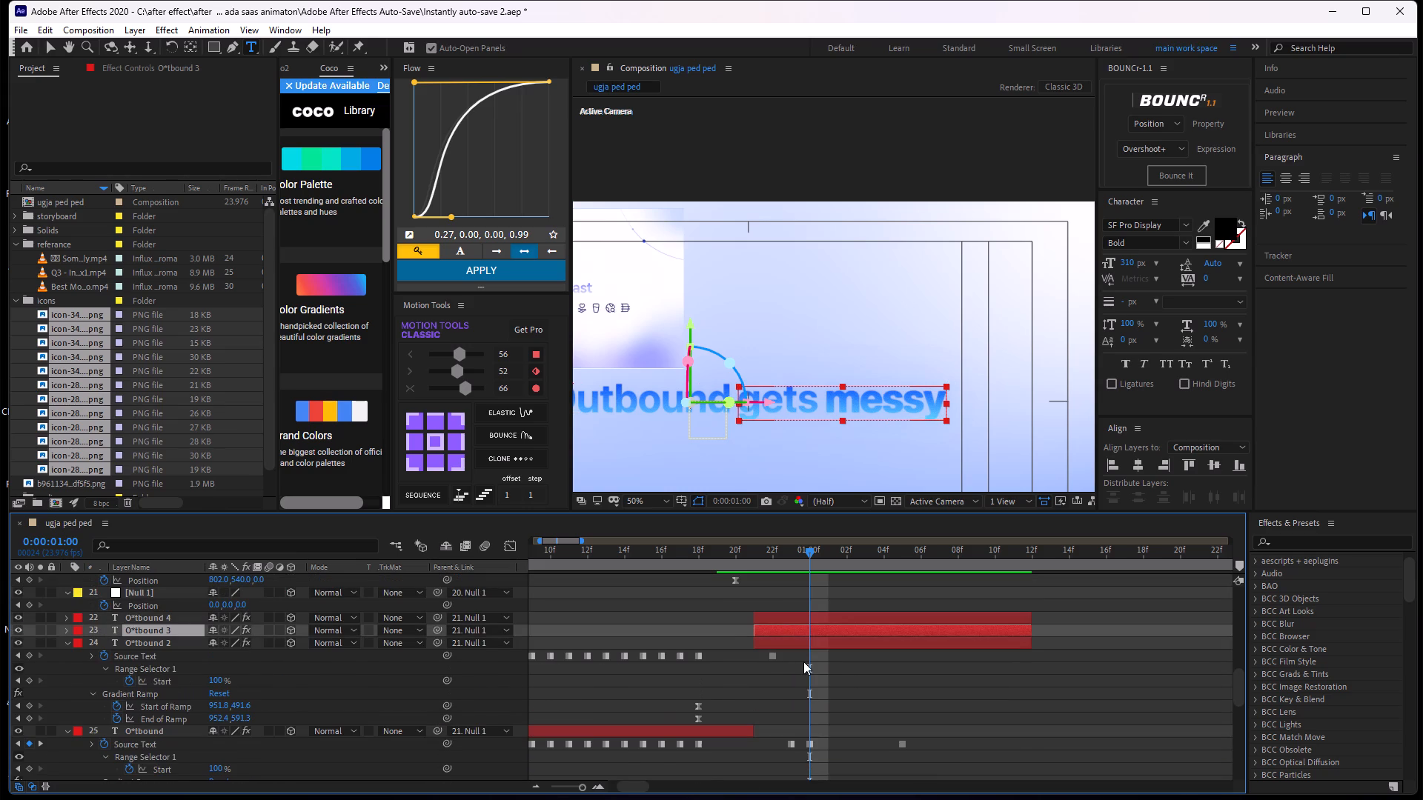
Collapse the O*tbound 2 layer's keyframed properties in the timeline.
left_click(817, 668)
left_click_drag(817, 550, 760, 591)
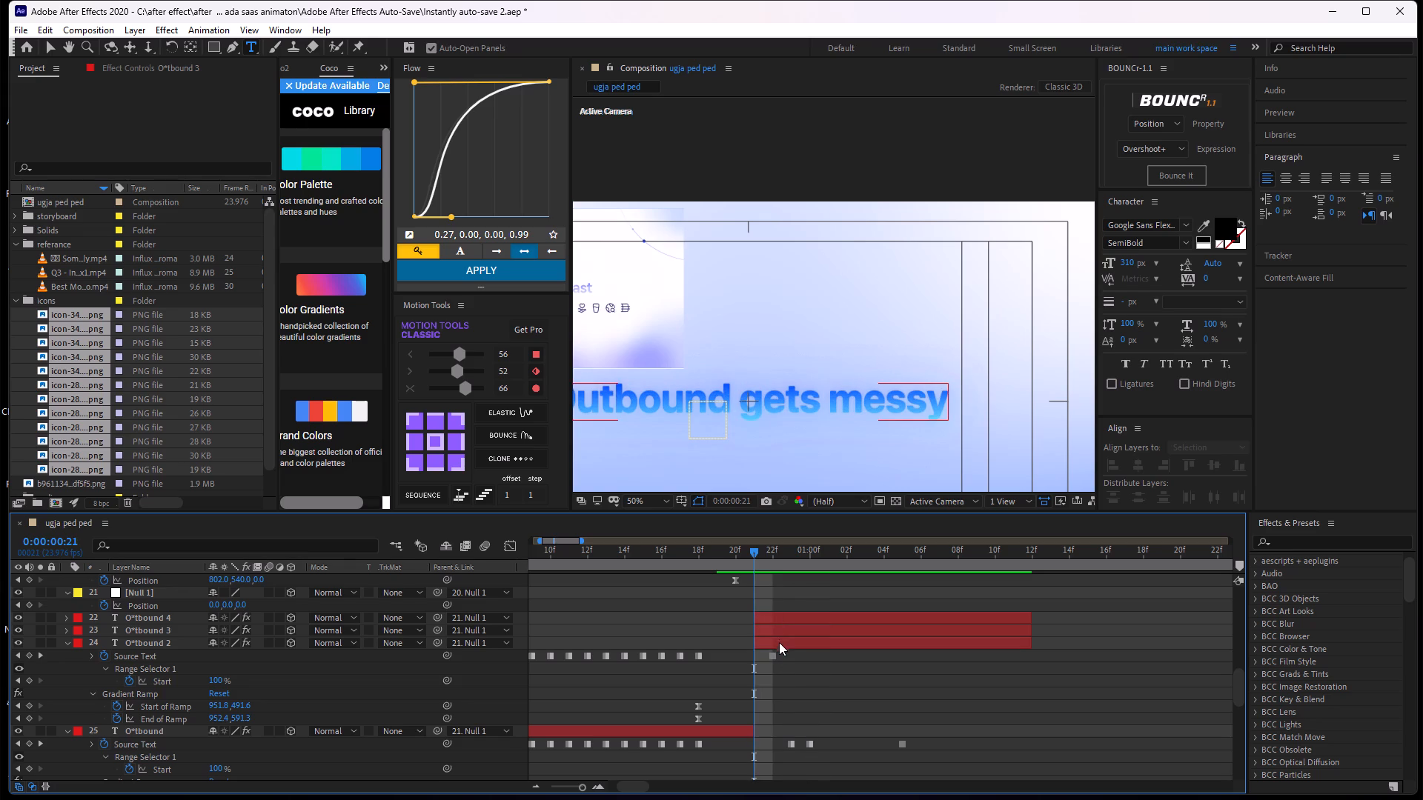
left_click(779, 639)
key("u")
left_click(795, 673)
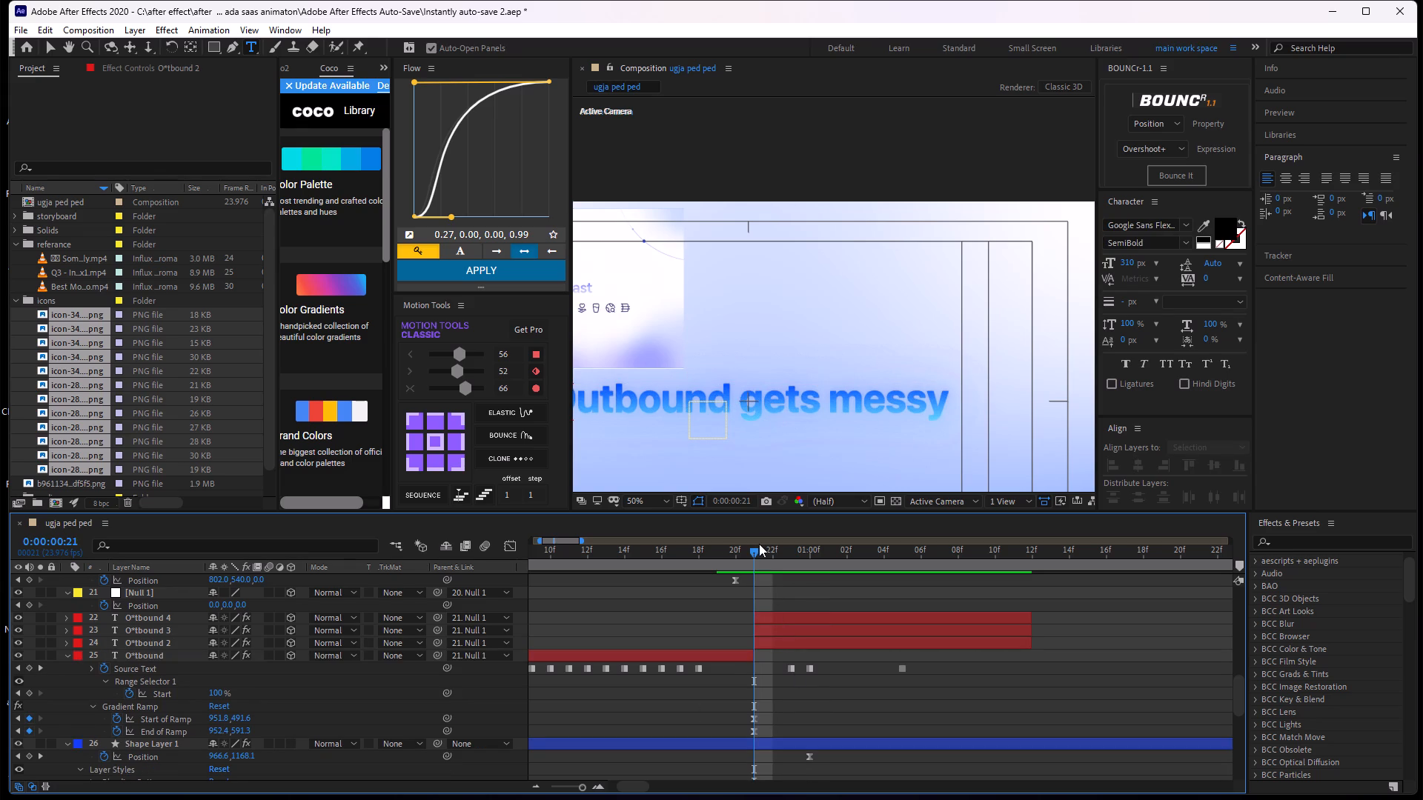
Scrub around 0:00:00:19 to 0:00:00:22 to examine the changeover from the full text layer to the separate word layers.
left_click_drag(759, 544, 743, 696)
left_click_drag(743, 696, 860, 711)
left_click_drag(753, 551, 743, 593)
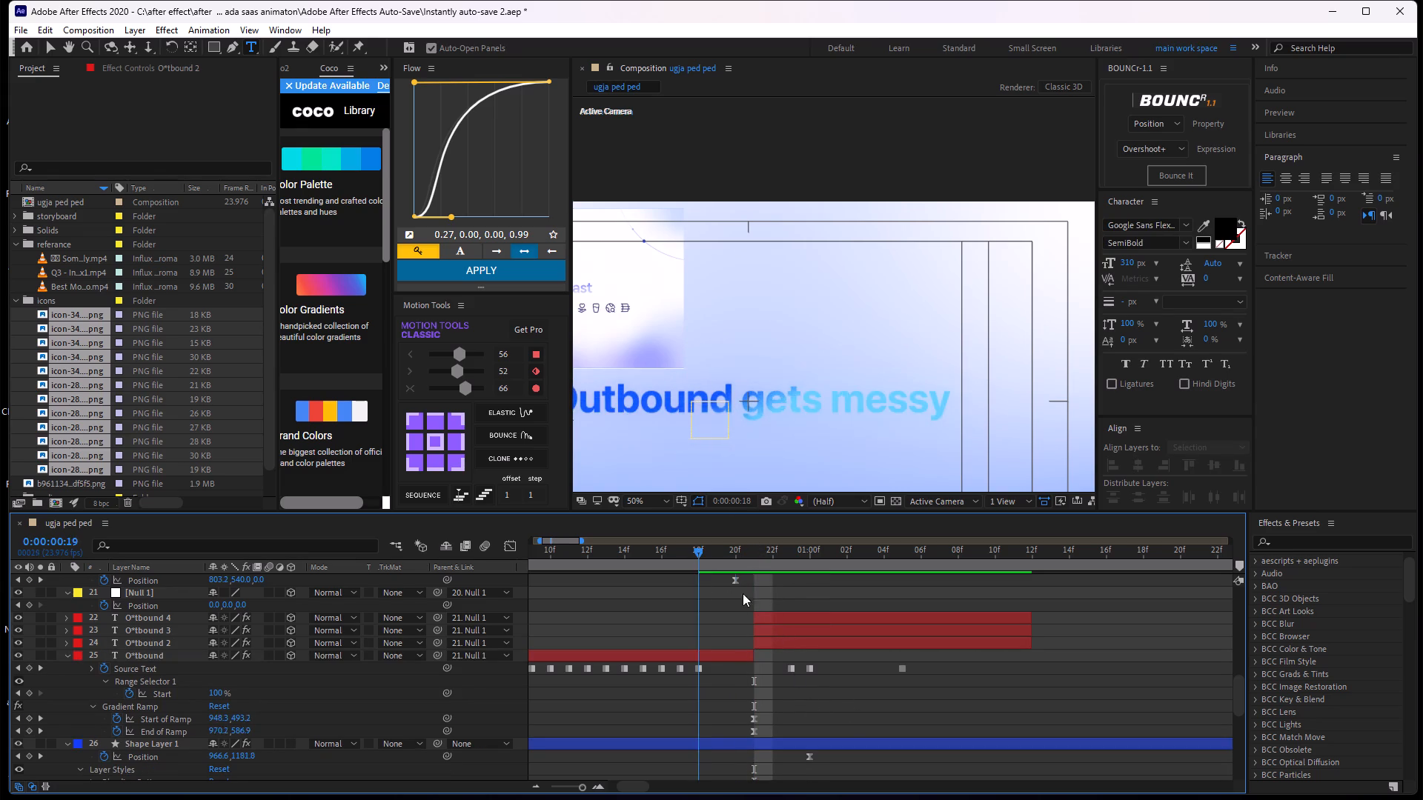
left_click_drag(743, 593, 776, 646)
middle_click_drag(817, 681, 800, 645)
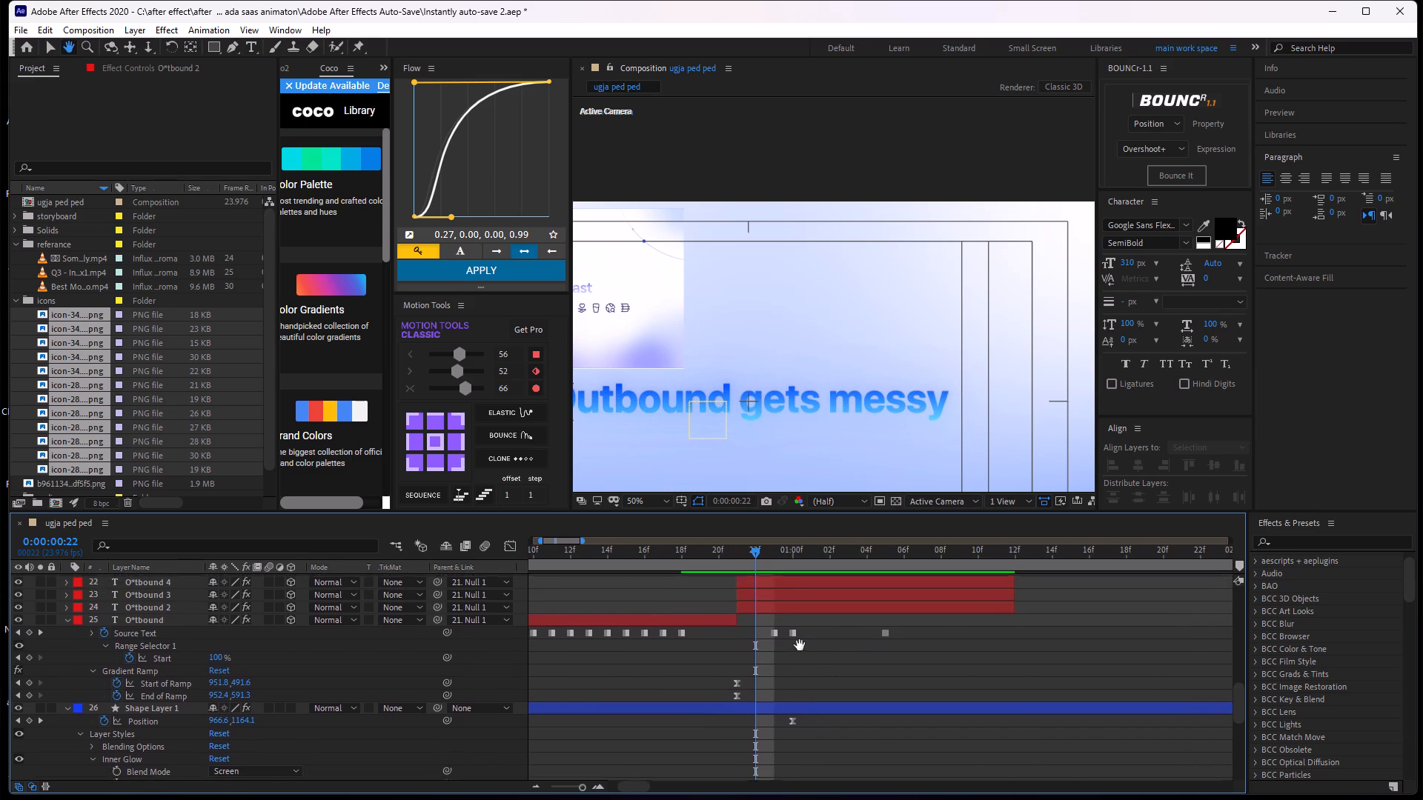
middle_click_drag(800, 645, 818, 724)
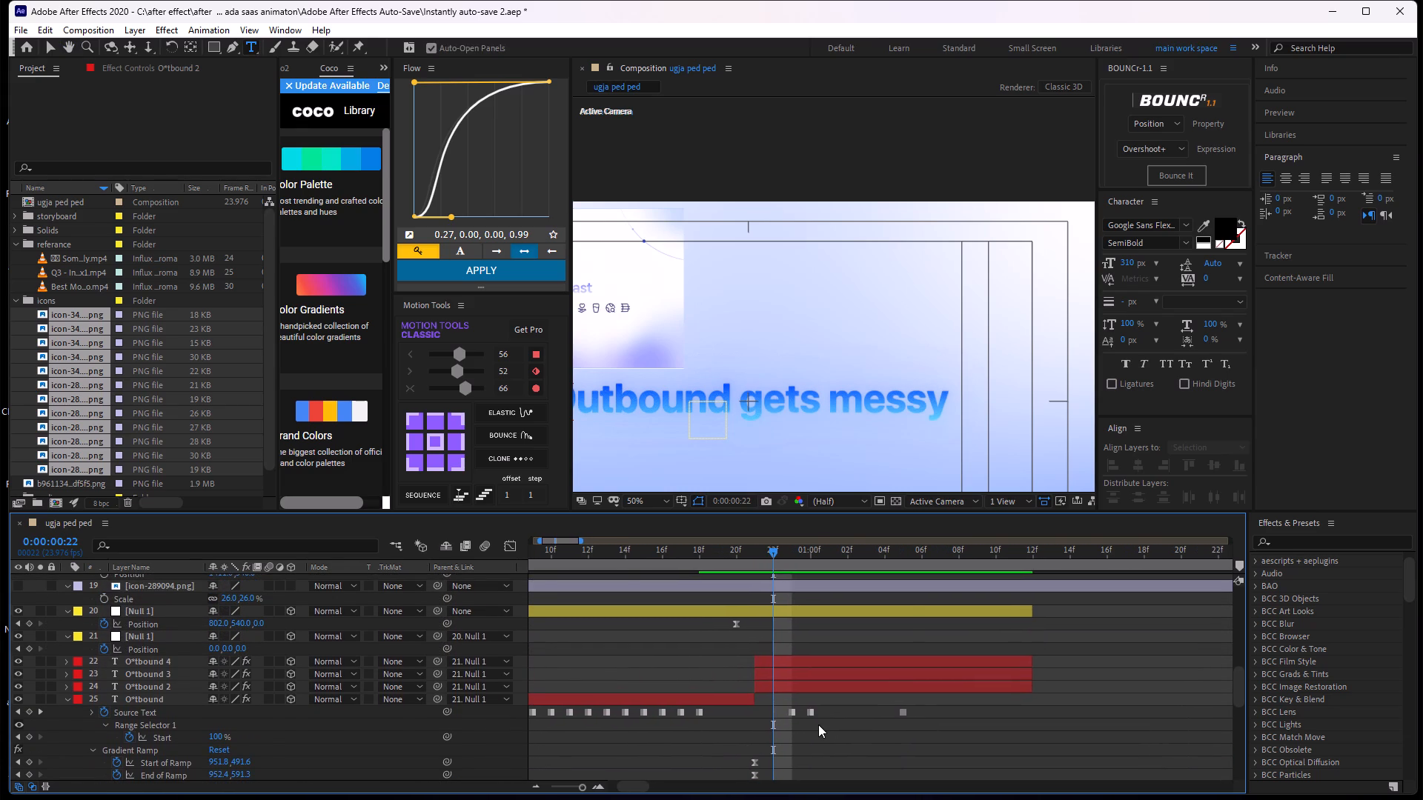
middle_click_drag(797, 370, 873, 331)
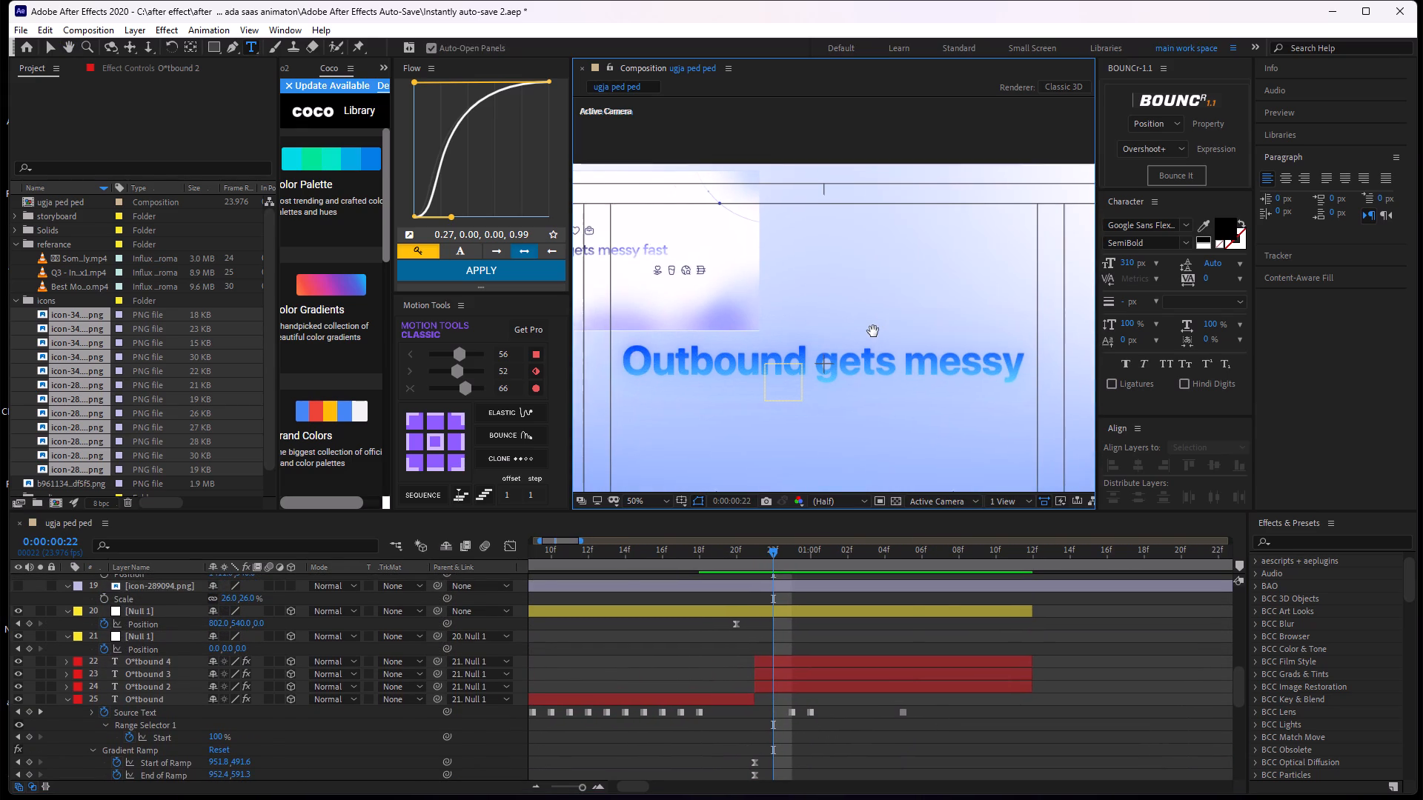
middle_click_drag(873, 331, 873, 327)
left_click_drag(771, 547, 708, 573)
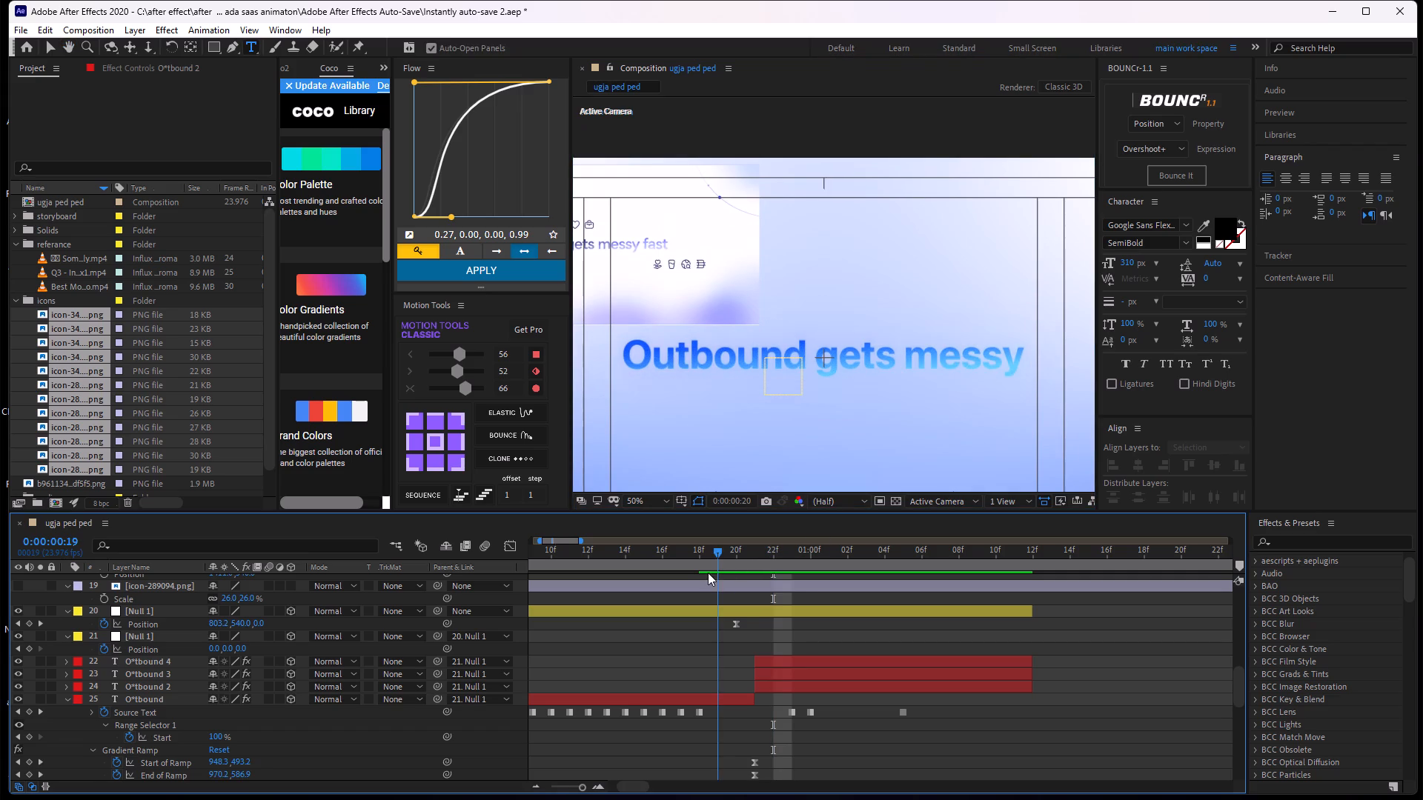
Scrub between 0:00:00:19 and 0:00:01:00 to examine how the full text changes over to the separate word layers.
left_click_drag(708, 573, 739, 604)
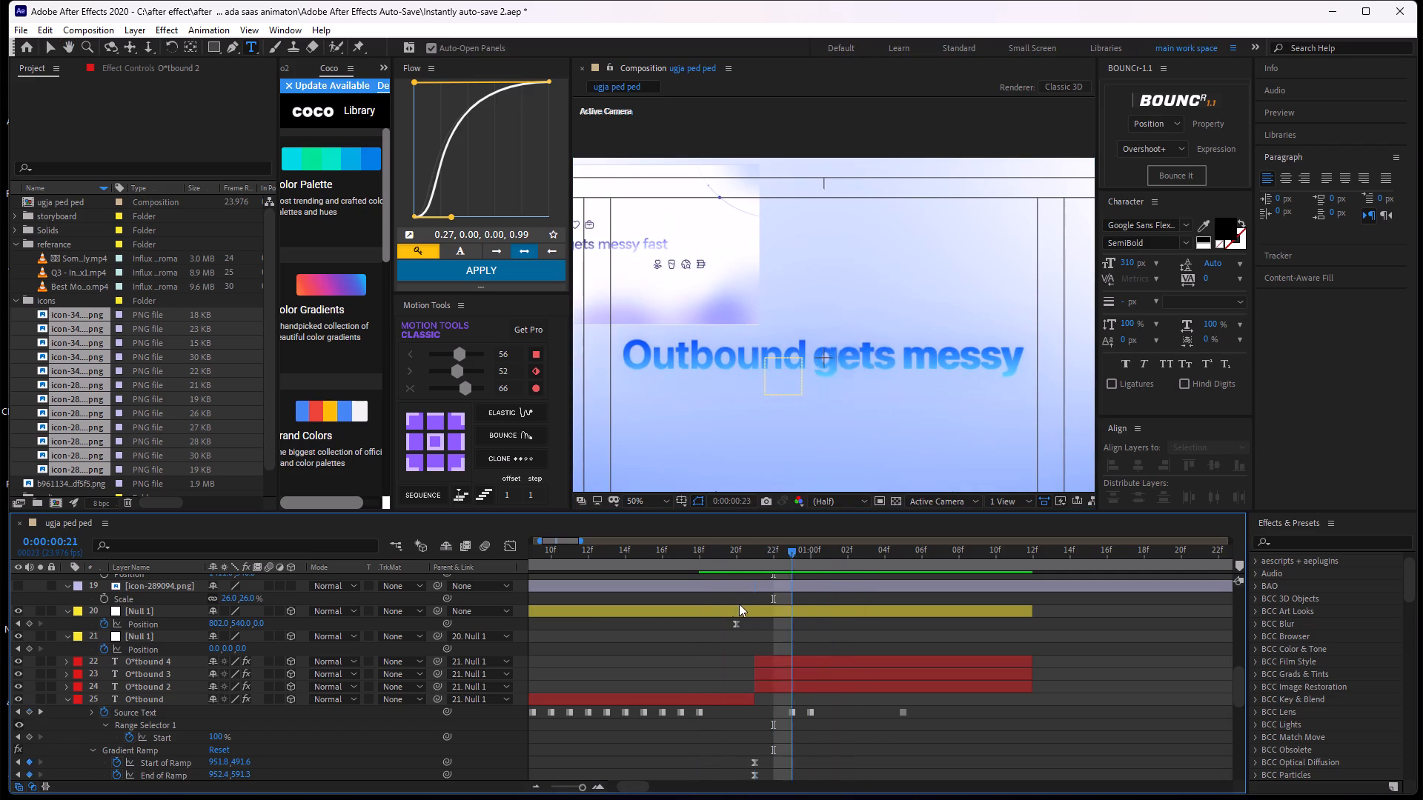
left_click_drag(739, 604, 793, 623)
middle_click_drag(777, 681, 737, 636)
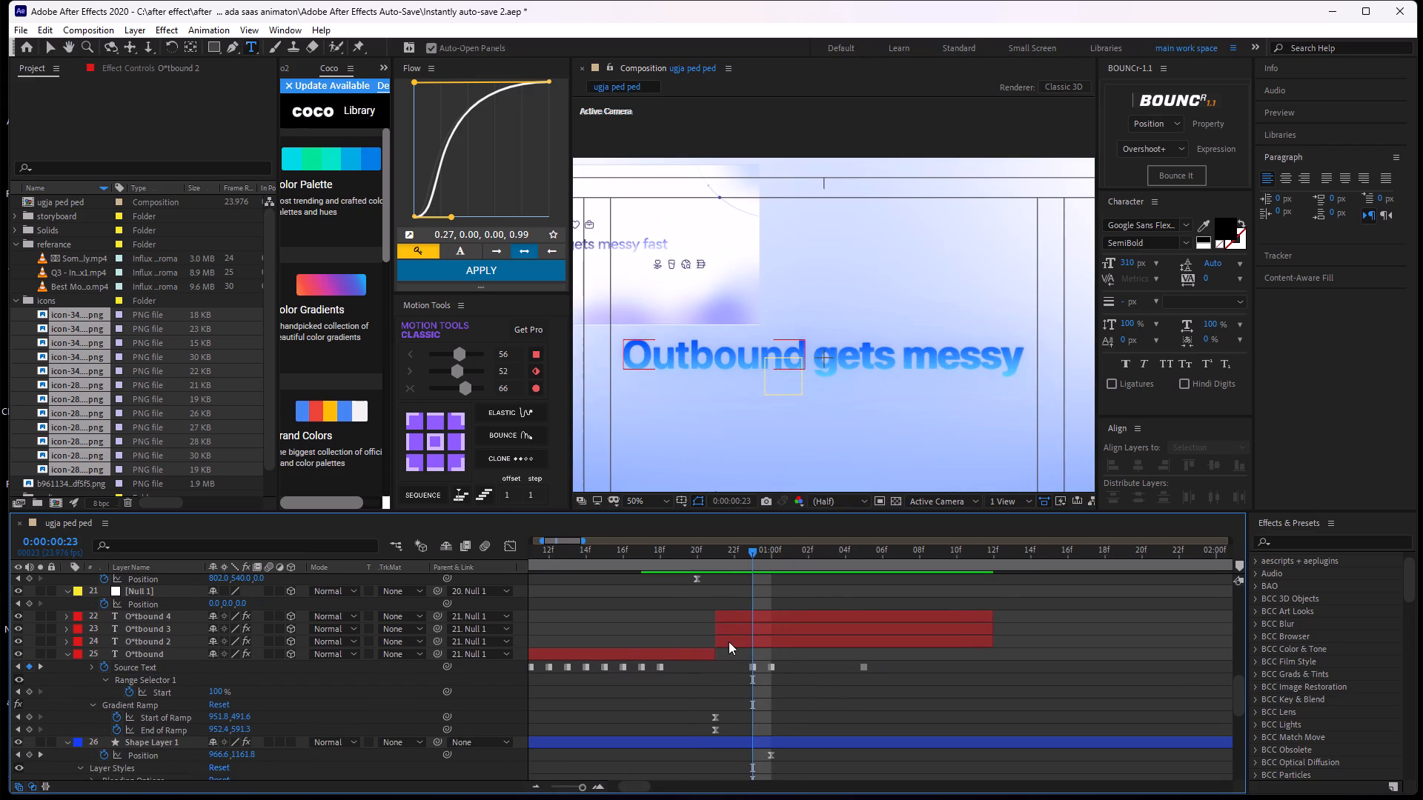
left_click_drag(762, 713, 655, 741)
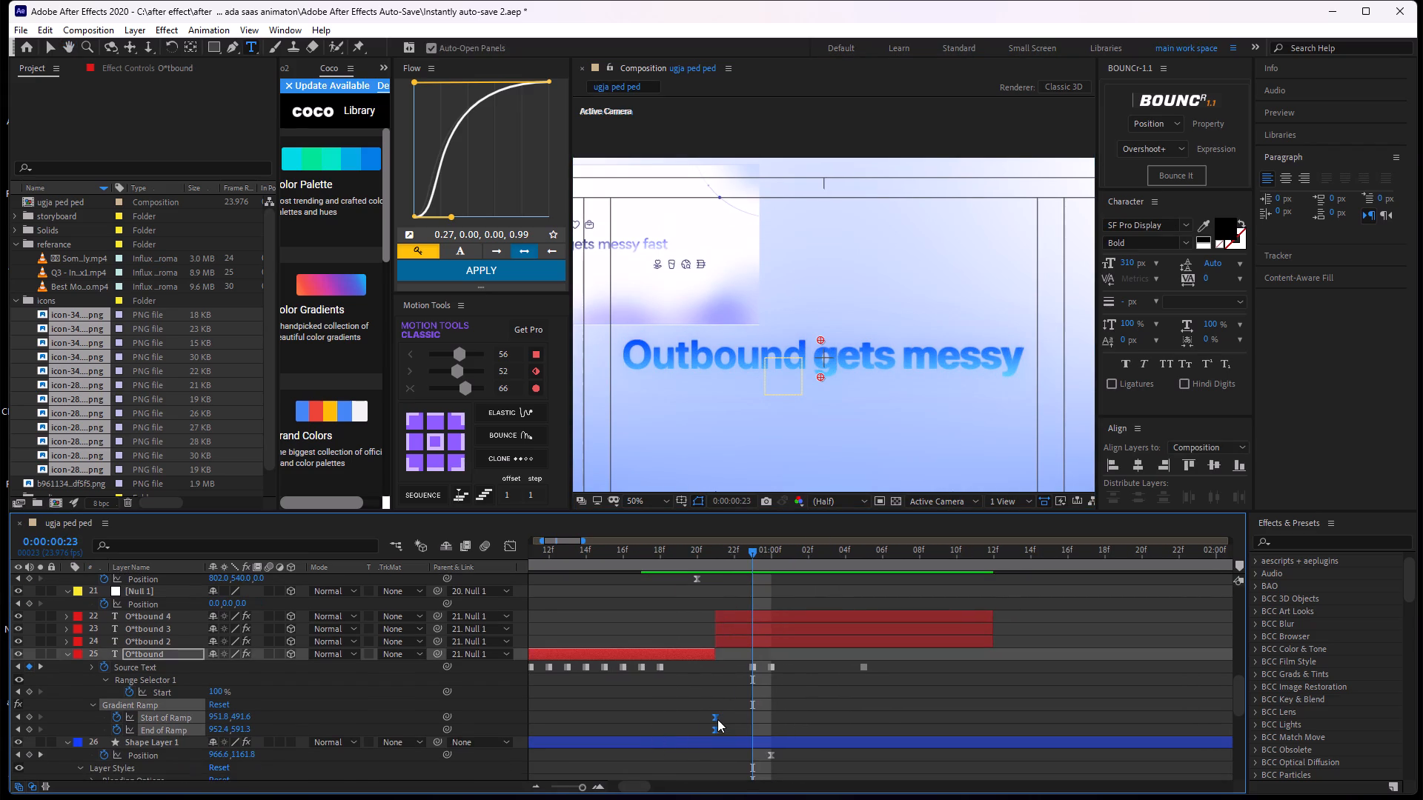
left_click(730, 712)
left_click(748, 636)
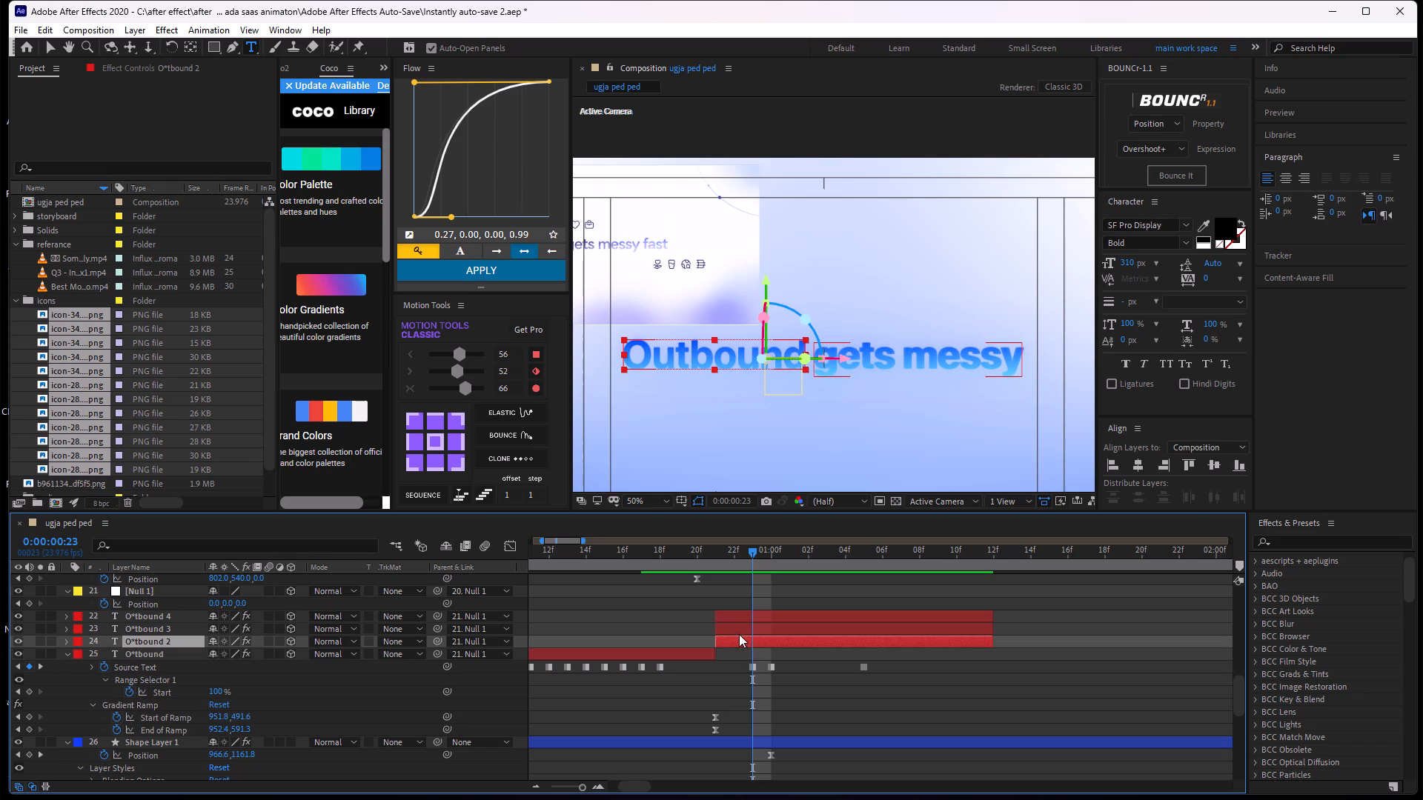
left_click(763, 681)
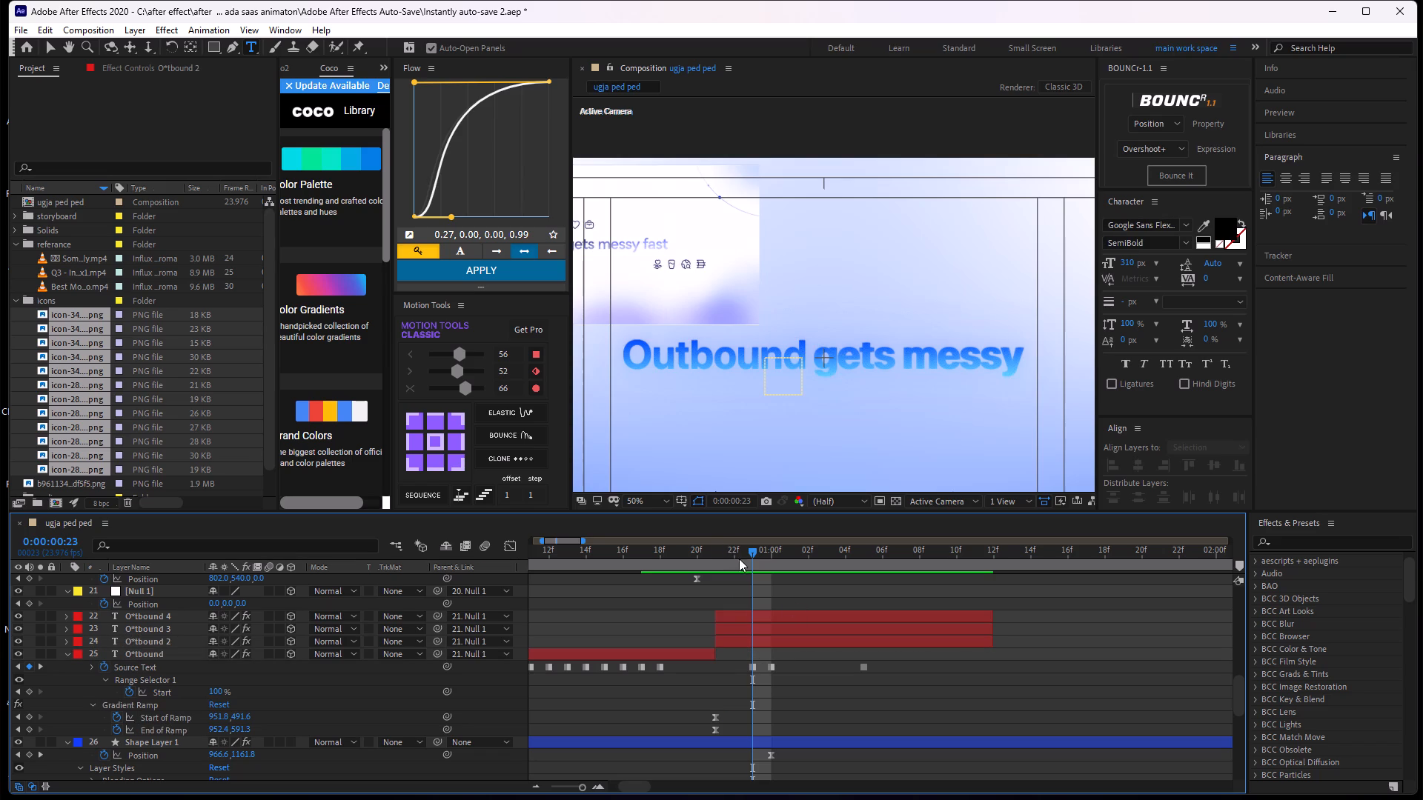
left_click_drag(749, 552, 770, 576)
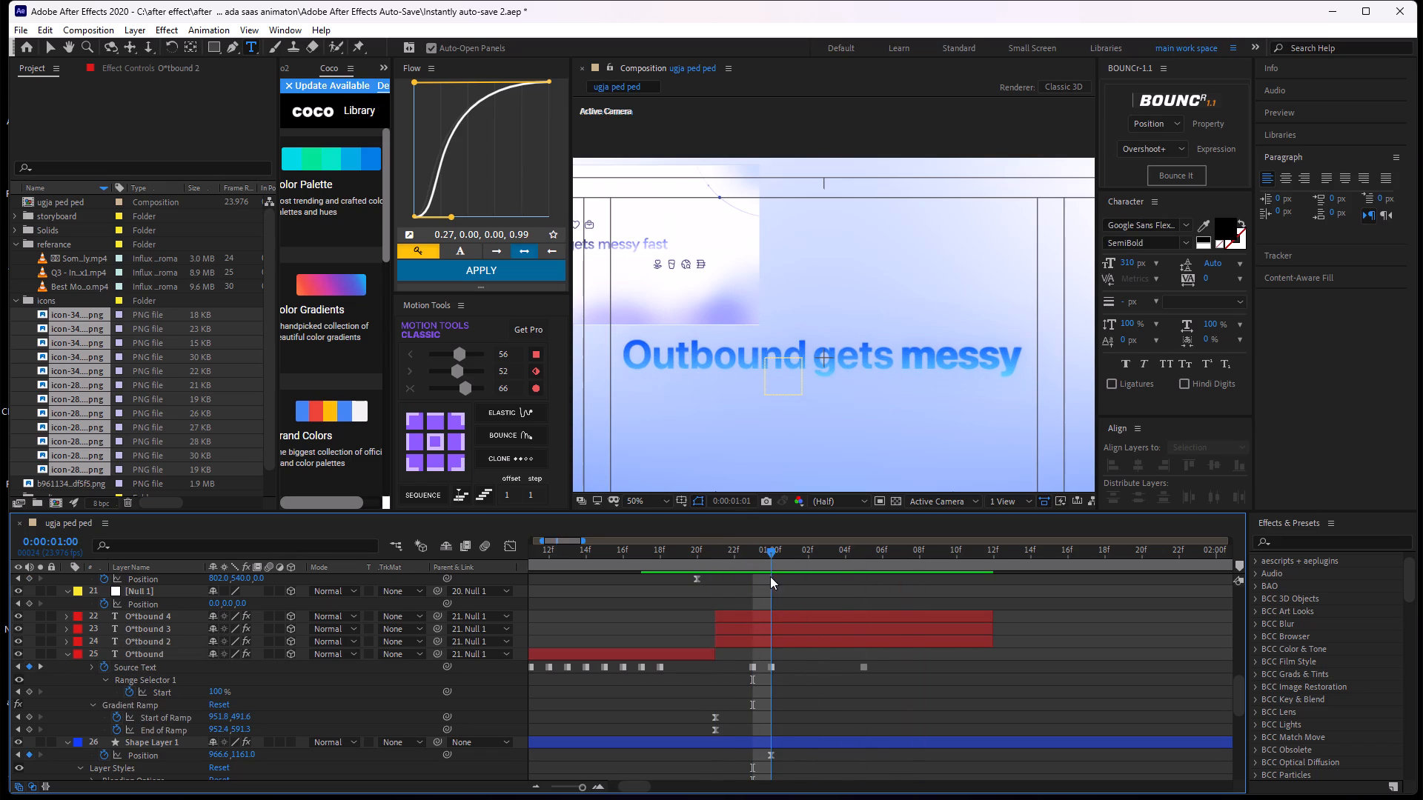
left_click_drag(770, 576, 749, 593)
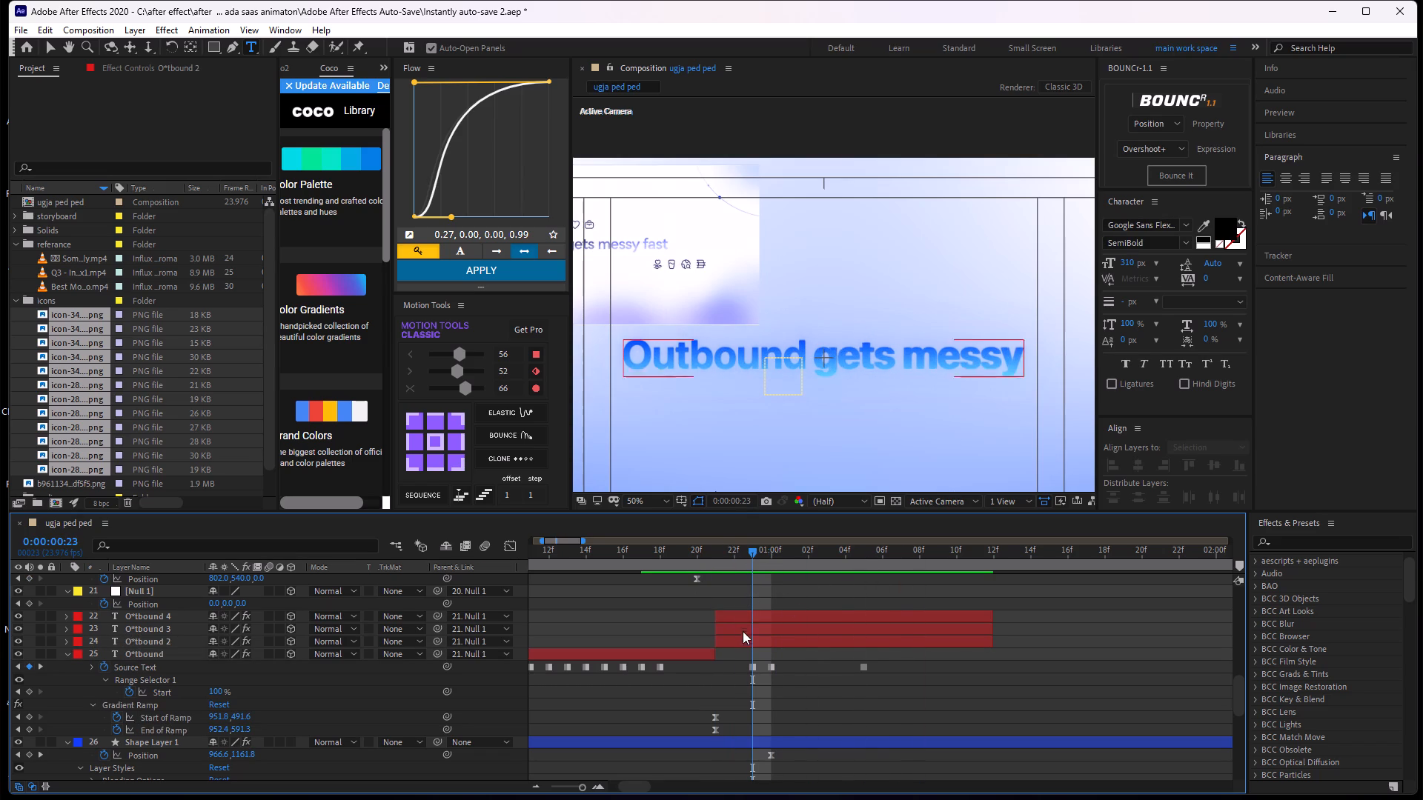
Reveal the keyframed properties of the O*tbound 2, O*tbound 3 and O*tbound 4 layers in the timeline.
left_click(754, 647)
left_click(760, 643)
key("u")
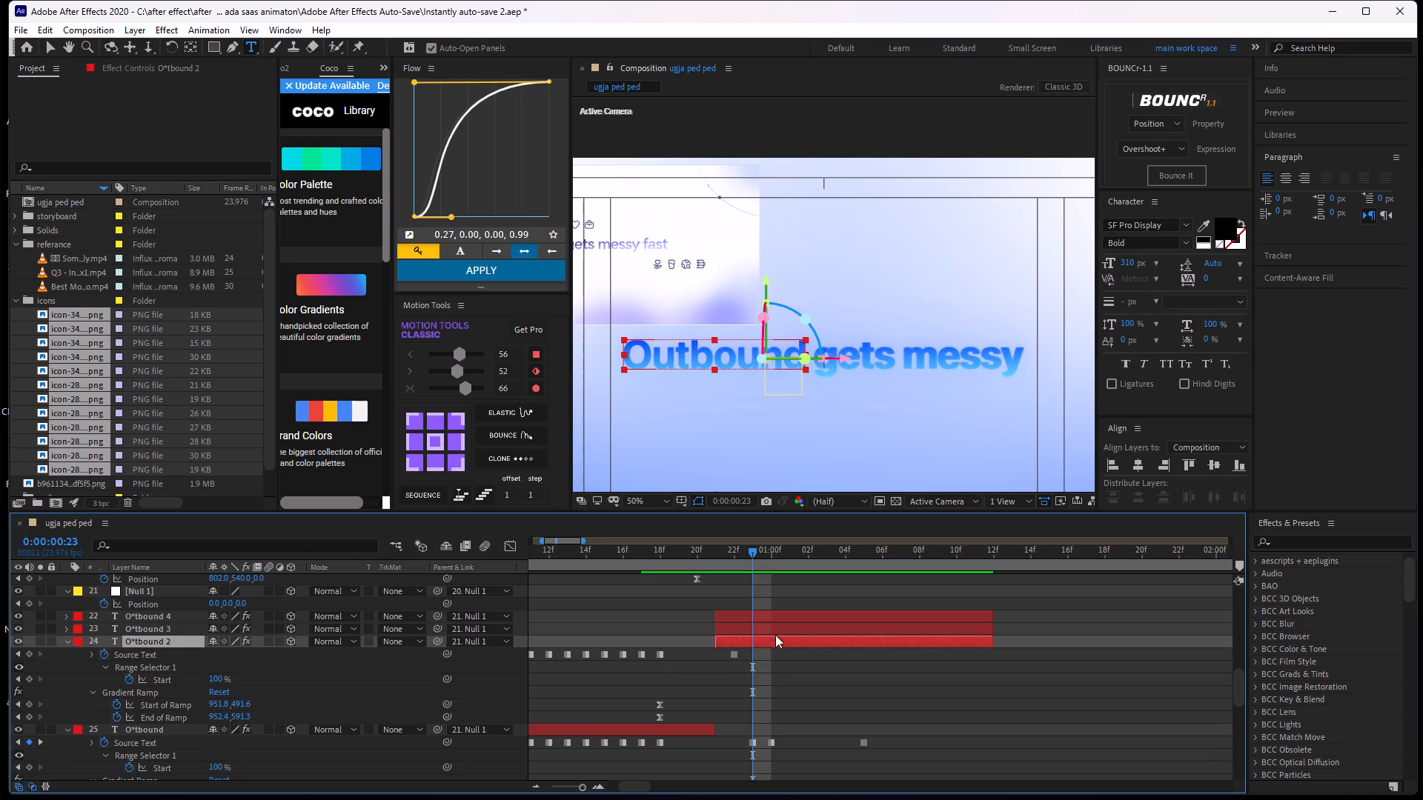
left_click(755, 627)
key("u")
left_click(766, 616)
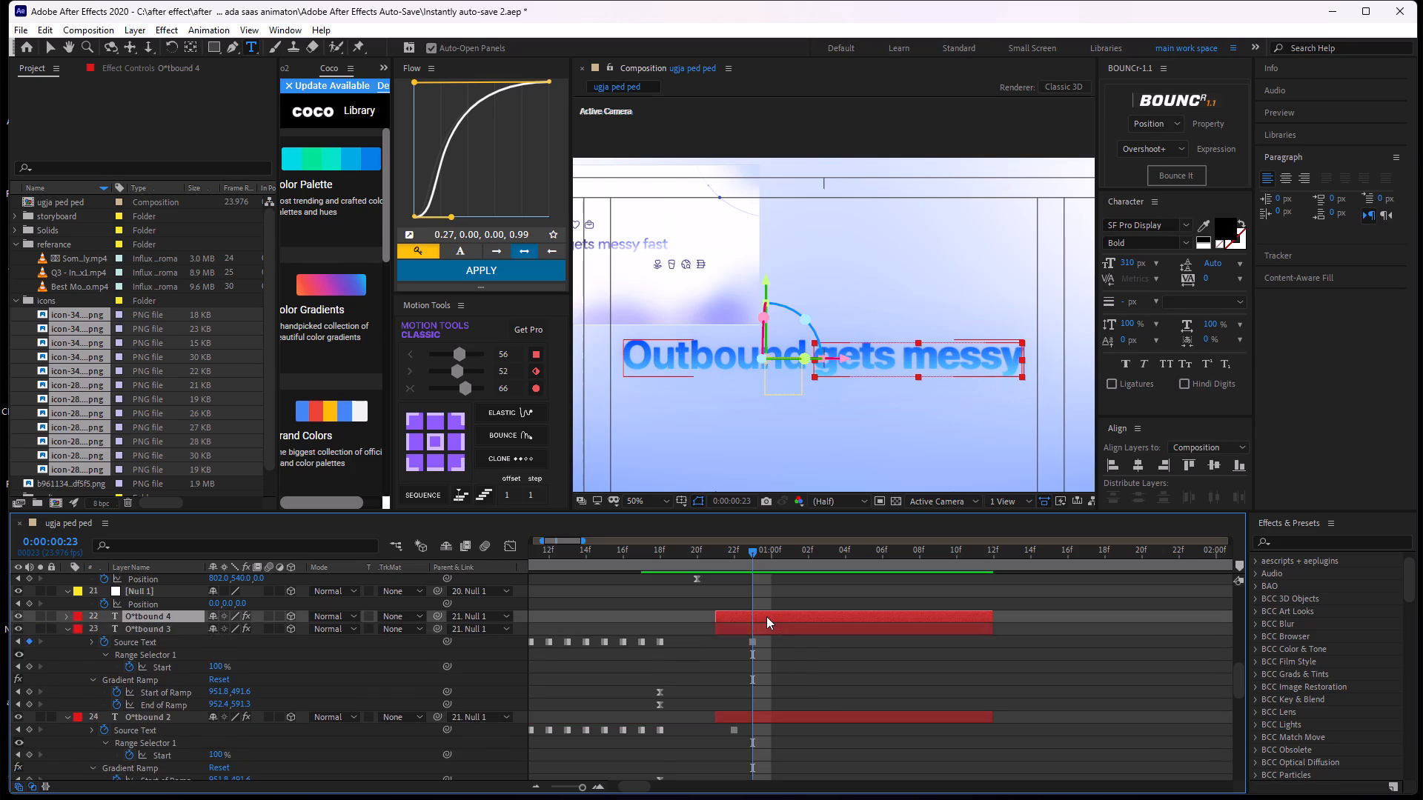
key("u")
scroll(754, 653, "up", 1, "alt")
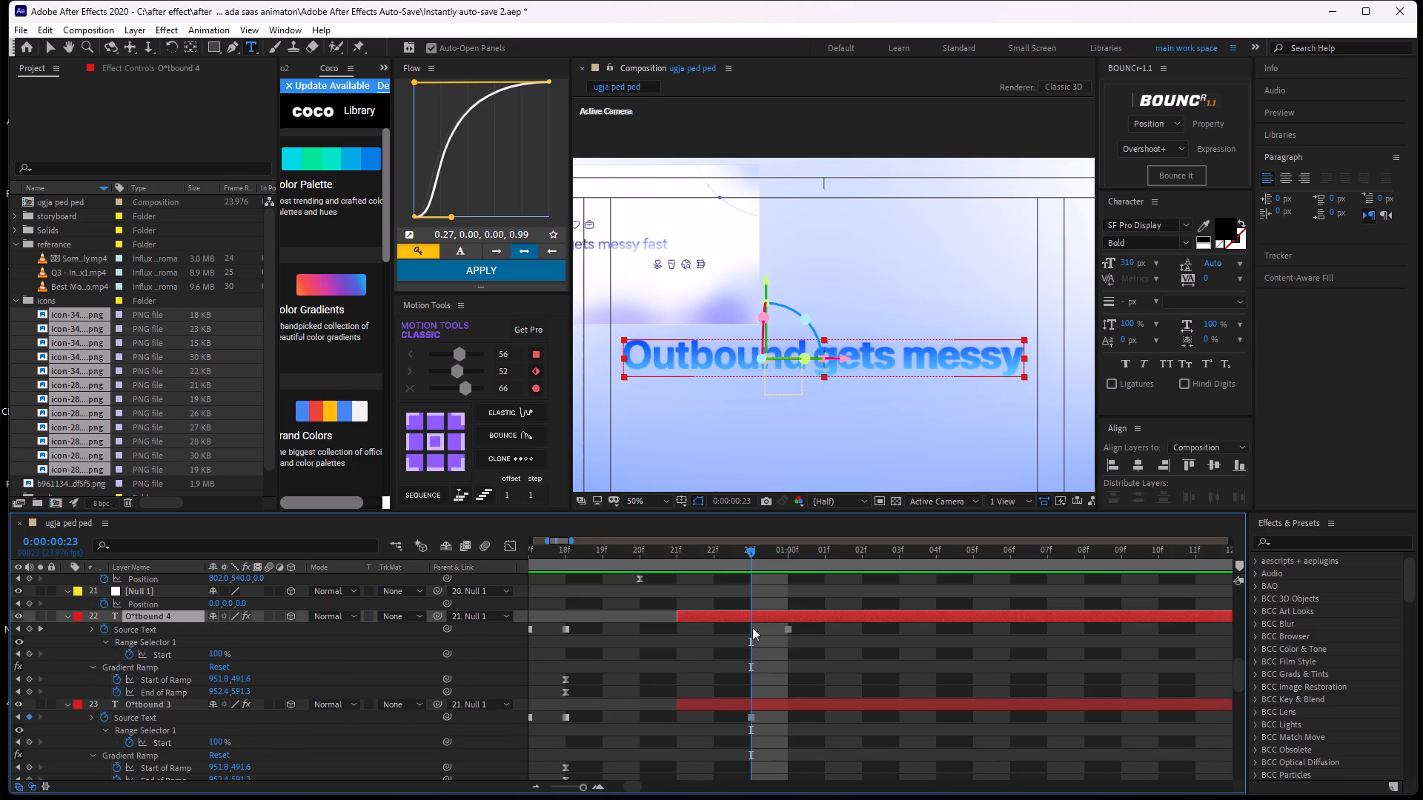
Move the O*tbound 3 layer's last Source Text keyframe to 0:00:00:22.
left_click_drag(747, 554, 783, 584)
left_click_drag(783, 584, 742, 596)
middle_click_drag(740, 656, 752, 585)
middle_click(771, 630)
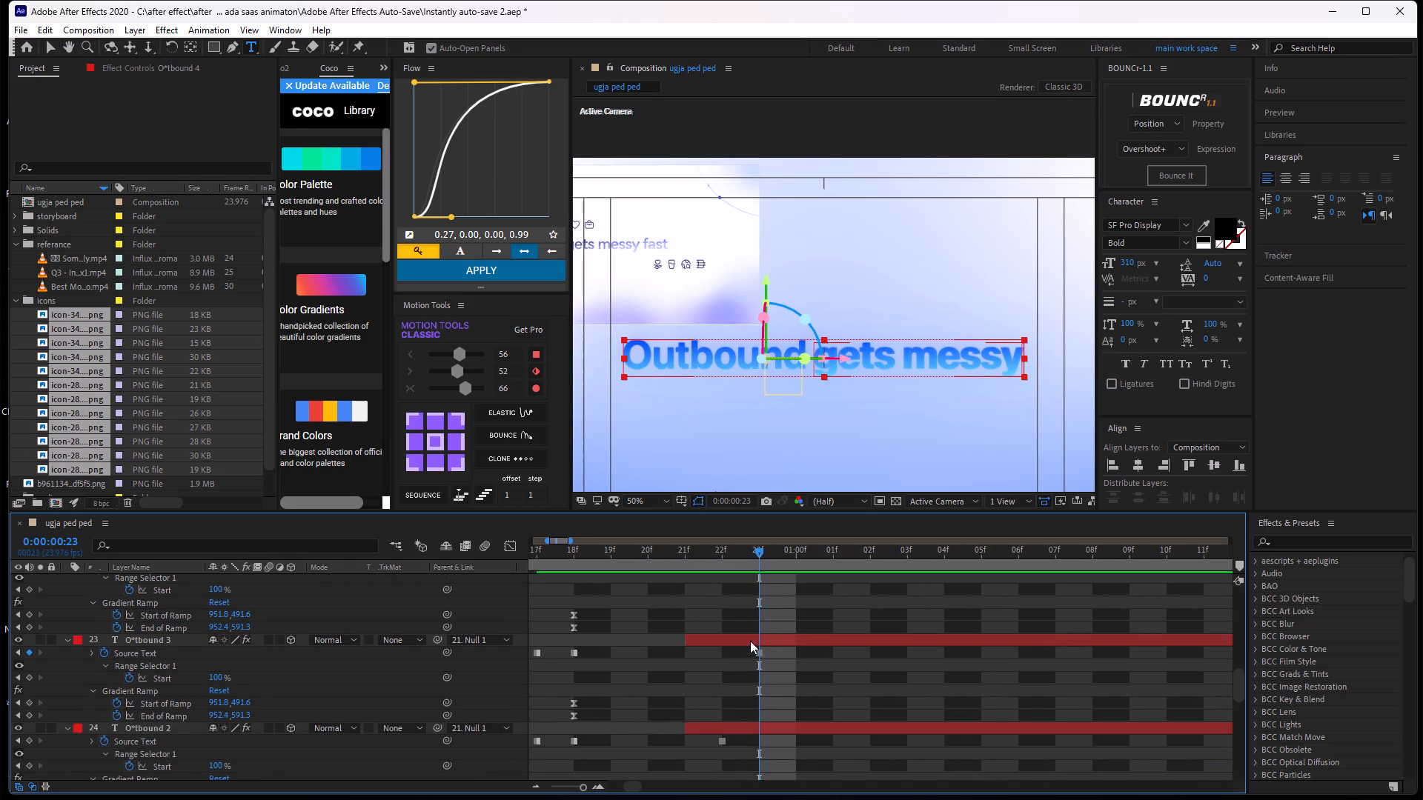
left_click_drag(755, 652, 743, 660)
left_click_drag(759, 654, 729, 664)
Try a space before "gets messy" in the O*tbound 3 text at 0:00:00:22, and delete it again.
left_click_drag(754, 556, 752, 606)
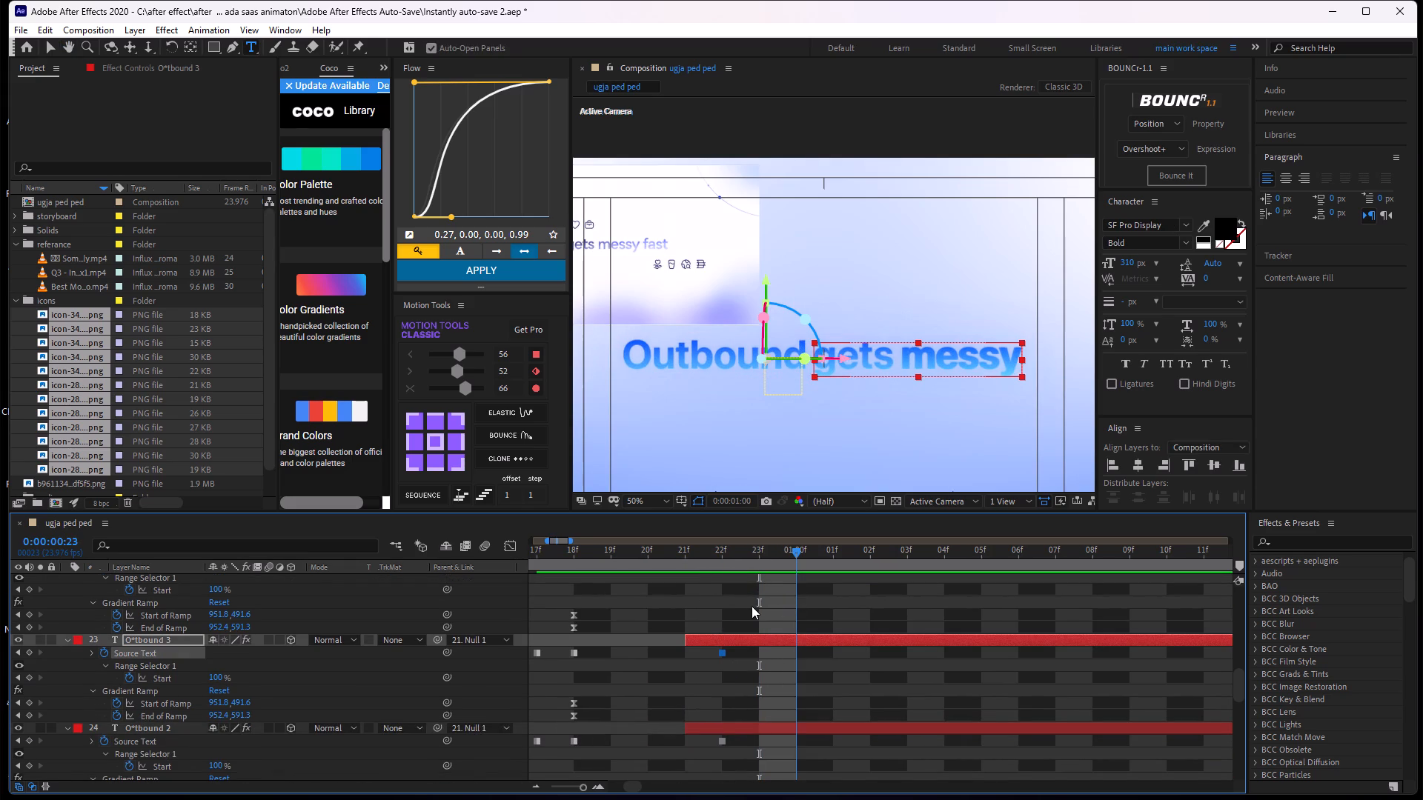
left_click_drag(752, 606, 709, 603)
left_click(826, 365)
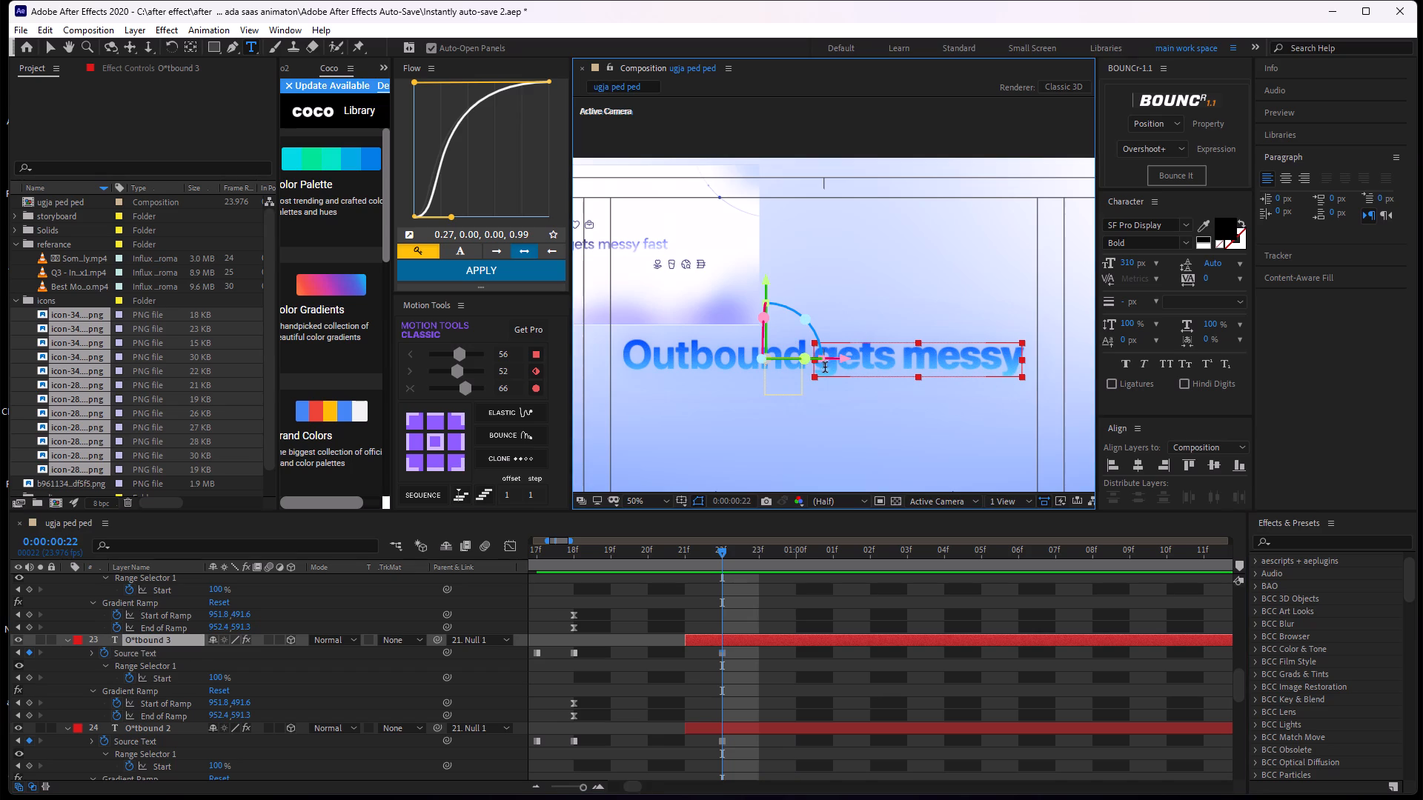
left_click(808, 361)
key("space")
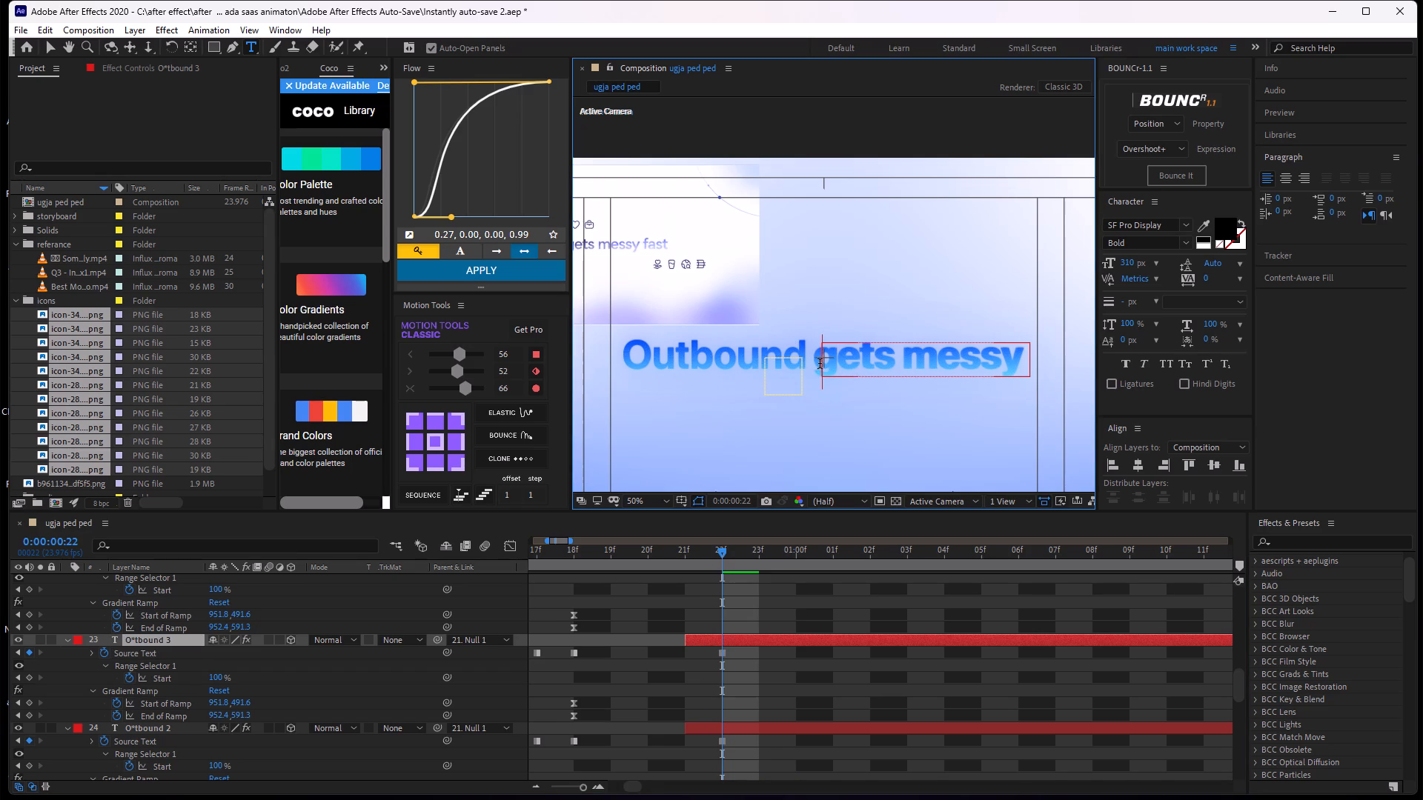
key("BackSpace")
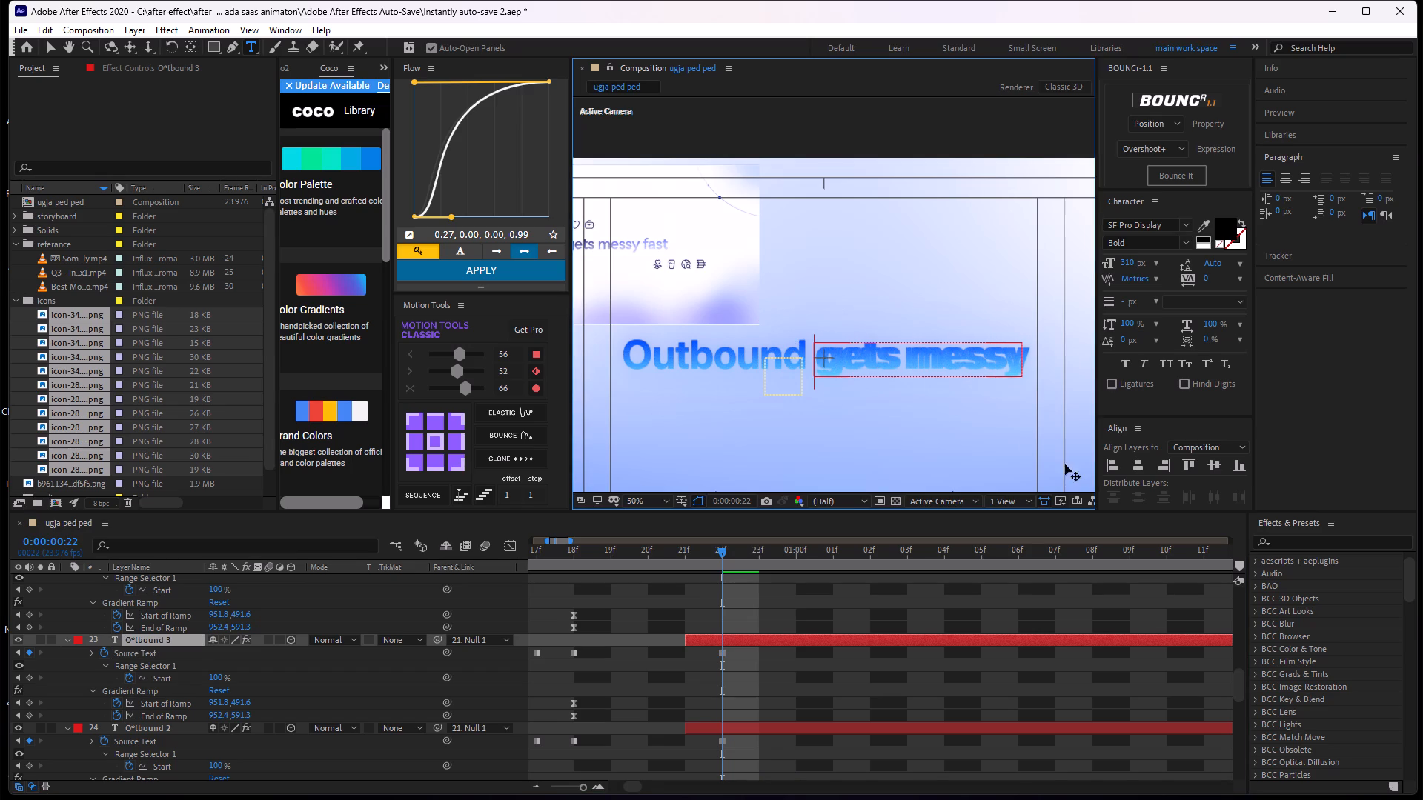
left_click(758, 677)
Scrub around 0:00:00:23 to check the text change, and hide the O*tbound 3 layer.
left_click_drag(724, 550, 830, 561)
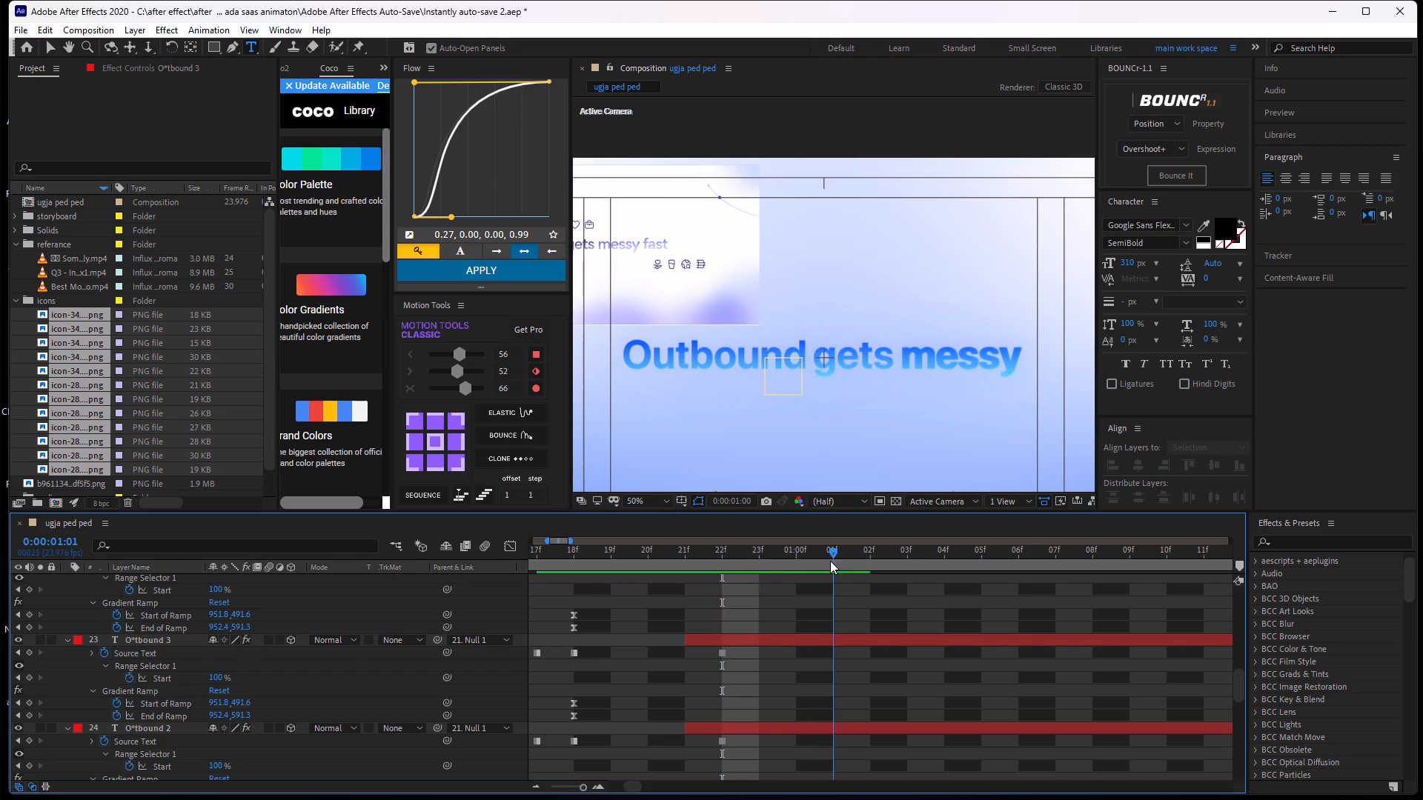
left_click_drag(830, 561, 768, 589)
middle_click_drag(804, 687, 801, 576)
scroll(690, 617, "up", 2)
left_click(699, 623)
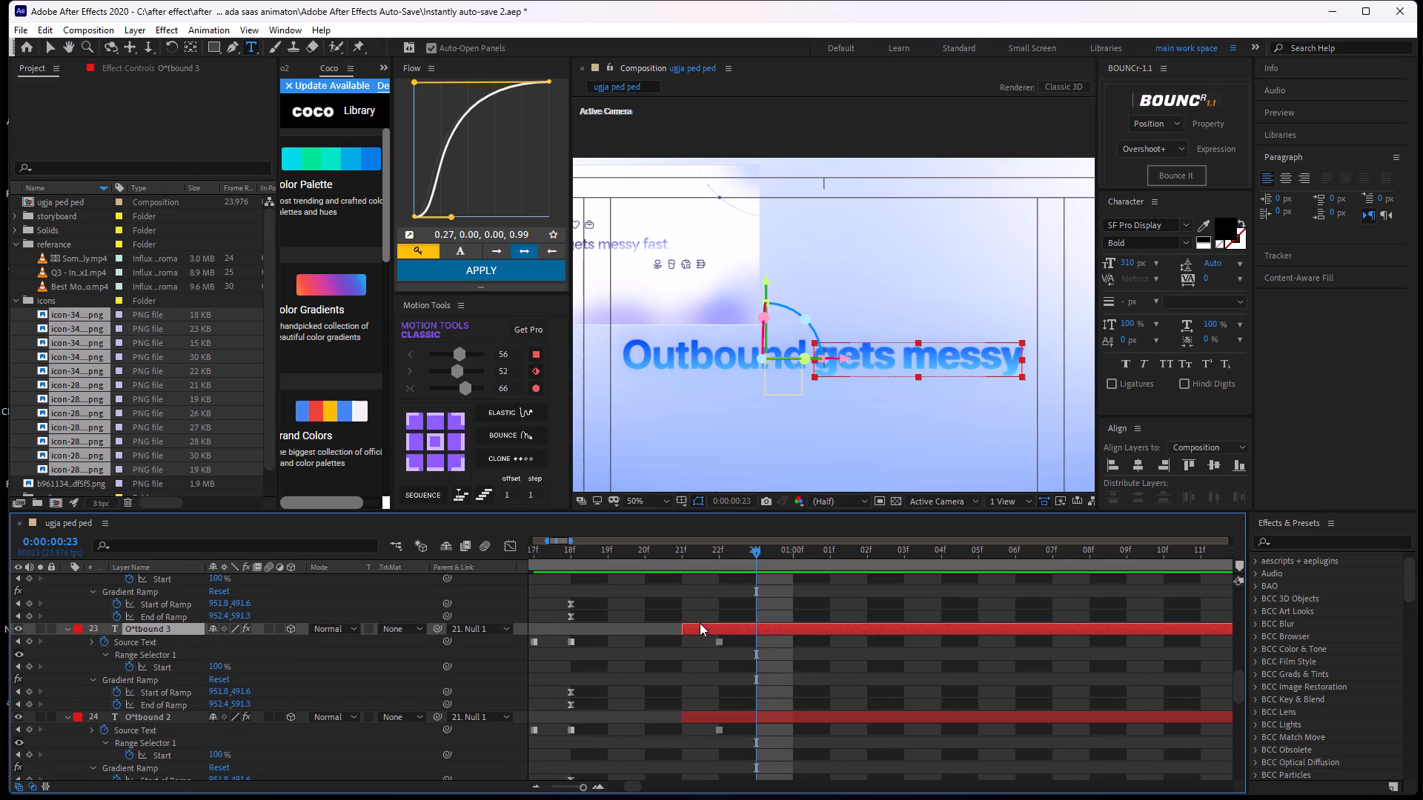
left_click(21, 626)
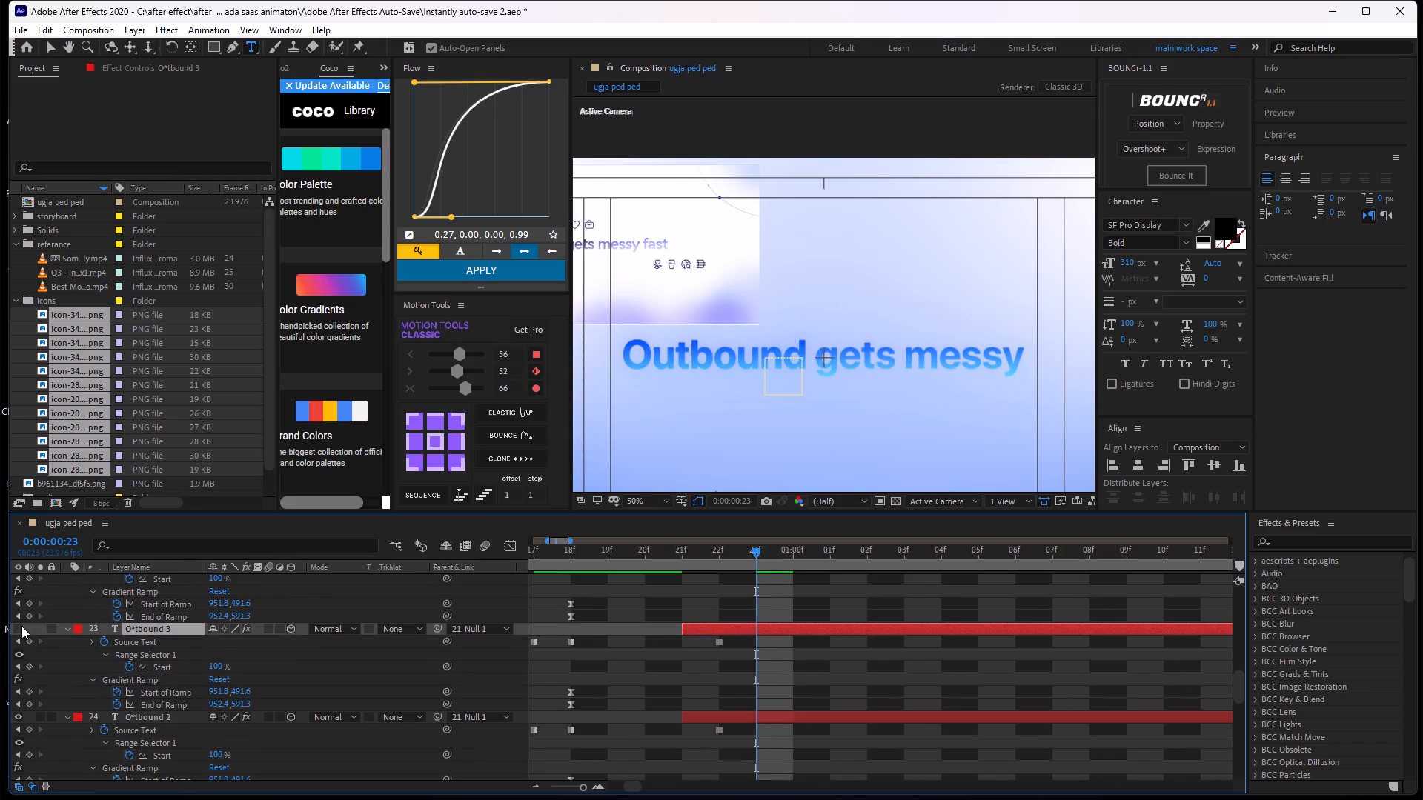
Open the O*tbound 2 layer's whole text for editing at 0:00:00:23.
double_click(769, 712)
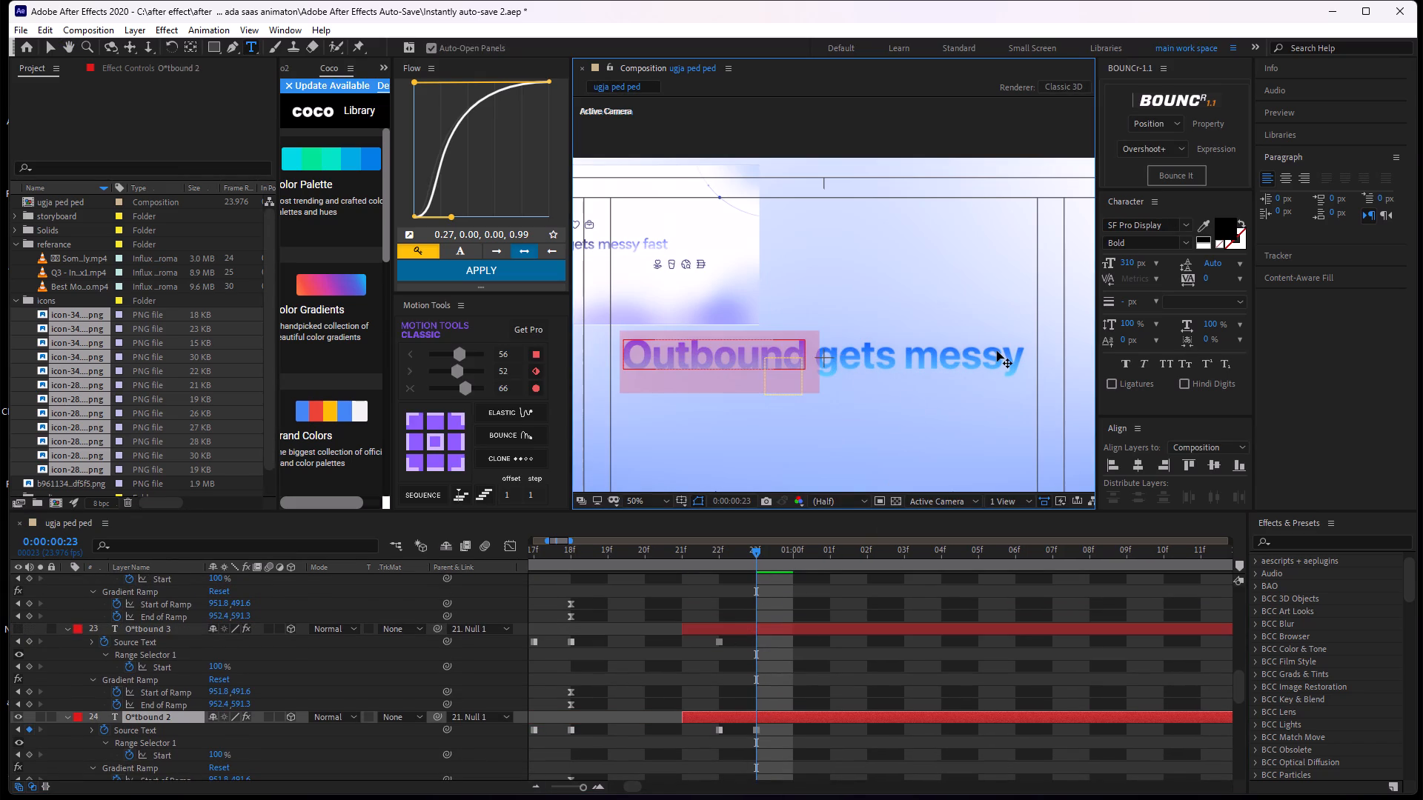
Hide the original O*tbound layer below the separate word layers.
middle_click_drag(793, 670, 789, 515)
middle_click_drag(756, 621, 737, 659)
left_click(742, 658)
left_click(644, 685)
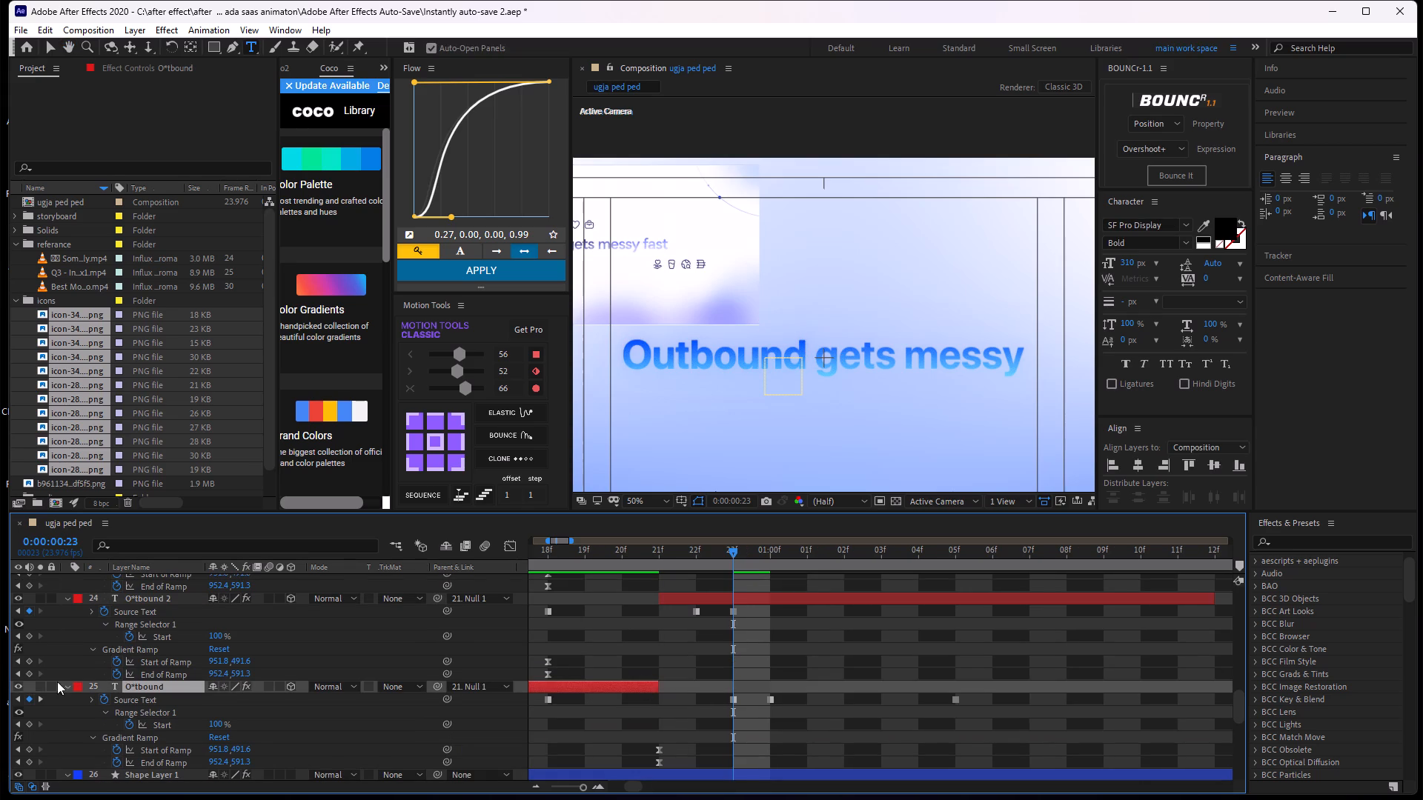
left_click(19, 685)
Hide the O*tbound 4 layer briefly and show it again to check which words it contributes.
middle_click_drag(792, 697, 801, 799)
middle_click_drag(786, 697, 783, 731)
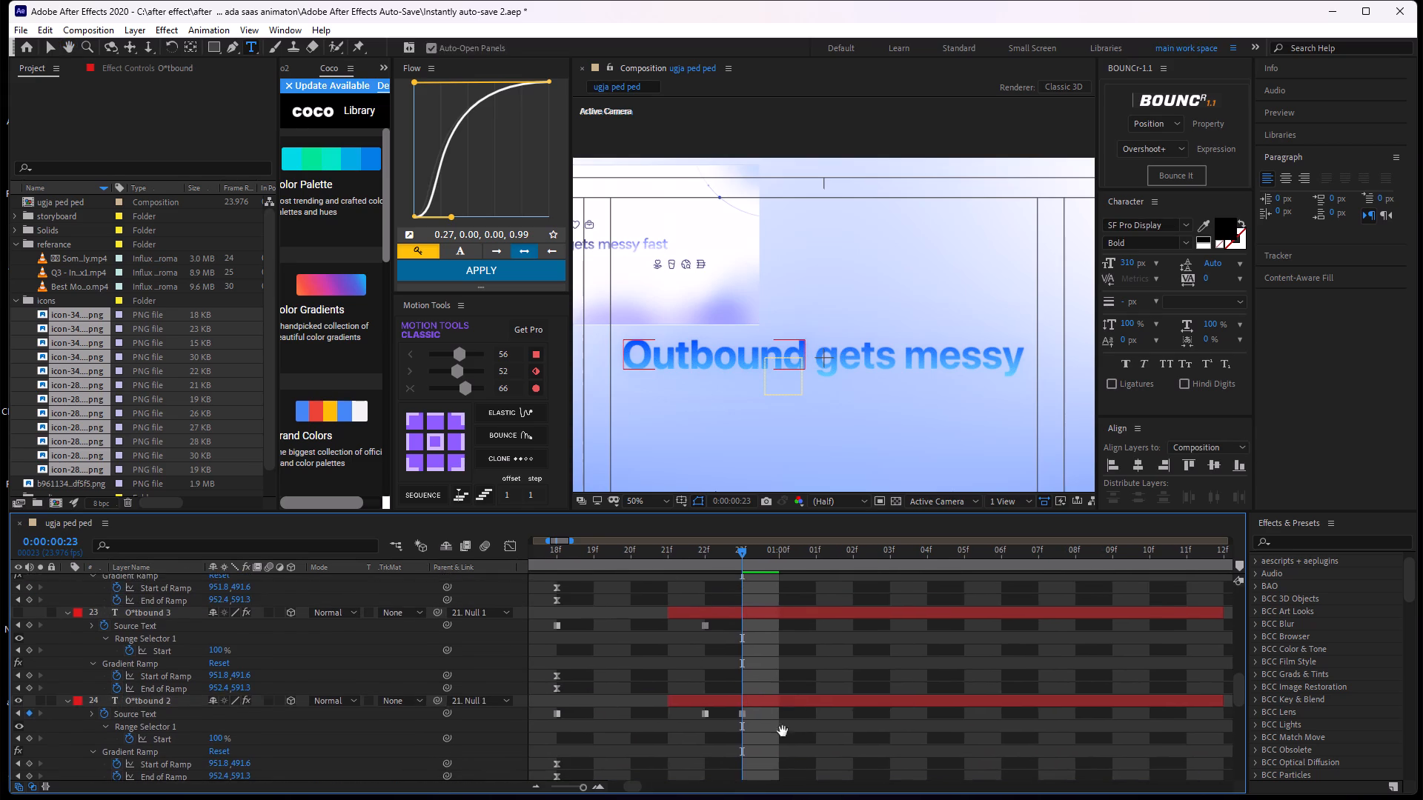
middle_click_drag(783, 731, 781, 779)
middle_click_drag(780, 695, 777, 747)
left_click(722, 663)
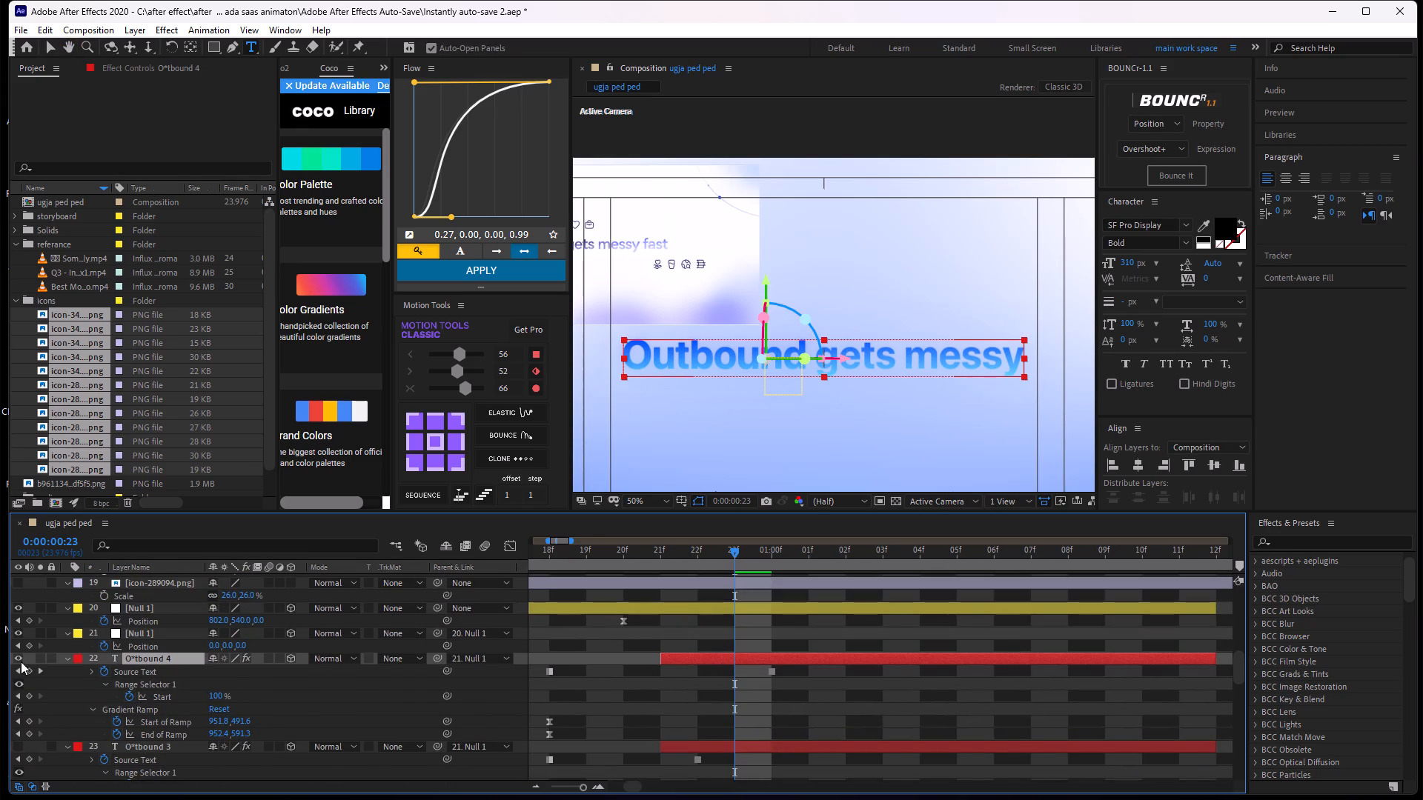
left_click(21, 660)
left_click(21, 660)
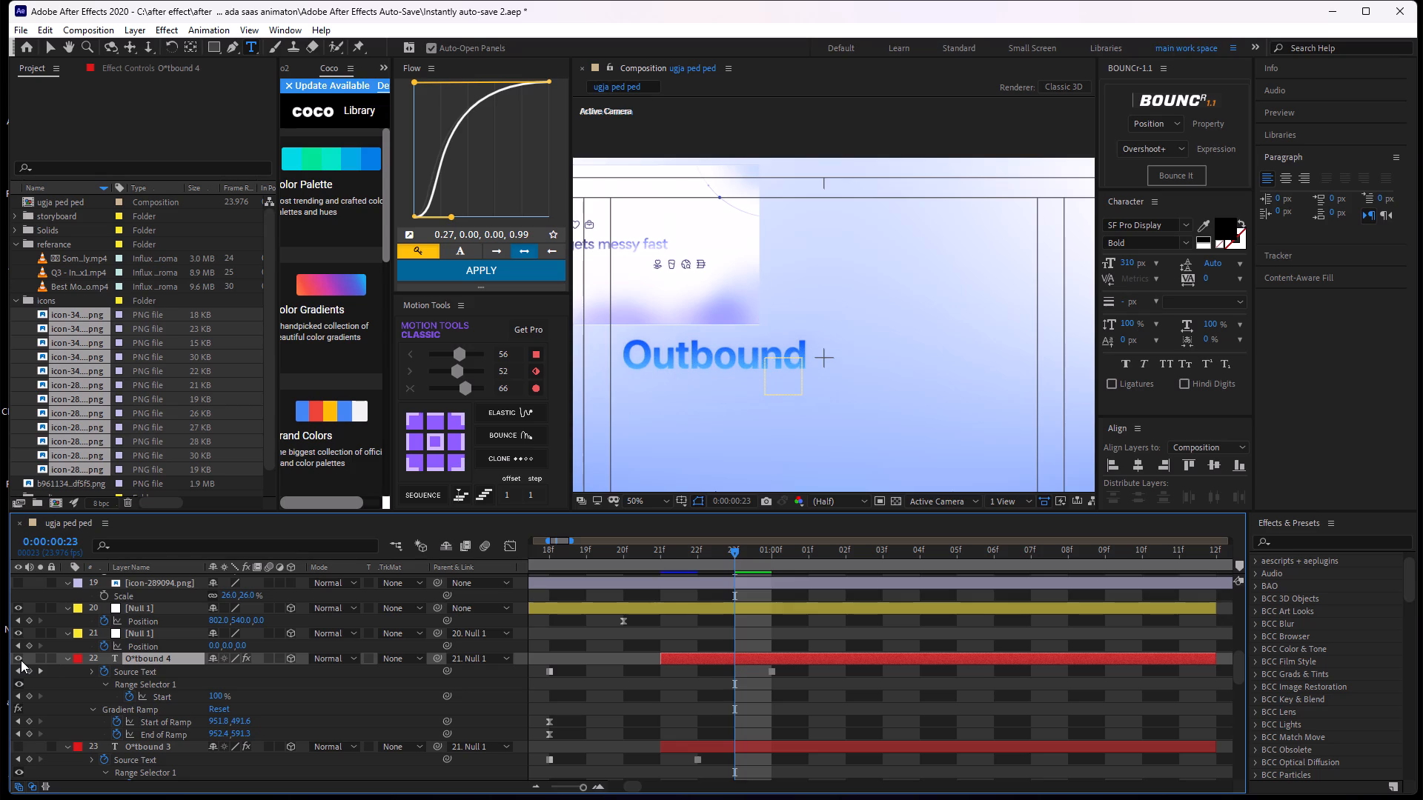
At 0:00:00:21, replace "Outbound gets" in the O*tbound 4 text with spaces that bring "messy" close to its original place.
left_click_drag(737, 555, 674, 621)
double_click(677, 660)
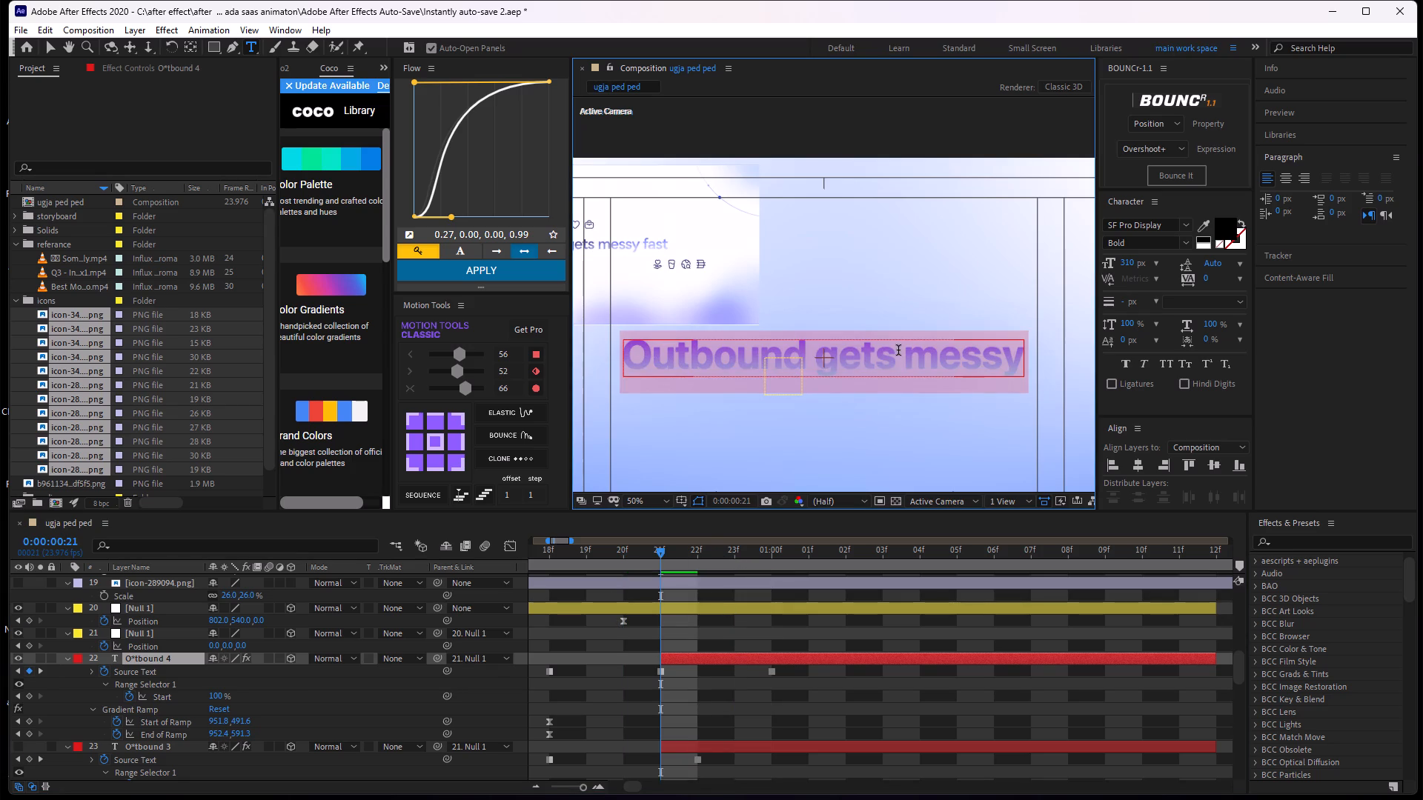
left_click_drag(892, 353, 603, 388)
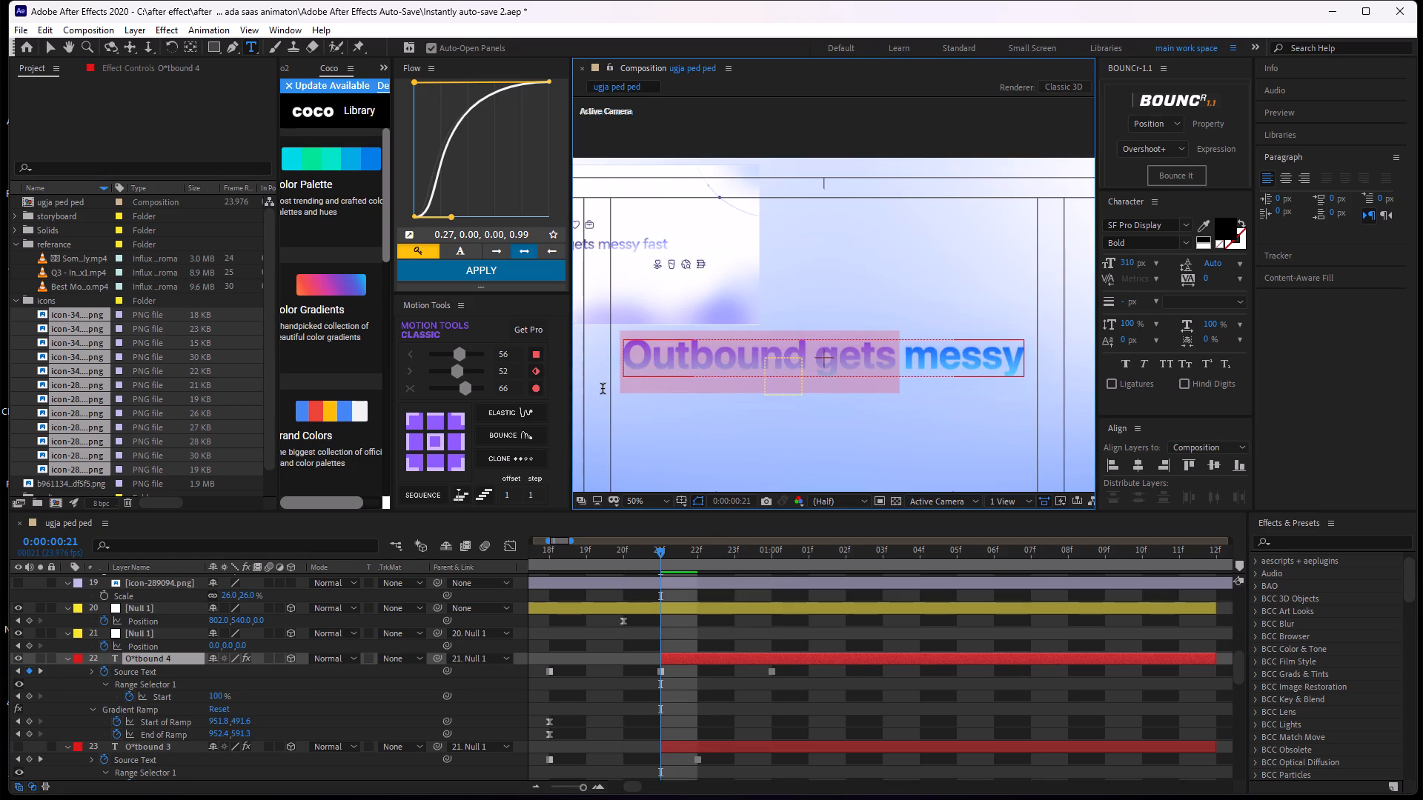
key("BackSpace")
key("space")
key("space")
key("space")
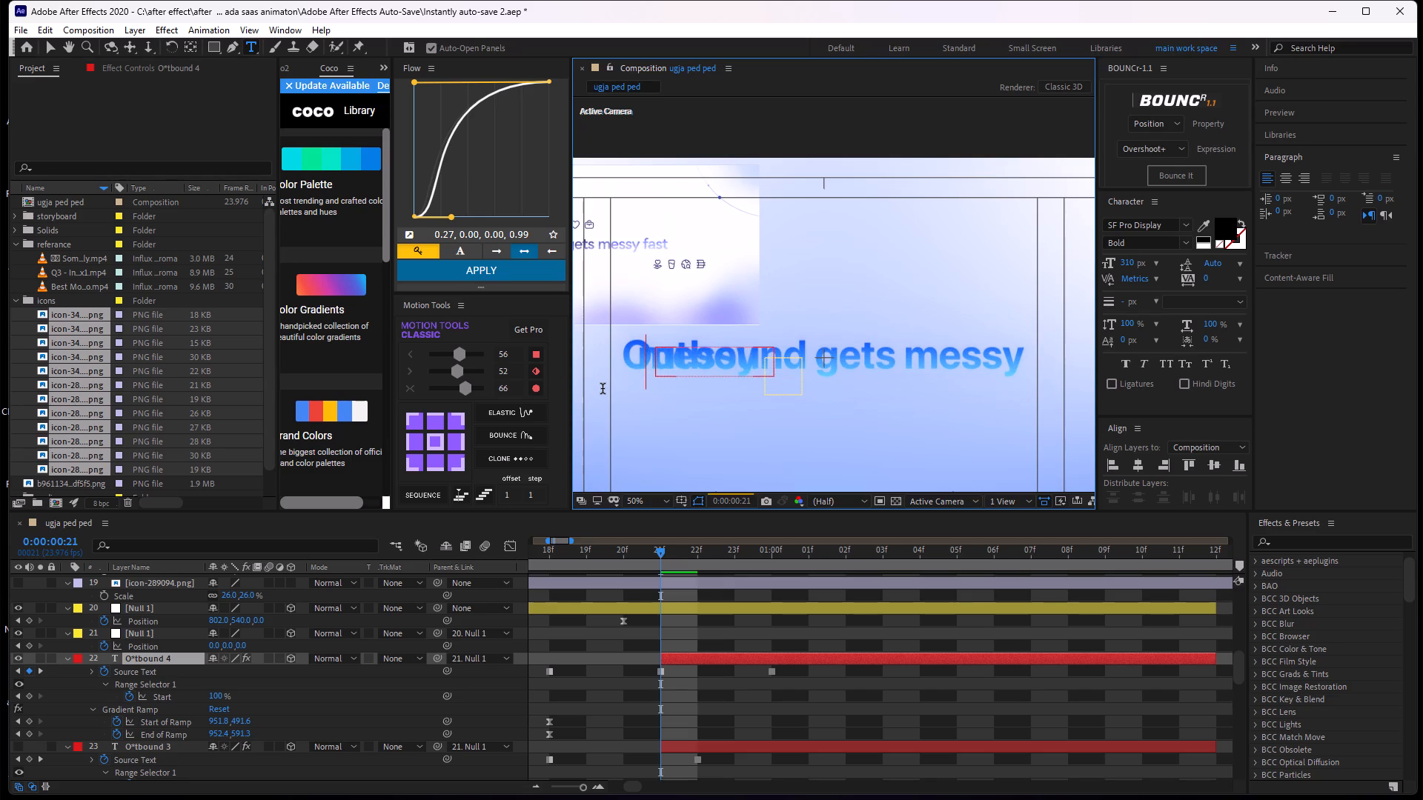
key("space")
key("space")
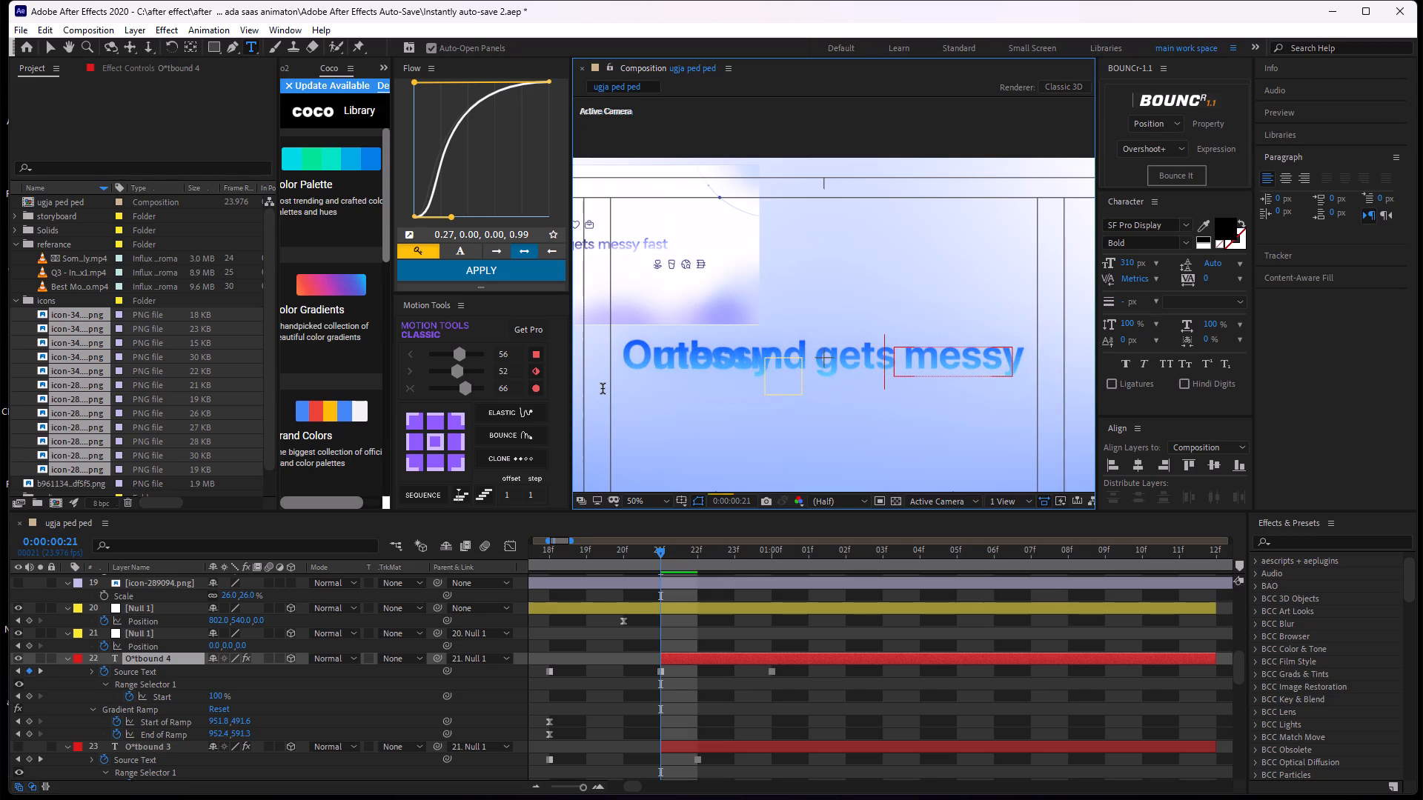
key("space")
key("space")
key("space")
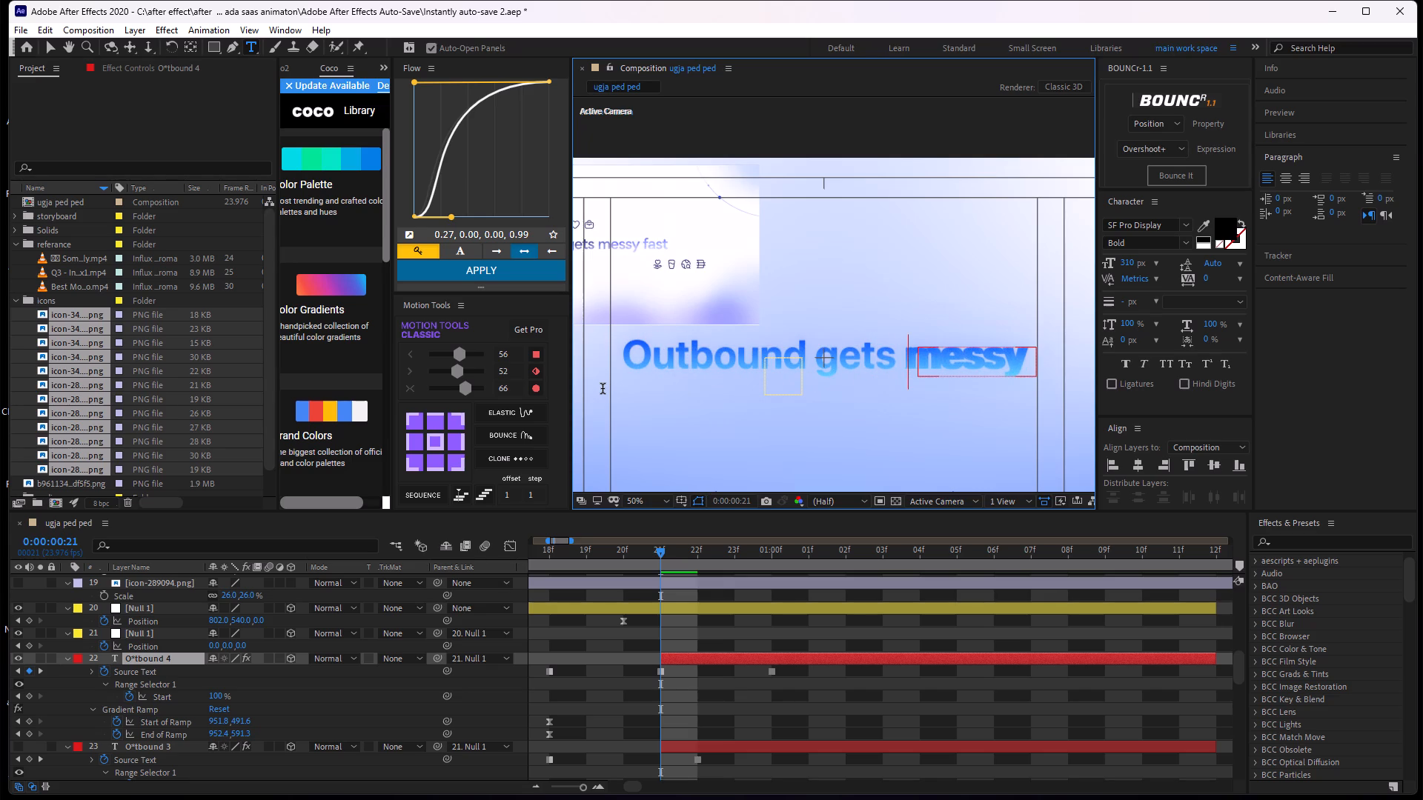
key("BackSpace")
key("BackSpace")
key("BackSpace")
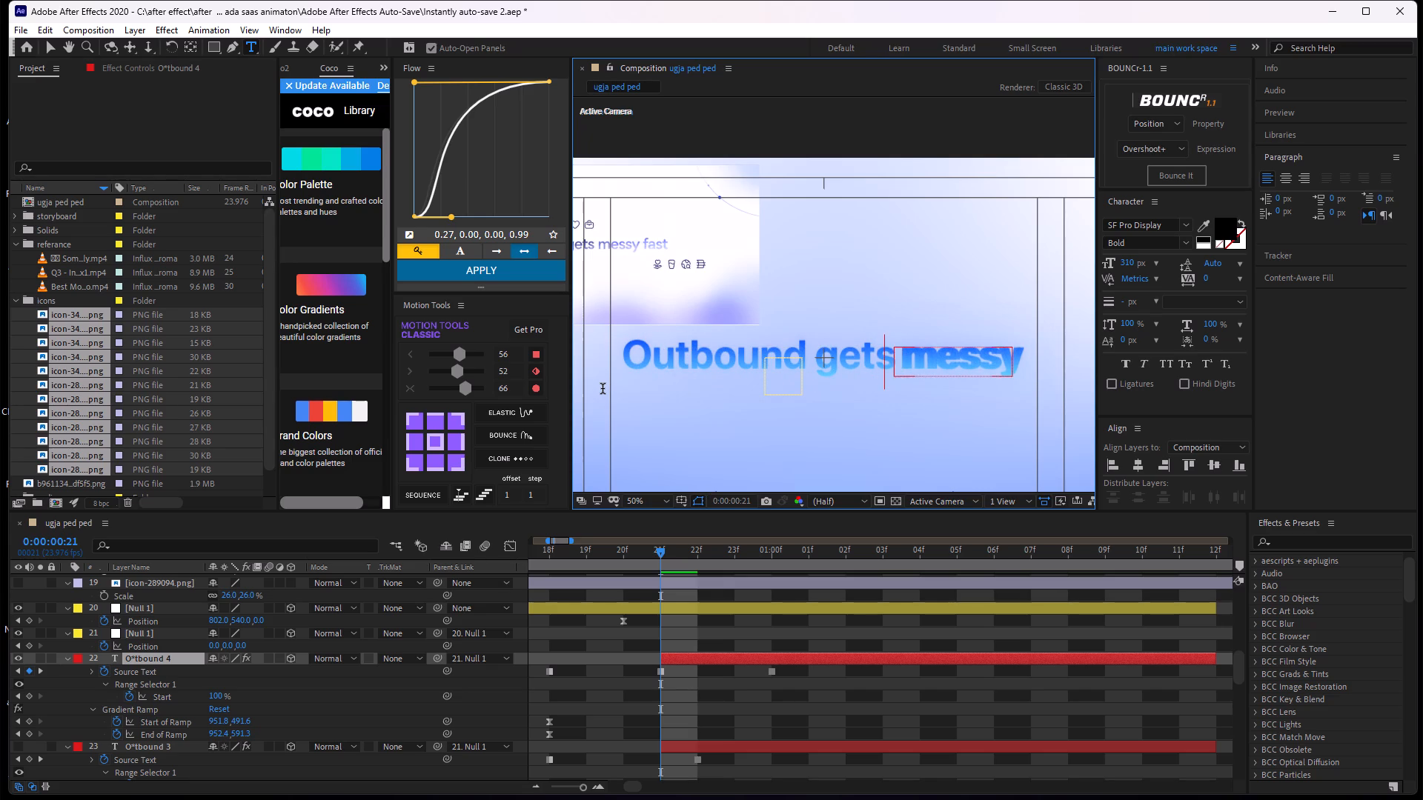
key("space")
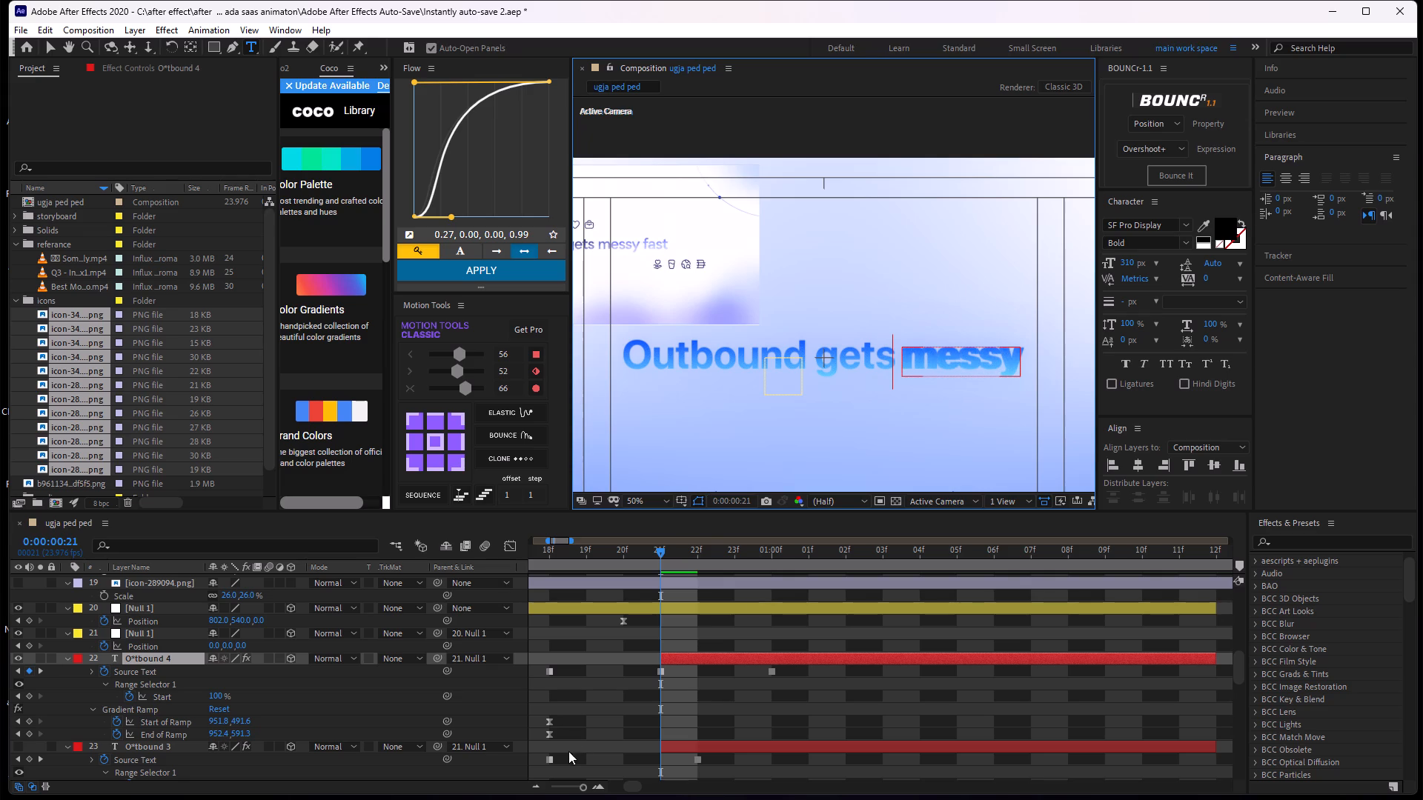
Toggle the O*tbound 4 layer's visibility to compare the position of "messy", leaving the layer hidden.
left_click(706, 706)
scroll(67, 671, "down", 1)
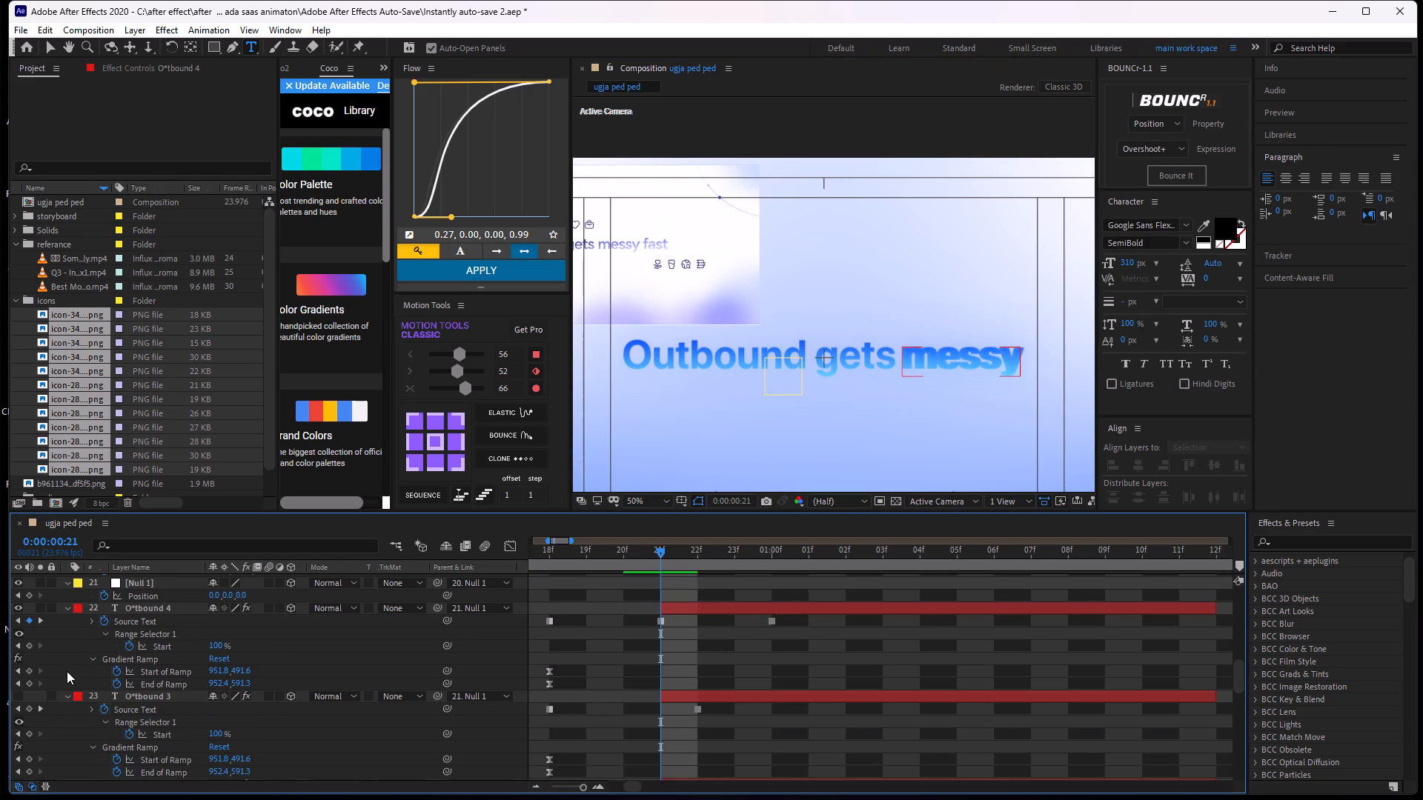
left_click(18, 607)
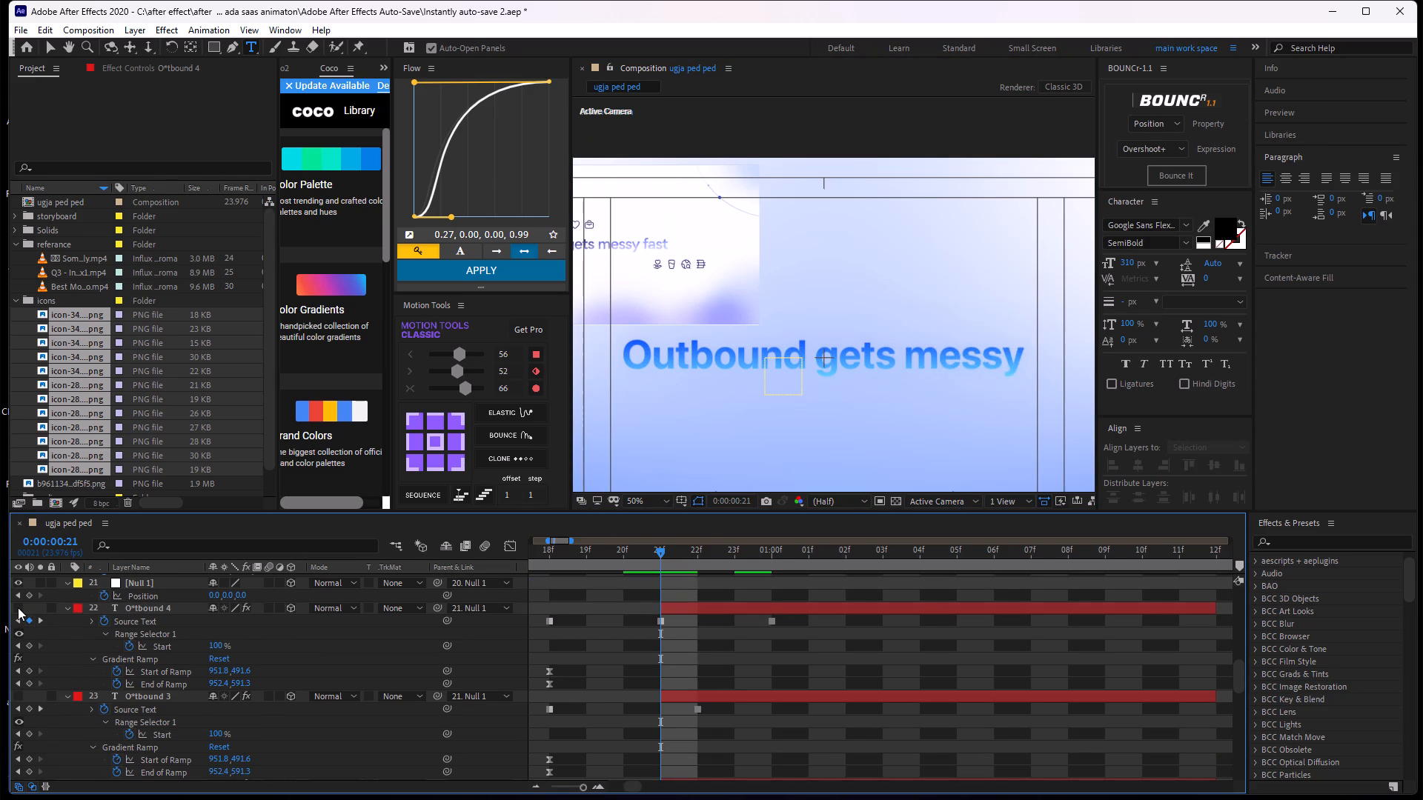
left_click(18, 607)
left_click(18, 607)
scroll(43, 621, "down", 1)
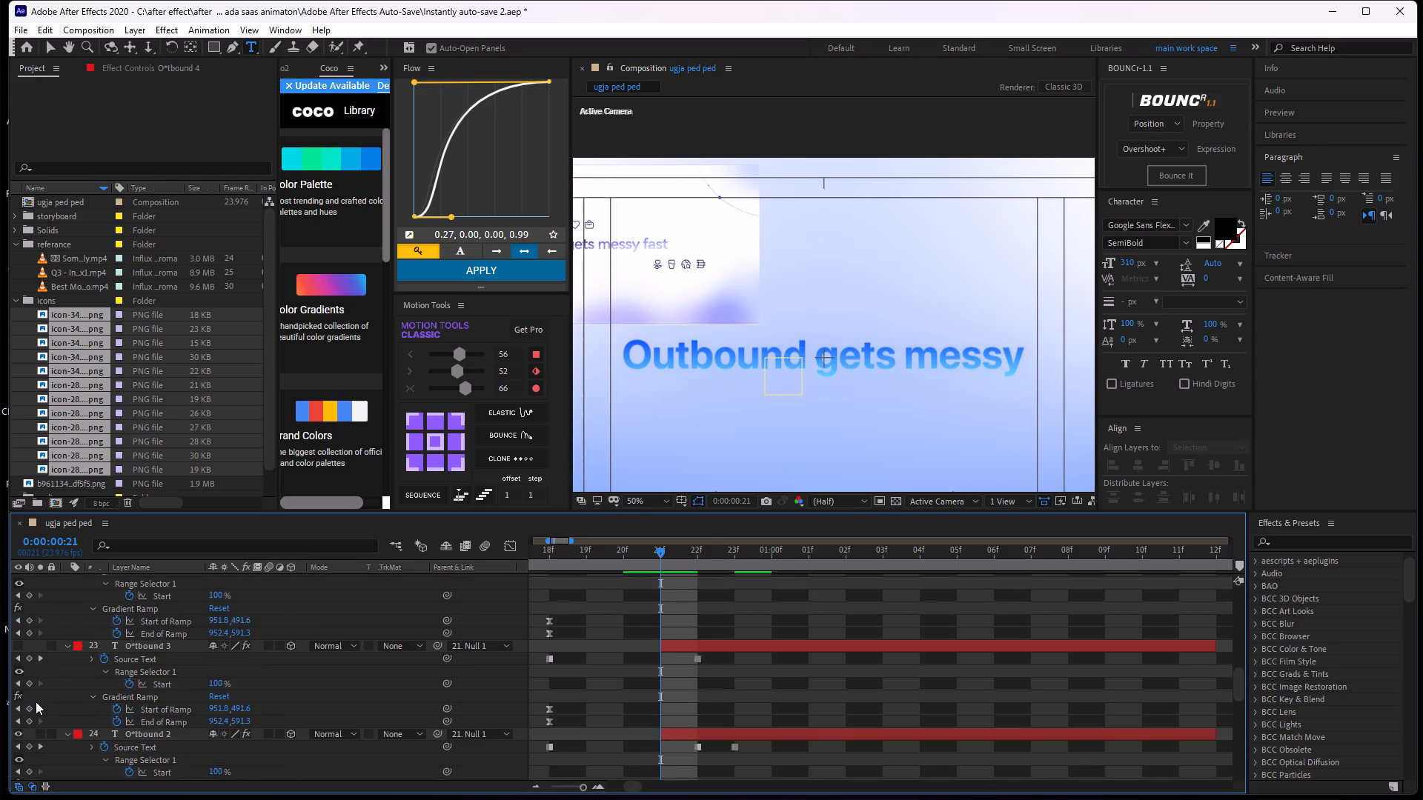
Move the O*tbound 2 layer's Source Text keyframe at 0:00:00:22 one frame earlier and scrub across it to check "Outbound".
scroll(27, 680, "up", 1)
scroll(458, 734, "down", 1)
left_click(17, 732)
left_click(18, 732)
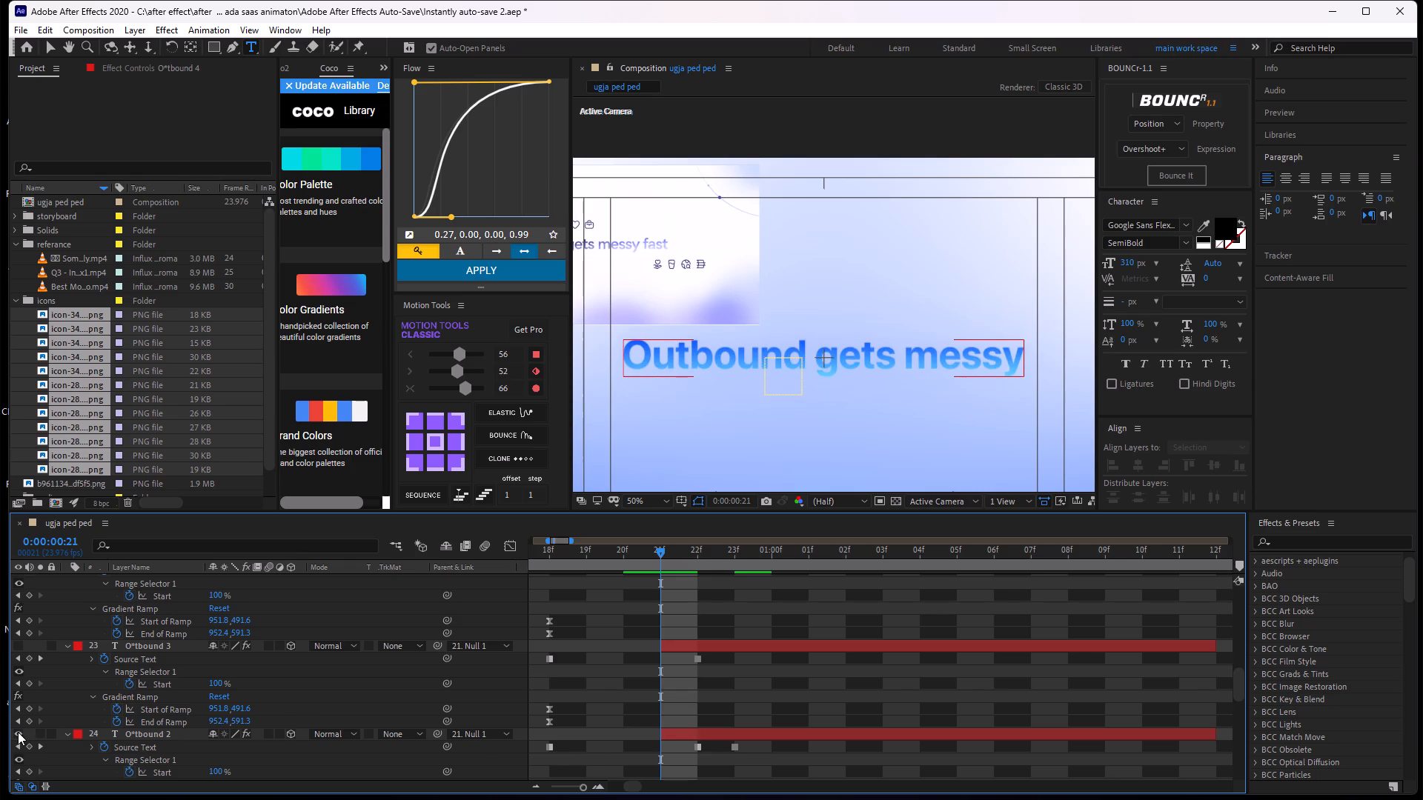
left_click(674, 736)
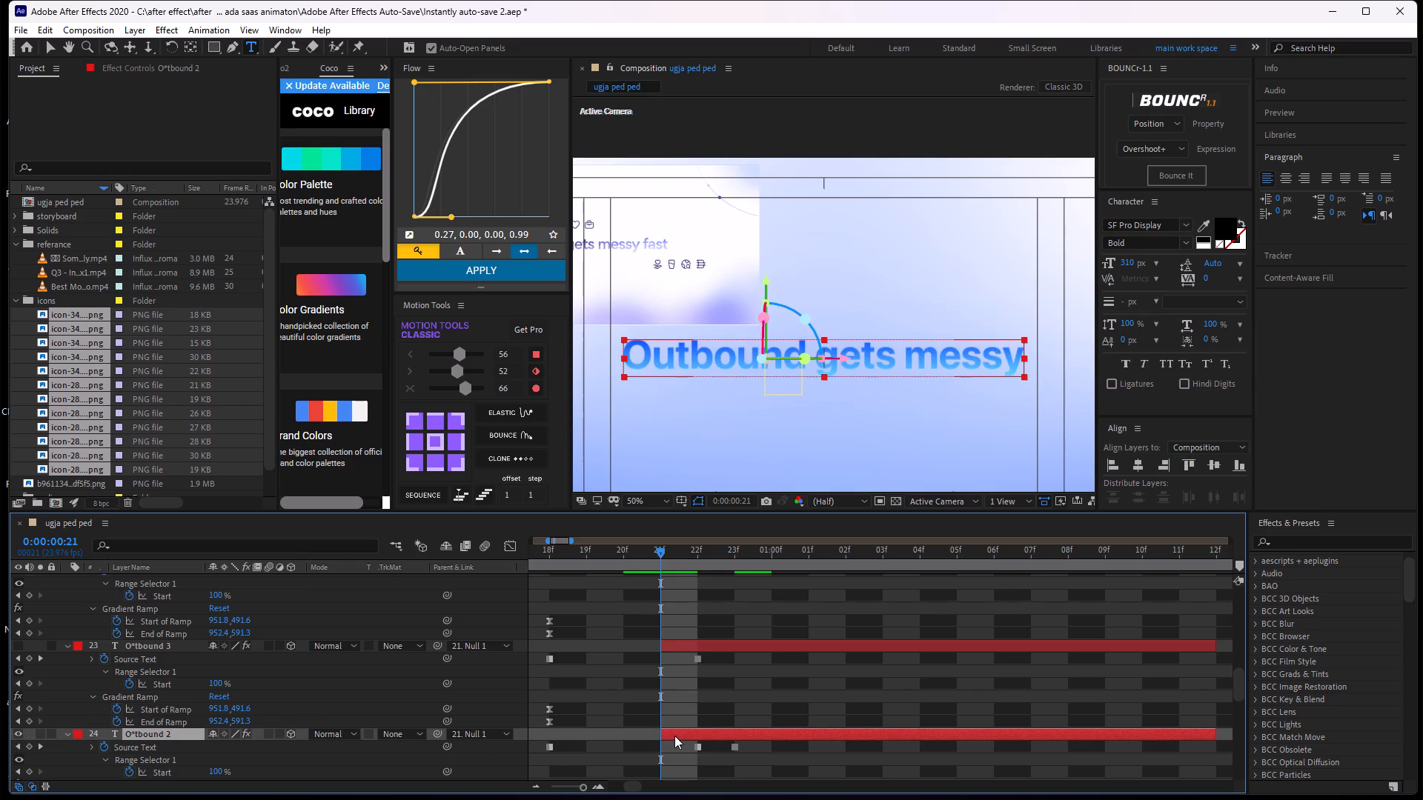
left_click_drag(699, 748, 666, 753)
left_click(694, 742)
left_click_drag(658, 558, 629, 590)
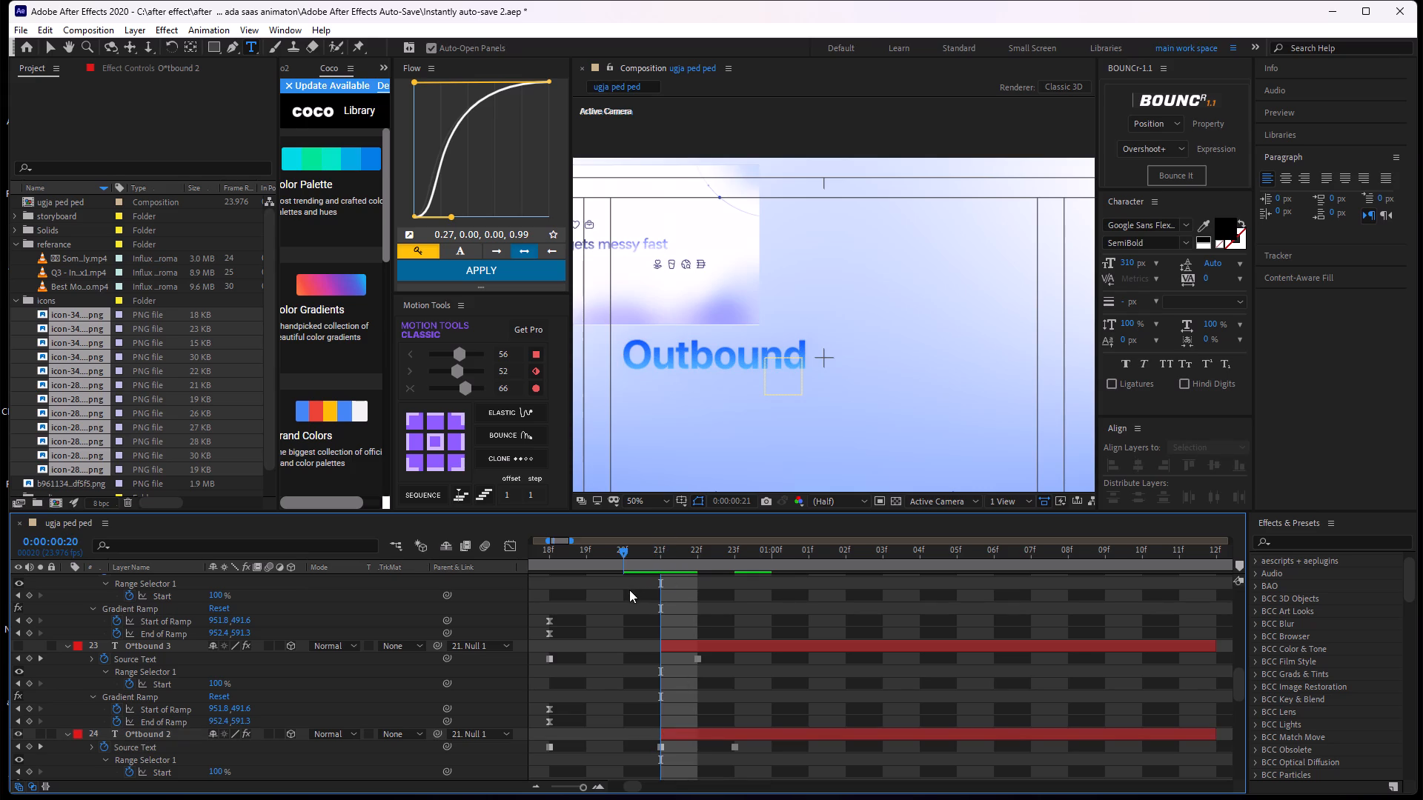
left_click_drag(629, 590, 650, 631)
middle_click_drag(663, 656, 663, 629)
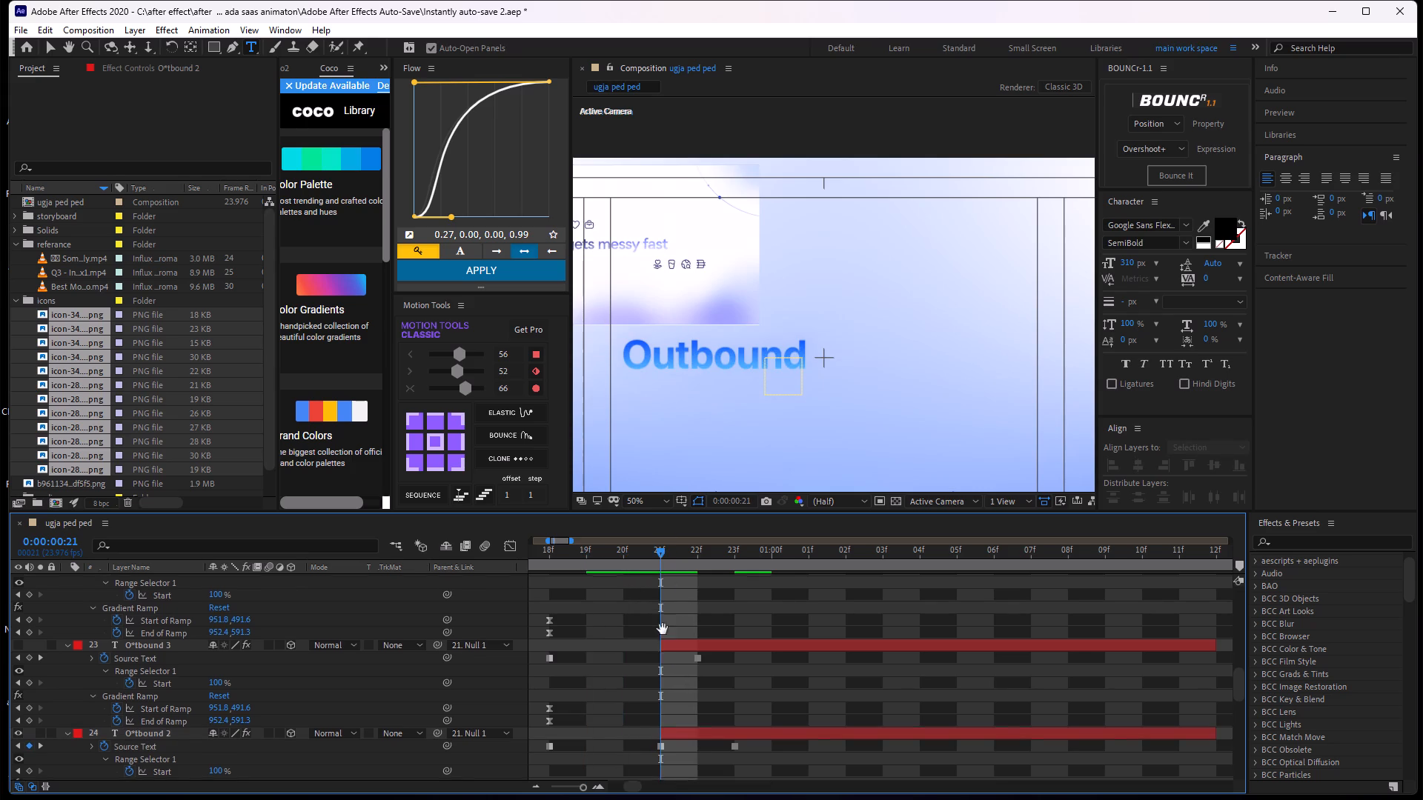
middle_click_drag(663, 629, 680, 567)
left_click_drag(671, 553, 630, 596)
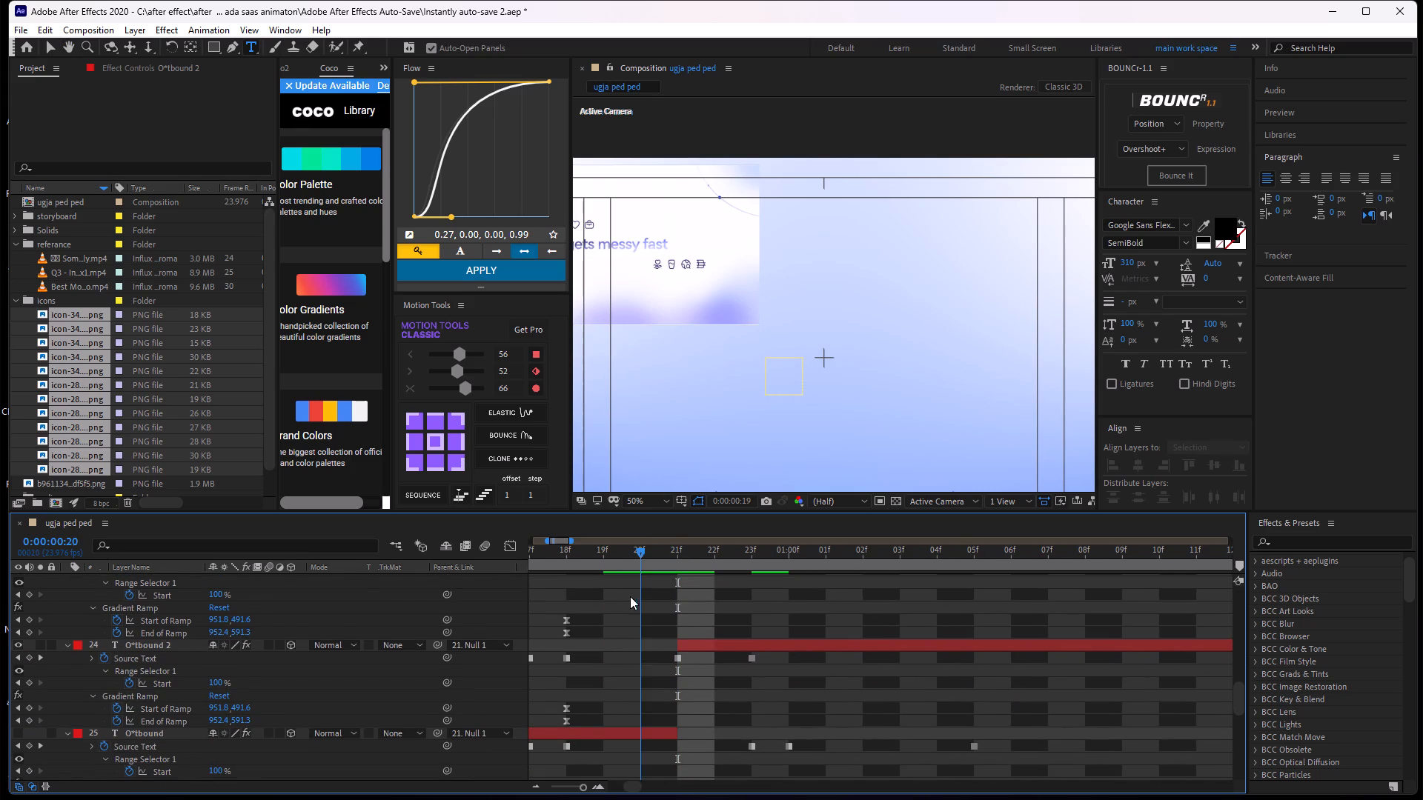
left_click_drag(630, 596, 663, 622)
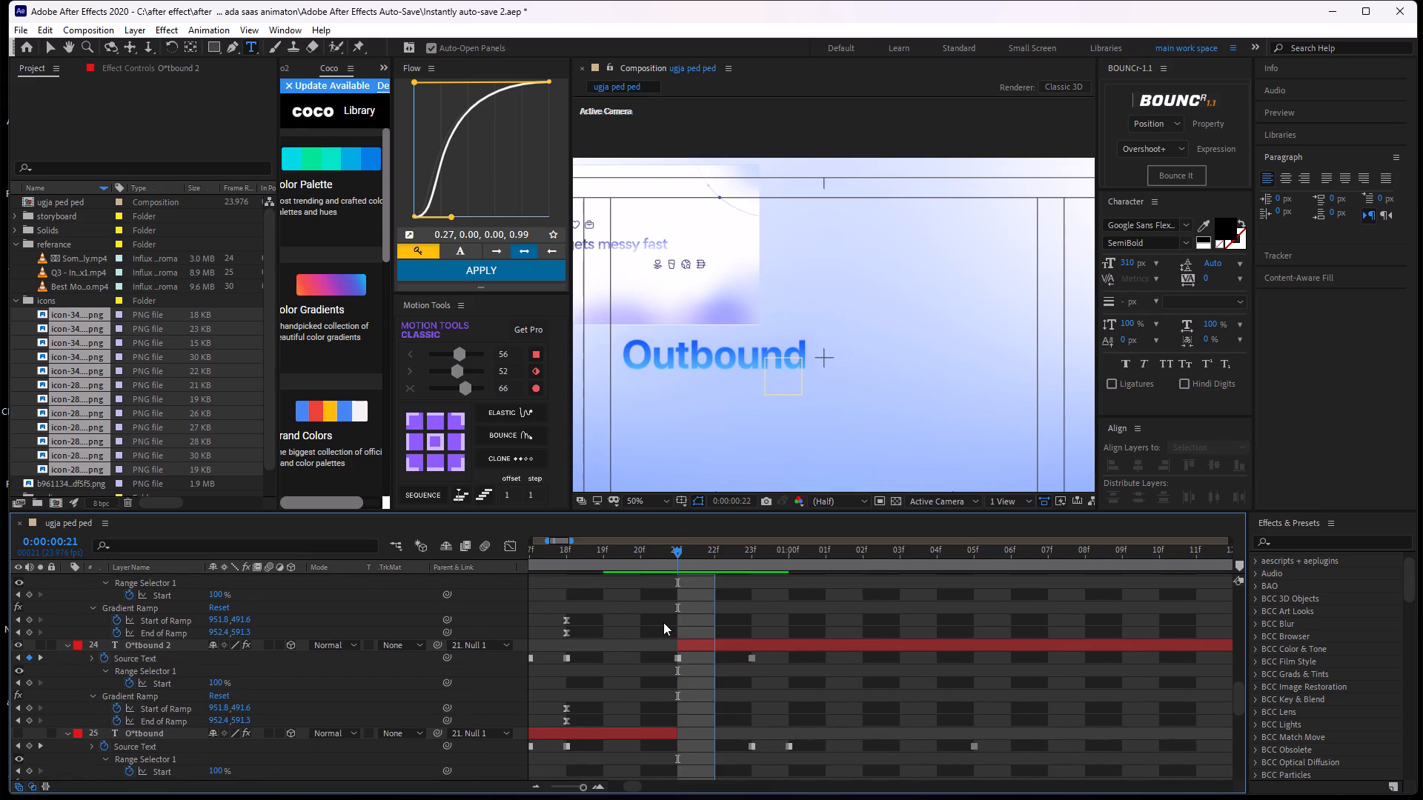
left_click_drag(663, 622, 679, 659)
Show the O*tbound 3 layer and toggle O*tbound 4 to compare their text, leaving O*tbound 4 hidden.
middle_click_drag(726, 636, 744, 712)
scroll(719, 659, "down", 2, "alt")
middle_click_drag(735, 652, 726, 719)
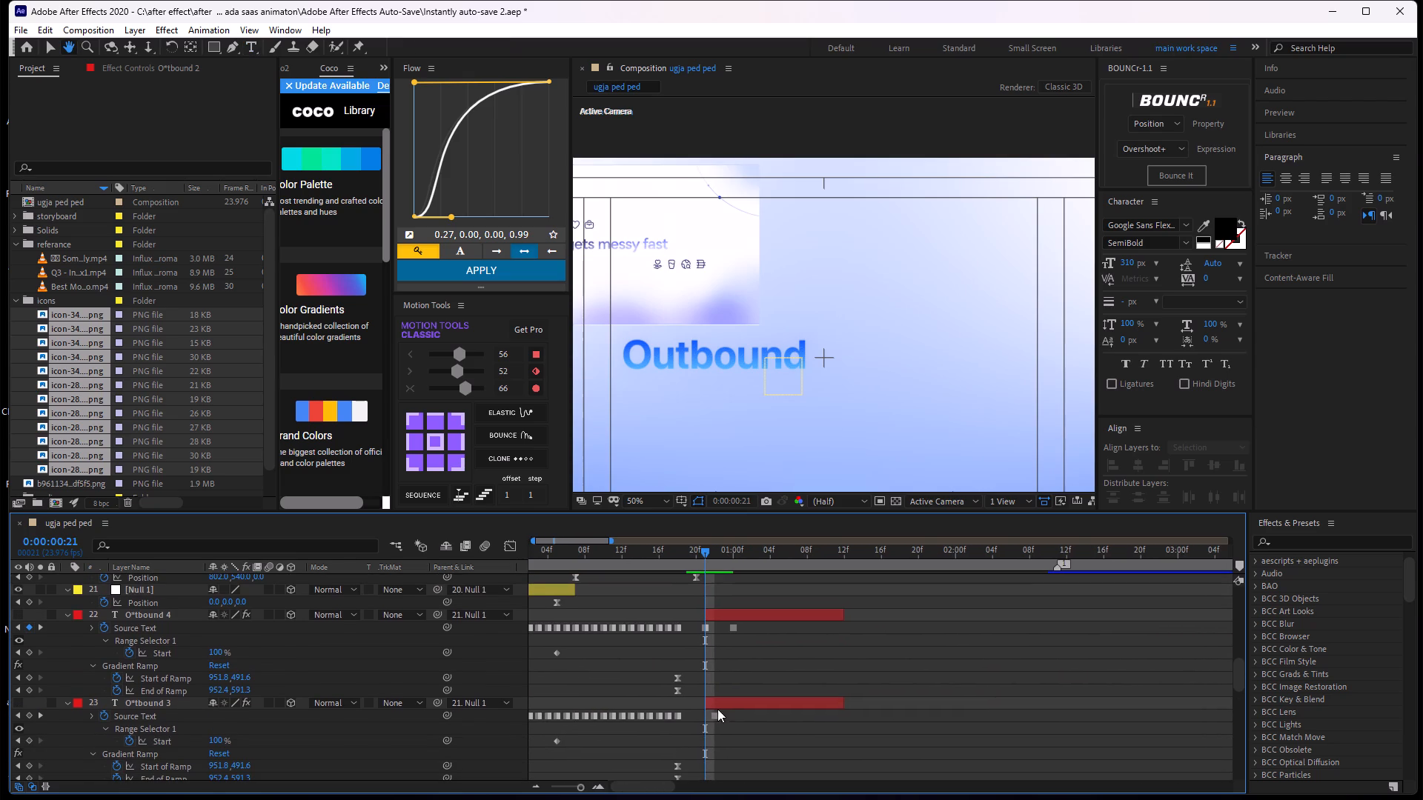
left_click(16, 703)
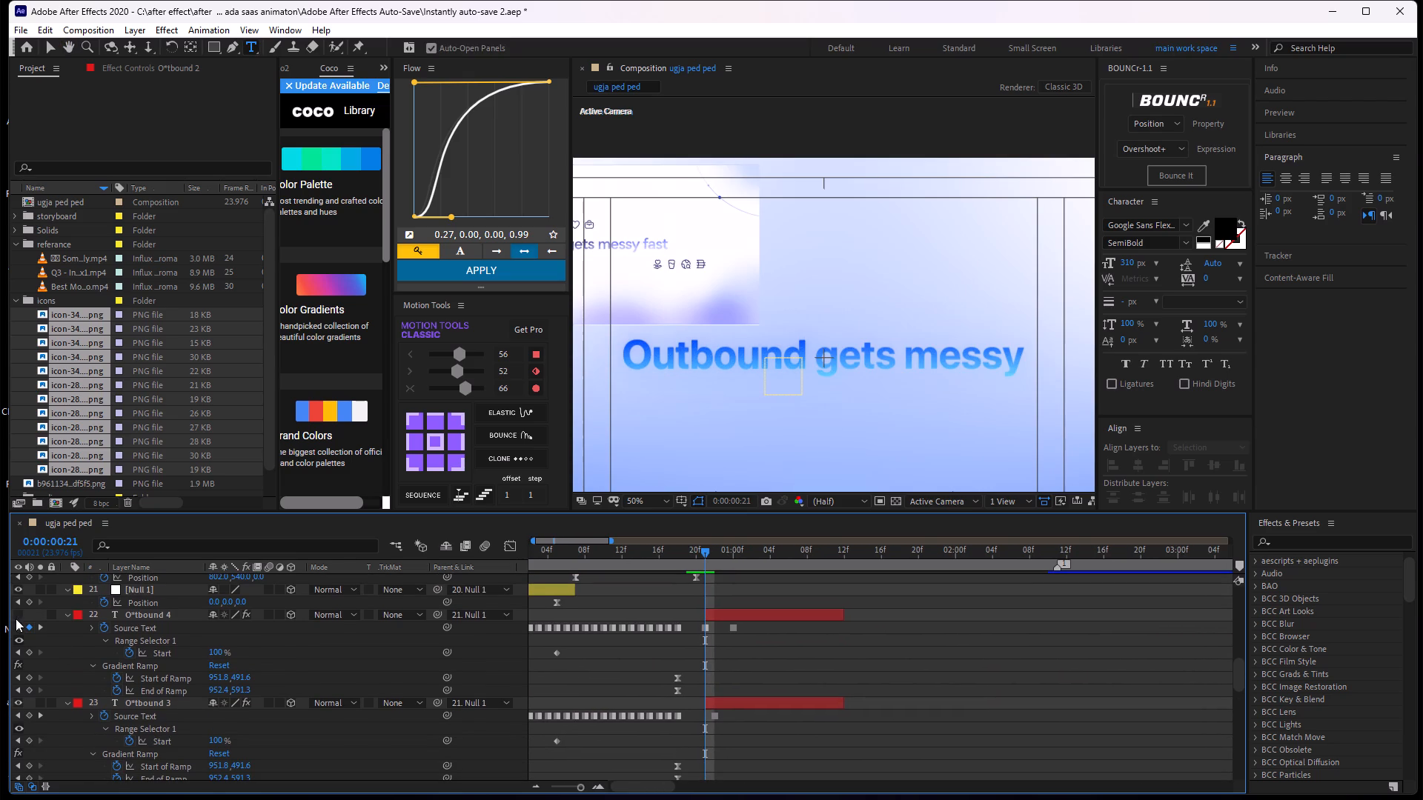
left_click(16, 619)
middle_click_drag(772, 674, 779, 650)
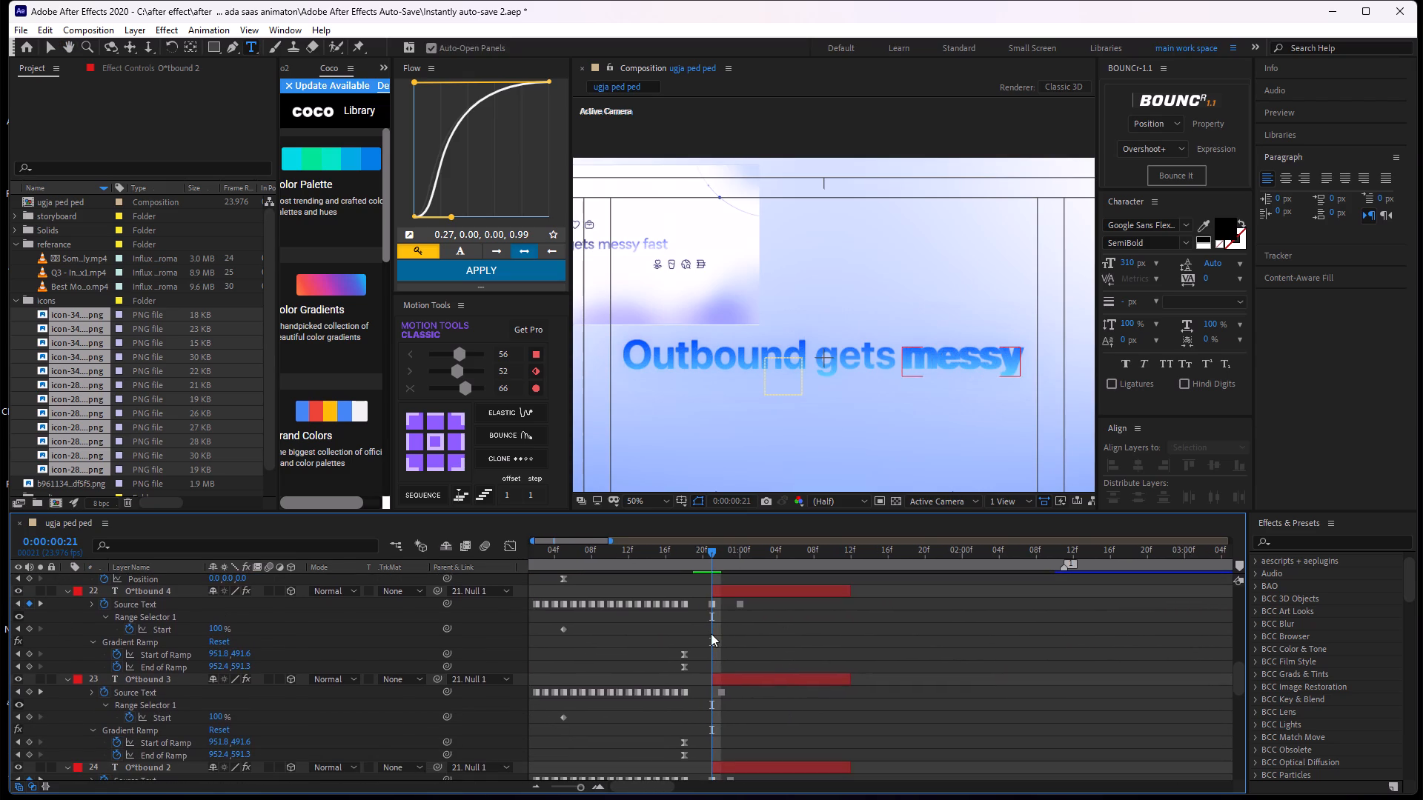
left_click(15, 590)
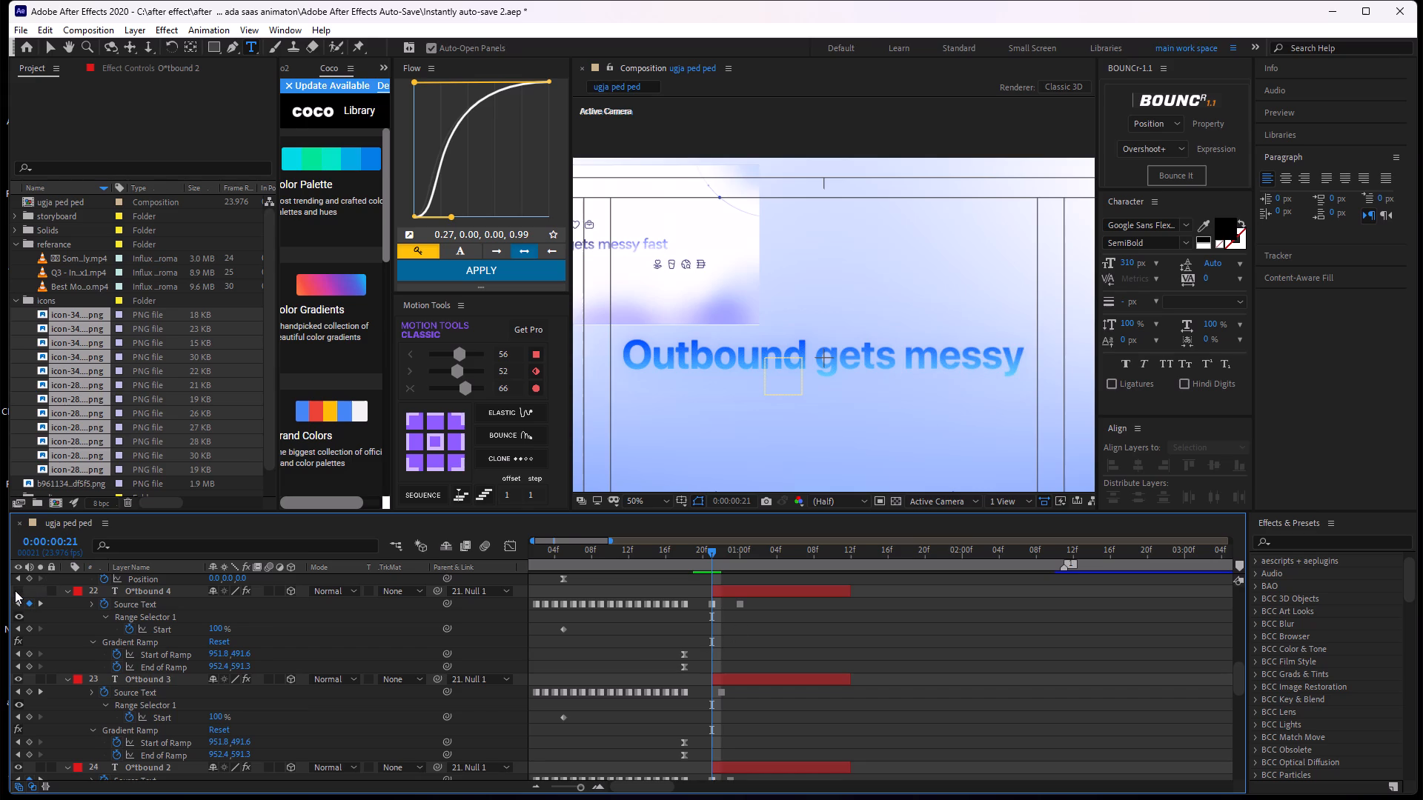
left_click(15, 590)
left_click(15, 590)
Move the O*tbound 3 layer's Source Text keyframe at 0:00:00:22 one frame earlier, to 0:00:00:21.
middle_click_drag(658, 655, 665, 530)
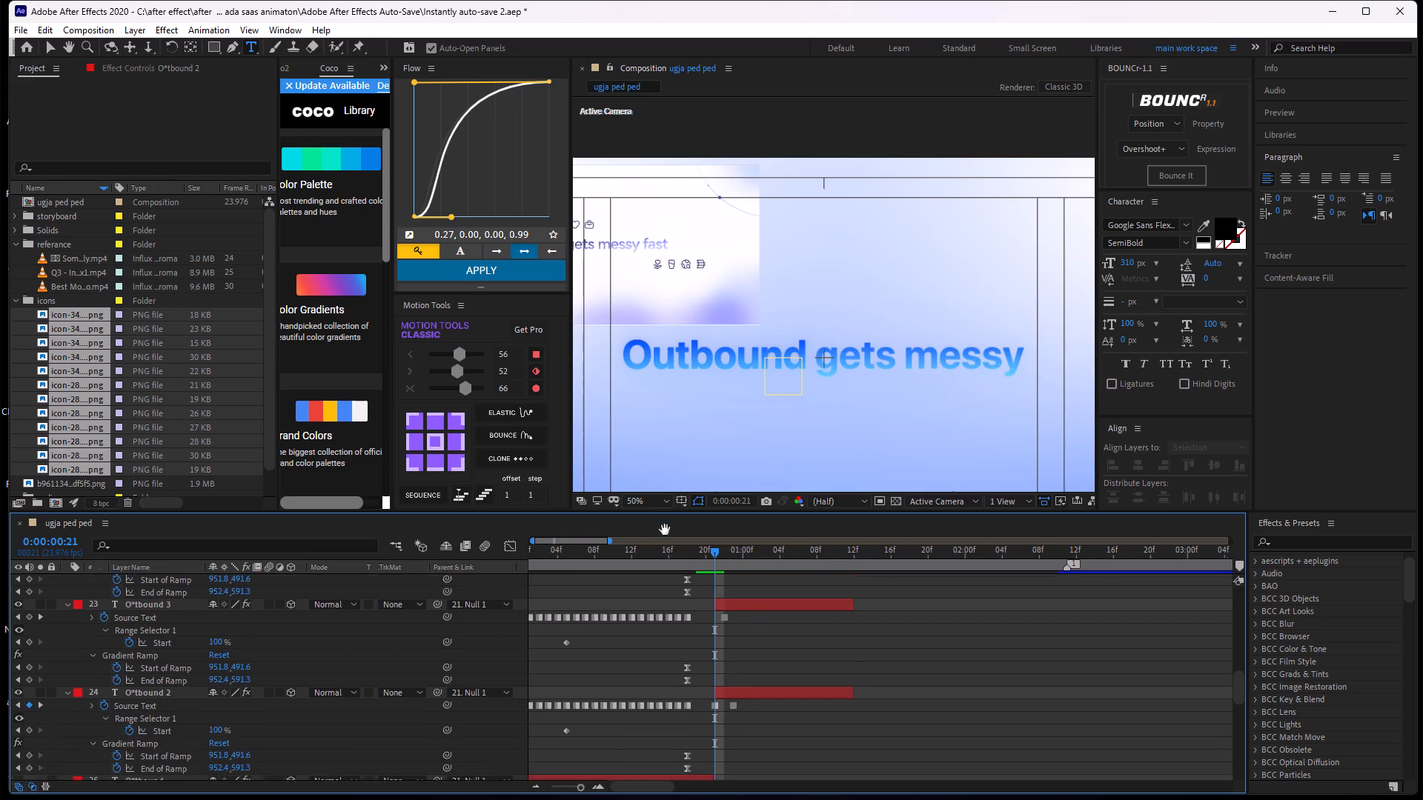
middle_click_drag(665, 530, 666, 521)
scroll(723, 624, "up", 2, "alt")
middle_click_drag(723, 624, 737, 728)
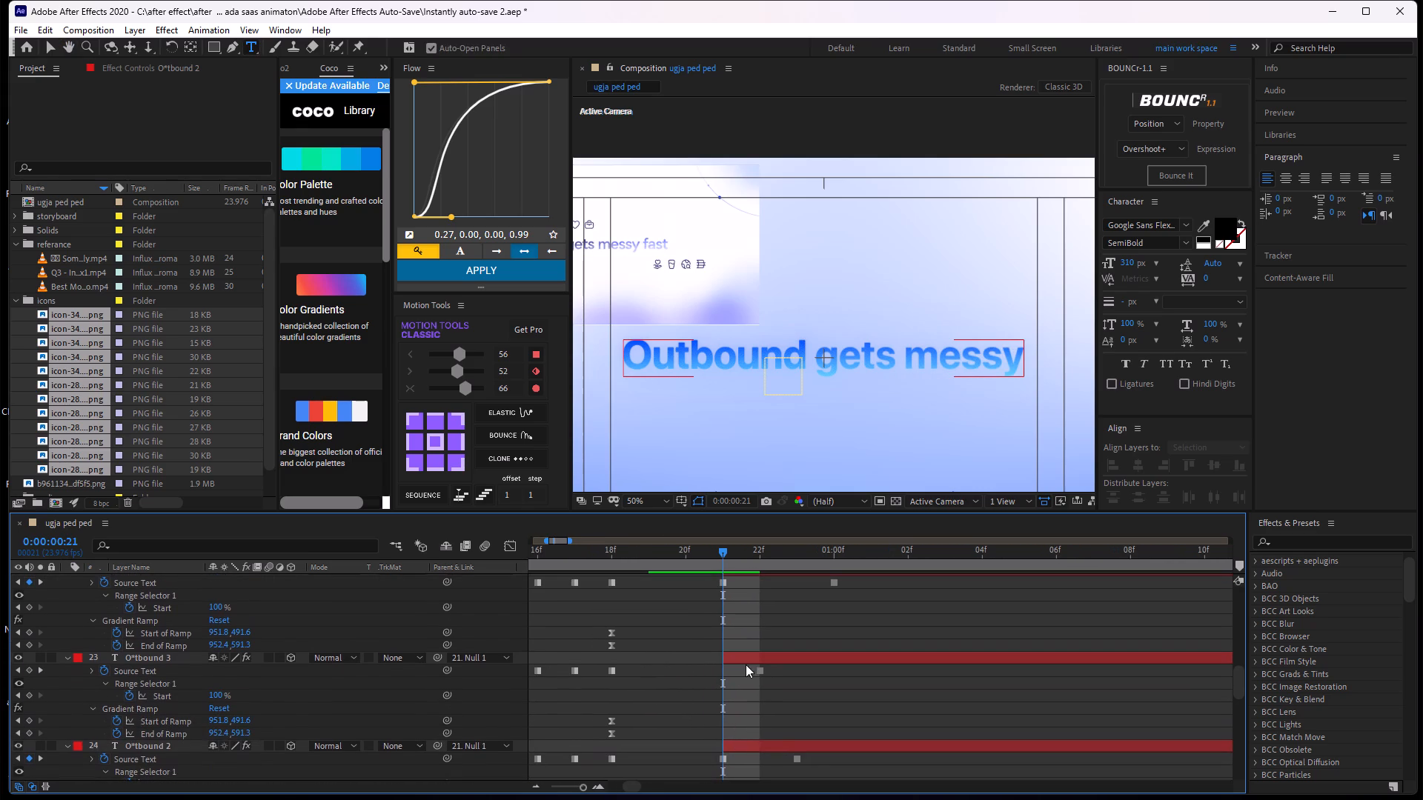
left_click(734, 659)
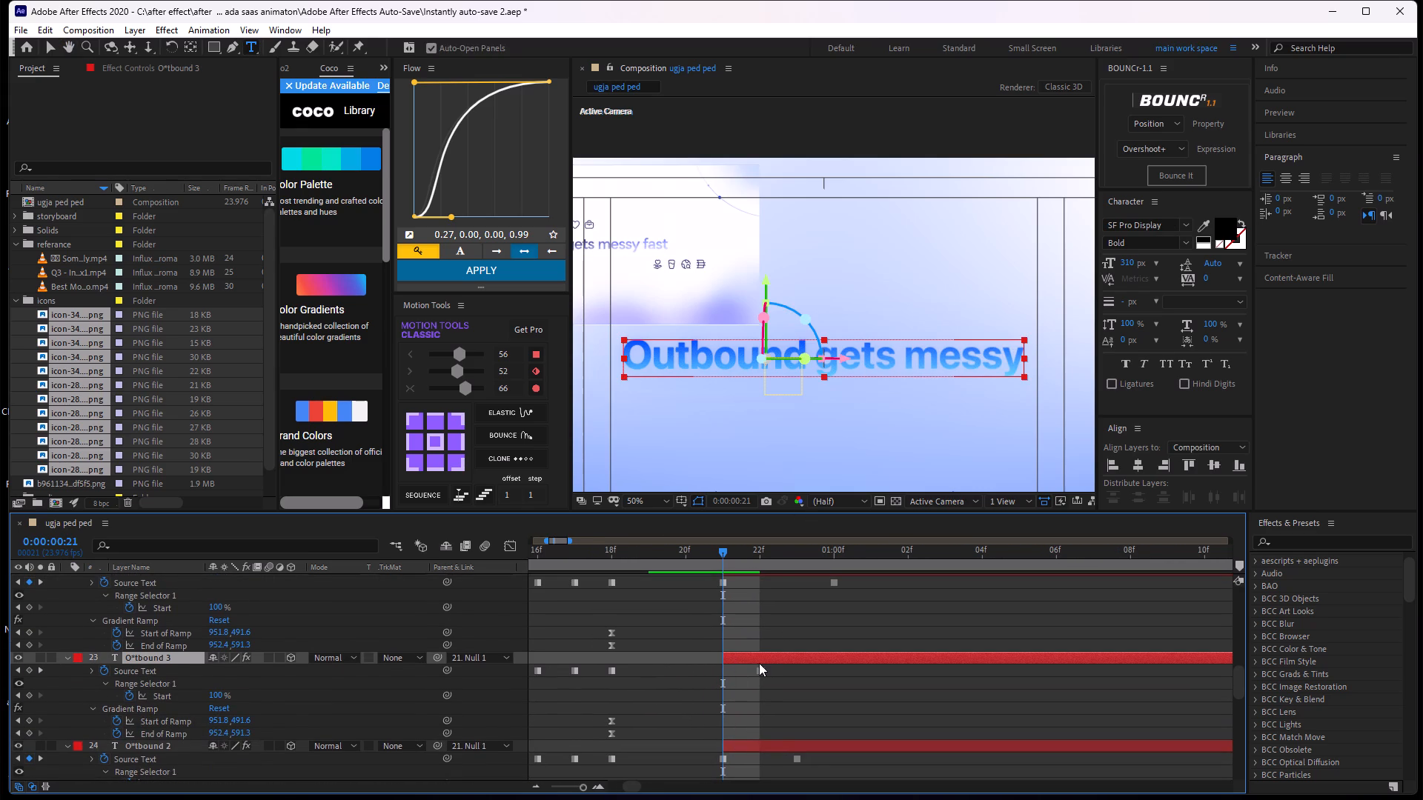
left_click_drag(758, 669, 718, 681)
left_click(746, 612)
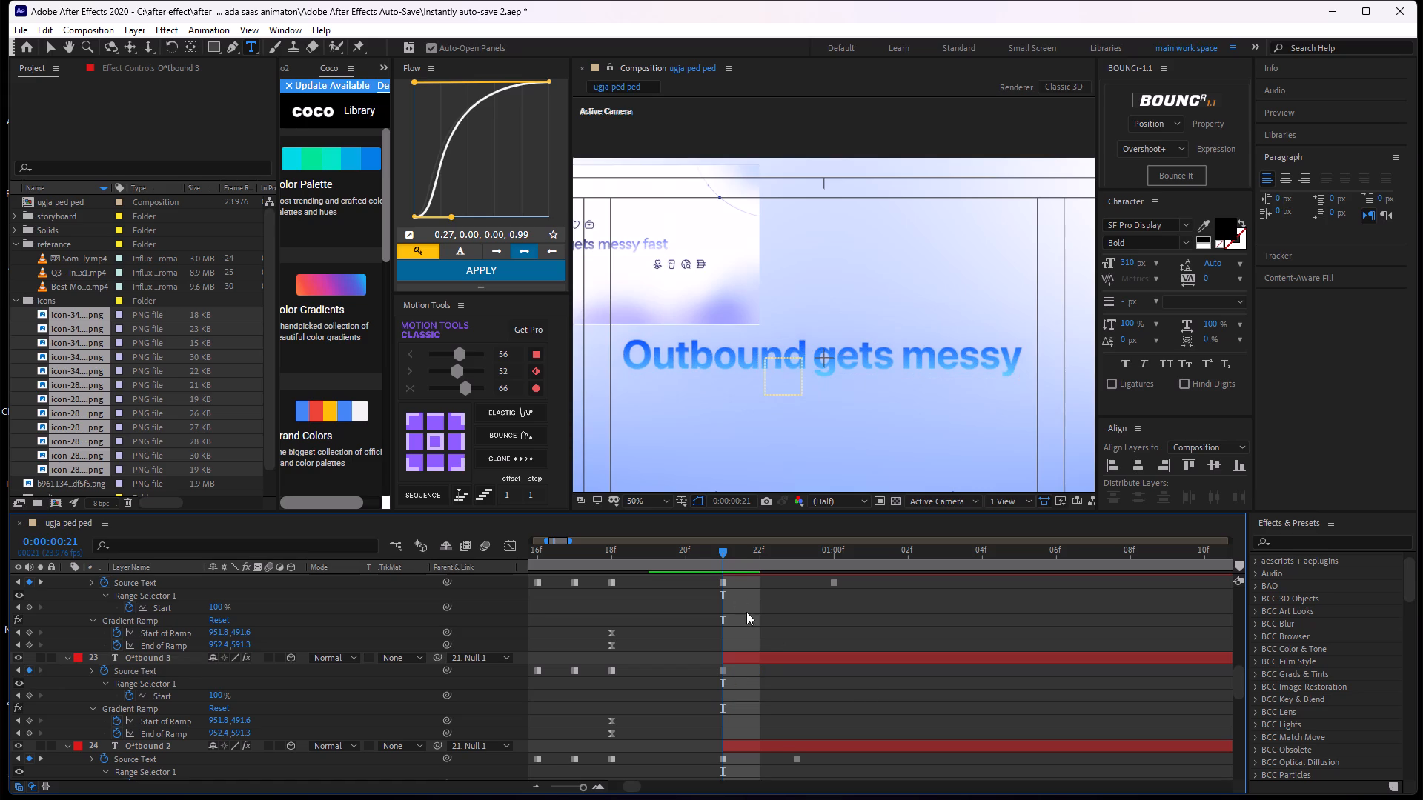
At 0:00:00:22, delete "messy" from the O*tbound 3 text so only "gets" remains, and compare it with frame 21.
left_click_drag(721, 548, 744, 607)
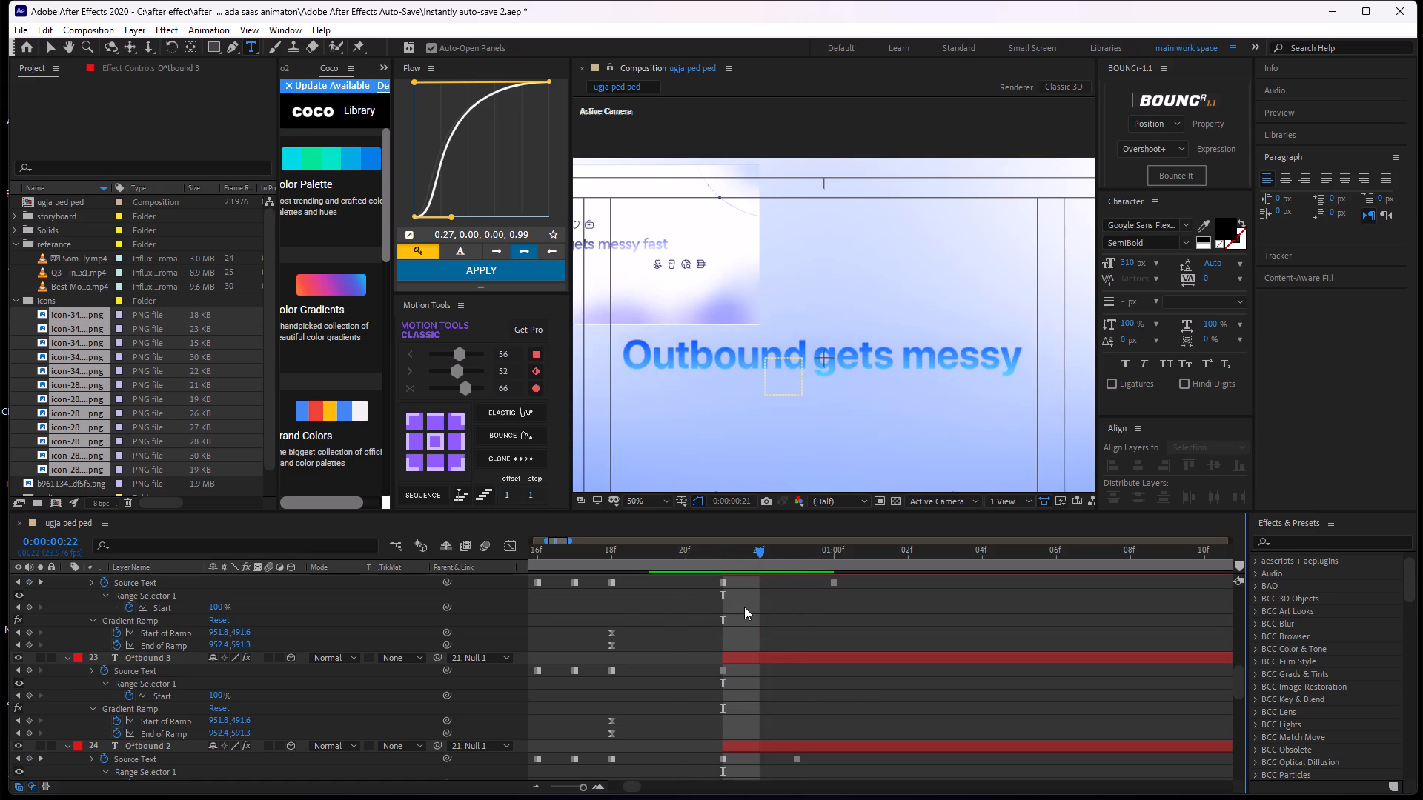
left_click_drag(744, 607, 740, 607)
left_click(16, 655)
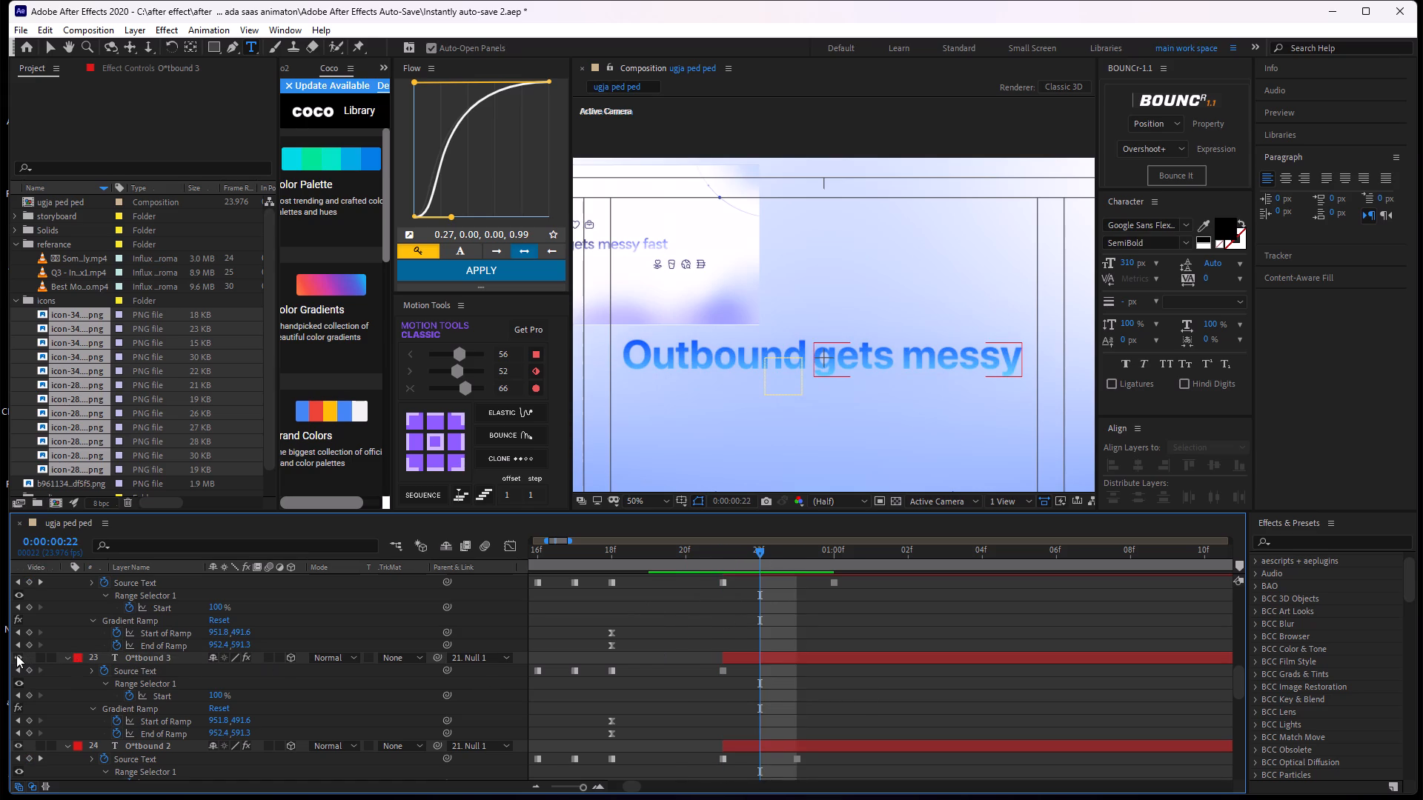
left_click(16, 655)
left_click(15, 658)
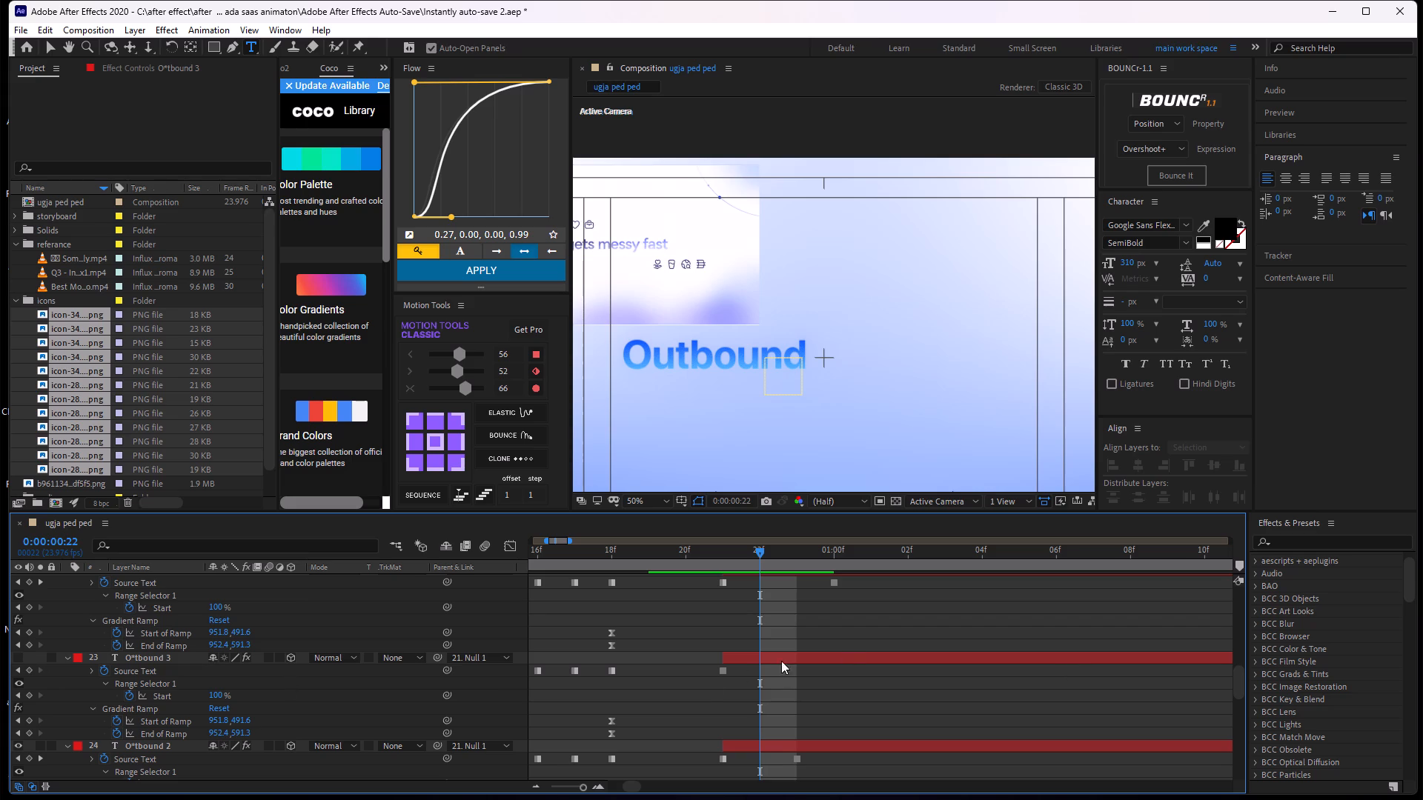
left_click(21, 657)
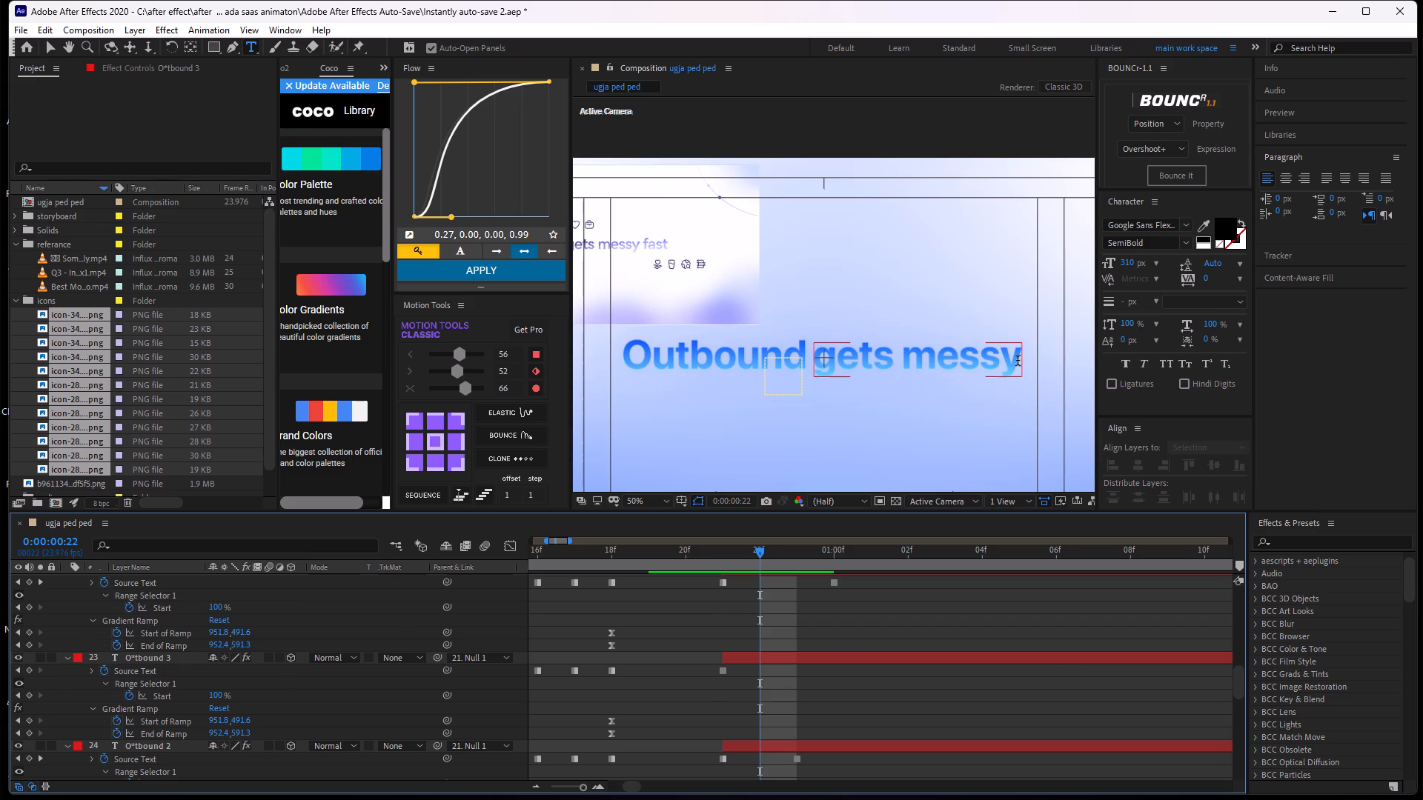
left_click(1018, 360)
left_click_drag(1018, 360, 906, 371)
key("BackSpace")
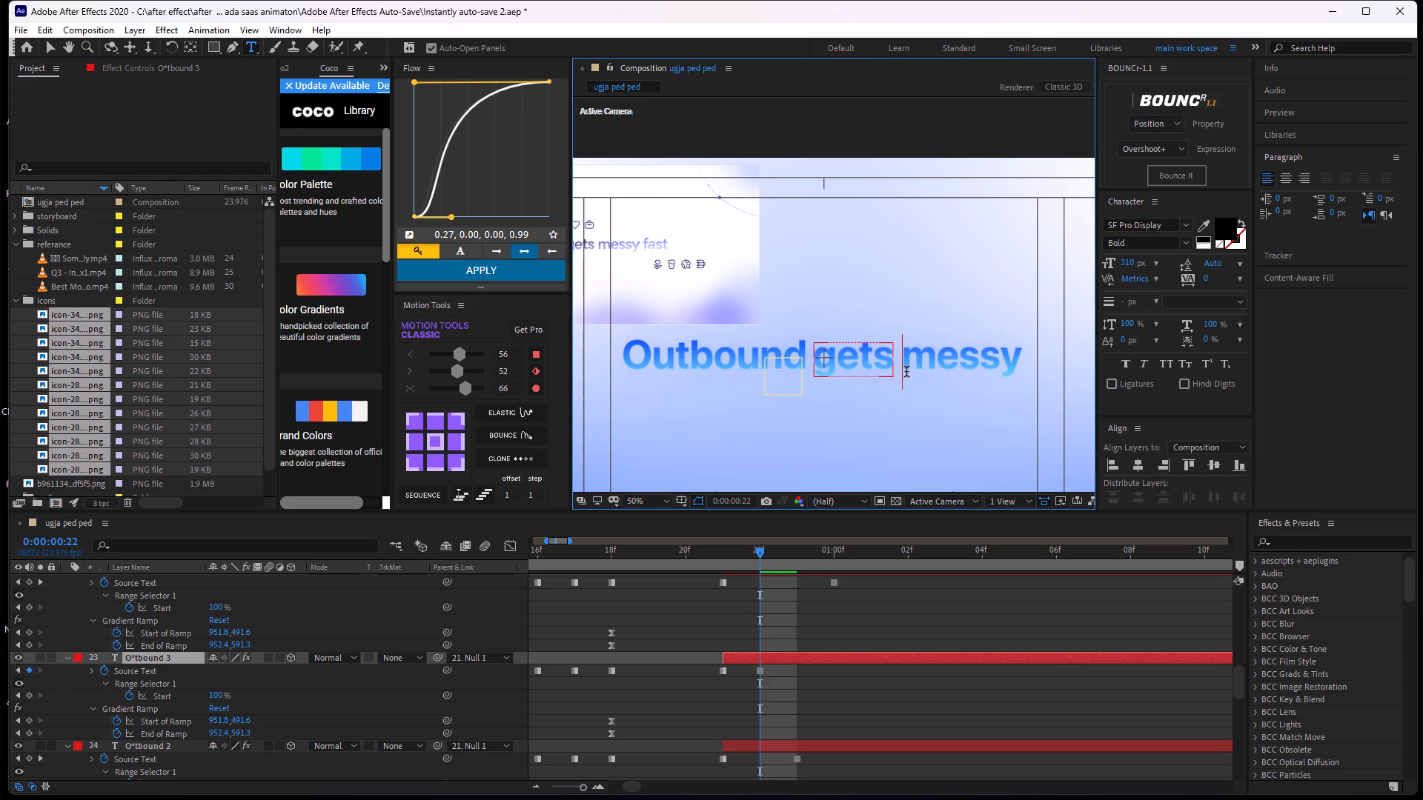
left_click(760, 644)
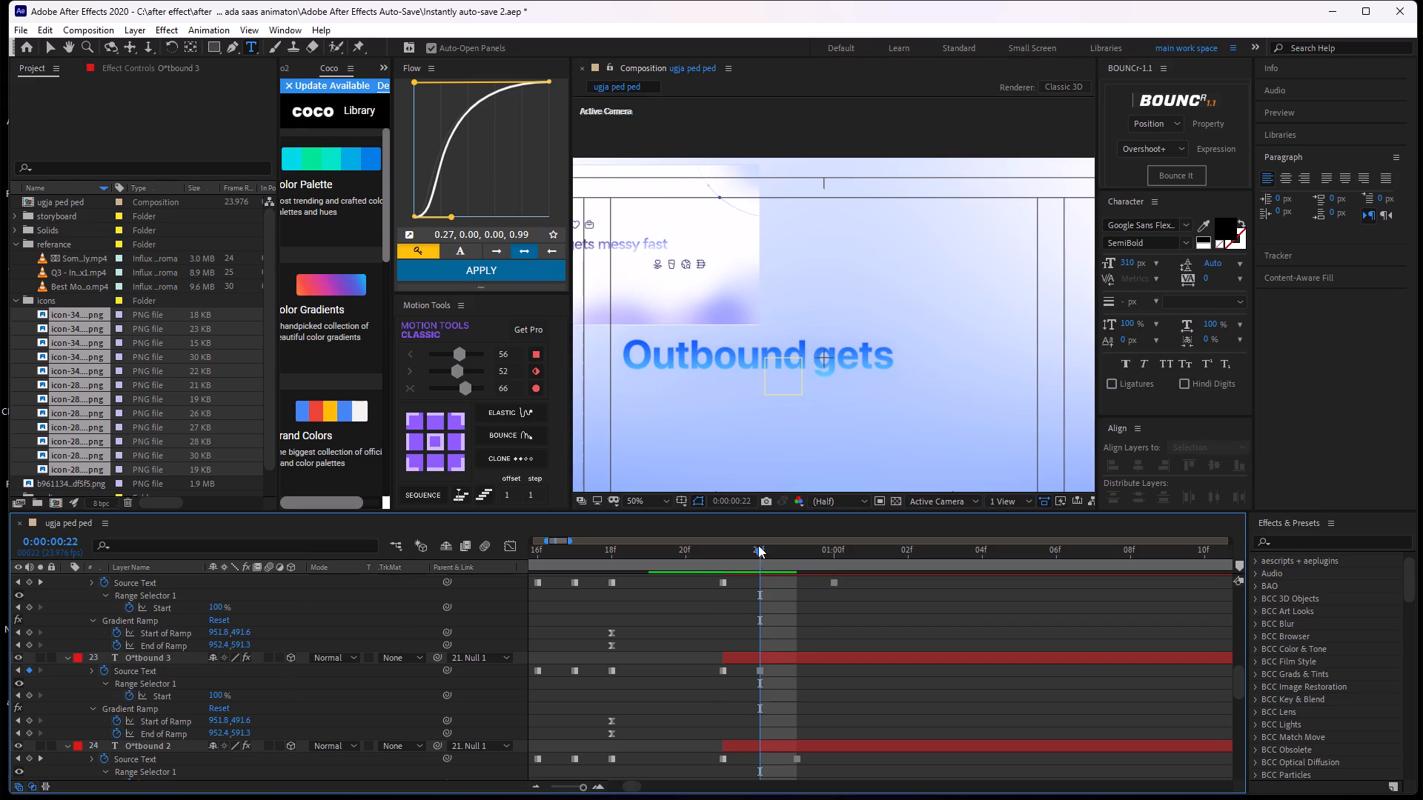
left_click_drag(756, 547, 731, 587)
left_click(760, 670)
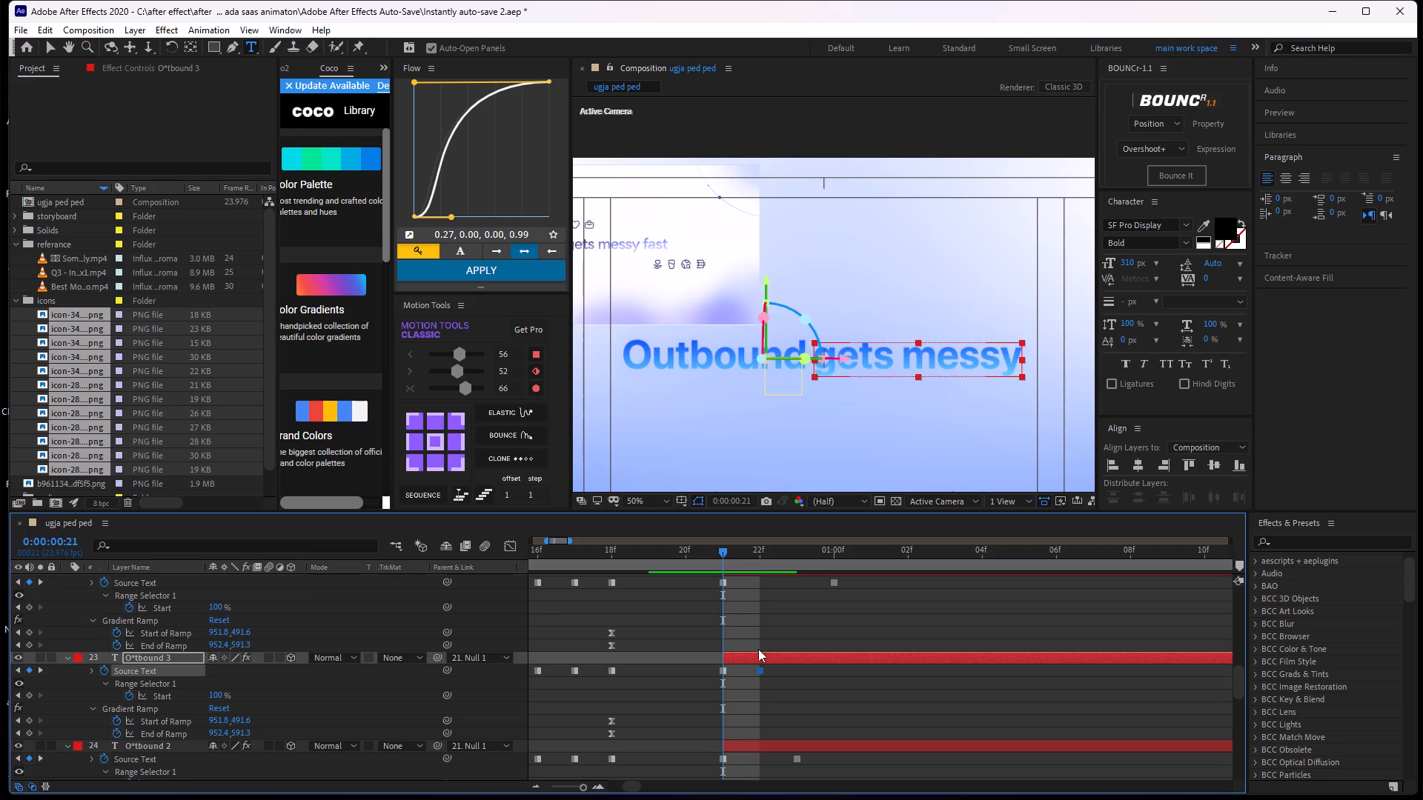
left_click(746, 599)
left_click_drag(721, 552, 760, 561)
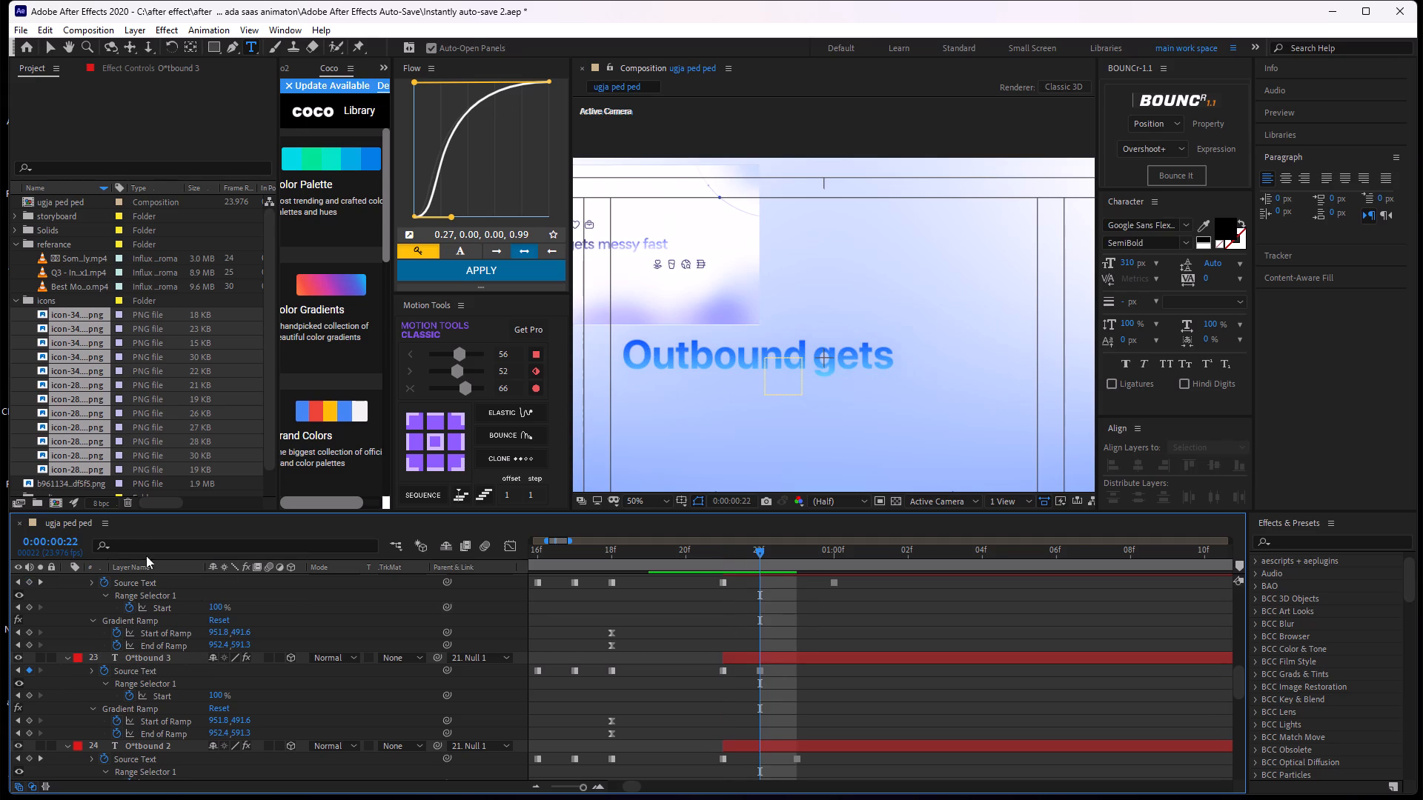
Show the O*tbound 4 layer again and scrub around 0:00:00:22 to check the three words together.
scroll(155, 632, "up", 2)
left_click(25, 667)
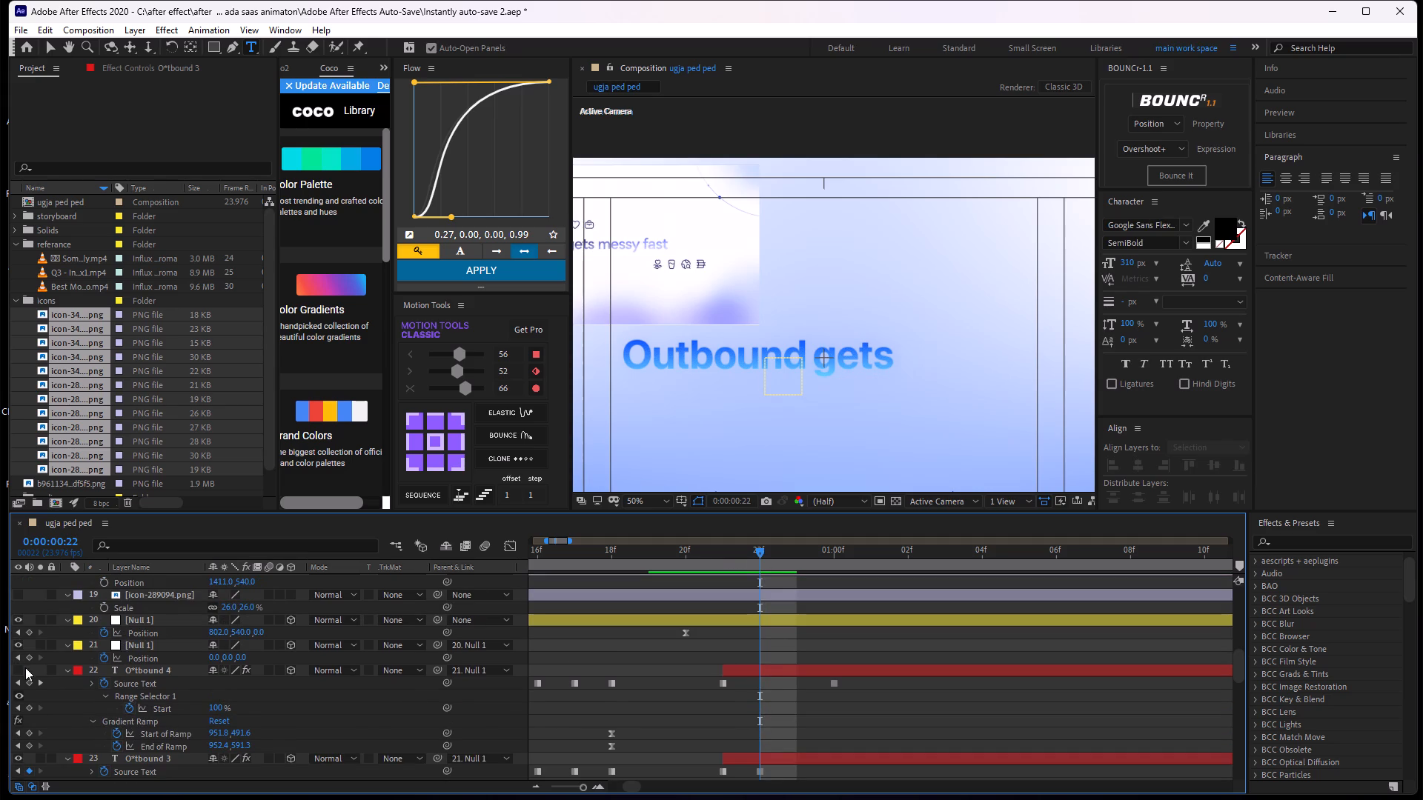
left_click(19, 671)
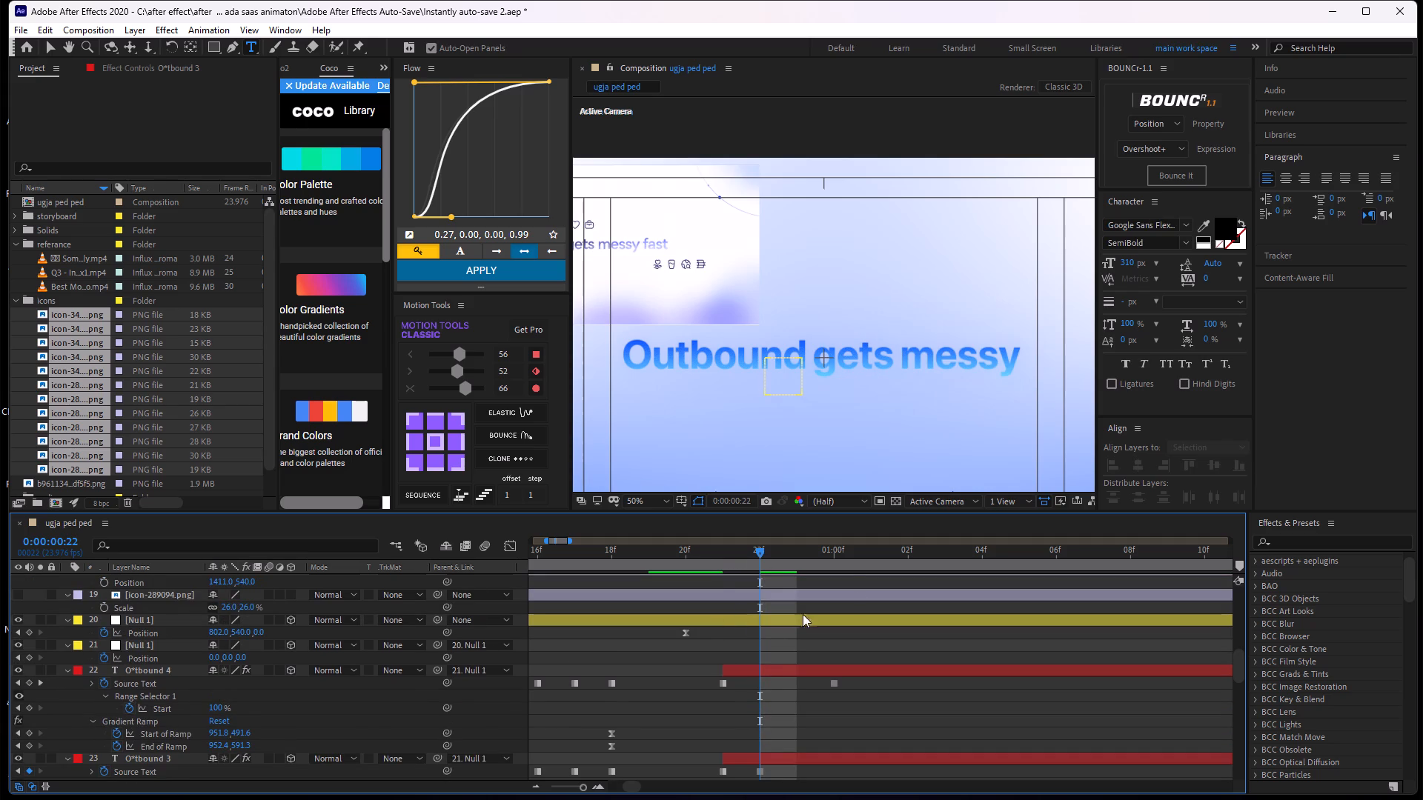
left_click_drag(769, 563, 756, 618)
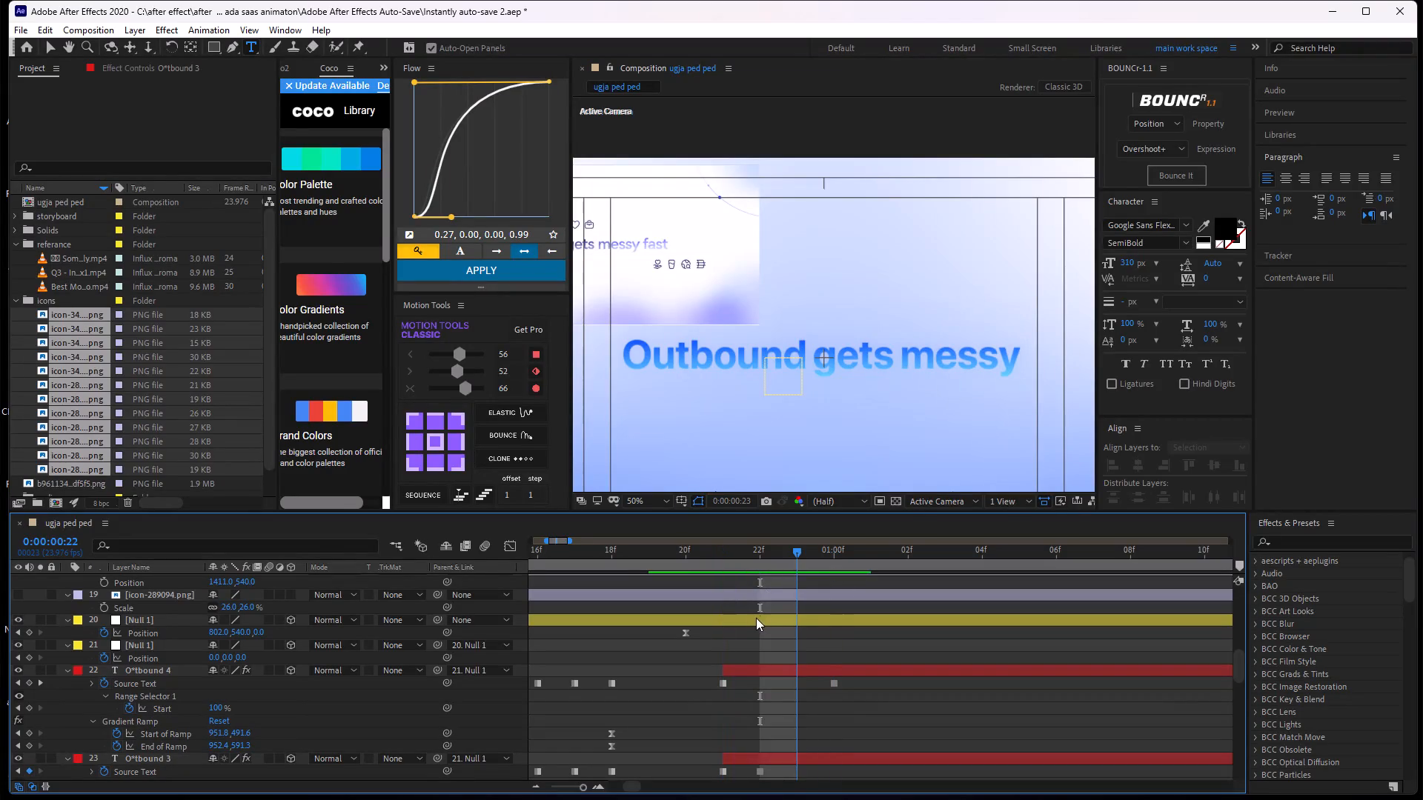
left_click_drag(756, 618, 755, 619)
middle_click_drag(769, 679, 791, 564)
middle_click_drag(795, 644, 789, 667)
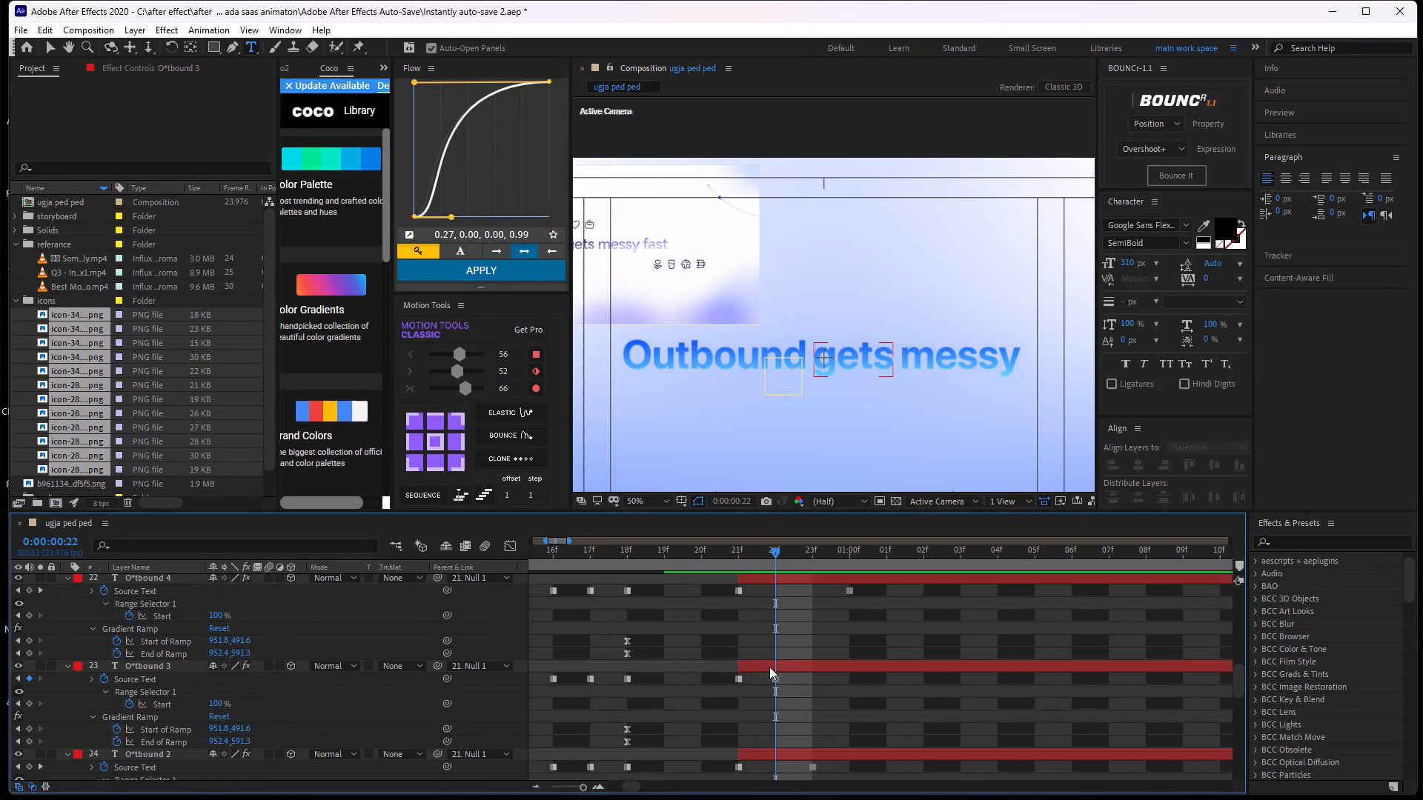
Replace the O*tbound 3 Source Text keyframe at 0:00:00:21 with the "gets" keyframe from 0:00:00:22.
left_click_drag(777, 550, 752, 580)
left_click_drag(749, 678, 717, 681)
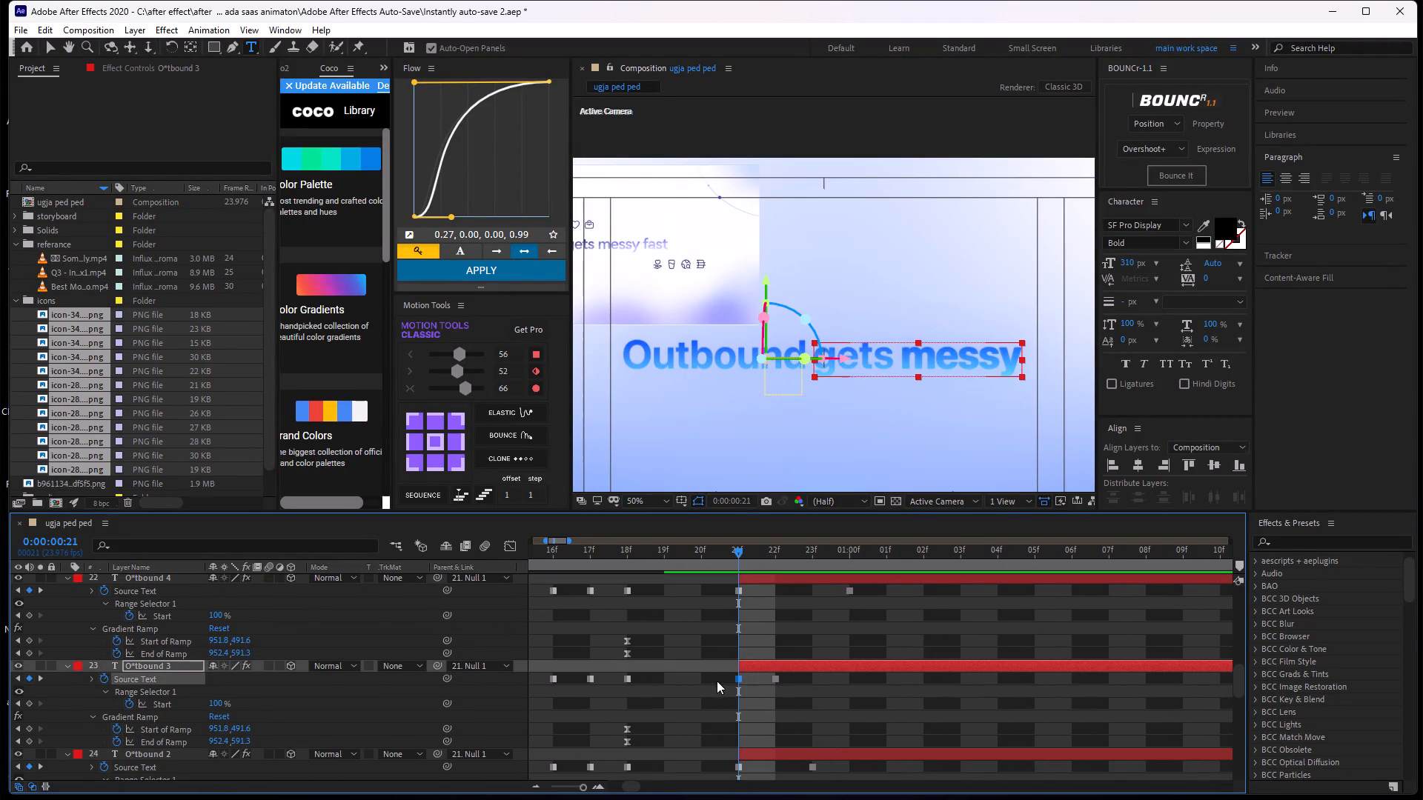
key("BackSpace")
left_click_drag(776, 678, 736, 687)
left_click(760, 678)
Go back to 0:00:00:18 and show the original O*tbound layer.
left_click_drag(743, 550, 671, 569)
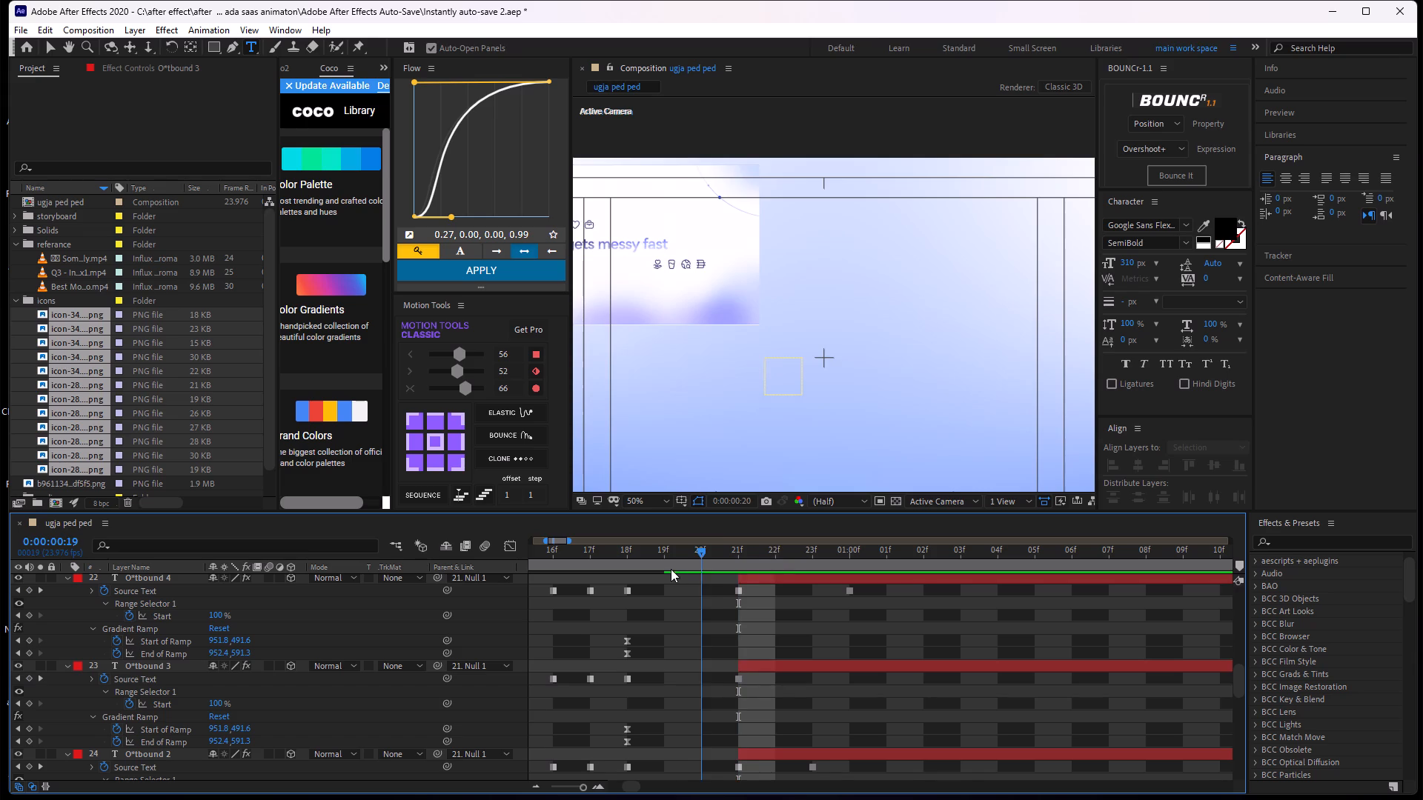
left_click_drag(671, 569, 641, 602)
middle_click_drag(707, 652, 757, 491)
middle_click_drag(706, 643, 703, 543)
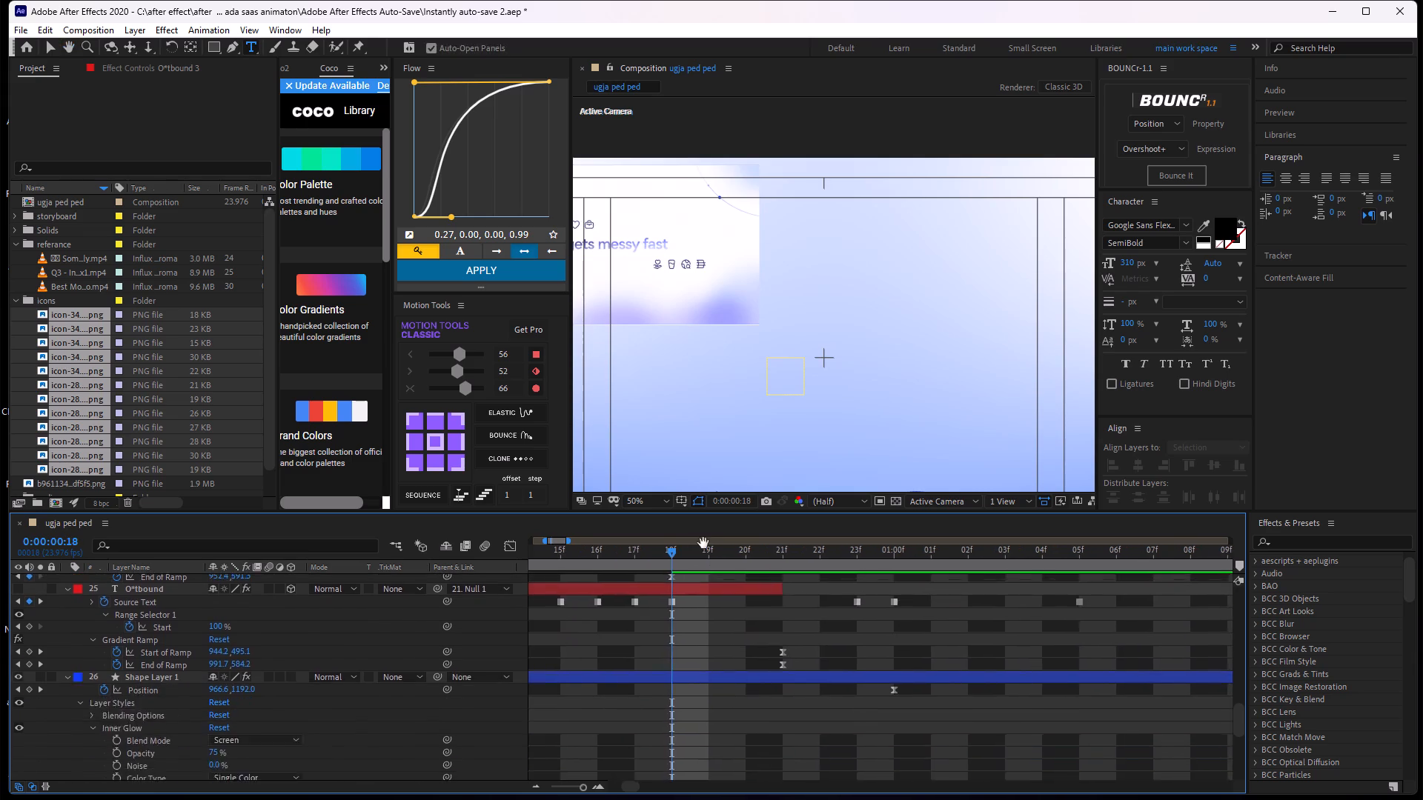
middle_click_drag(703, 543, 703, 597)
left_click(18, 641)
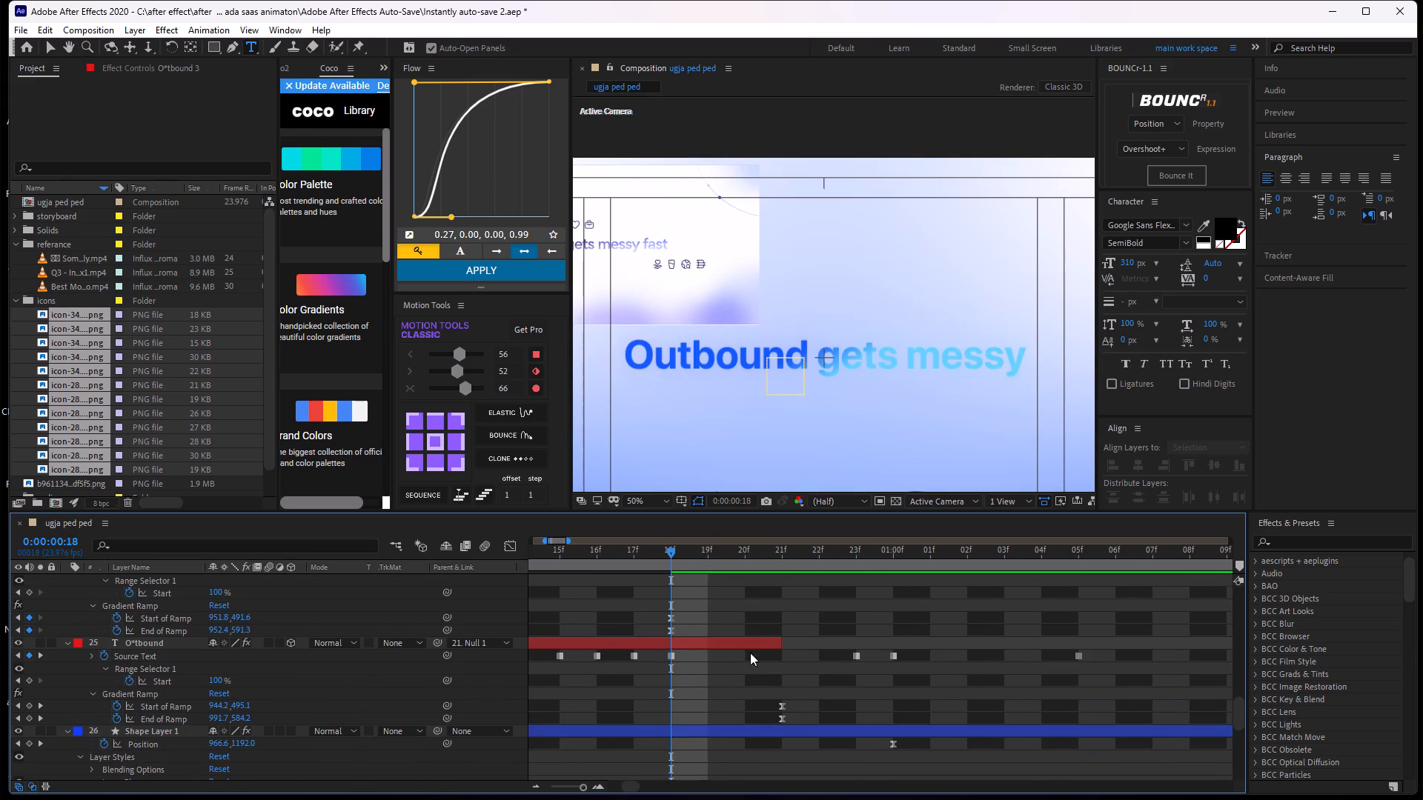
Scrub forward to 0:00:00:23 and examine the handover to the word layers and their Source Text keyframes.
left_click_drag(678, 554, 818, 567)
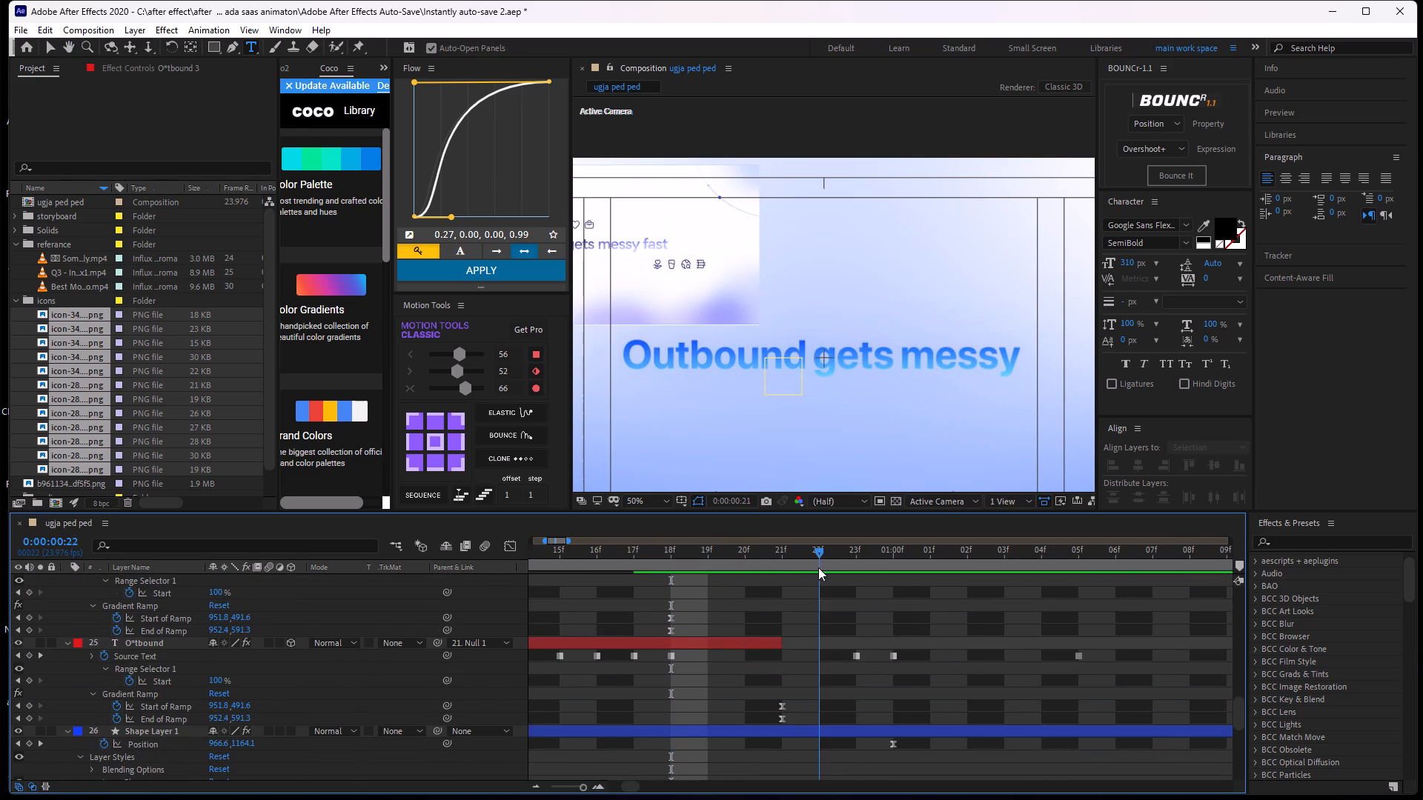
left_click_drag(818, 567, 871, 561)
middle_click_drag(905, 615, 899, 730)
middle_click_drag(873, 601, 864, 663)
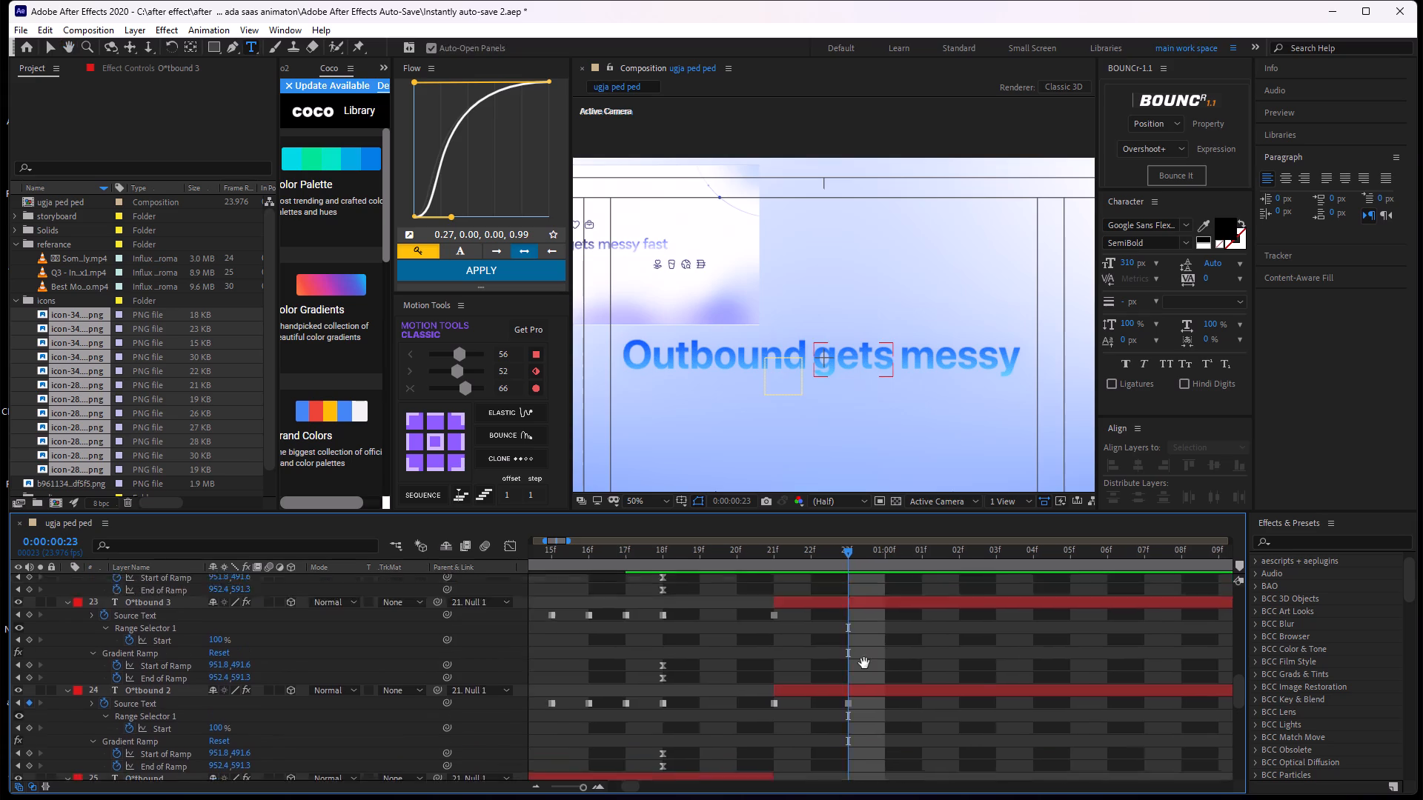
middle_click_drag(864, 663, 864, 681)
middle_click_drag(859, 617, 837, 749)
middle_click_drag(841, 679, 827, 633)
scroll(857, 610, "down", 1, "alt")
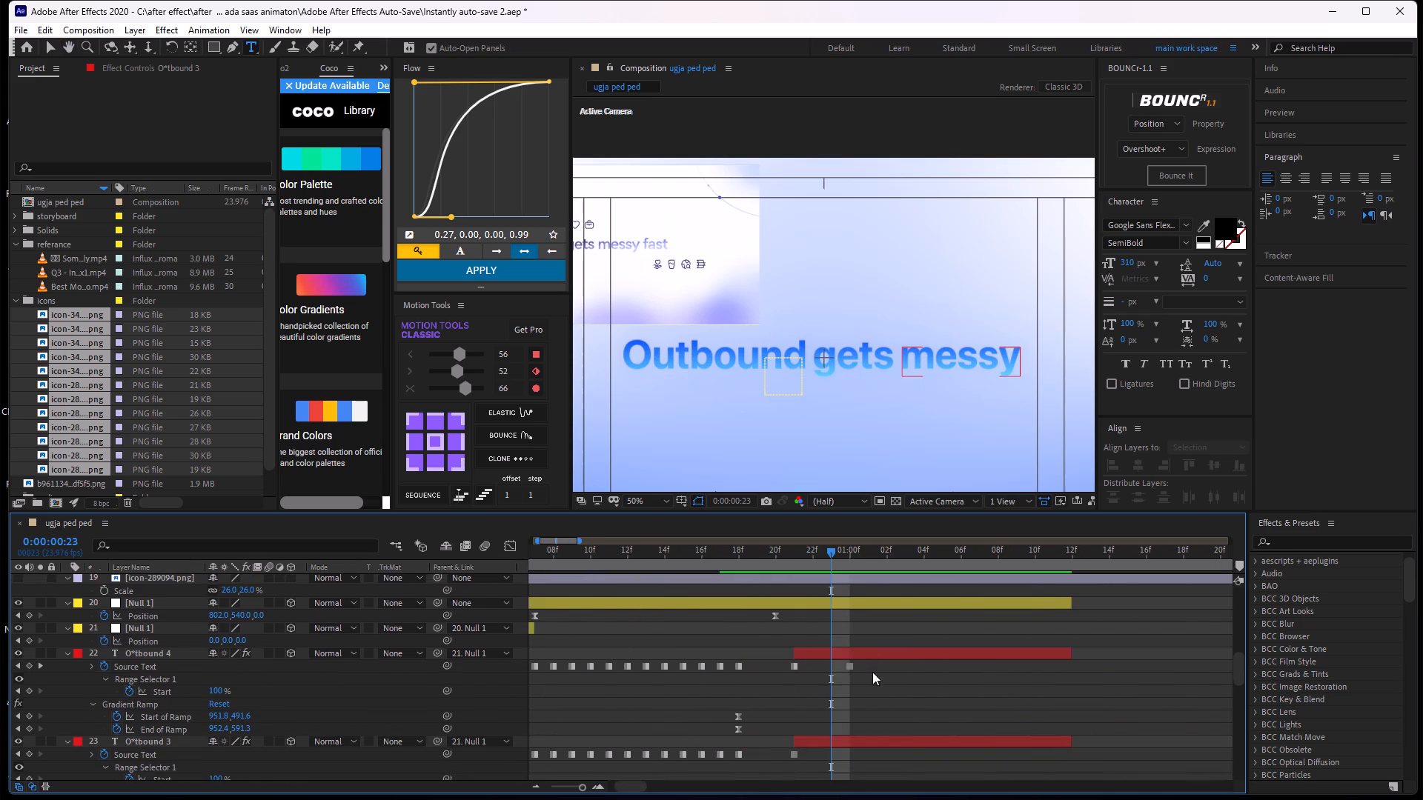
Collapse the keyframe properties of the O*tbound 4, O*tbound 3 and O*tbound 2 layers in the timeline.
middle_click(872, 672)
scroll(869, 670, "up", 1)
scroll(866, 679, "down", 1, "alt")
middle_click_drag(838, 696, 840, 624)
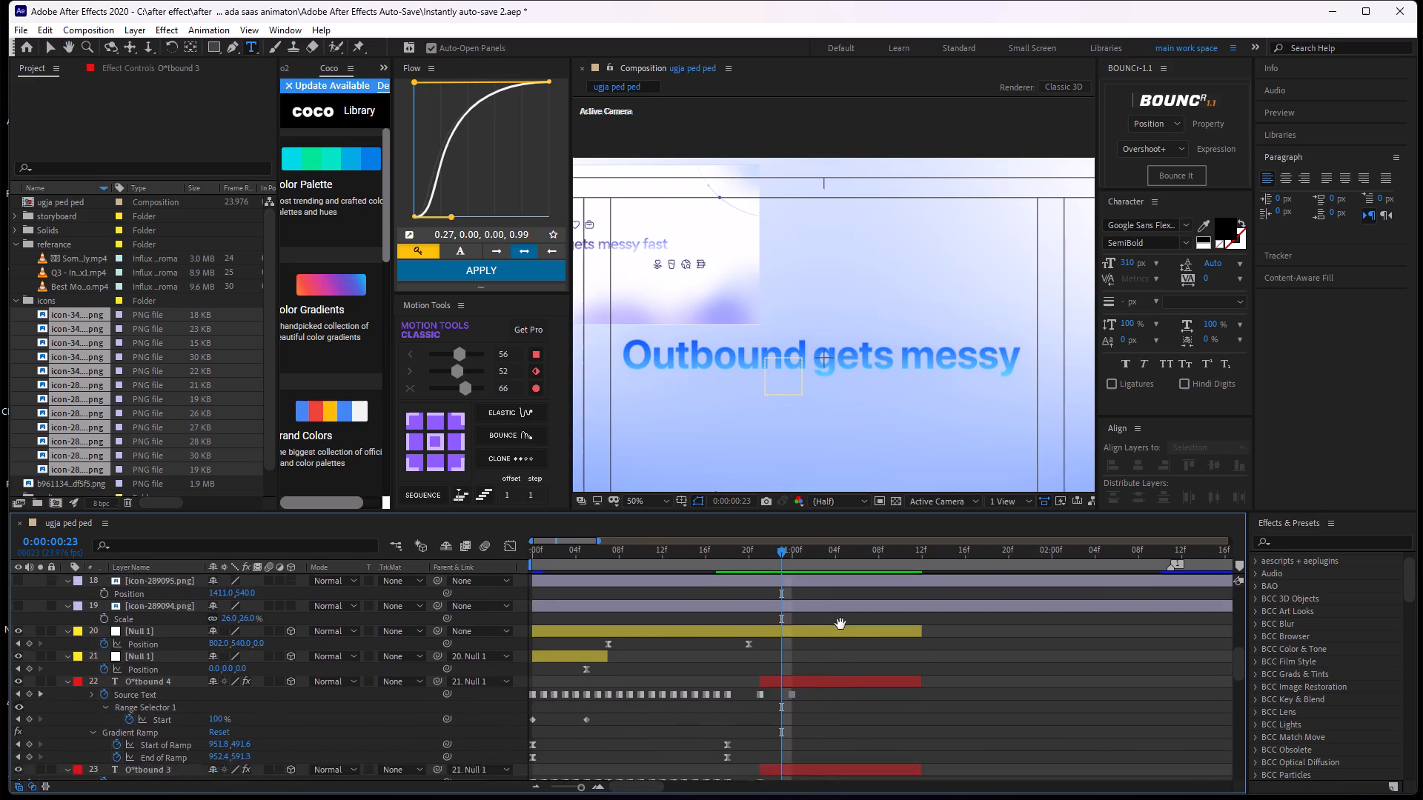
middle_click_drag(840, 624, 845, 605)
scroll(845, 605, "up", 1)
middle_click_drag(817, 661, 829, 595)
middle_click_drag(789, 619, 791, 687)
left_click(774, 701)
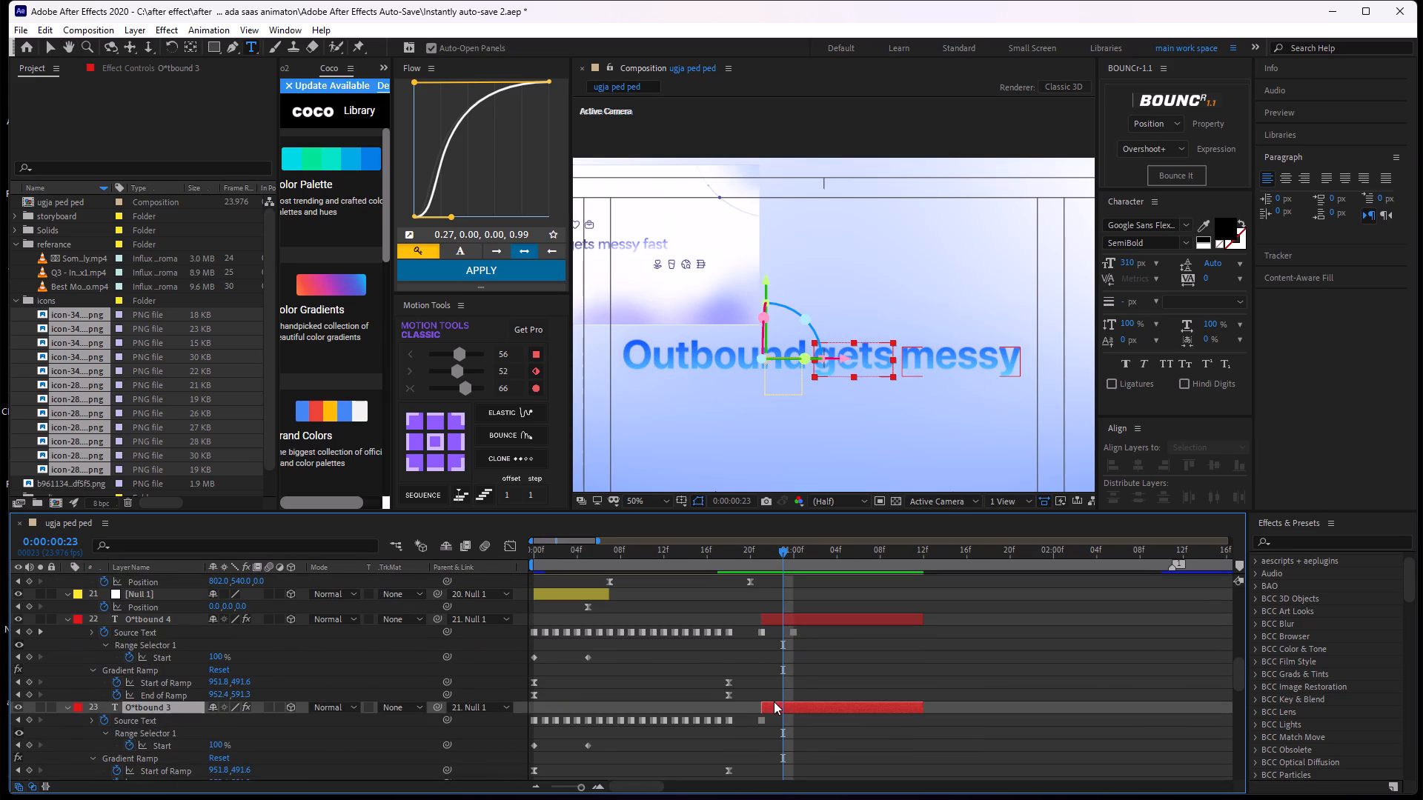
key("u")
key("u")
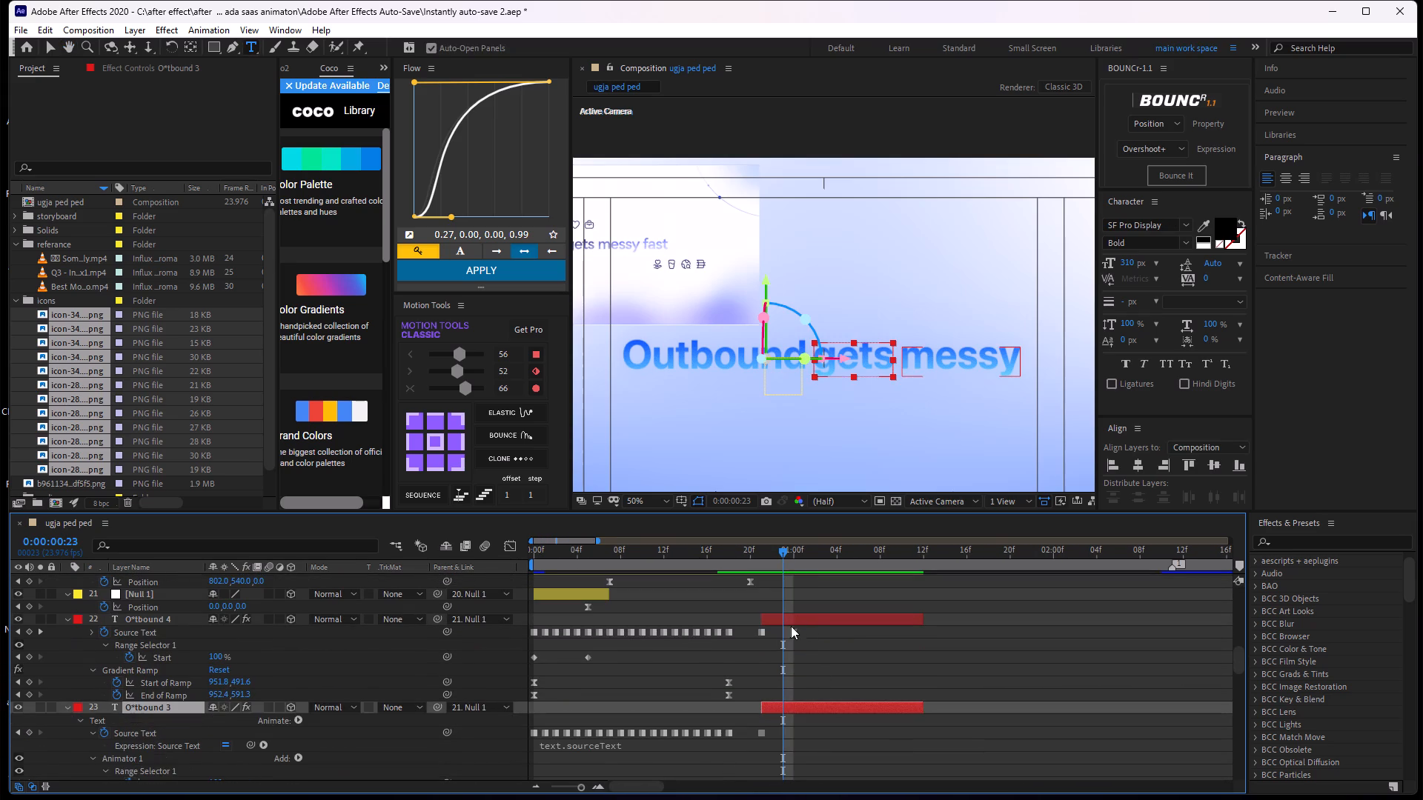
key("u")
left_click(791, 722)
key("u")
left_click(803, 615)
key("u")
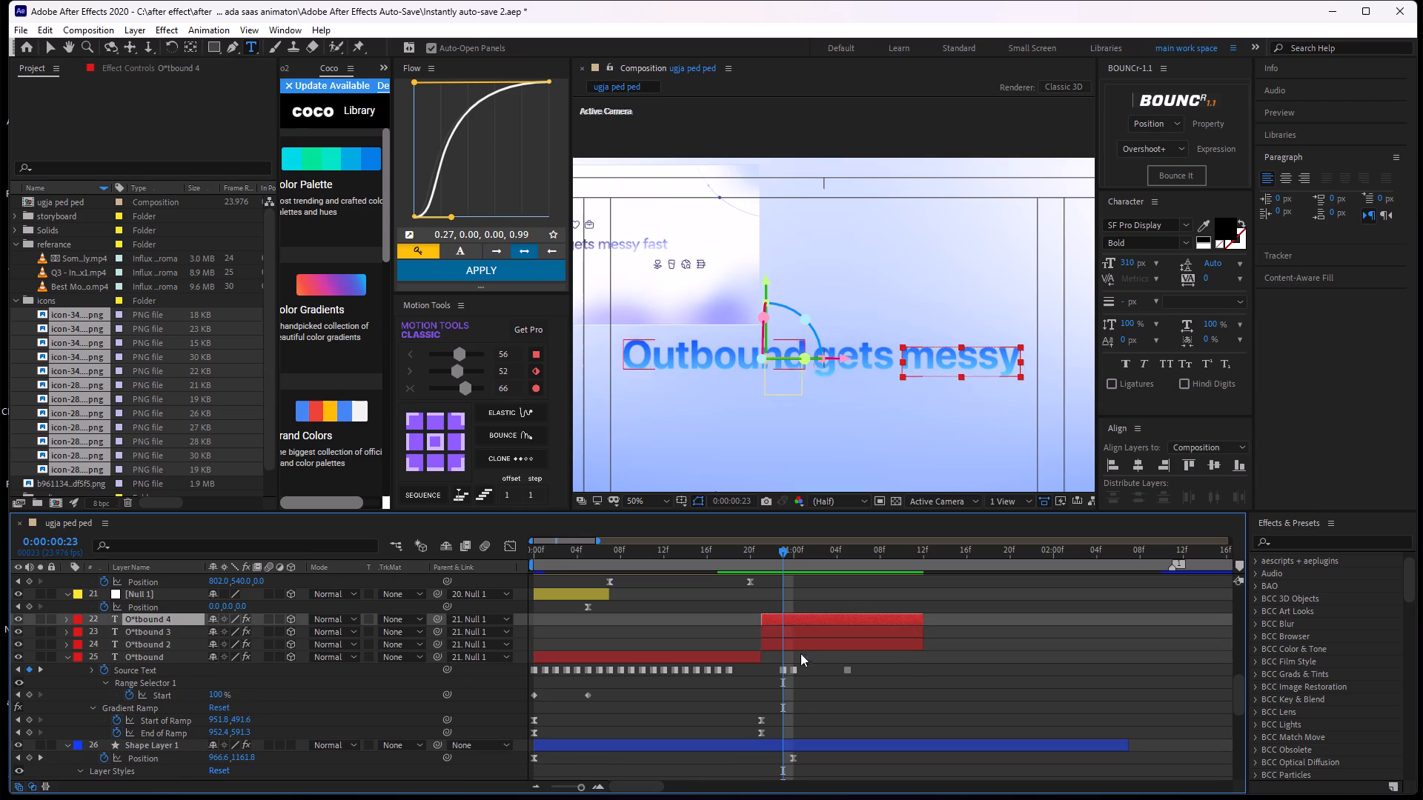
left_click(949, 672)
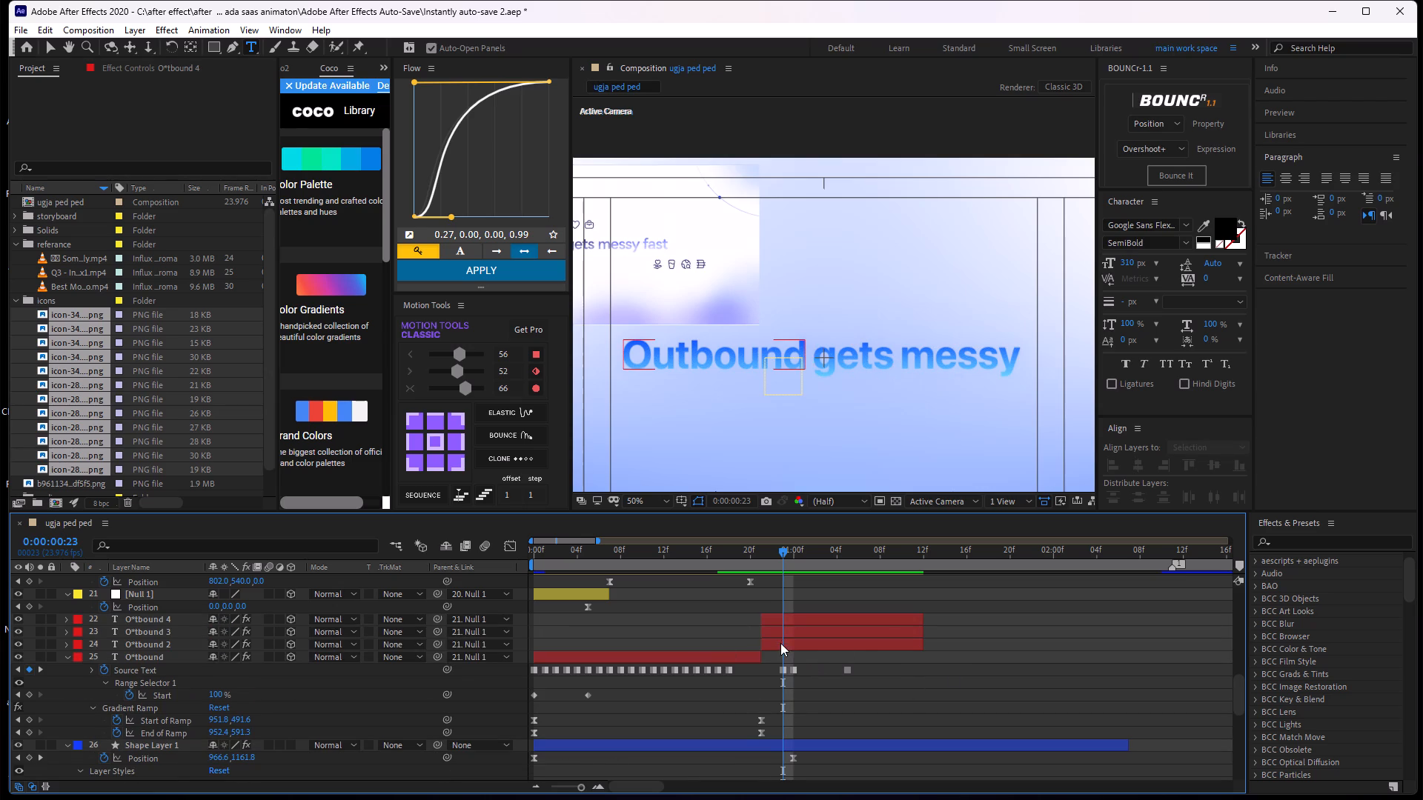
left_click(780, 643)
left_click(951, 651)
middle_click_drag(855, 639, 858, 604)
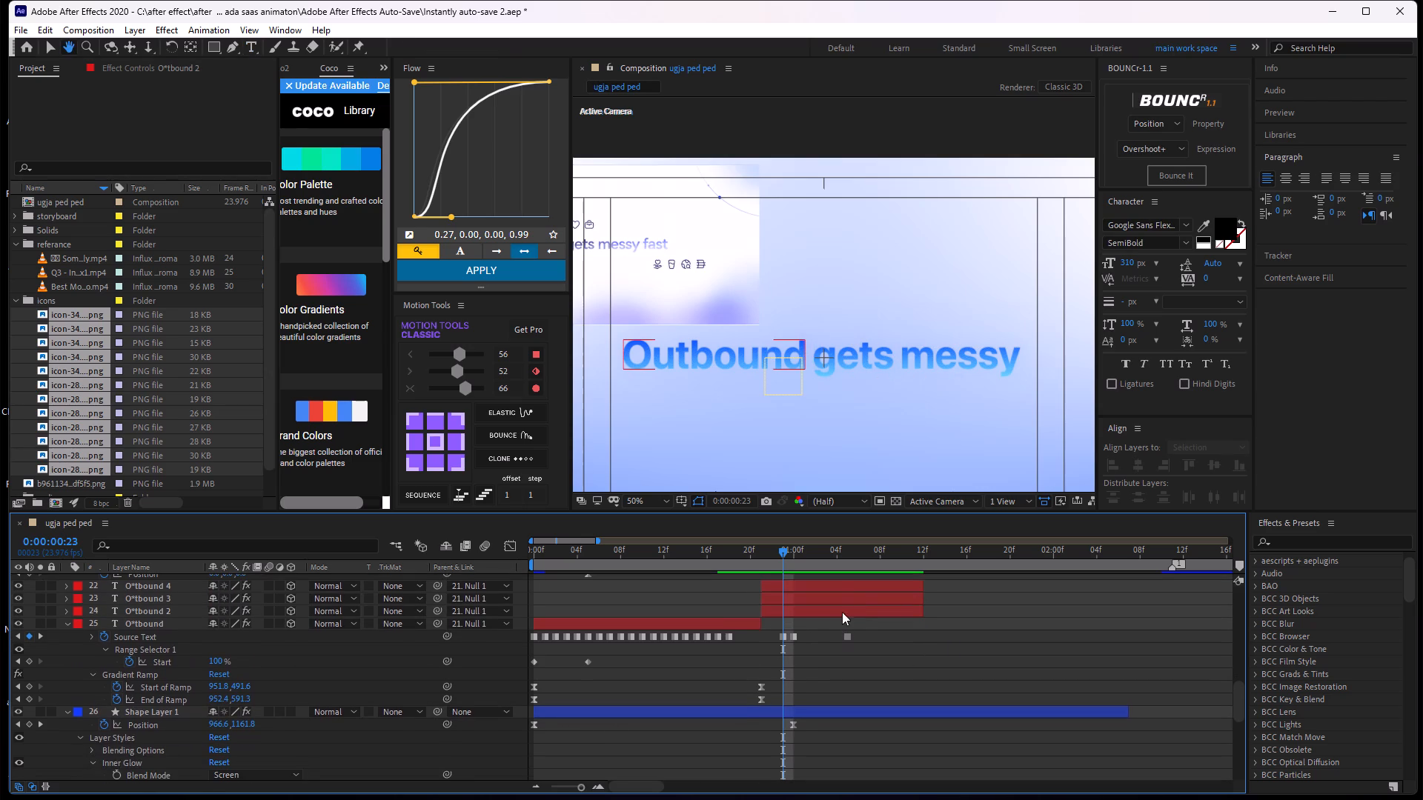
Delete the original O*tbound layer's Source Text keyframes from 0:00:00:23 onward, return to 0:00:00:21 and collapse the layer.
left_click(721, 620)
key("u")
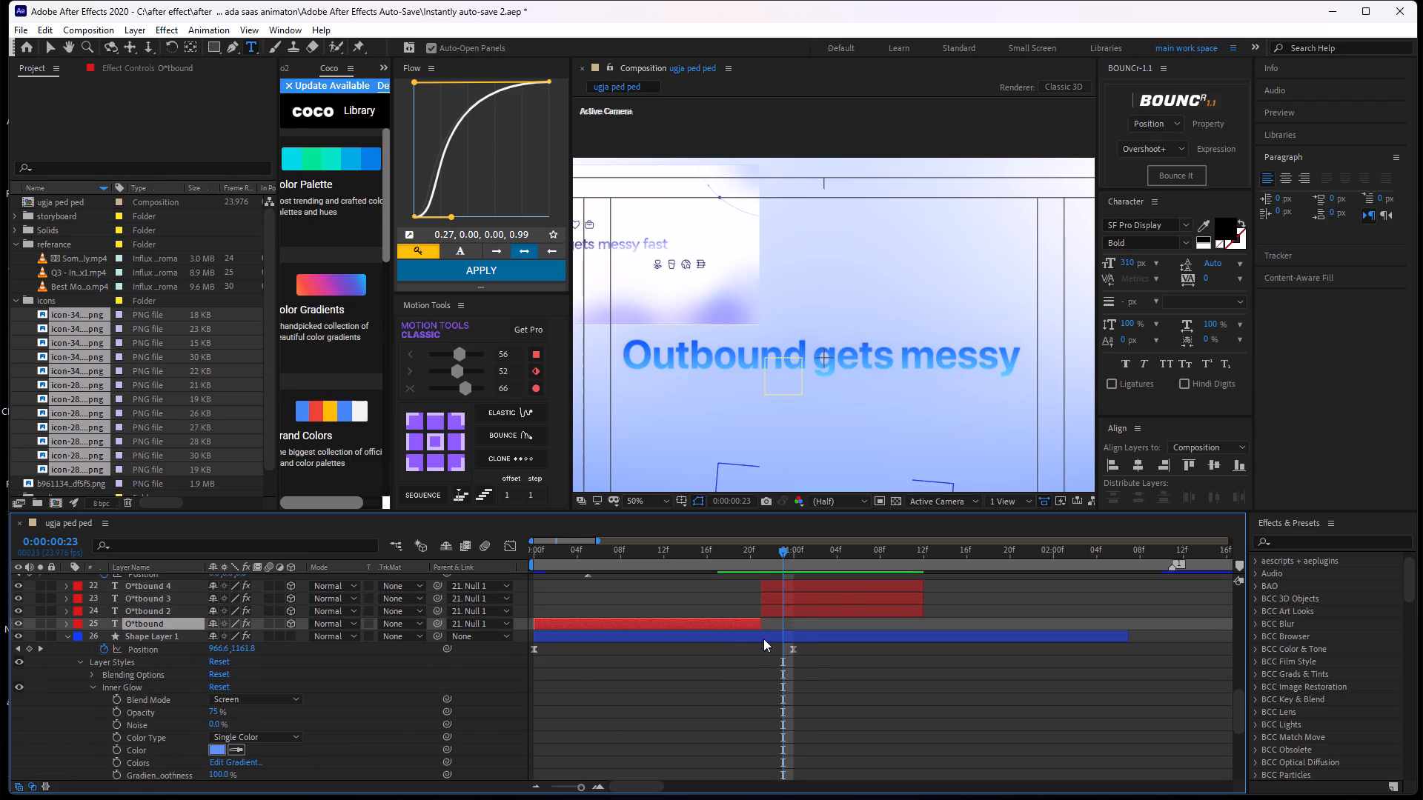
key("u")
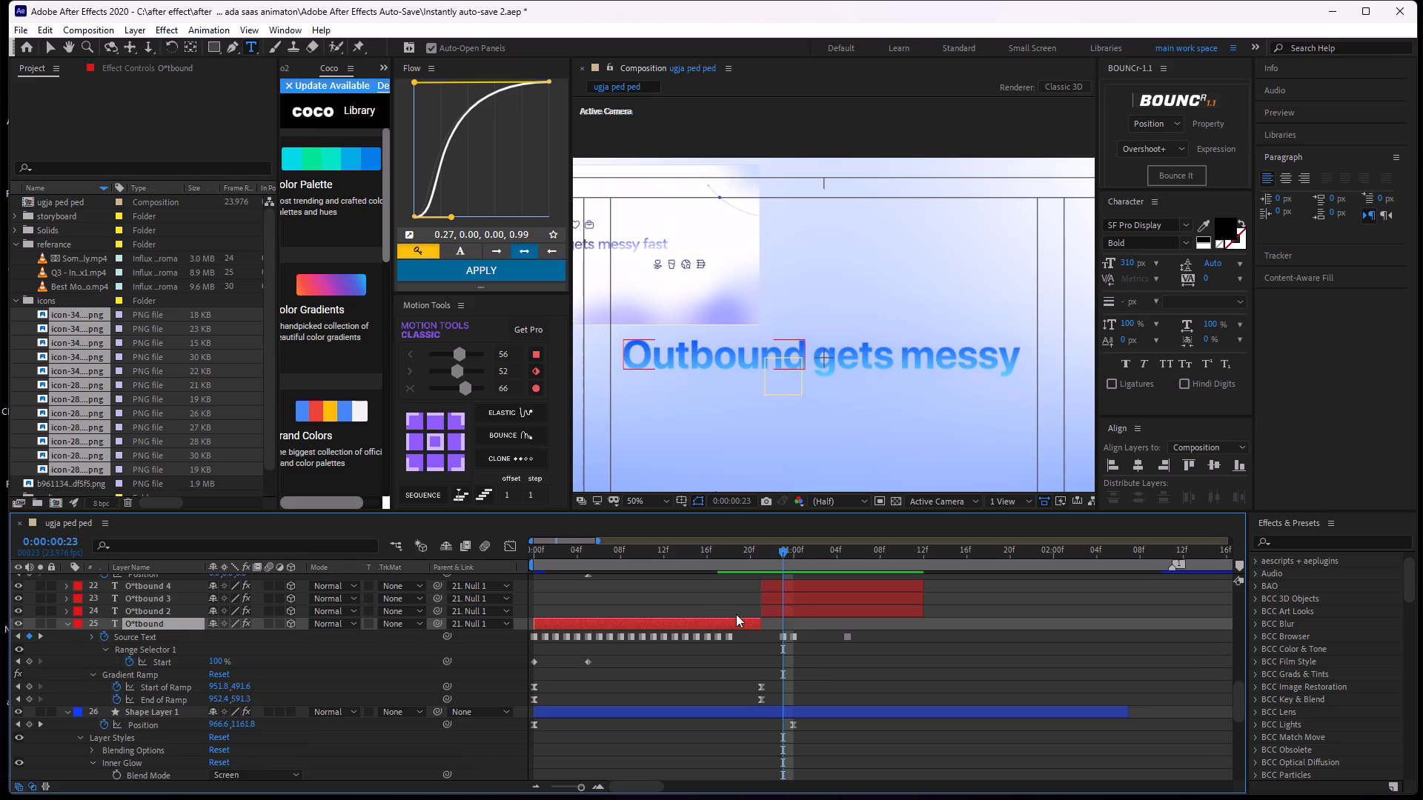
left_click_drag(883, 637, 779, 644)
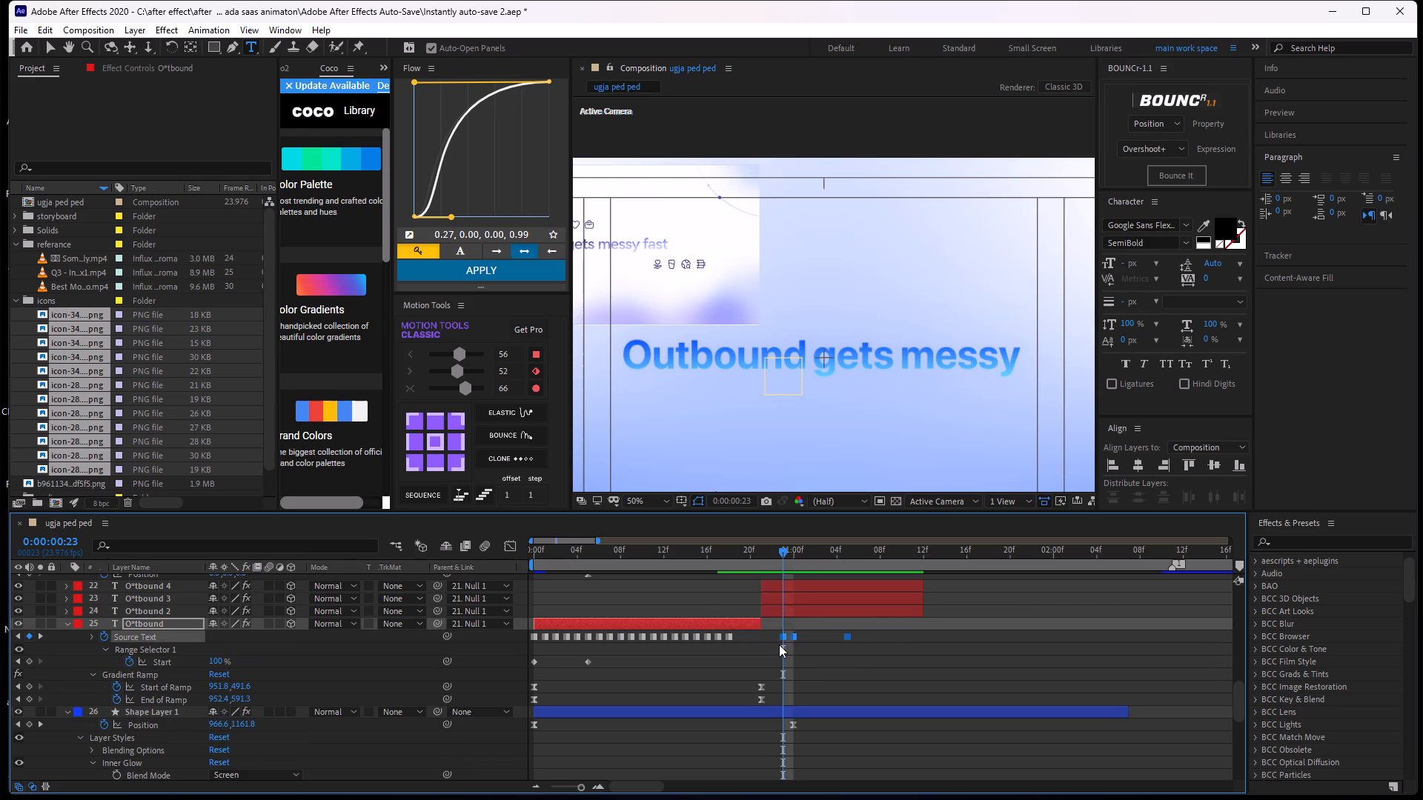
key("BackSpace")
left_click(778, 644)
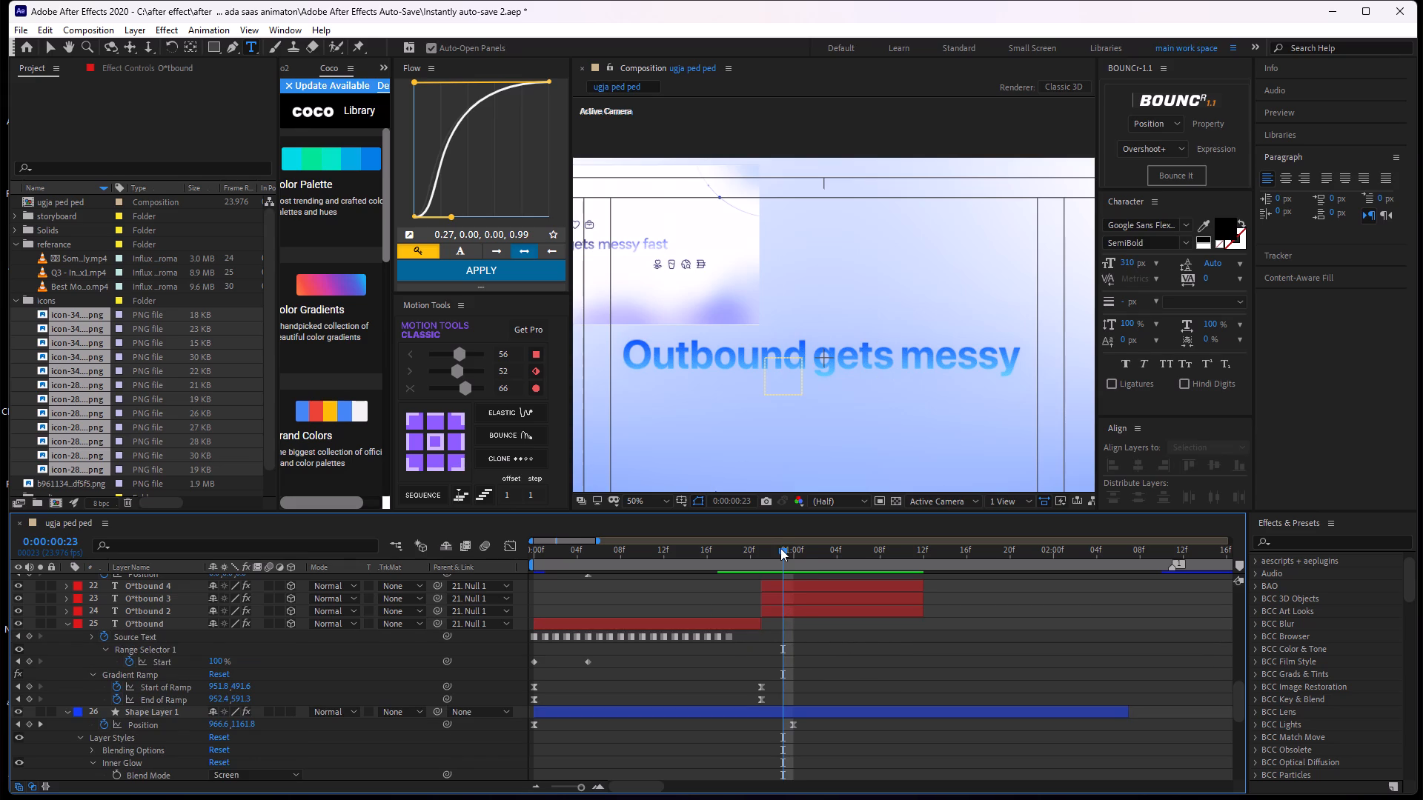
left_click_drag(780, 548, 756, 610)
left_click(739, 621)
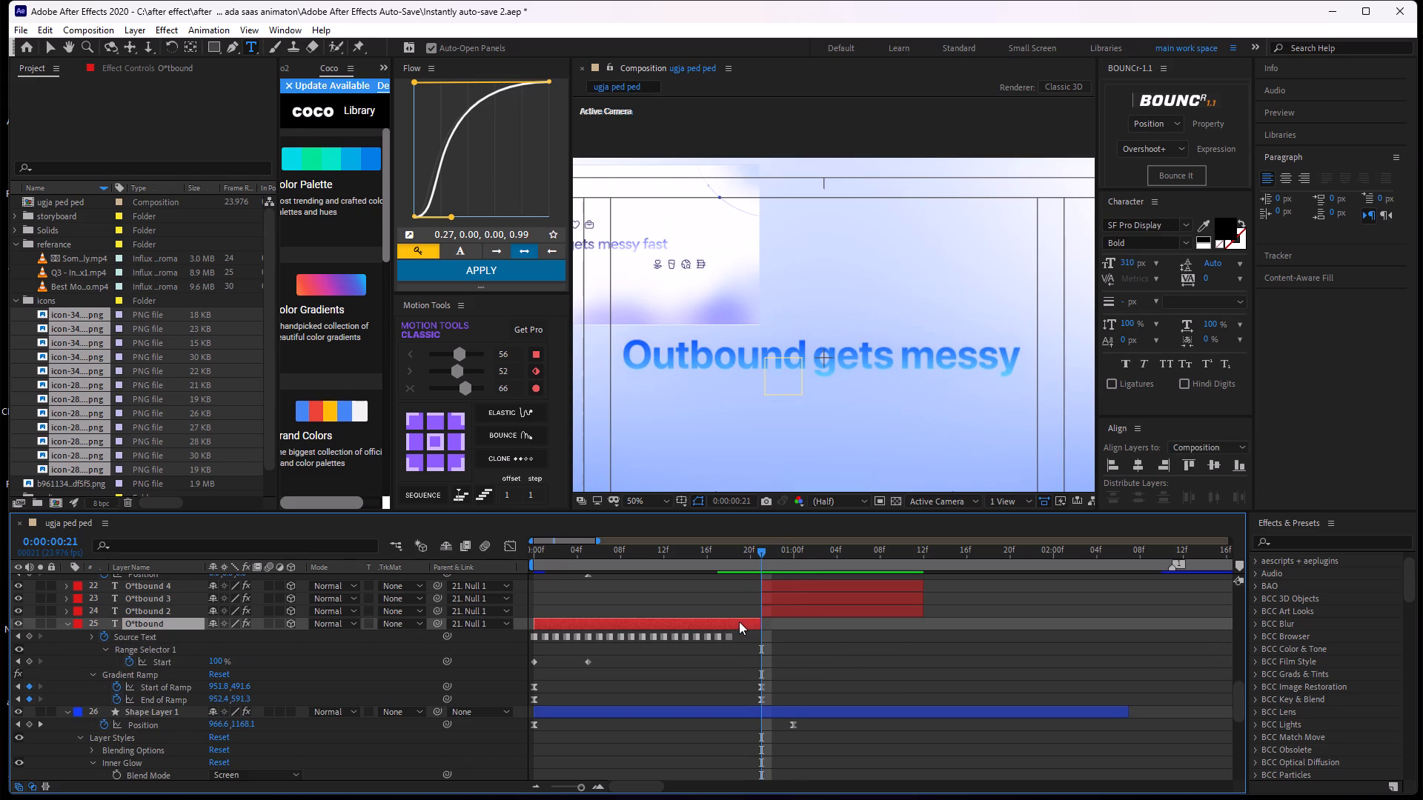
key("u")
Delete O*tbound 2's Source Text keyframes before 0:00:00:21 together with its Range Selector Start keyframes.
left_click(785, 612)
key("u")
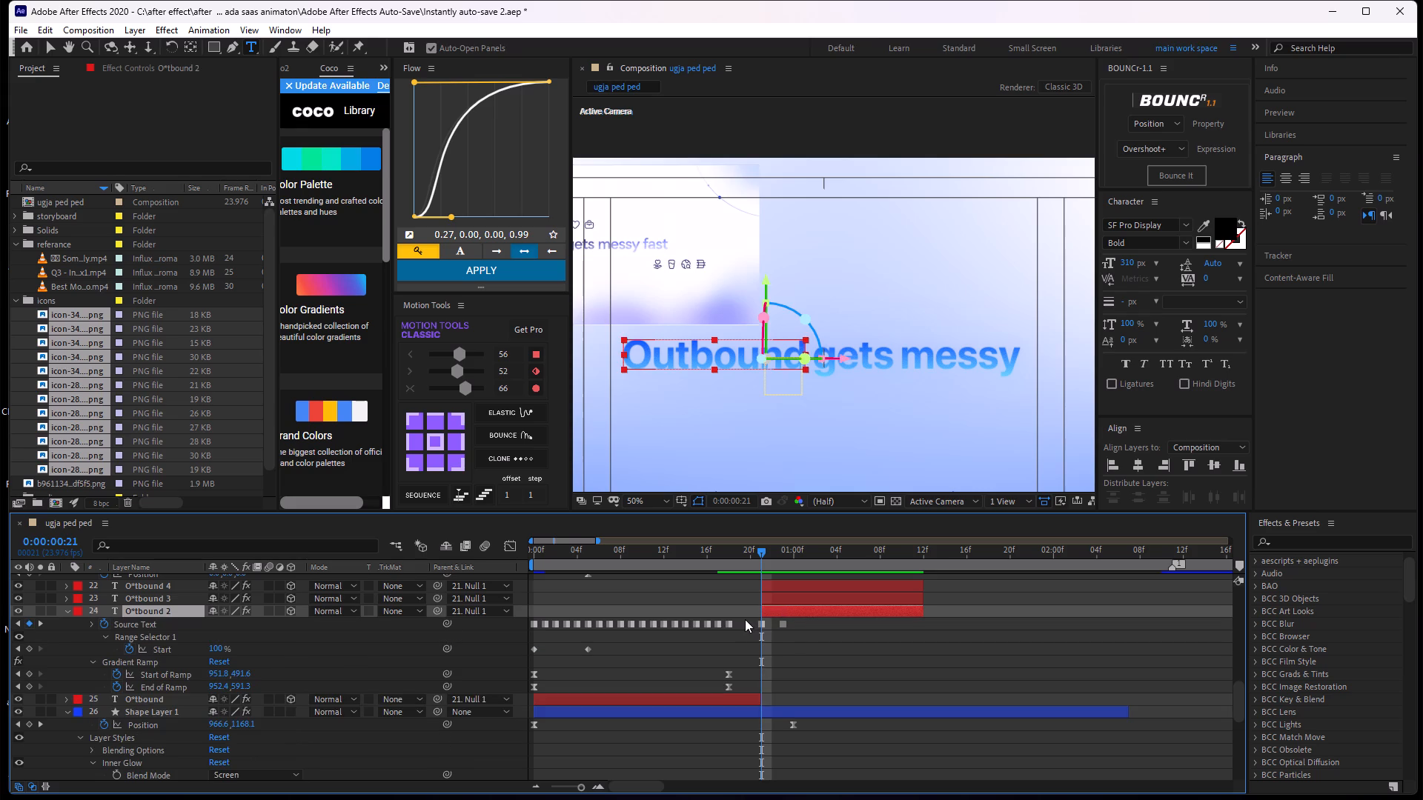
left_click_drag(745, 619, 503, 685)
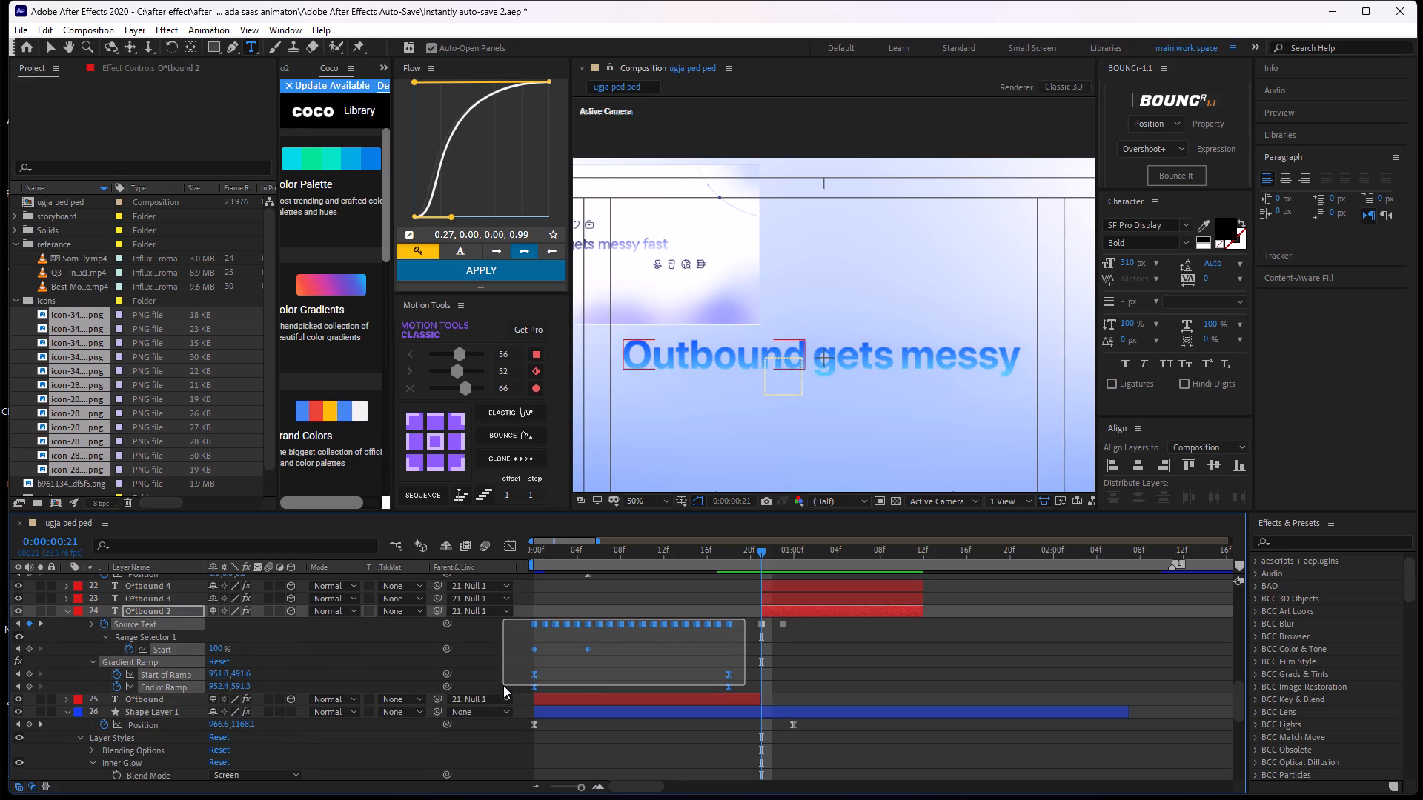
left_click_drag(503, 685, 515, 650)
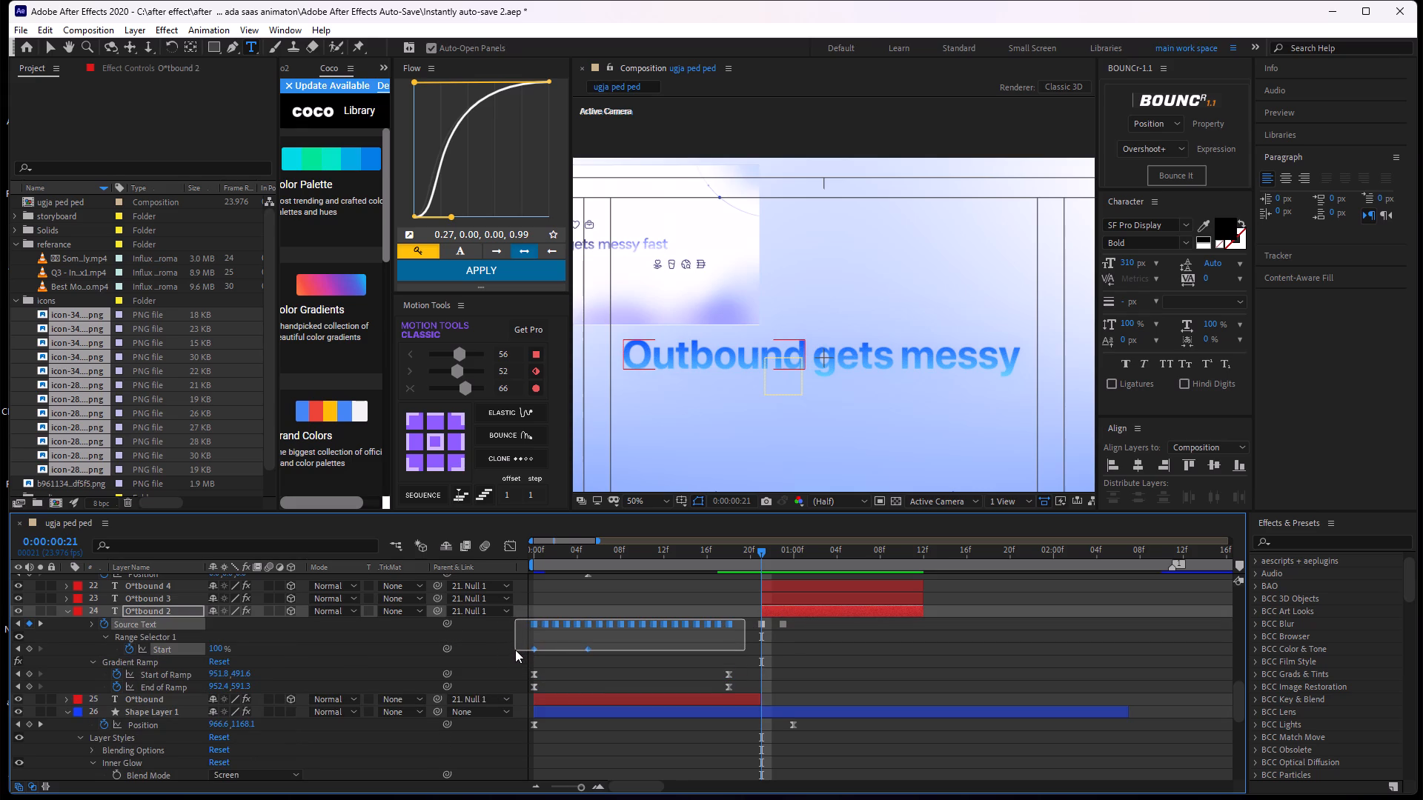
left_click_drag(515, 650, 512, 649)
key("BackSpace")
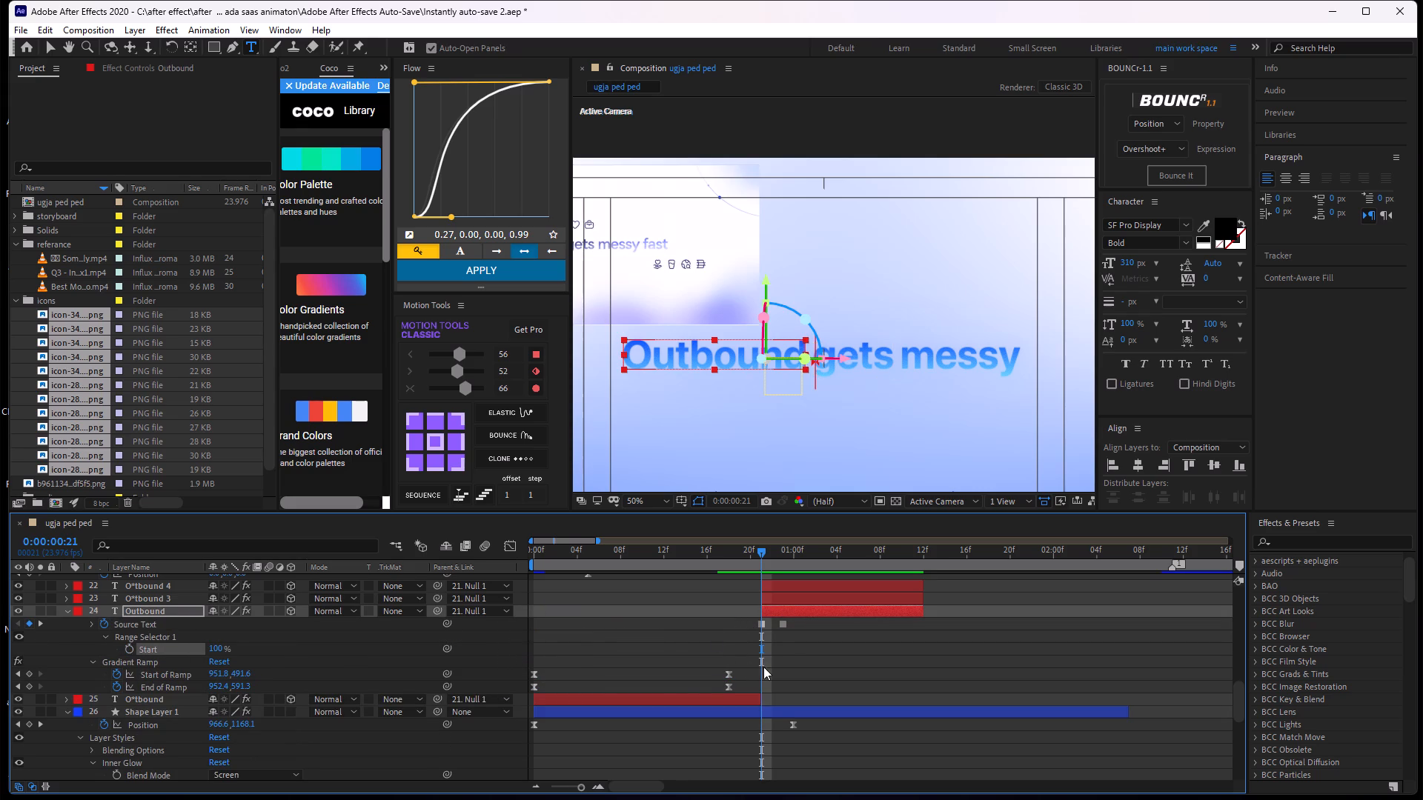
left_click_drag(763, 667, 475, 701)
left_click(731, 653)
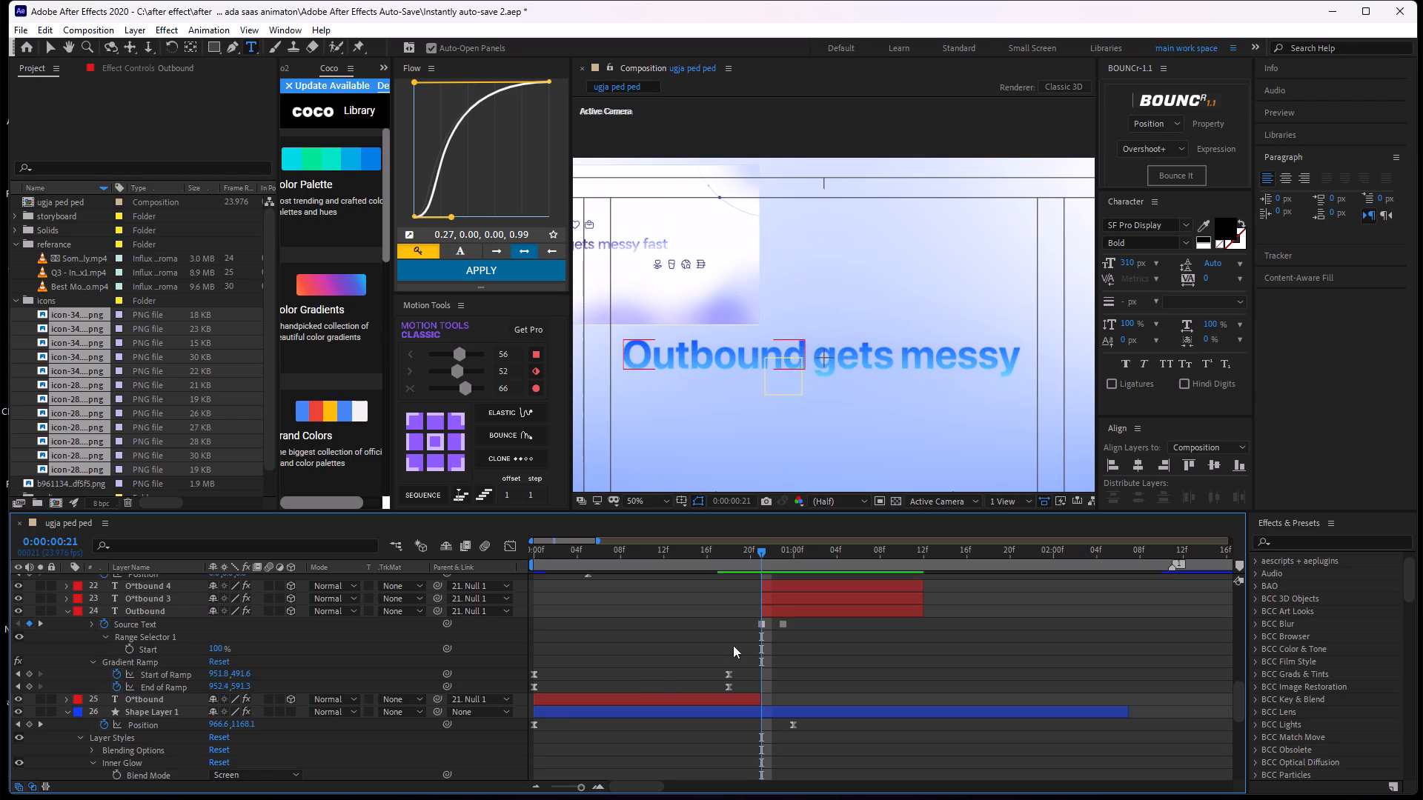
Delete O*tbound 3's Source Text keyframes before 0:00:00:21 together with its Range Selector Start keyframes.
left_click(784, 600)
key("i")
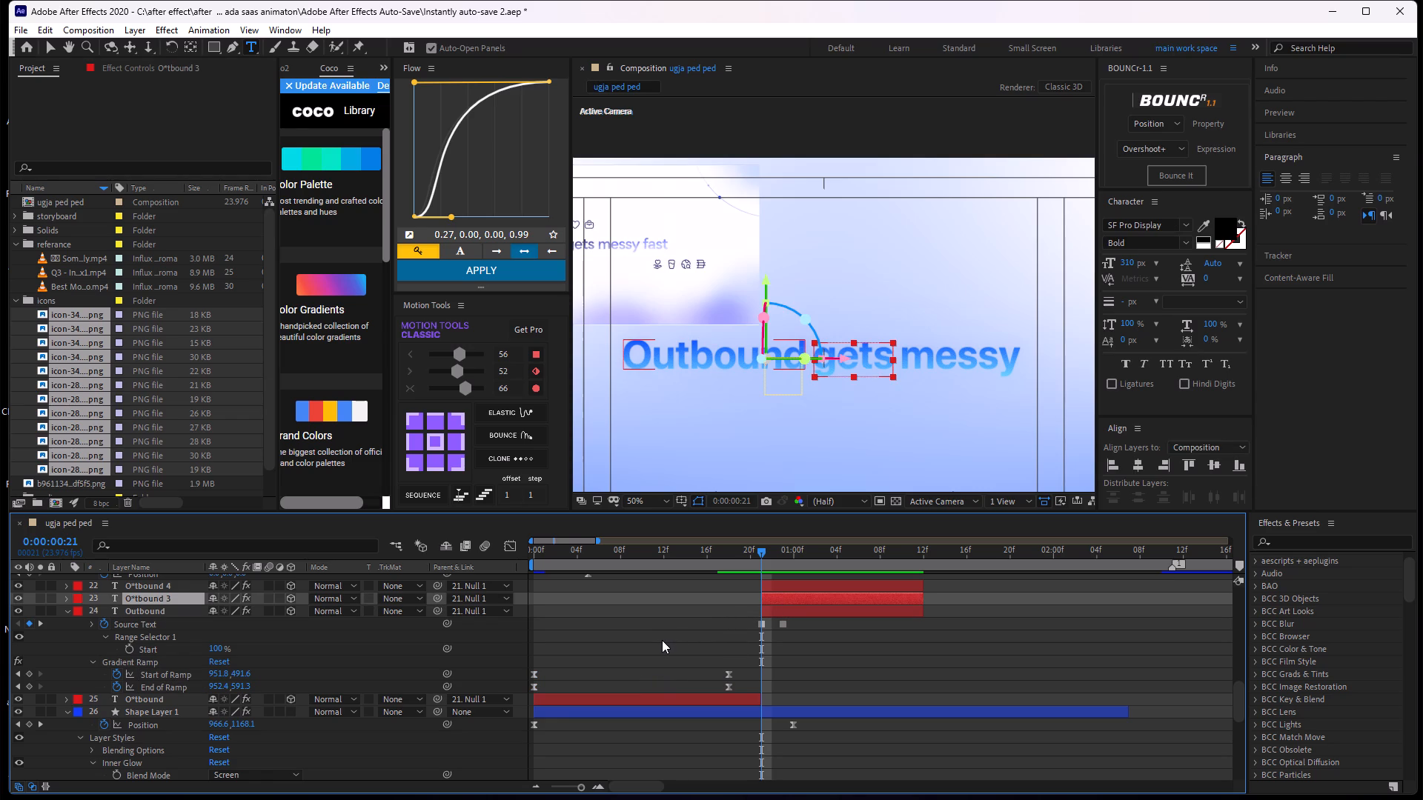
key("u")
left_click_drag(772, 616, 755, 616)
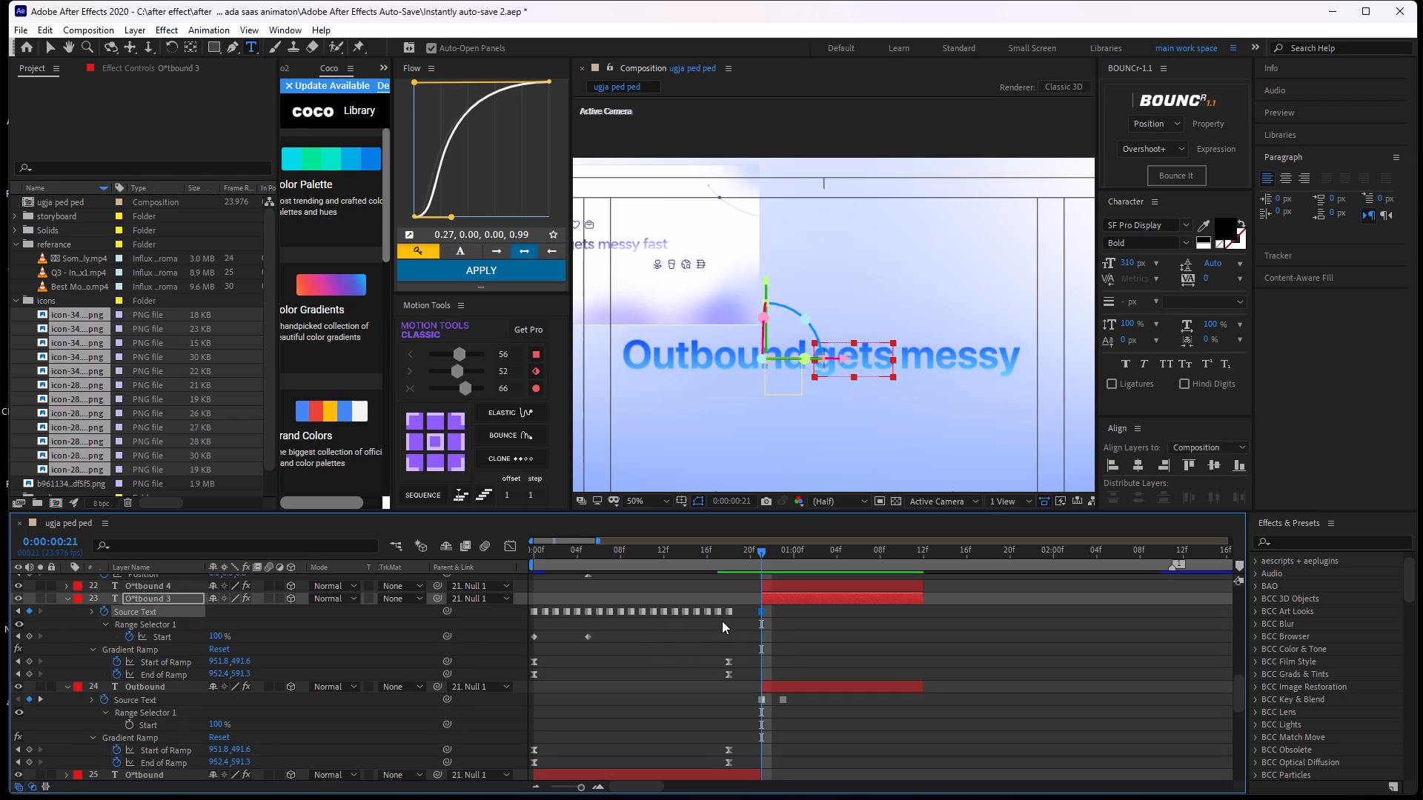
left_click_drag(747, 606, 507, 647)
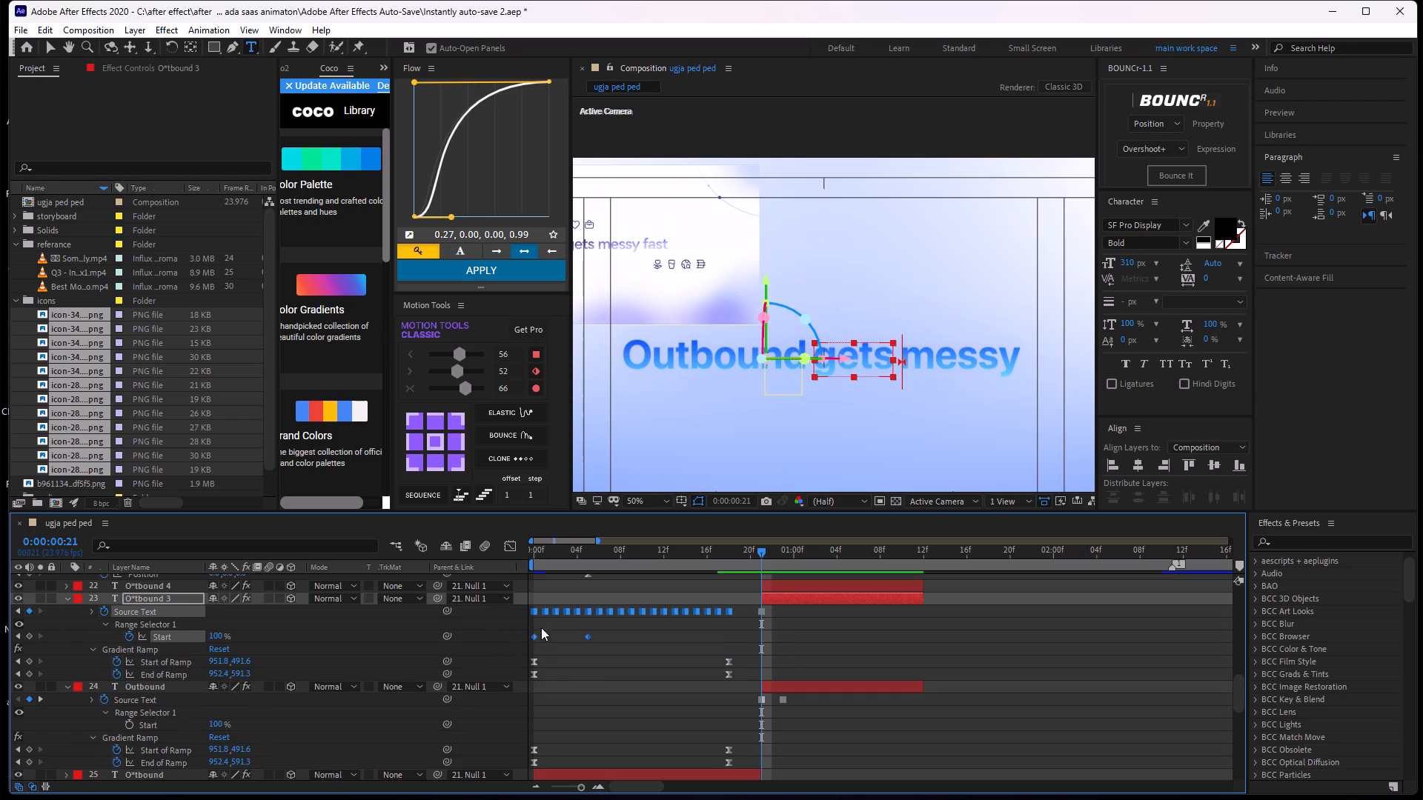
key("BackSpace")
left_click(728, 621)
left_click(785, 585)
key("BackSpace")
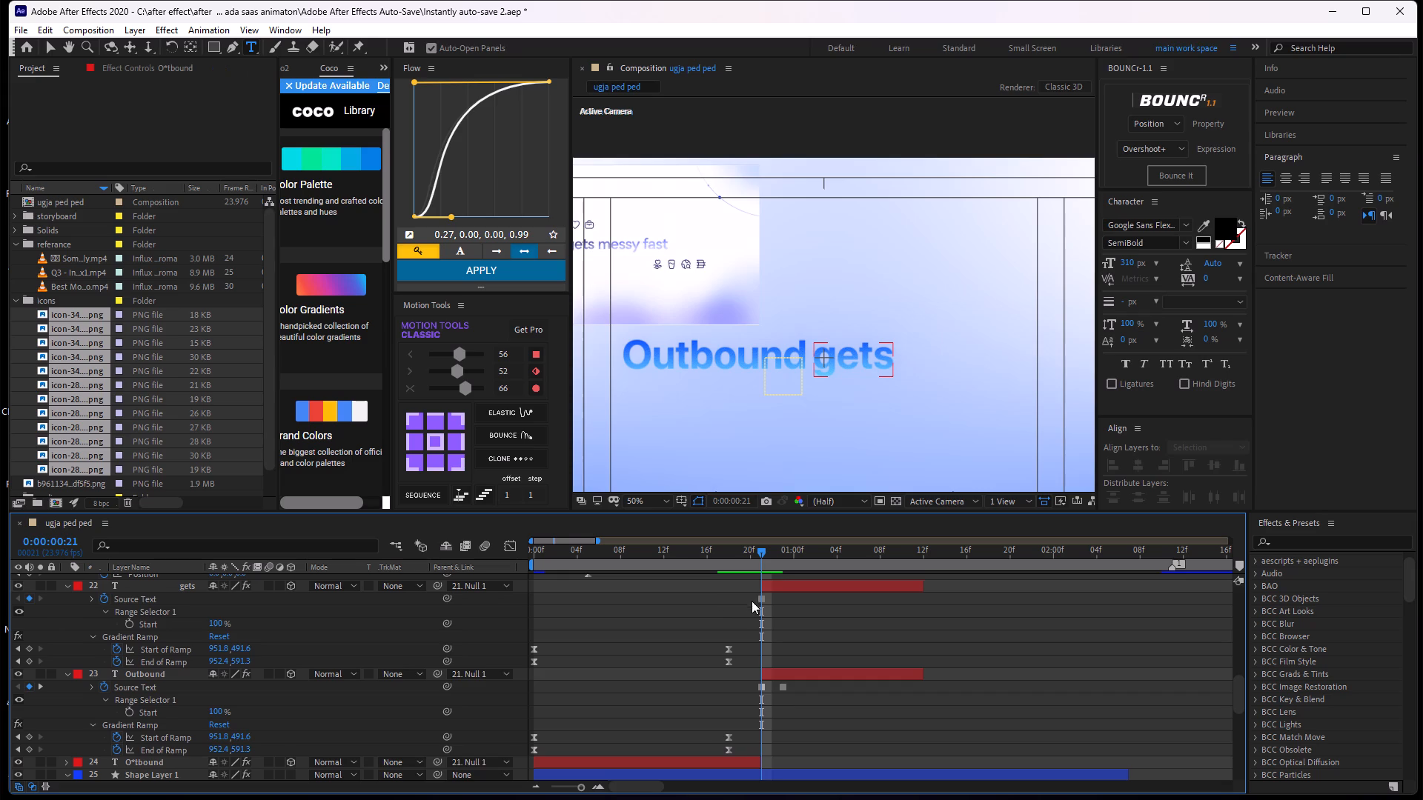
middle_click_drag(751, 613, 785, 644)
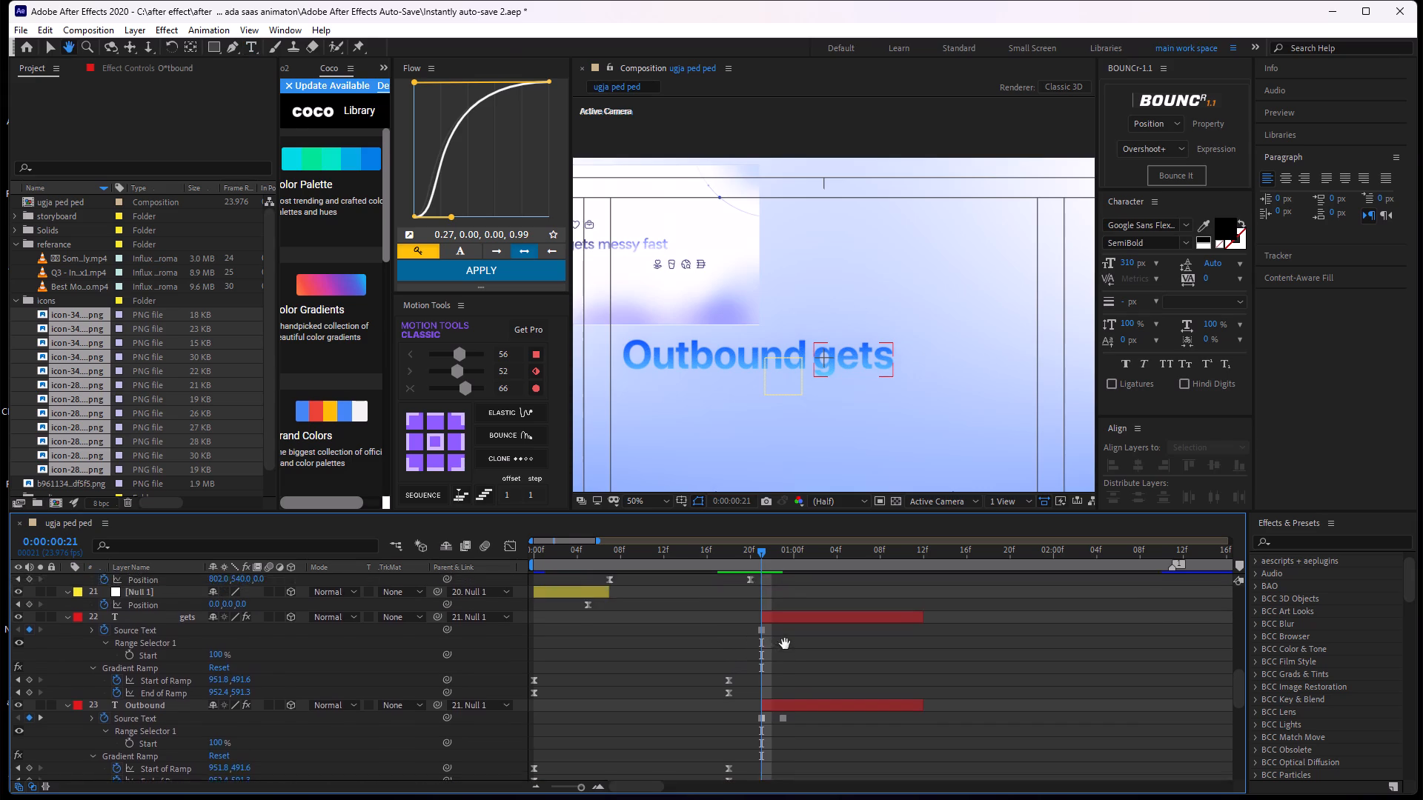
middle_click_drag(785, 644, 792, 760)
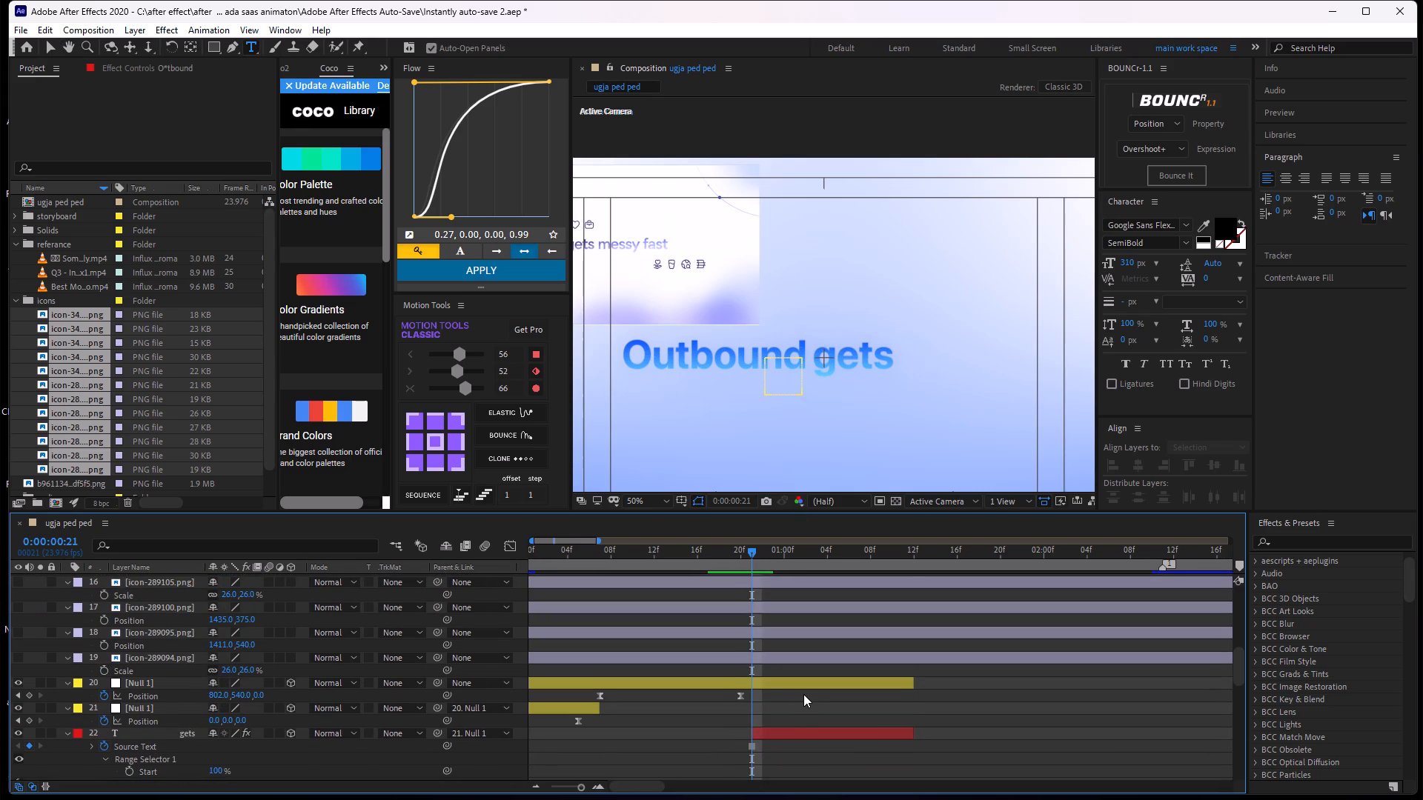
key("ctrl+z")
Delete O*tbound 4's Source Text keyframes before 0:00:00:21 together with its Range Selector Start keyframes.
middle_click_drag(793, 701, 801, 649)
key("u")
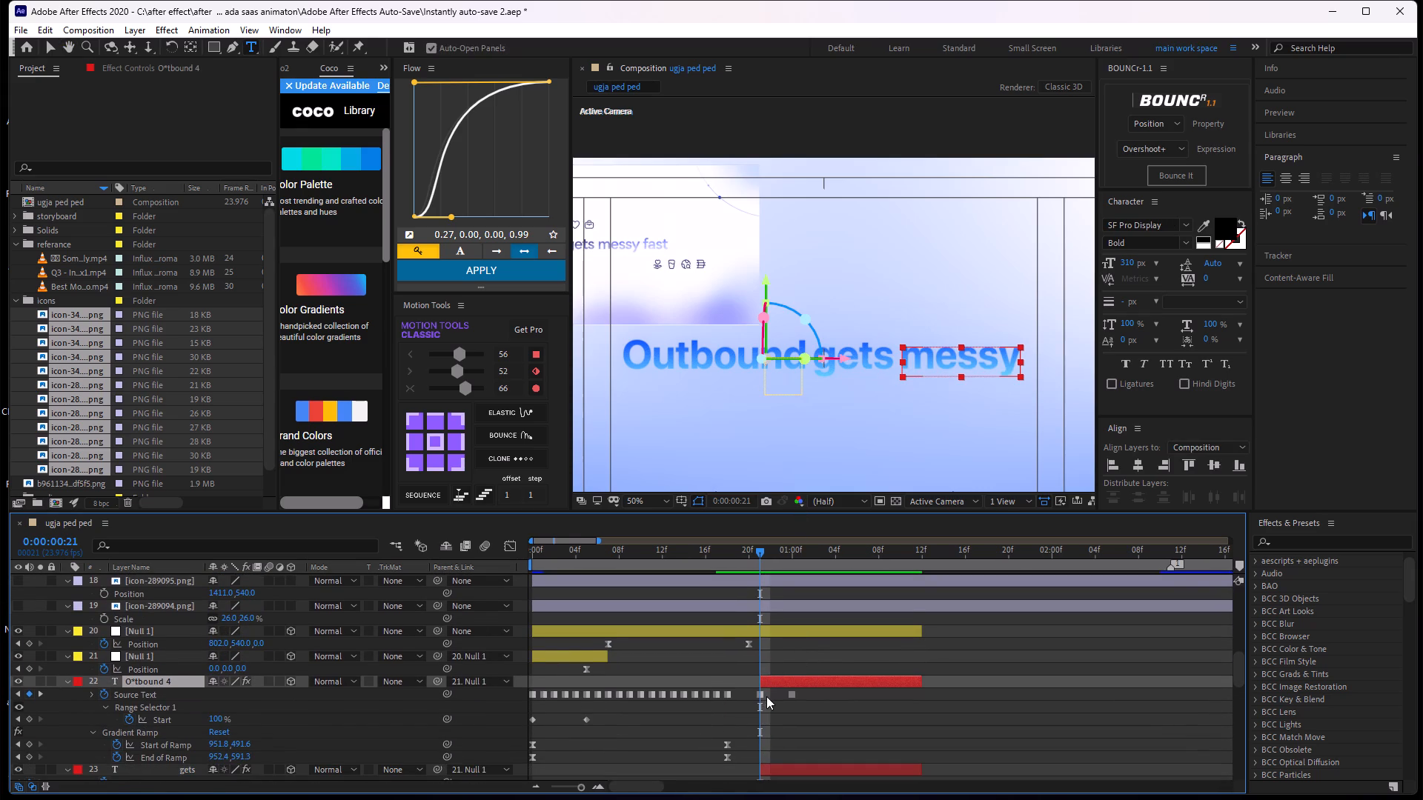
left_click(768, 696)
left_click_drag(737, 697, 461, 721)
key("BackSpace")
left_click(752, 727)
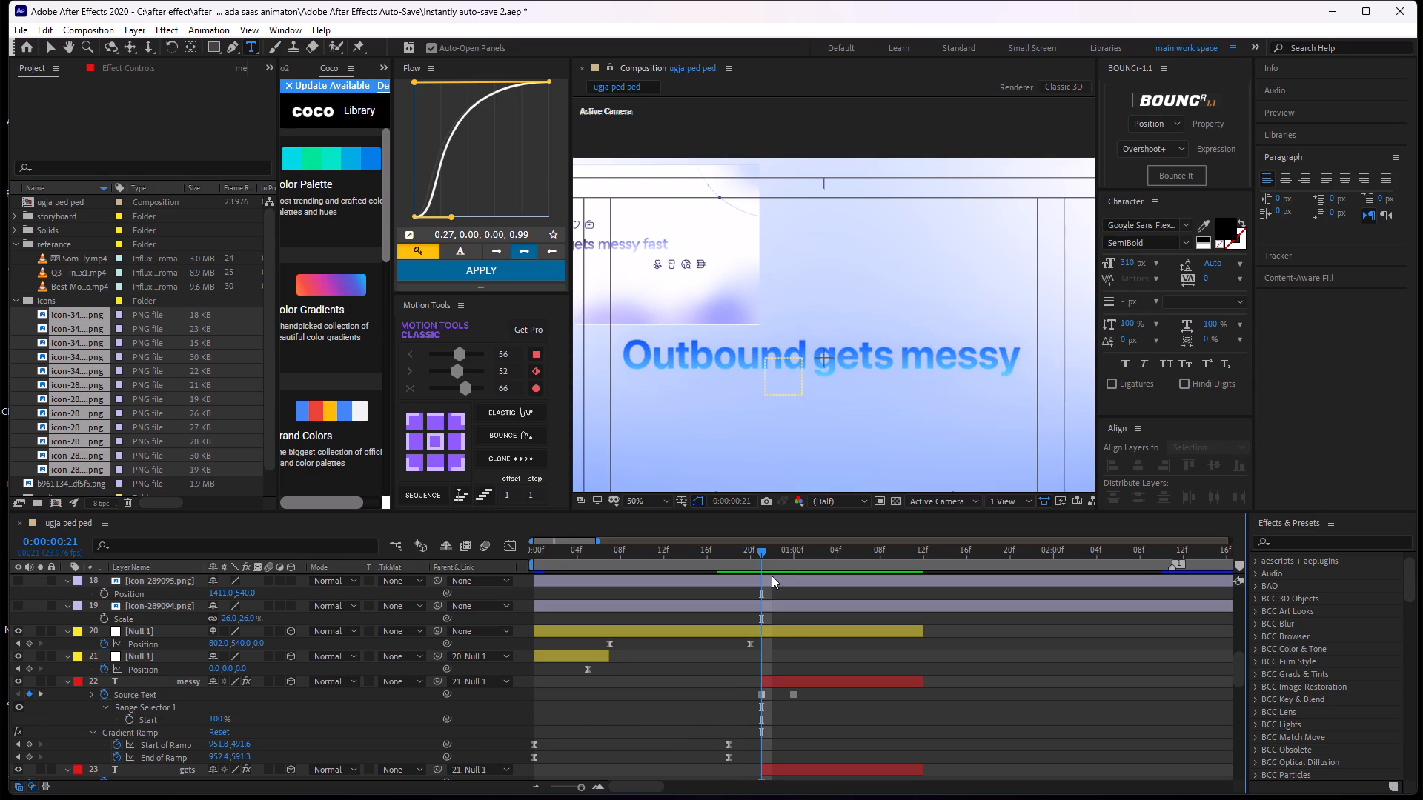
Collapse the properties of the "messy", "gets" and "Outbound" word layers in the timeline.
middle_click_drag(810, 651, 803, 548)
middle_click_drag(792, 599, 791, 613)
left_click(782, 602)
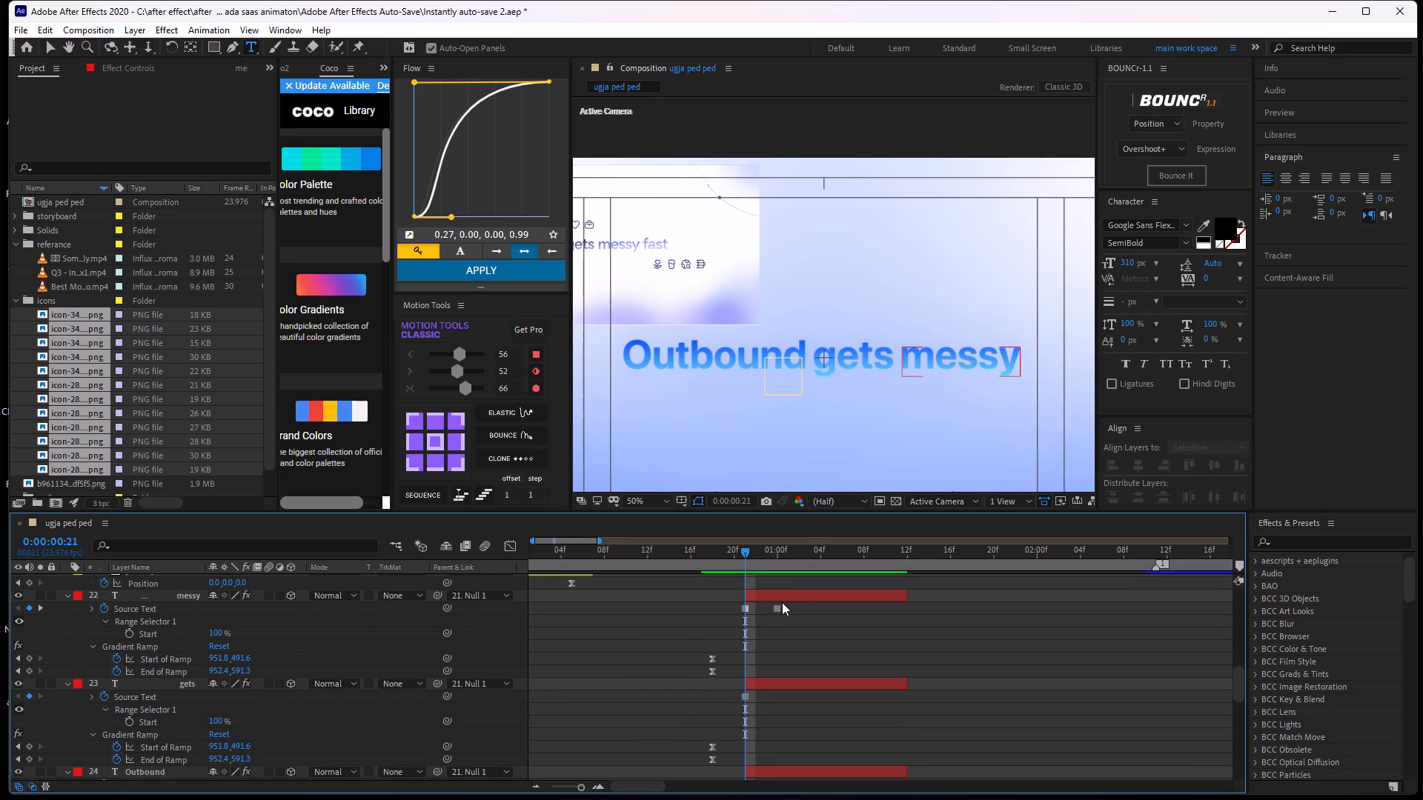
left_click(789, 587)
left_click(780, 589)
left_click(774, 593)
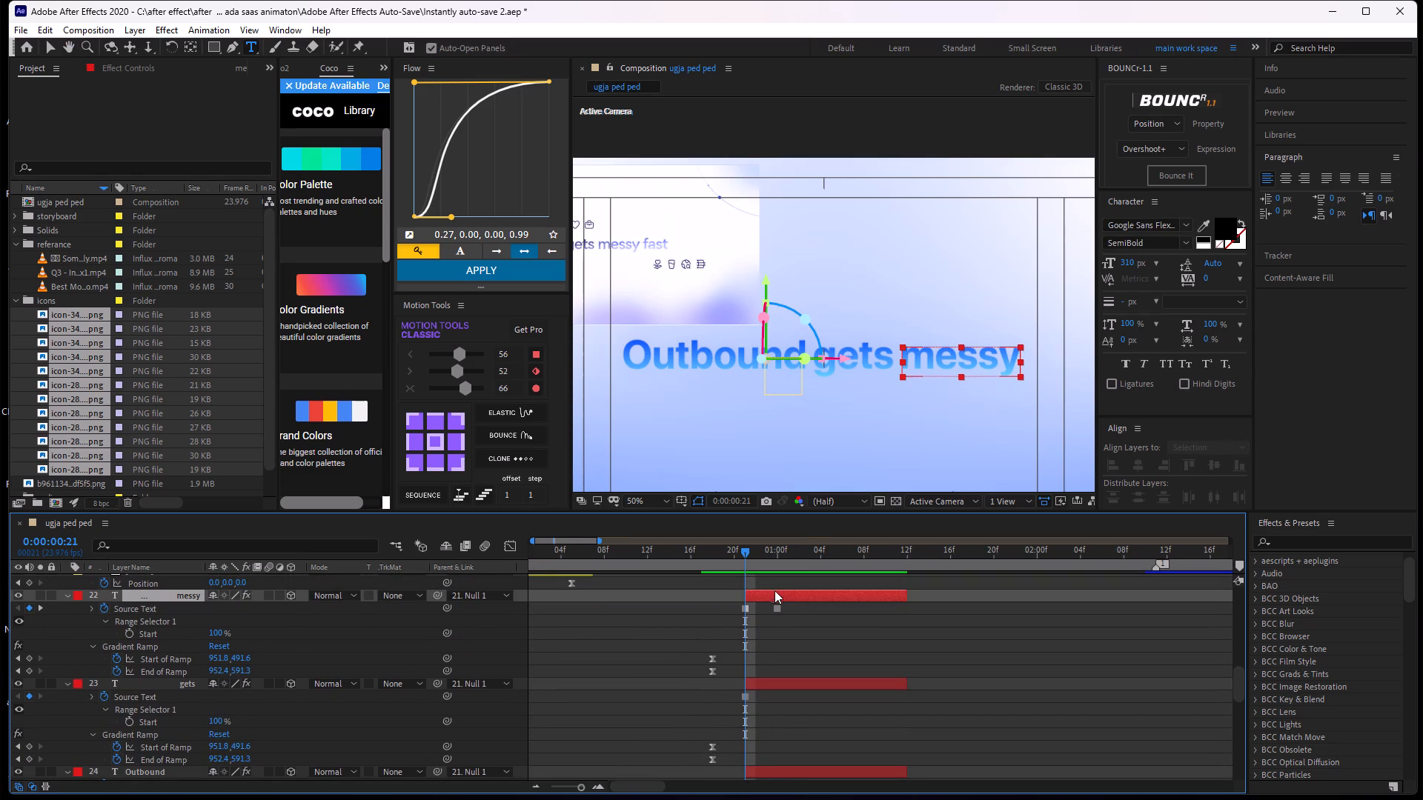
key("u")
left_click(763, 616)
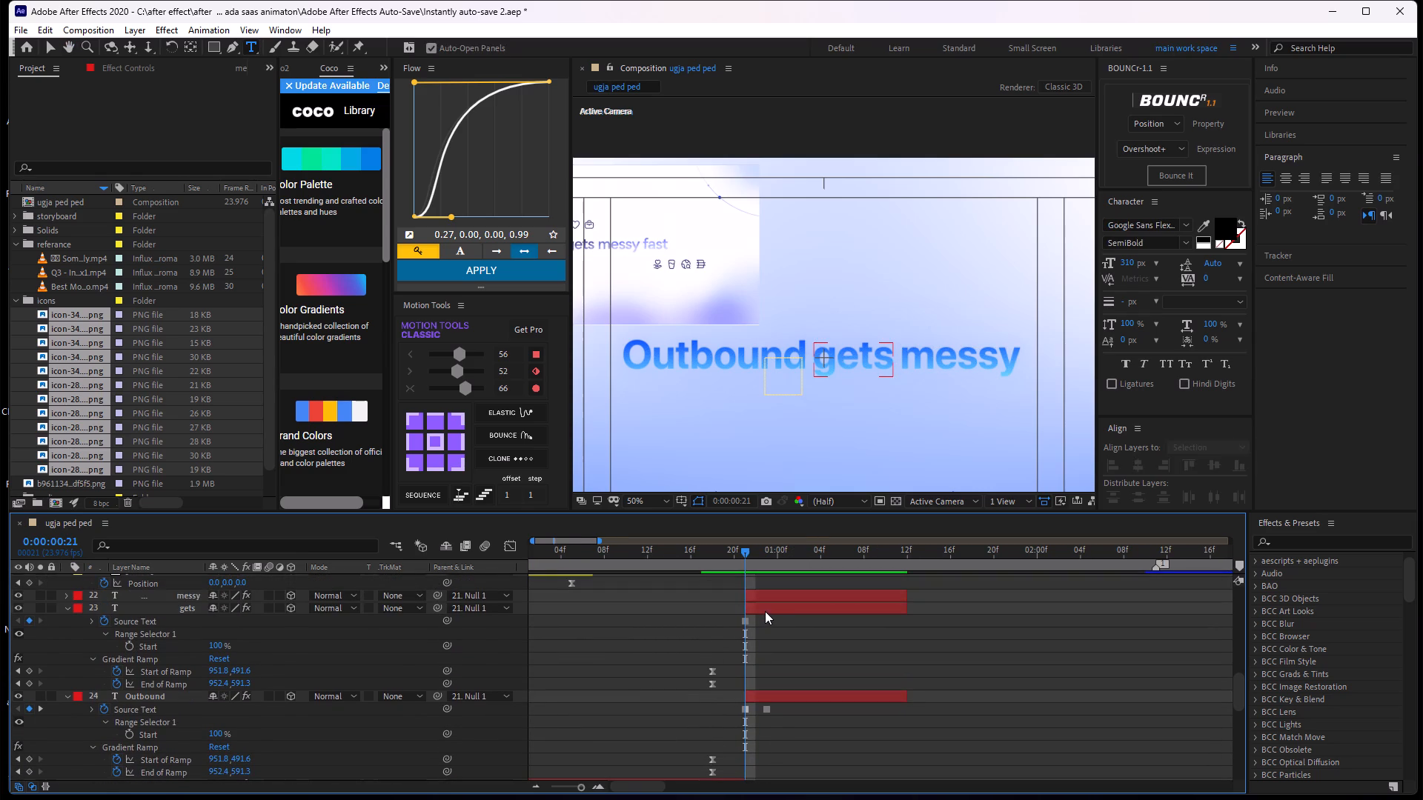
left_click(765, 611)
key("u")
left_click(772, 623)
key("u")
middle_click_drag(772, 642, 783, 618)
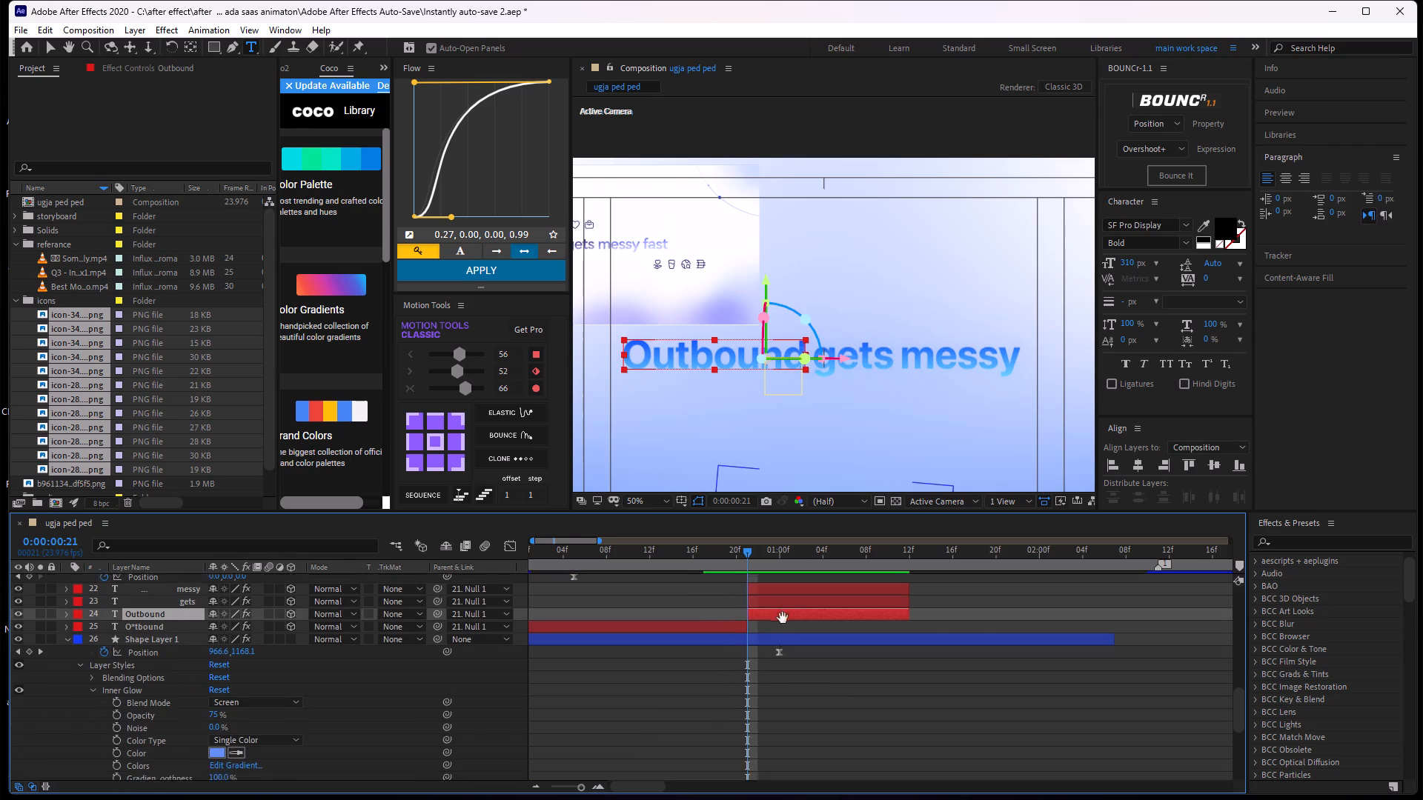
middle_click_drag(783, 618, 806, 590)
Play the animation from 0:00:00:00 and scrub to 0:00:01:00 to check the handover to the word layers.
left_click_drag(765, 550, 522, 609)
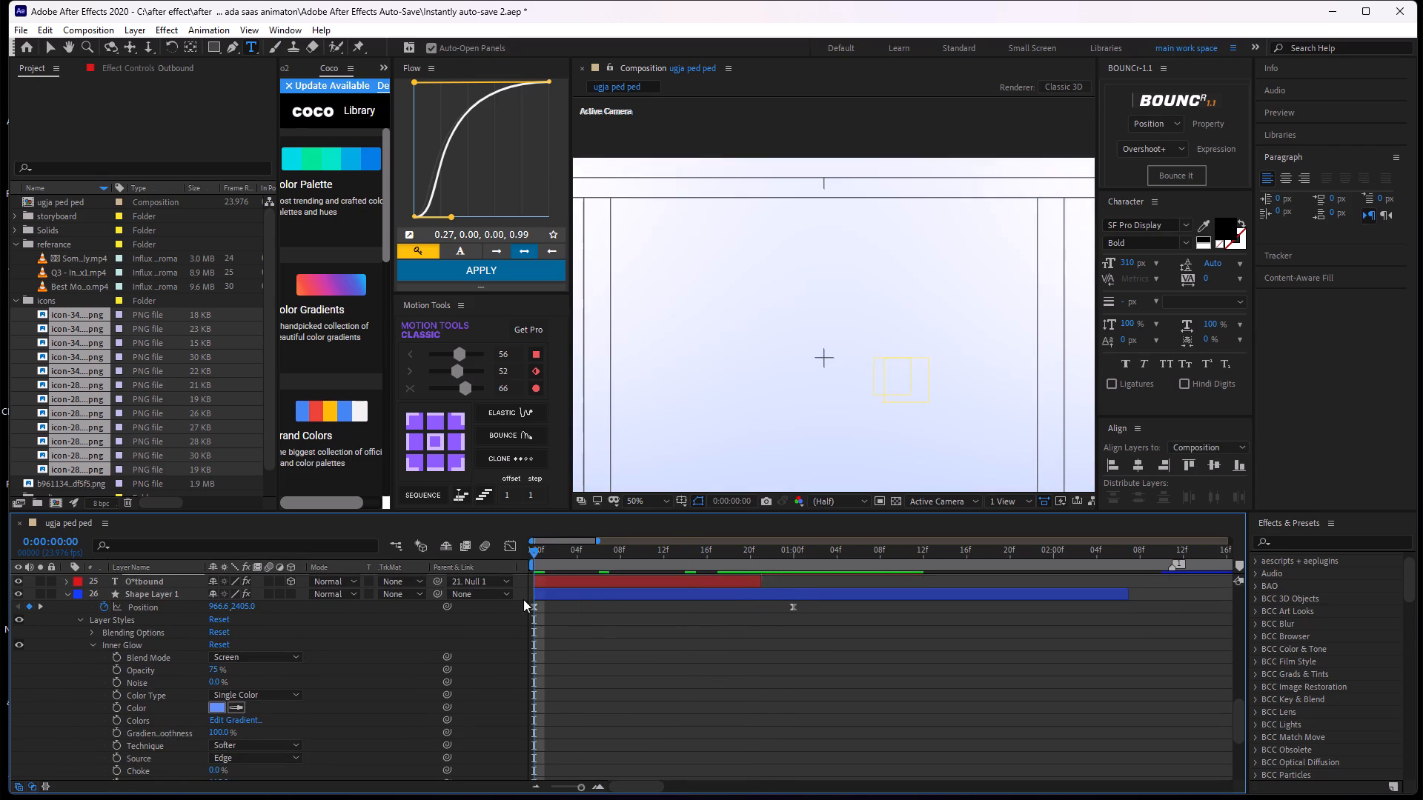
key("space")
key("space")
middle_click_drag(792, 601, 802, 674)
key("space")
key("space")
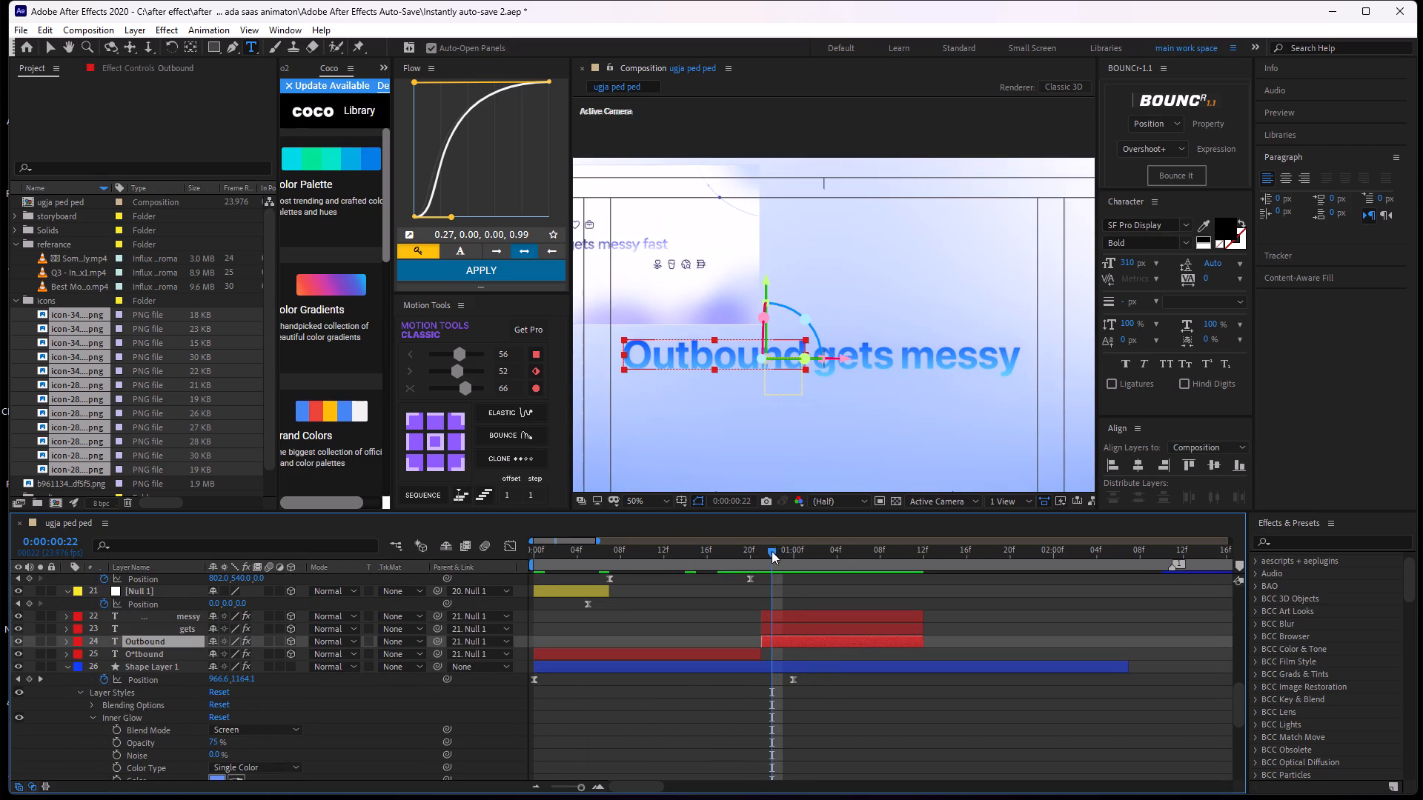
left_click_drag(772, 551, 792, 559)
Add a new null directly above the Outbound word layer, split it at 0:00:00:21 and delete its earlier part.
left_click(799, 640)
left_click(800, 624)
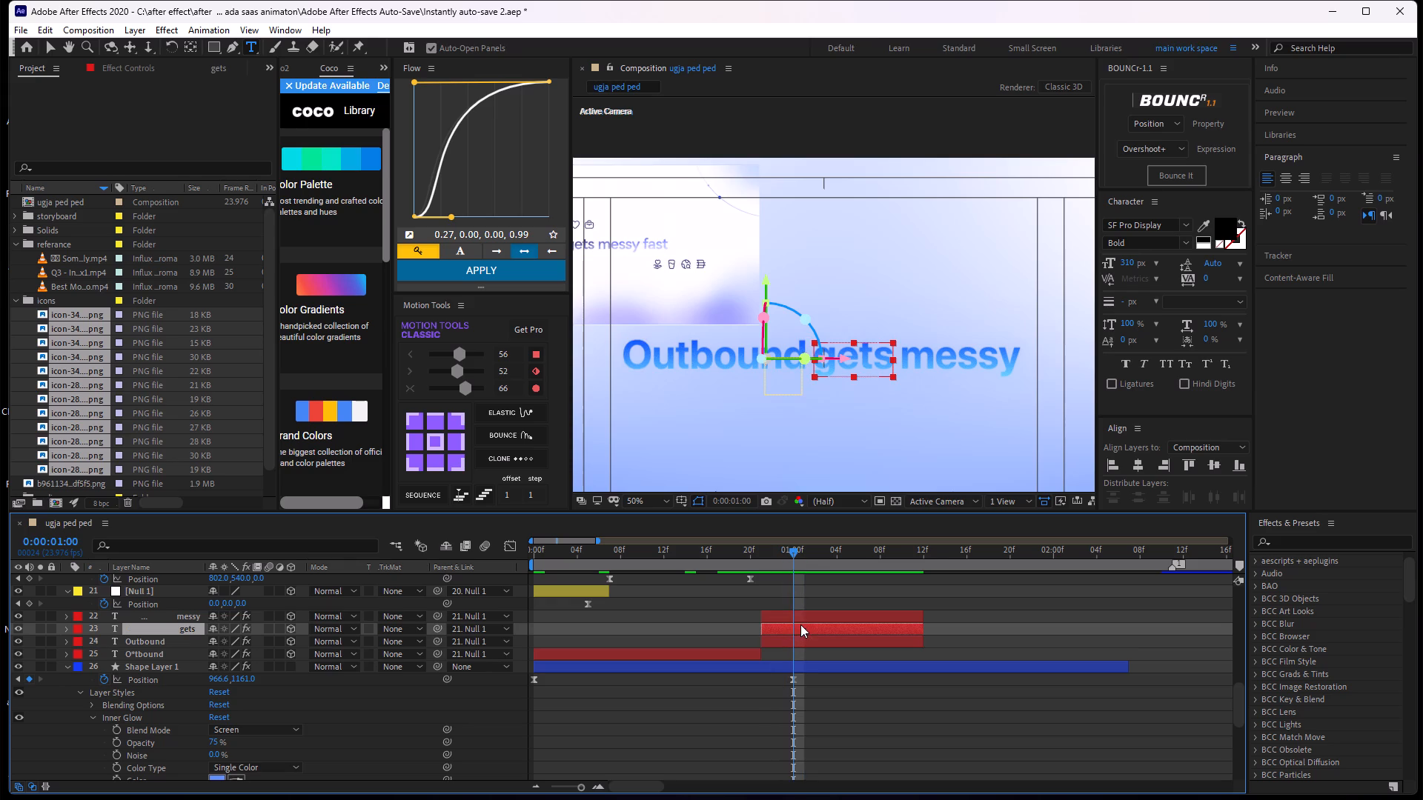
left_click(797, 638)
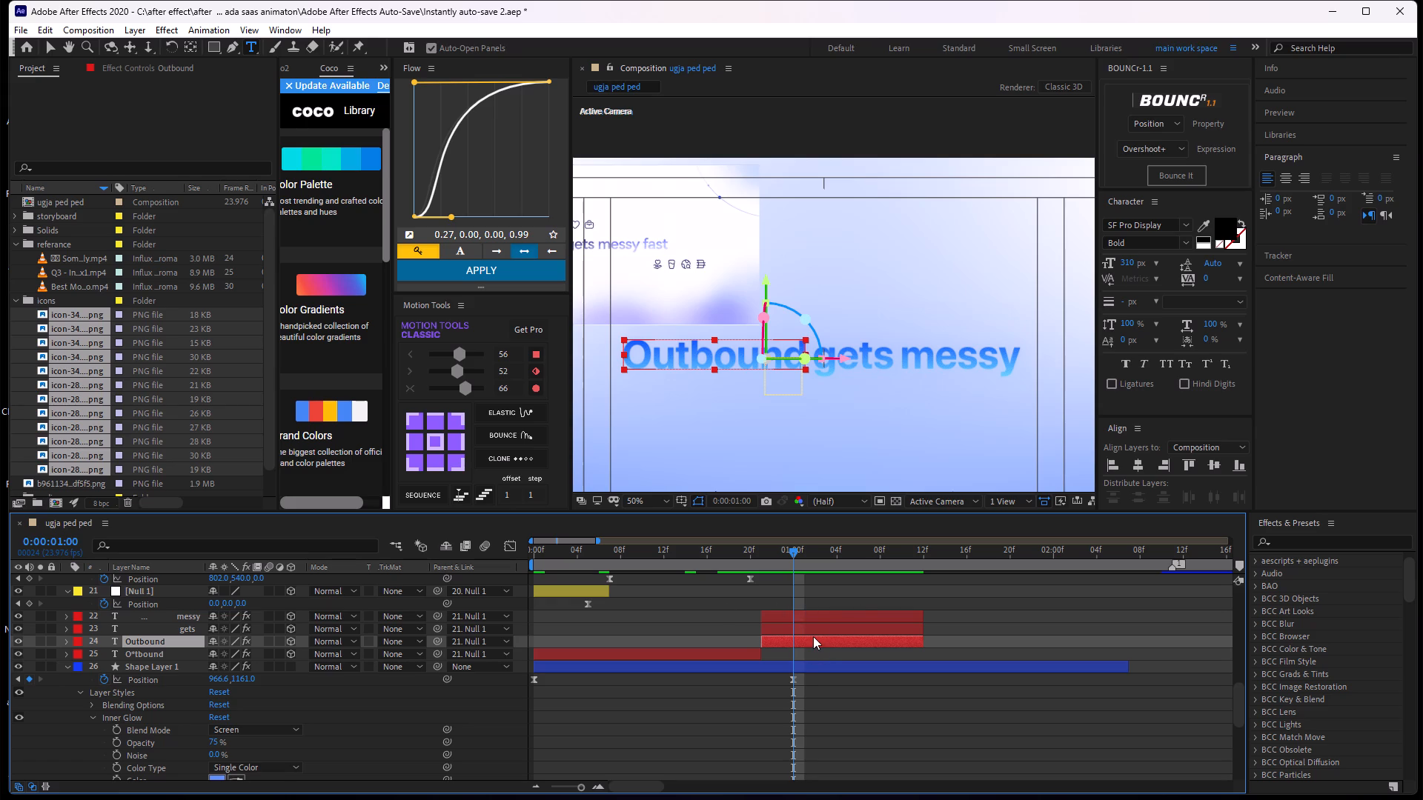
key("ctrl+alt+shift+y")
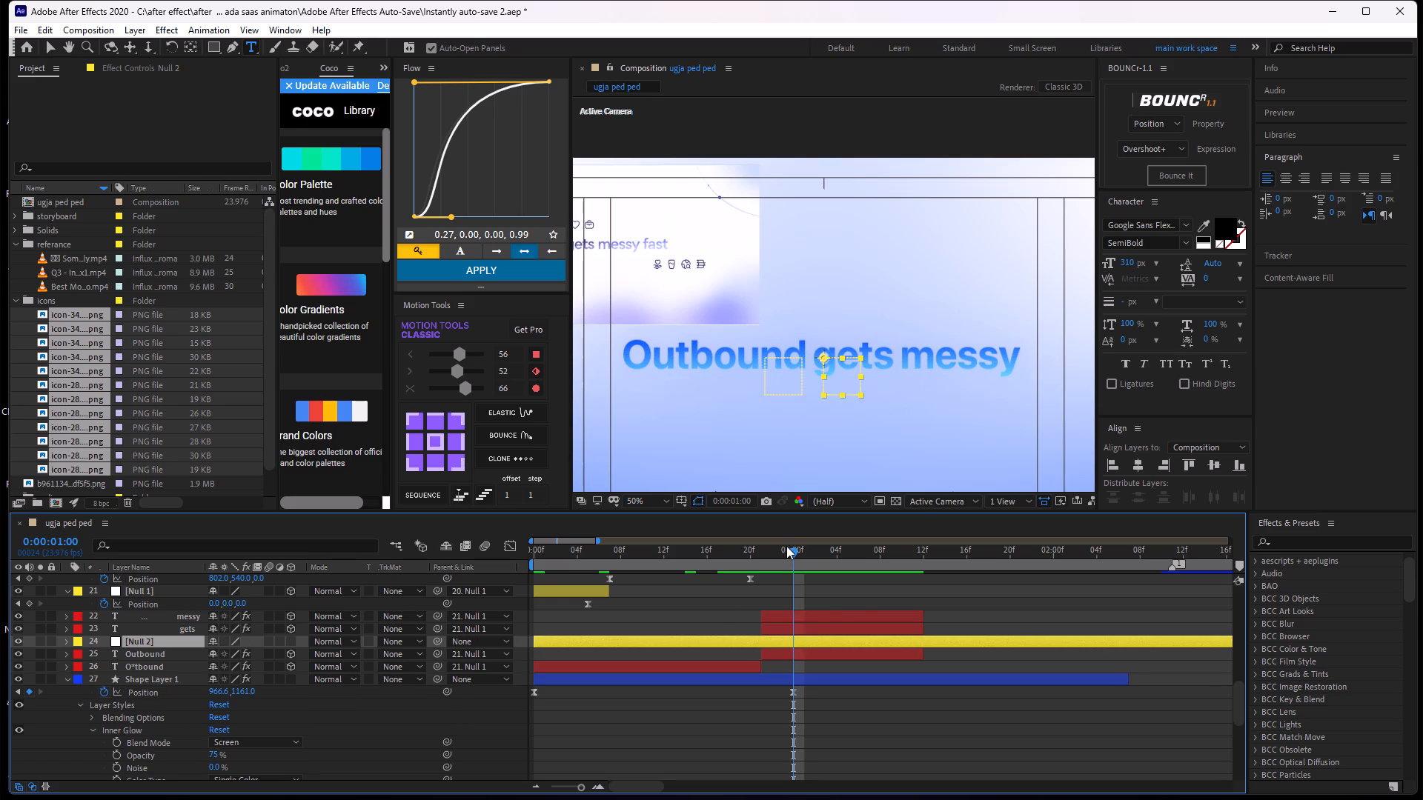
left_click_drag(786, 546, 763, 610)
key("ctrl+shift+d")
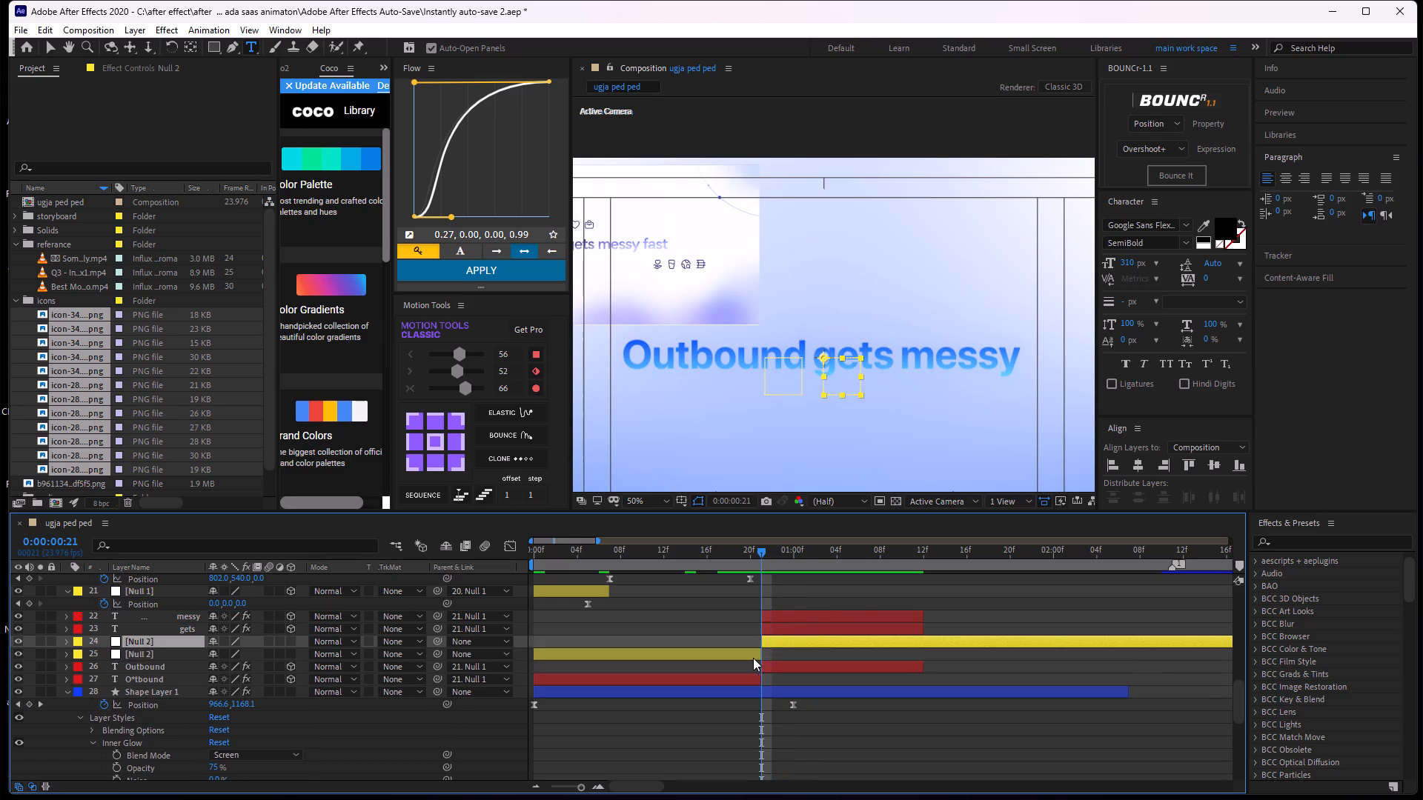
left_click(751, 657)
key("BackSpace")
Split the new null above the Outbound word layer at 0:00:01:12 and delete its later part.
left_click_drag(763, 553, 933, 600)
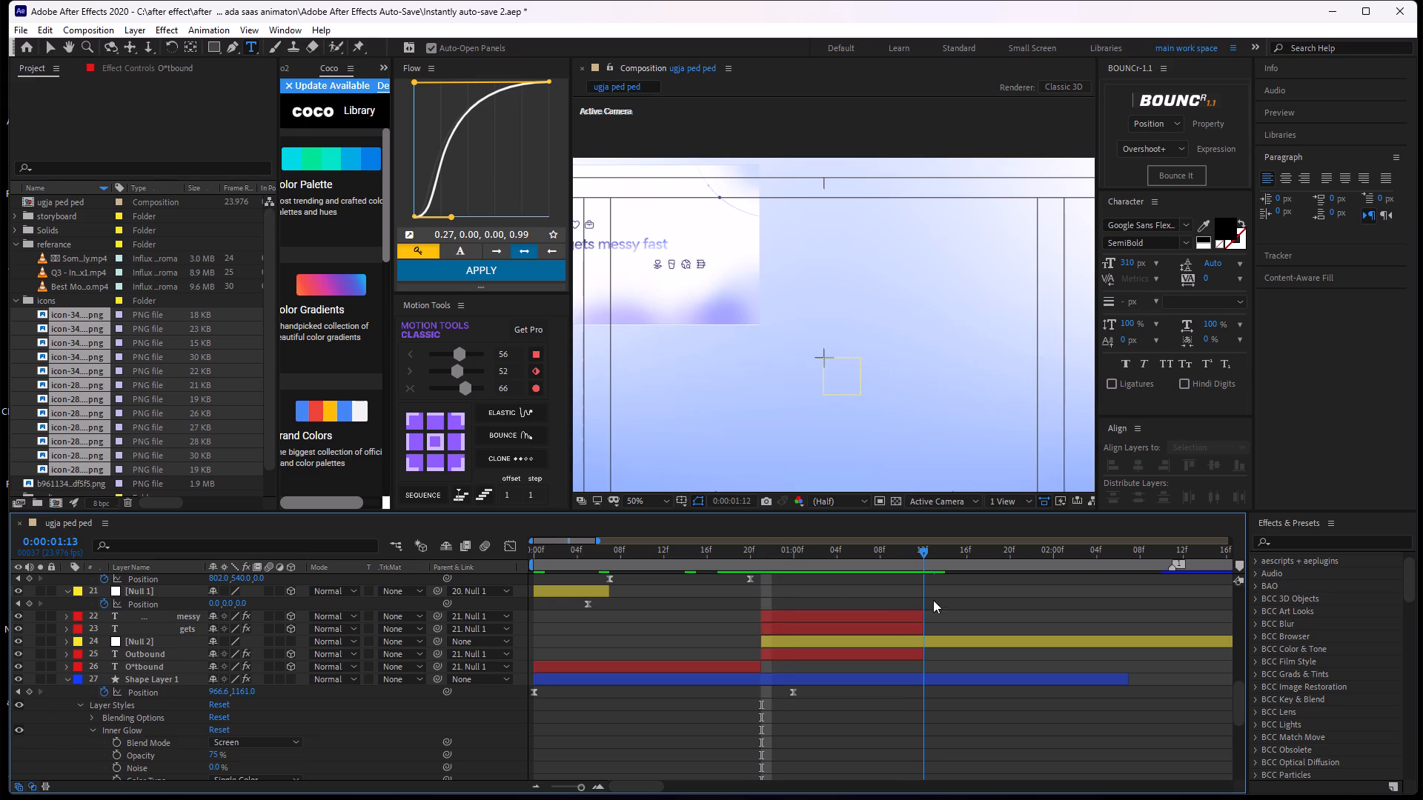
left_click_drag(933, 600, 923, 618)
left_click(923, 621)
left_click(928, 647)
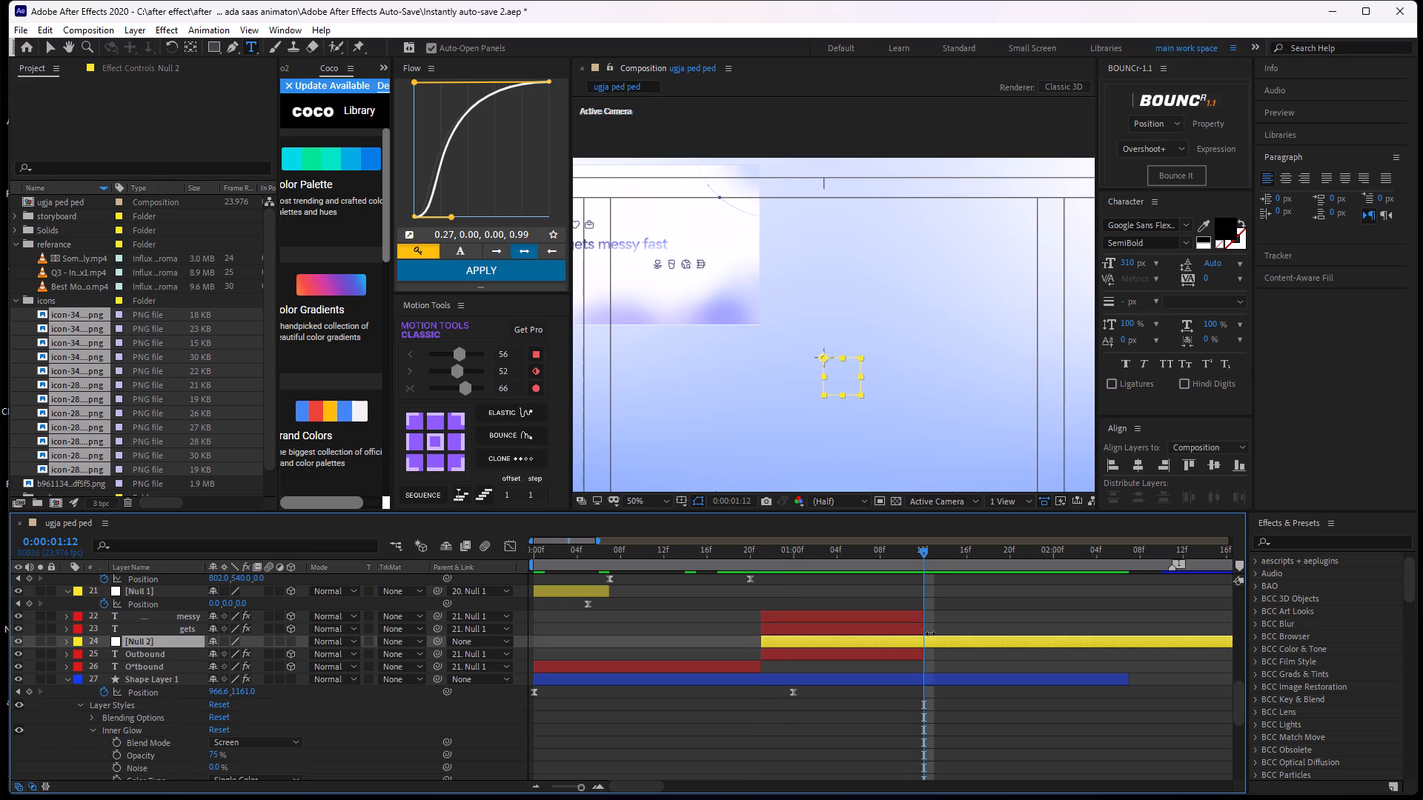
key("ctrl+shift+d")
key("BackSpace")
Move the trimmed null horizontally in the composition to the centre of the word "Outbound".
left_click_drag(920, 553, 860, 614)
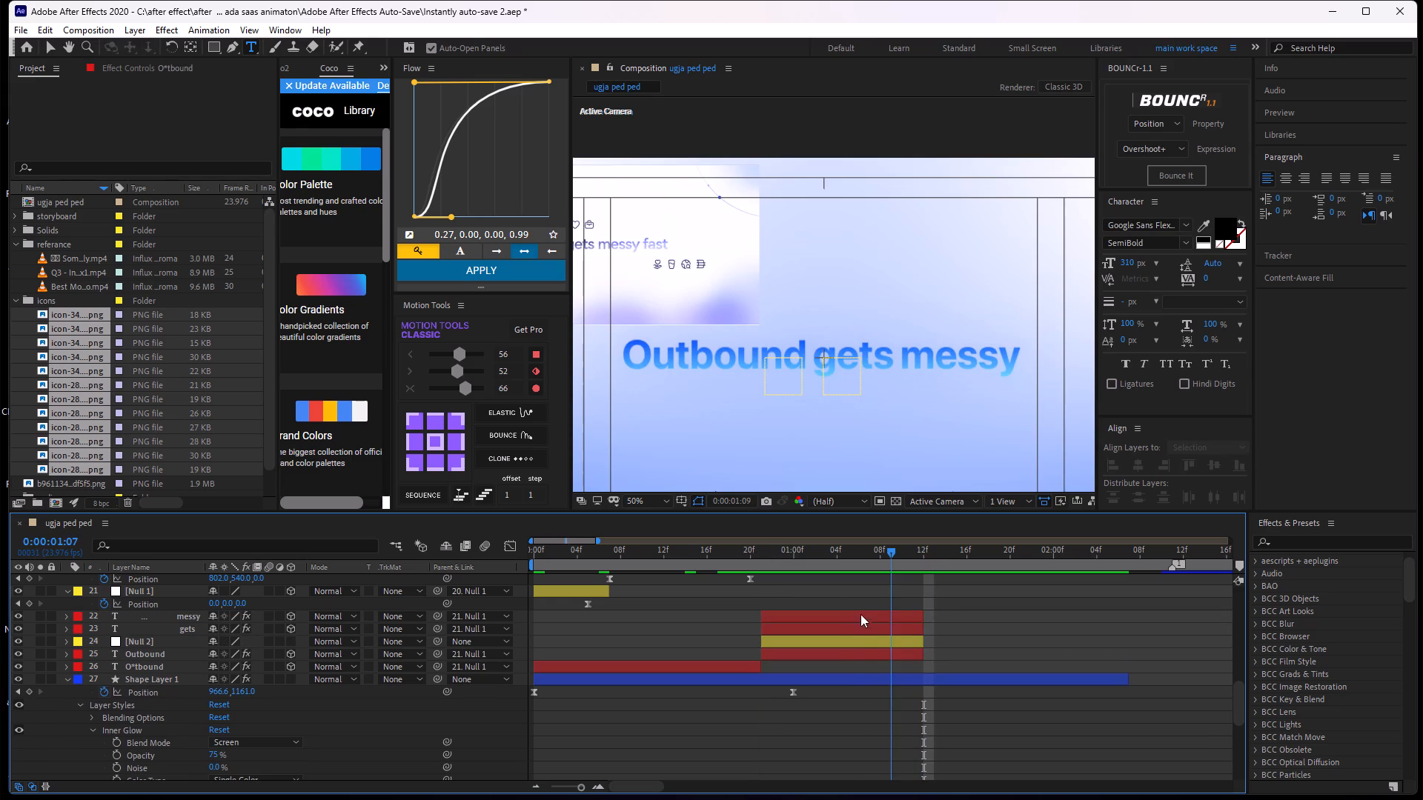
left_click_drag(860, 614, 852, 621)
left_click(861, 647)
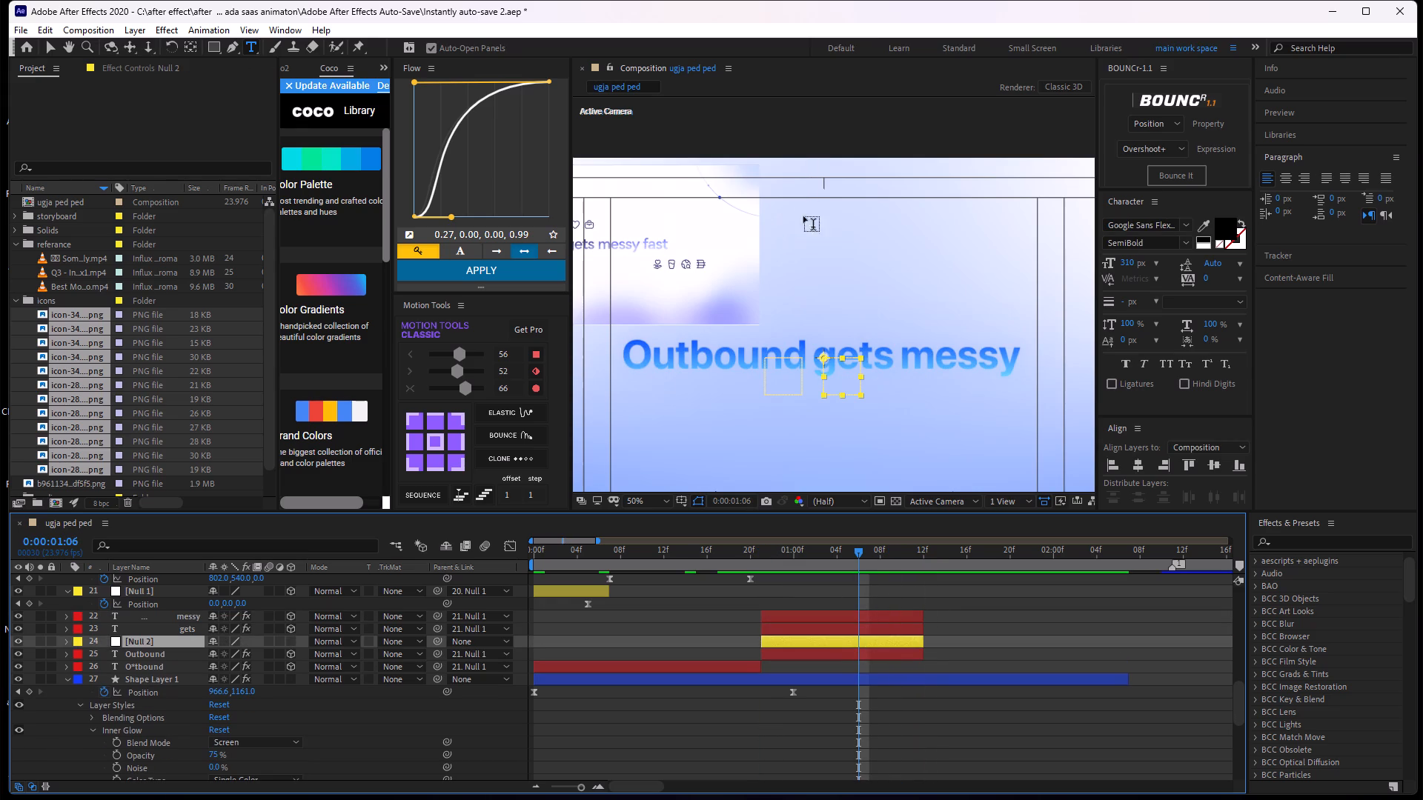
key("v")
left_click_drag(826, 358, 786, 358)
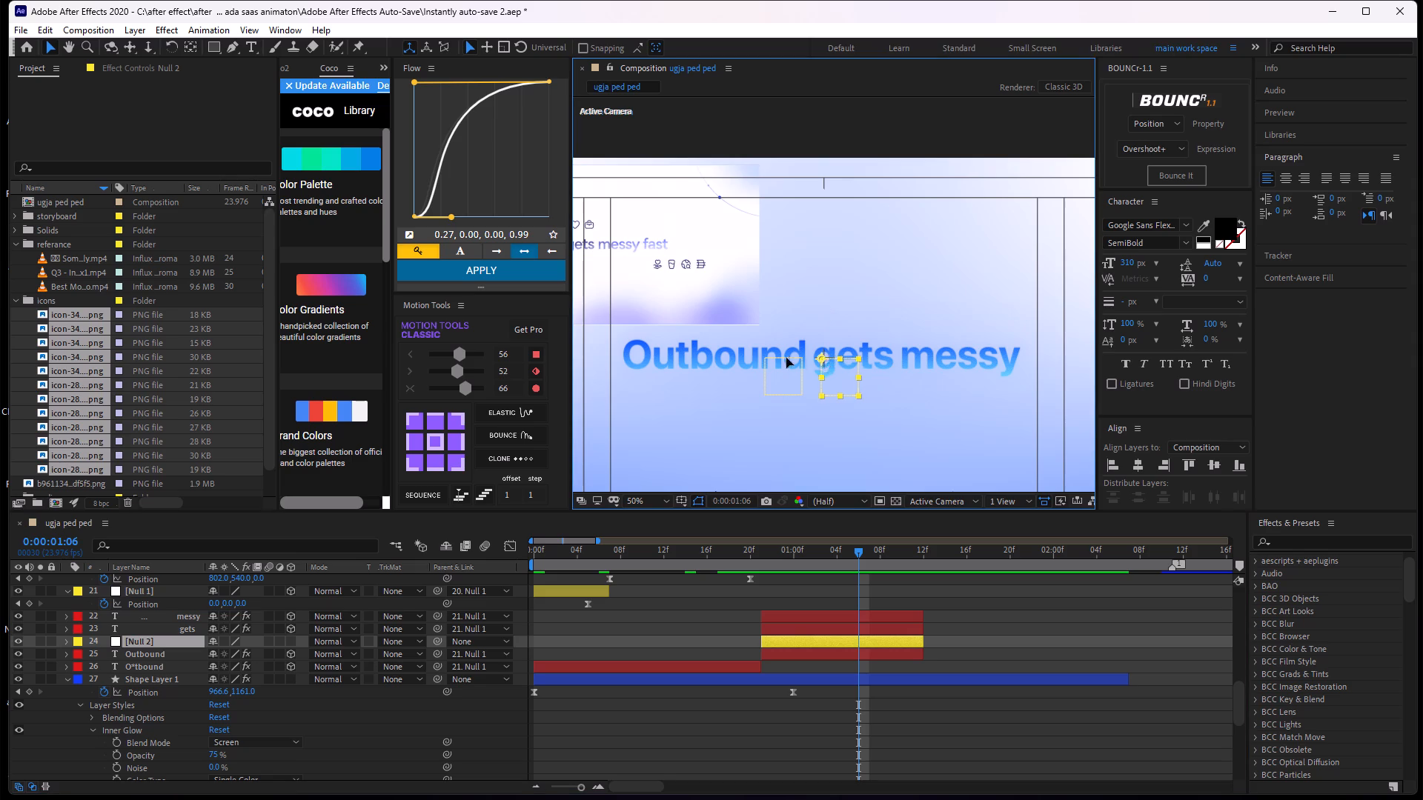
left_click_drag(786, 358, 721, 356)
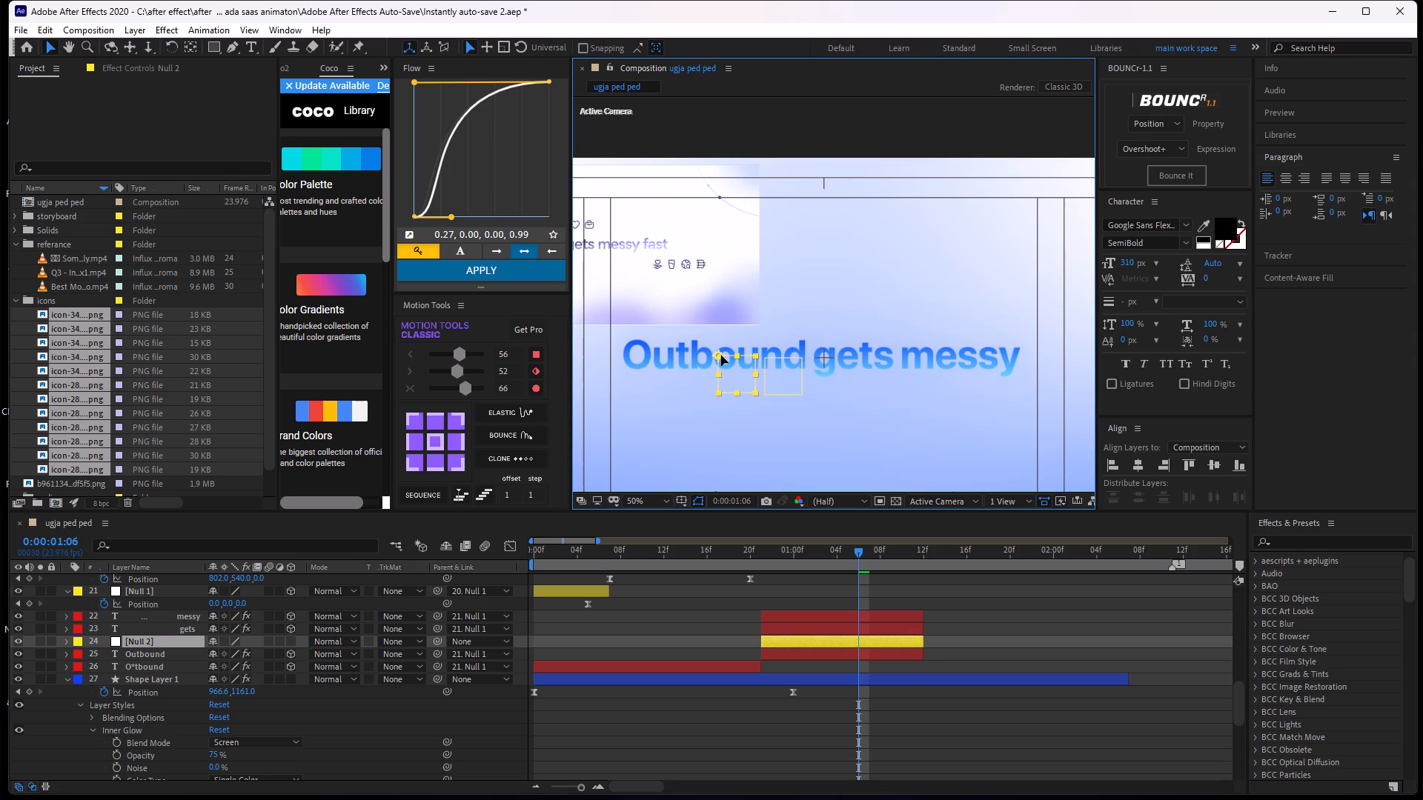
left_click_drag(721, 356, 724, 358)
left_click(1001, 615)
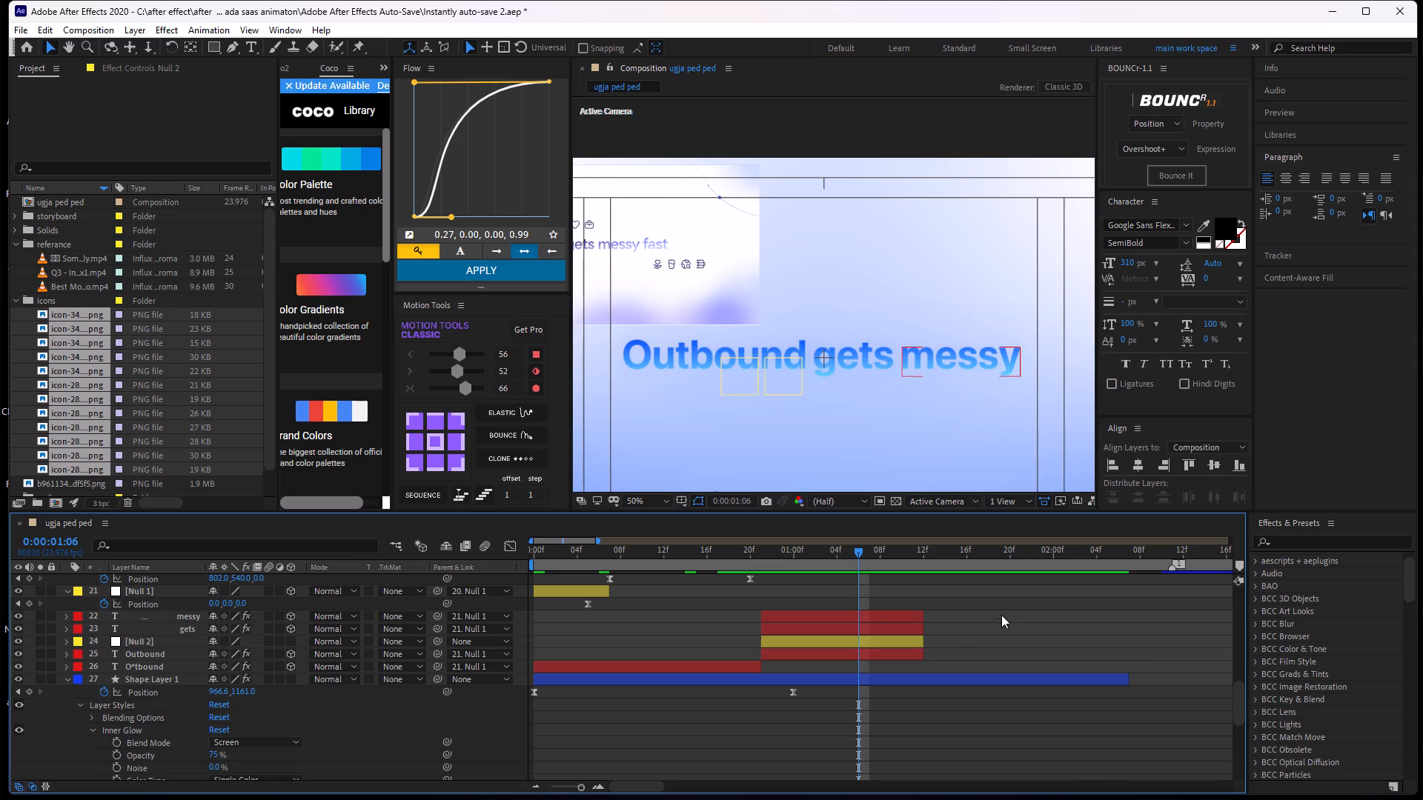
Duplicate the null, place the copy directly above the "gets" layer and move it to the centre of the word "gets".
left_click(869, 640)
key("ctrl+d")
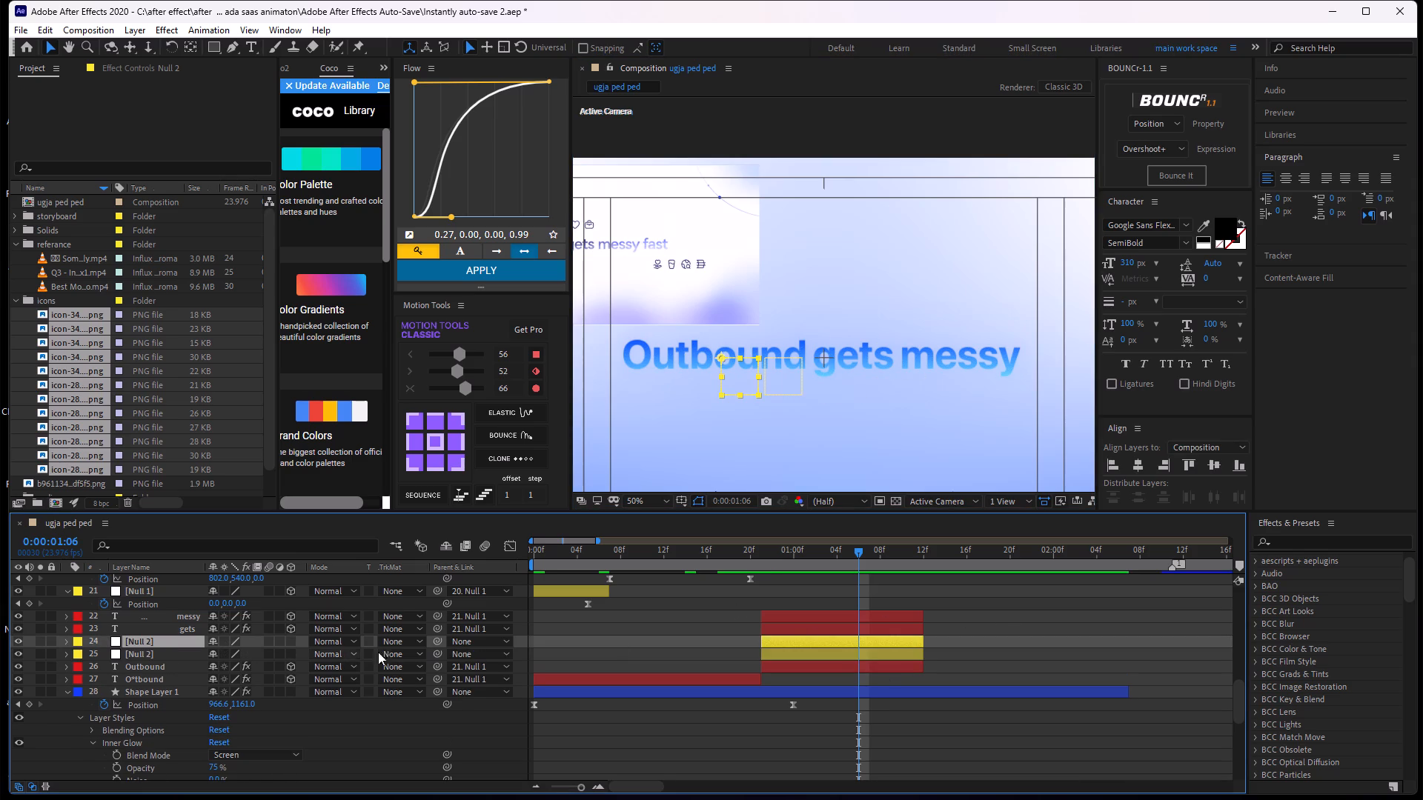
left_click_drag(167, 637, 169, 621)
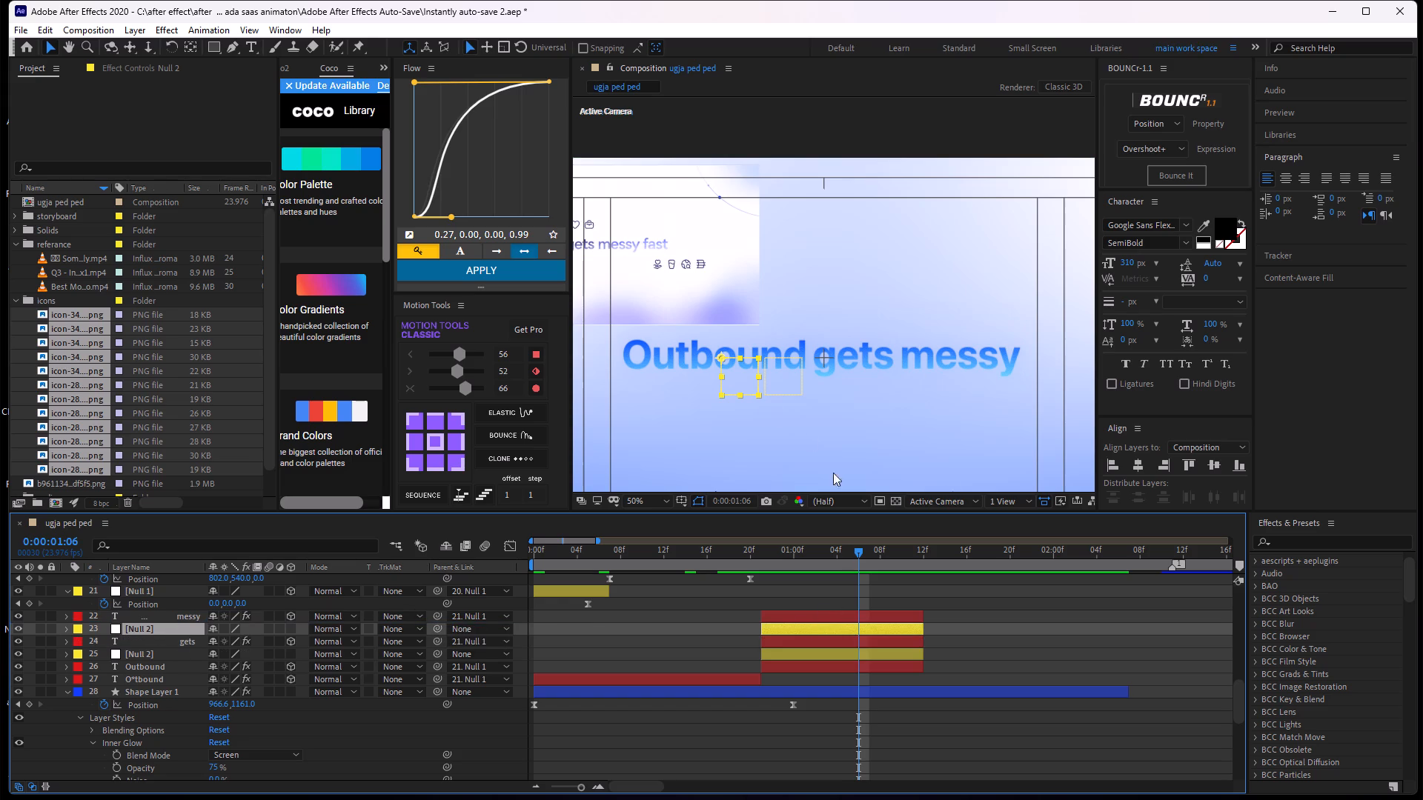
left_click_drag(720, 359, 858, 357)
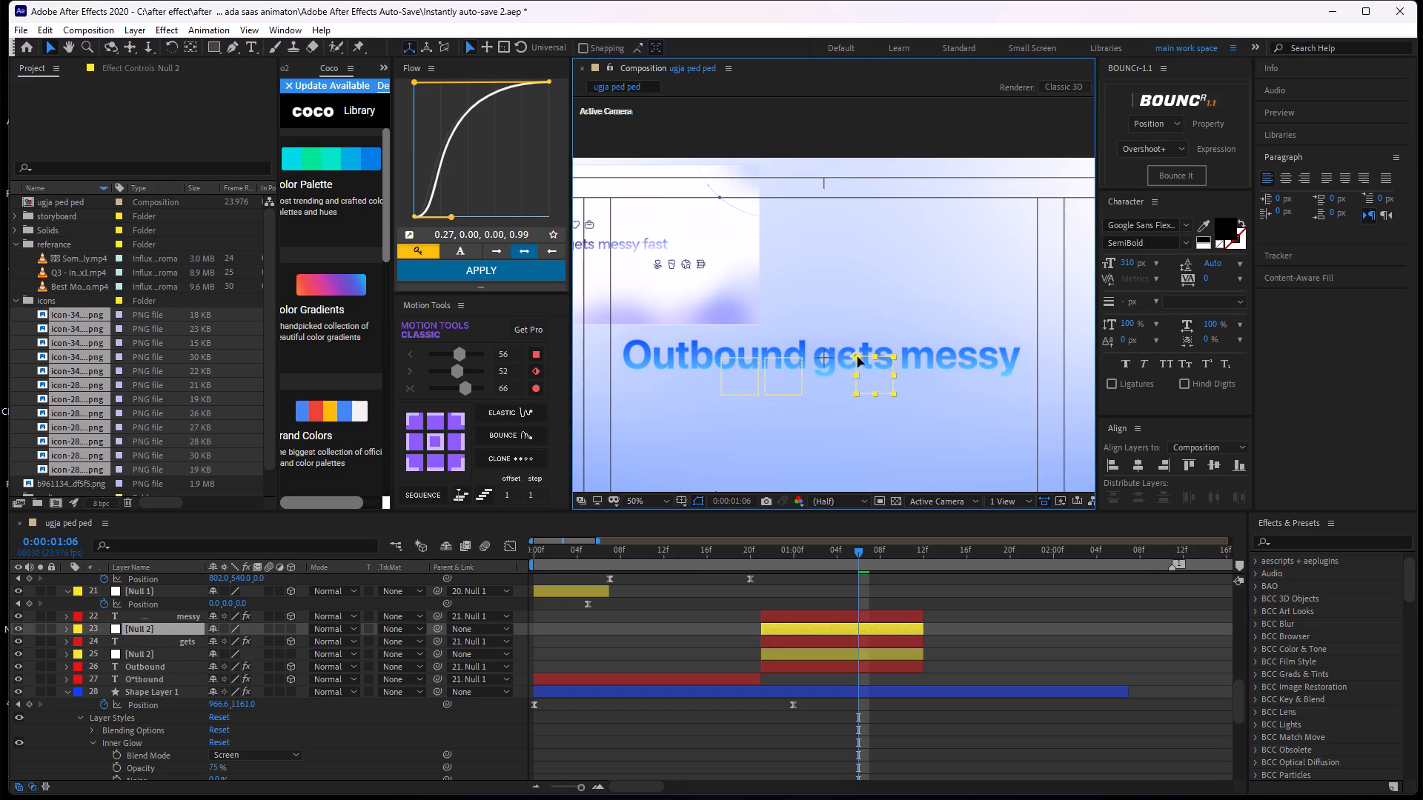
left_click_drag(858, 357, 852, 359)
left_click_drag(852, 359, 853, 361)
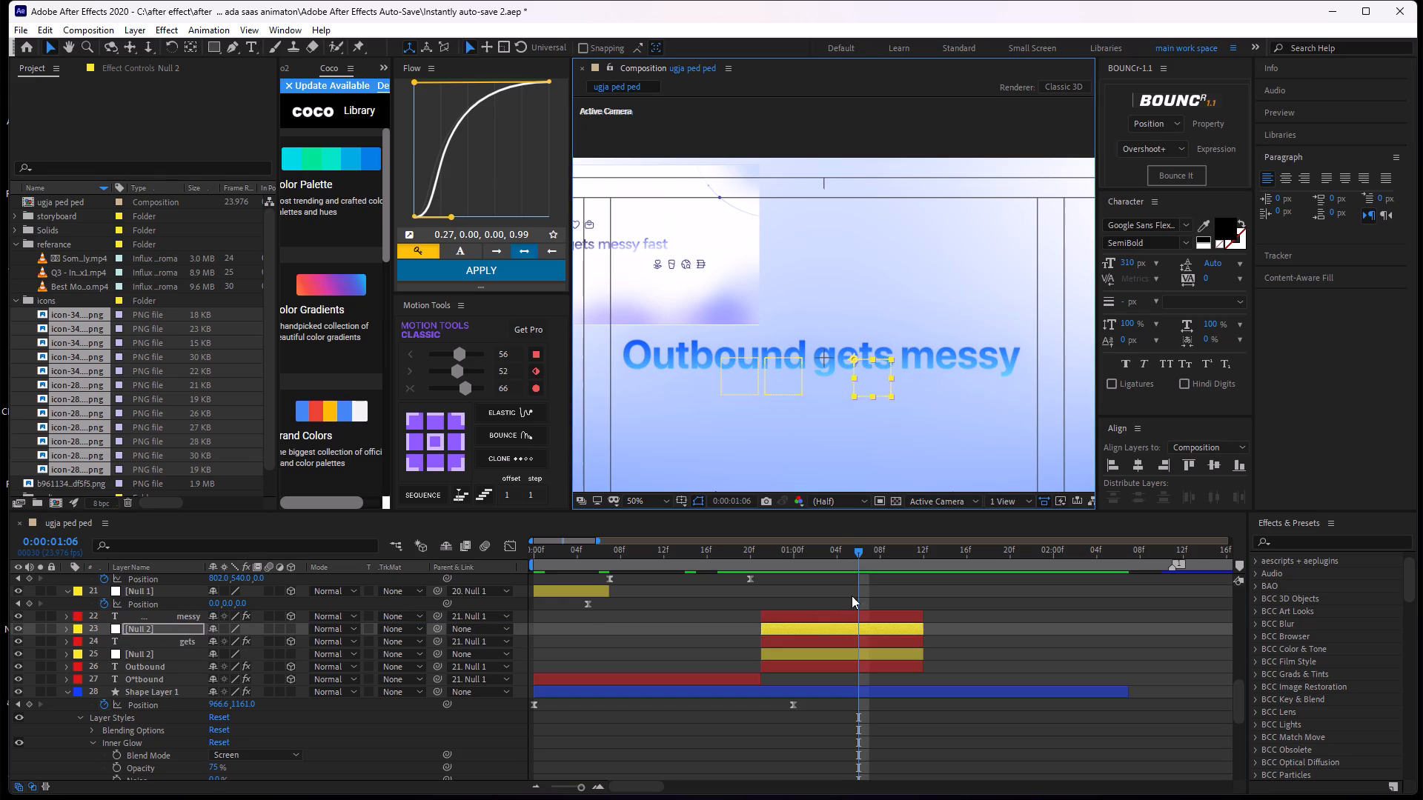
Duplicate the "gets" null and place the copy directly above the "messy" layer.
key("ctrl+d")
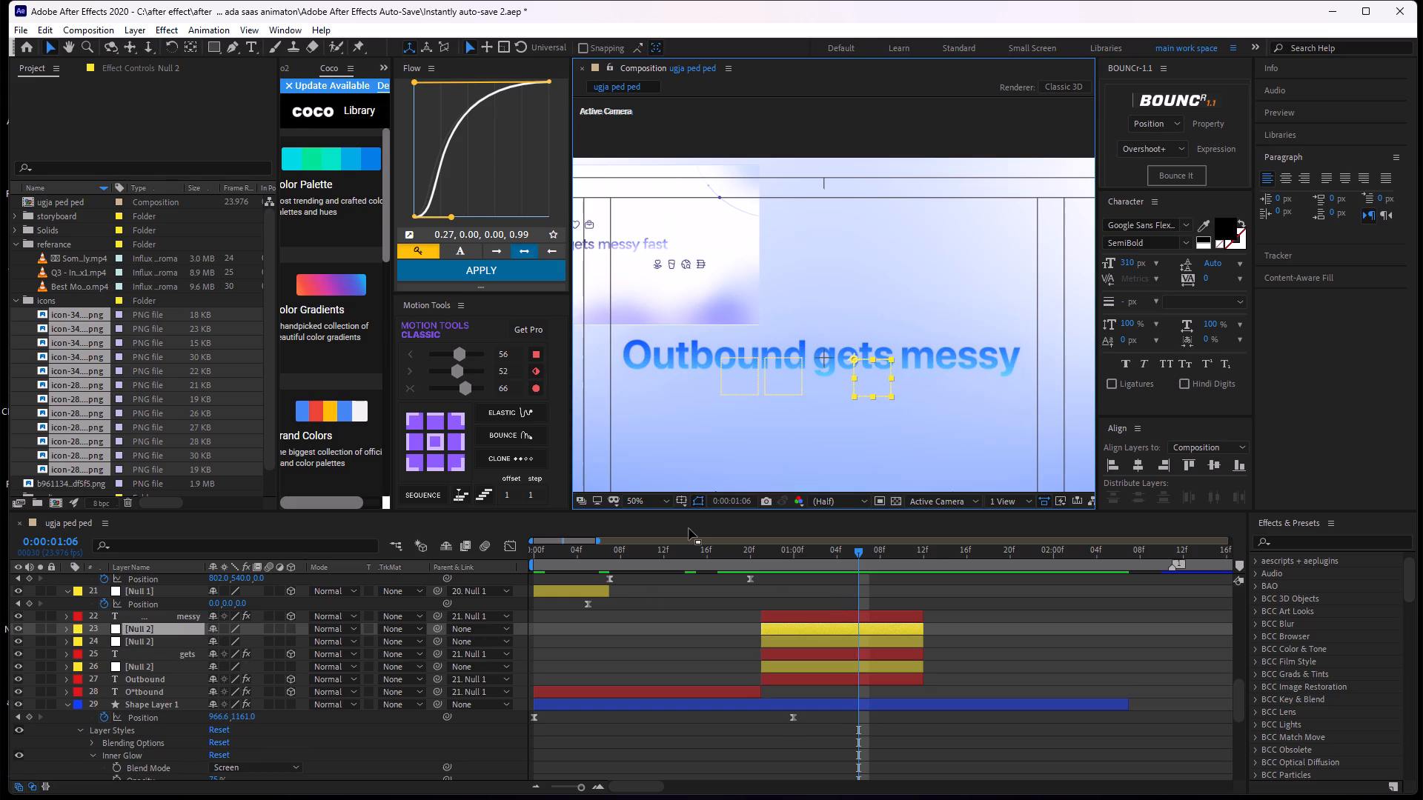
left_click_drag(163, 629, 167, 613)
Make the three word nulls above "messy", "gets" and "Outbound" 3D layers.
left_click(288, 619)
left_click(290, 645)
left_click(291, 670)
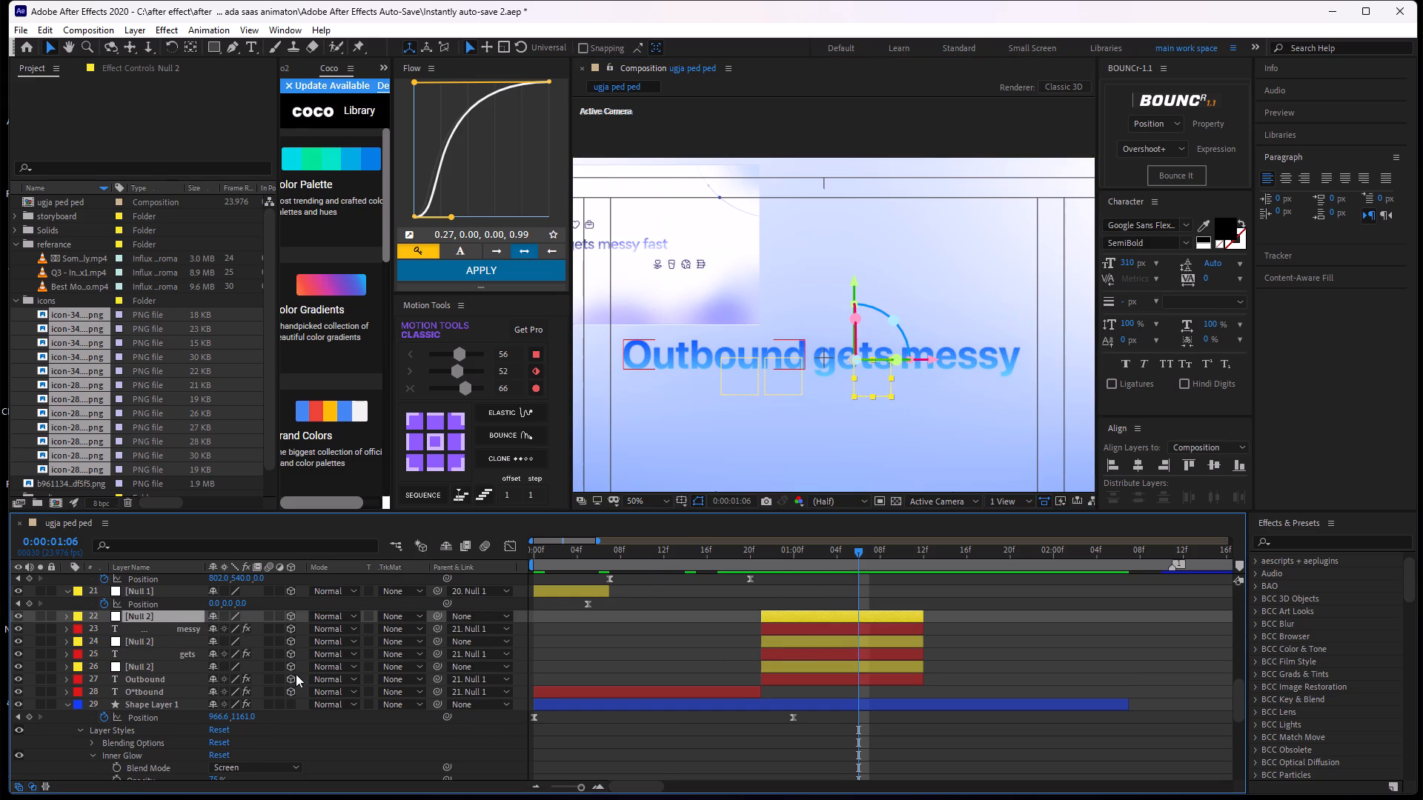
Move the null above the "messy" layer along X to the centre of the word "messy", about 1332, 544.
left_click(737, 626)
left_click(802, 612)
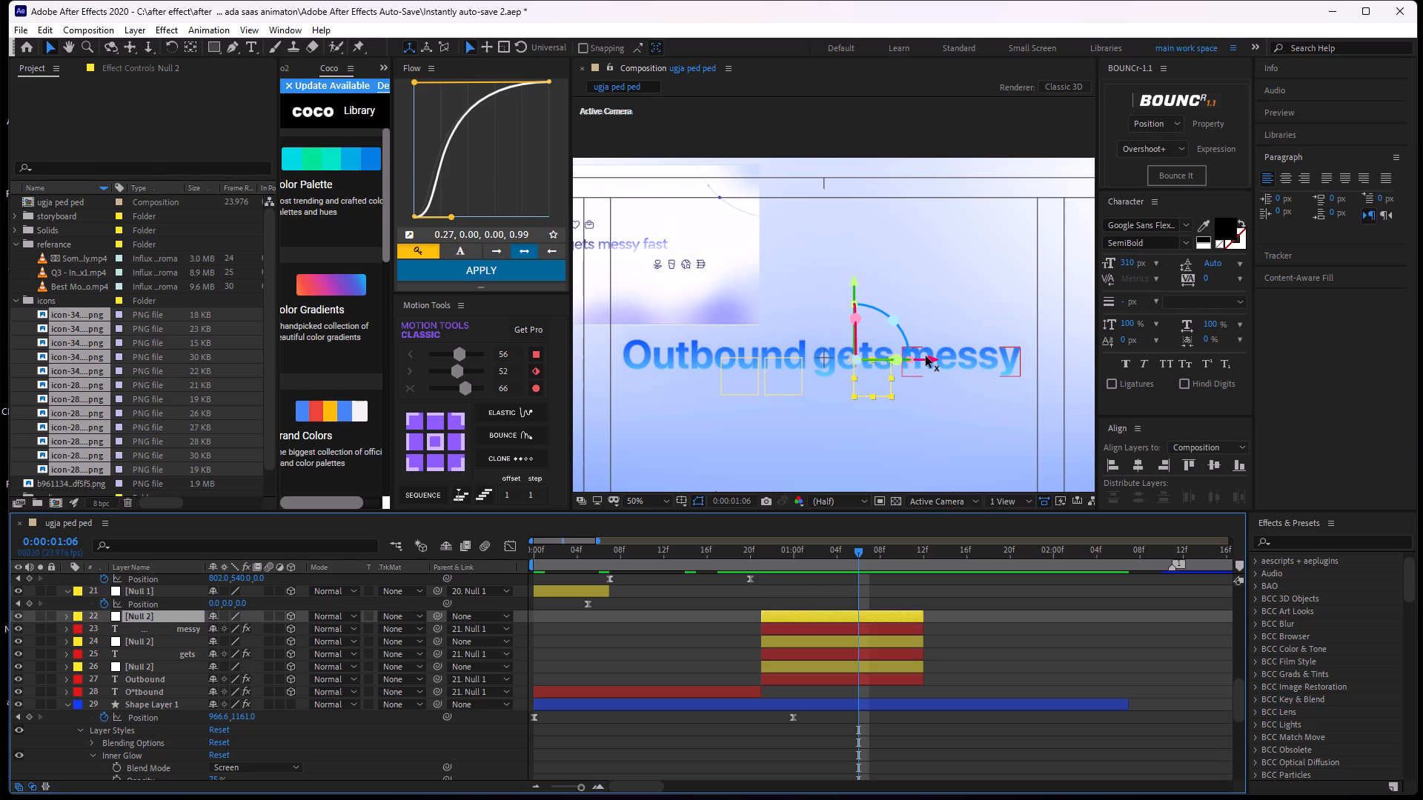
left_click_drag(930, 356, 1038, 359)
left_click(949, 631)
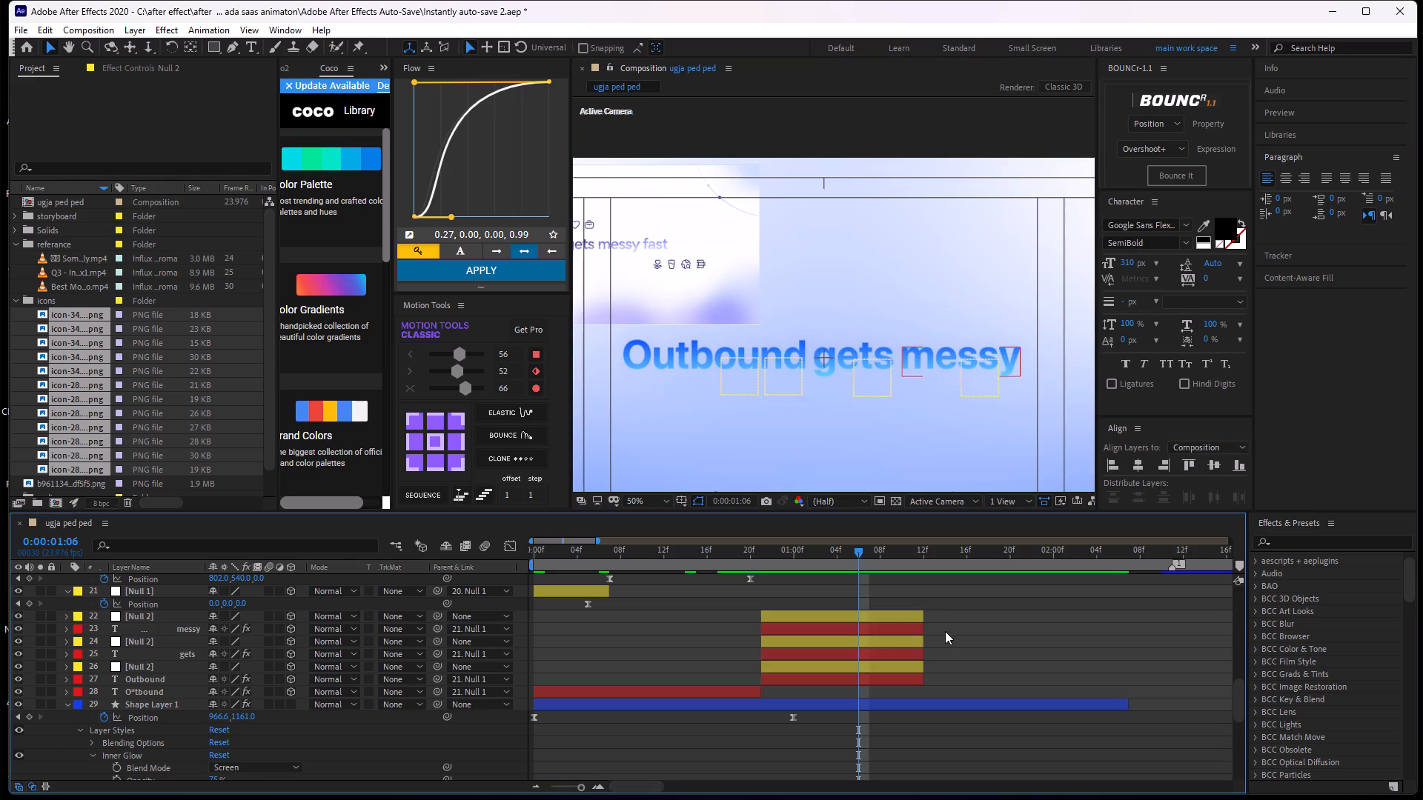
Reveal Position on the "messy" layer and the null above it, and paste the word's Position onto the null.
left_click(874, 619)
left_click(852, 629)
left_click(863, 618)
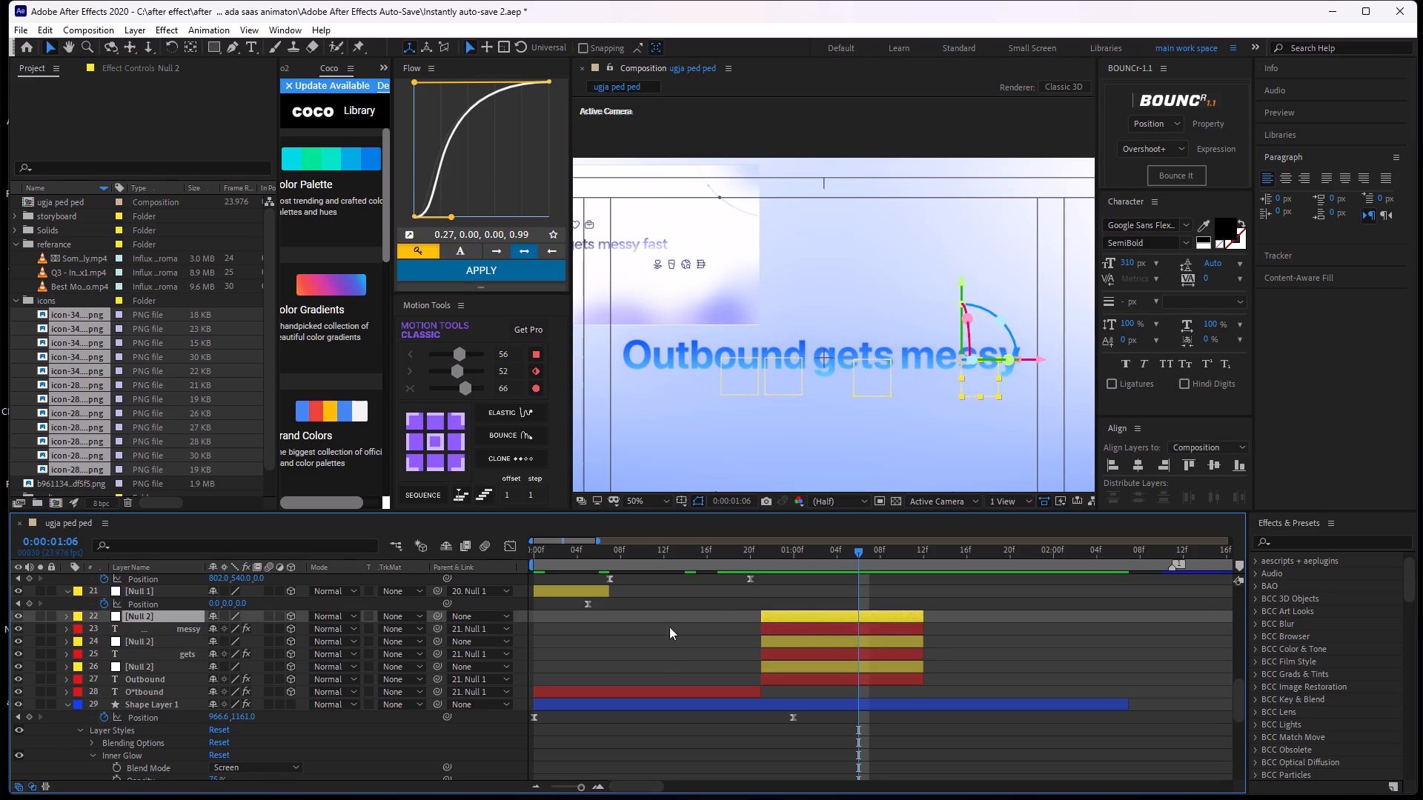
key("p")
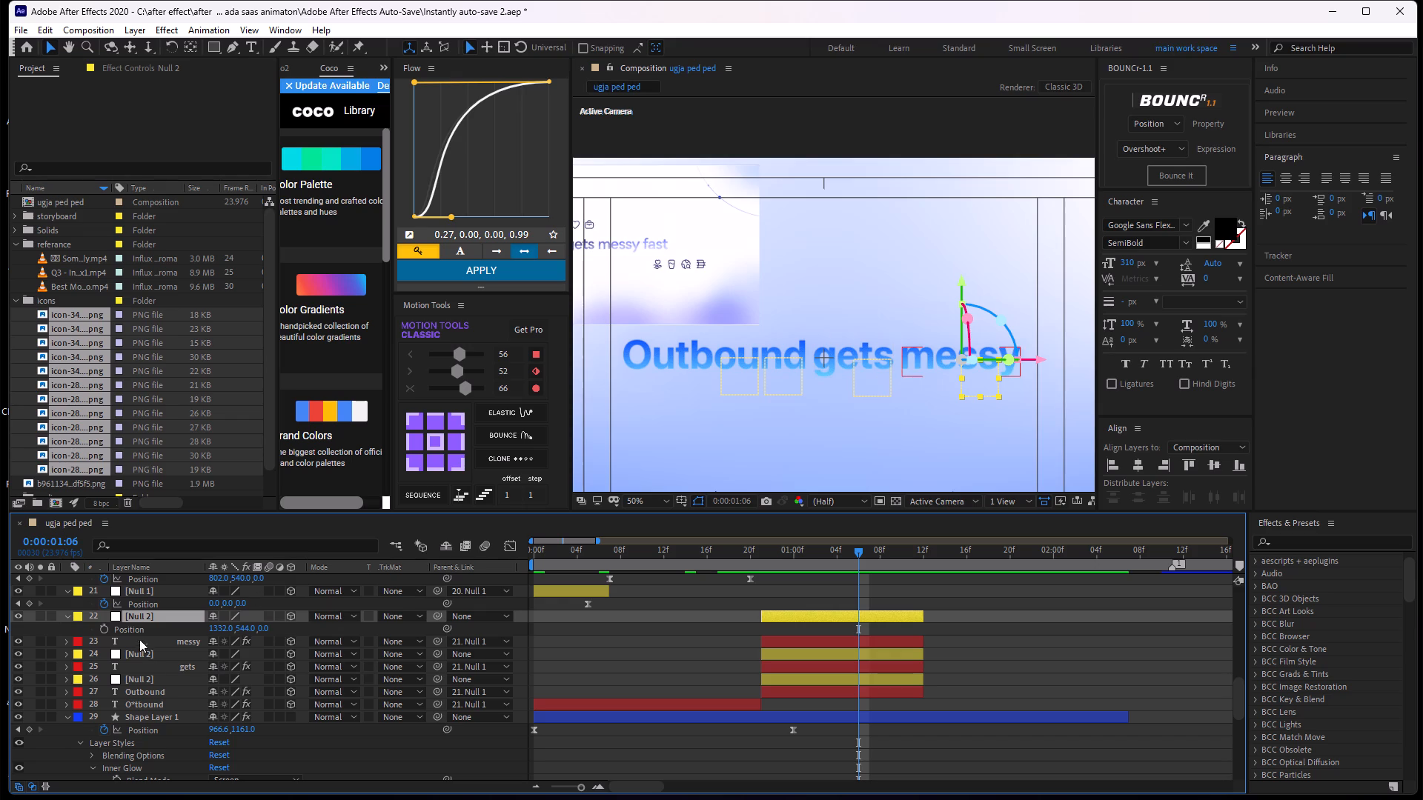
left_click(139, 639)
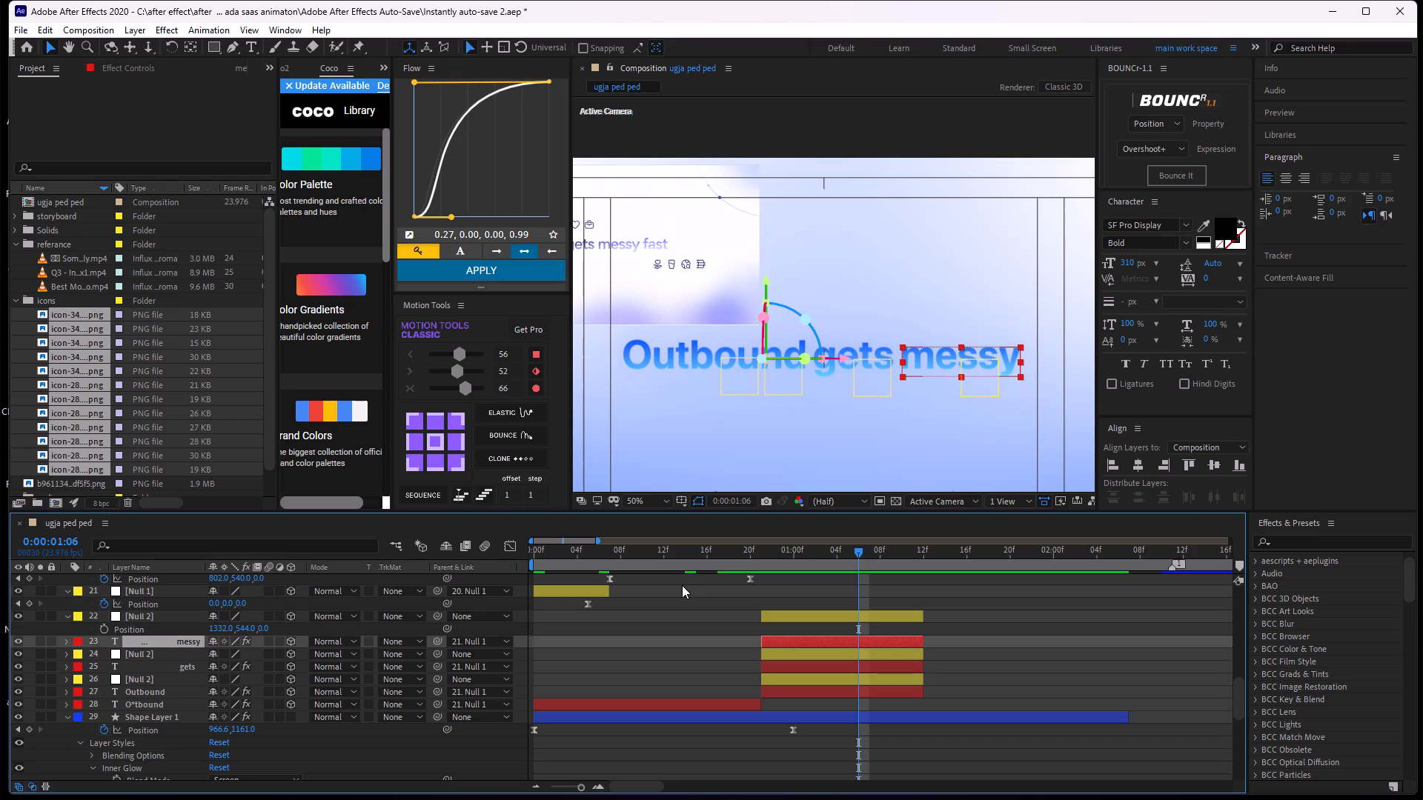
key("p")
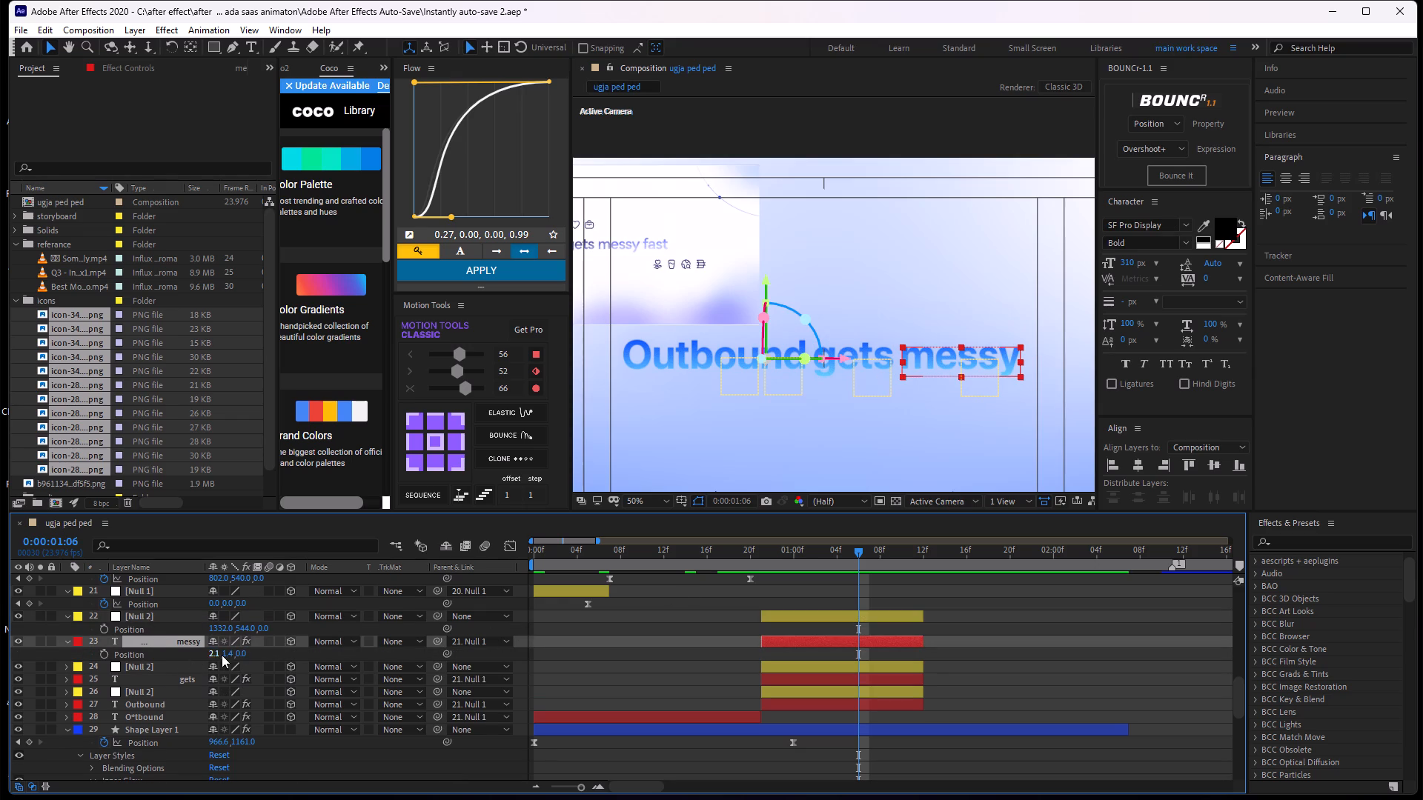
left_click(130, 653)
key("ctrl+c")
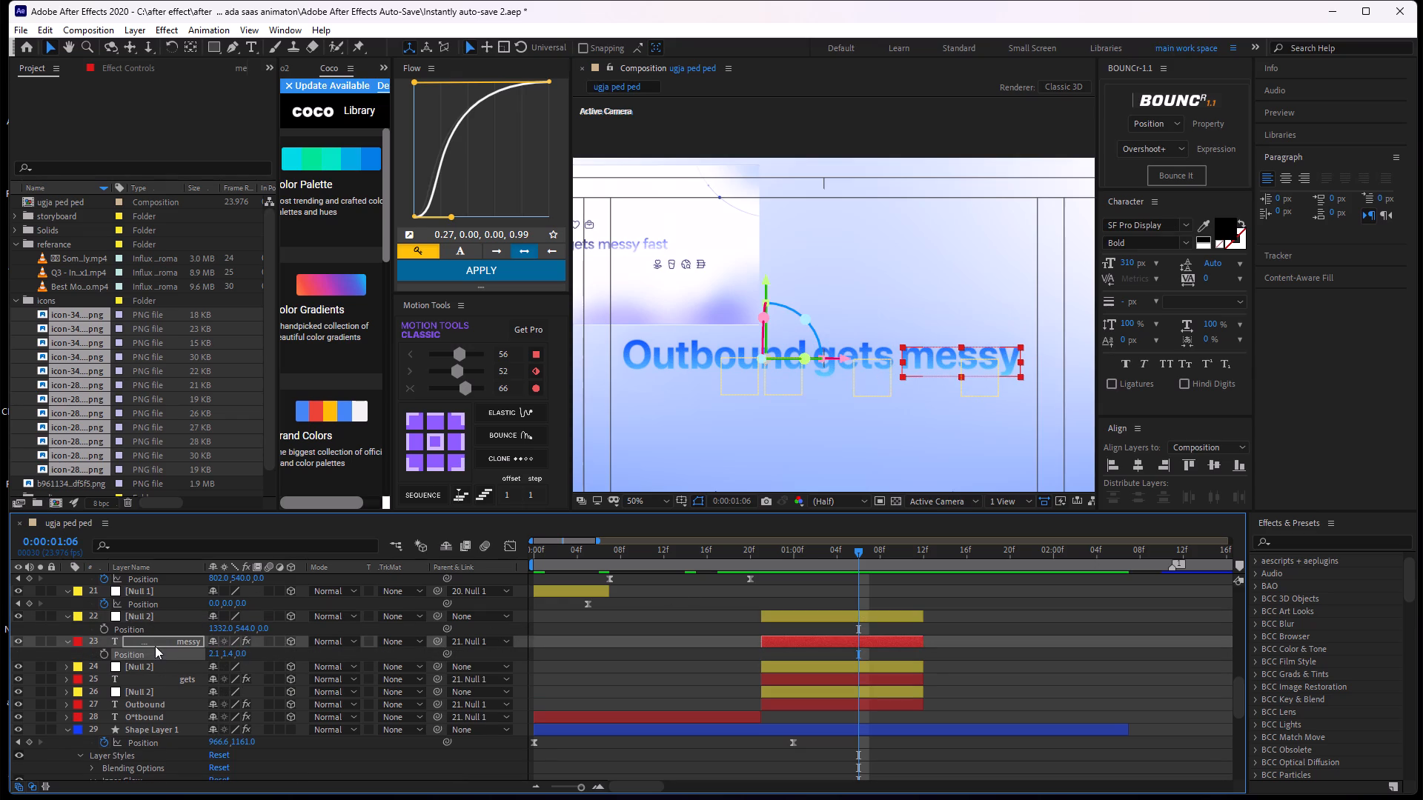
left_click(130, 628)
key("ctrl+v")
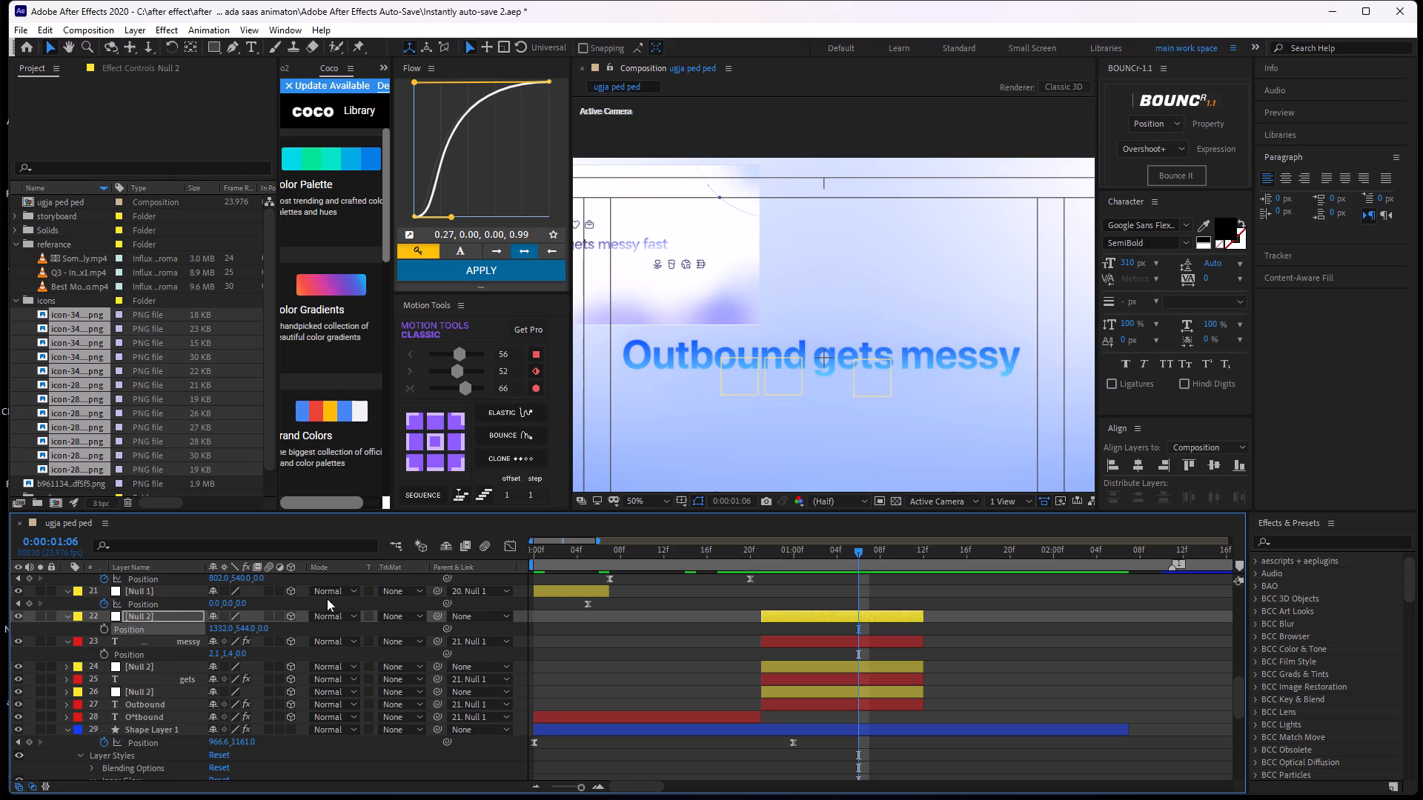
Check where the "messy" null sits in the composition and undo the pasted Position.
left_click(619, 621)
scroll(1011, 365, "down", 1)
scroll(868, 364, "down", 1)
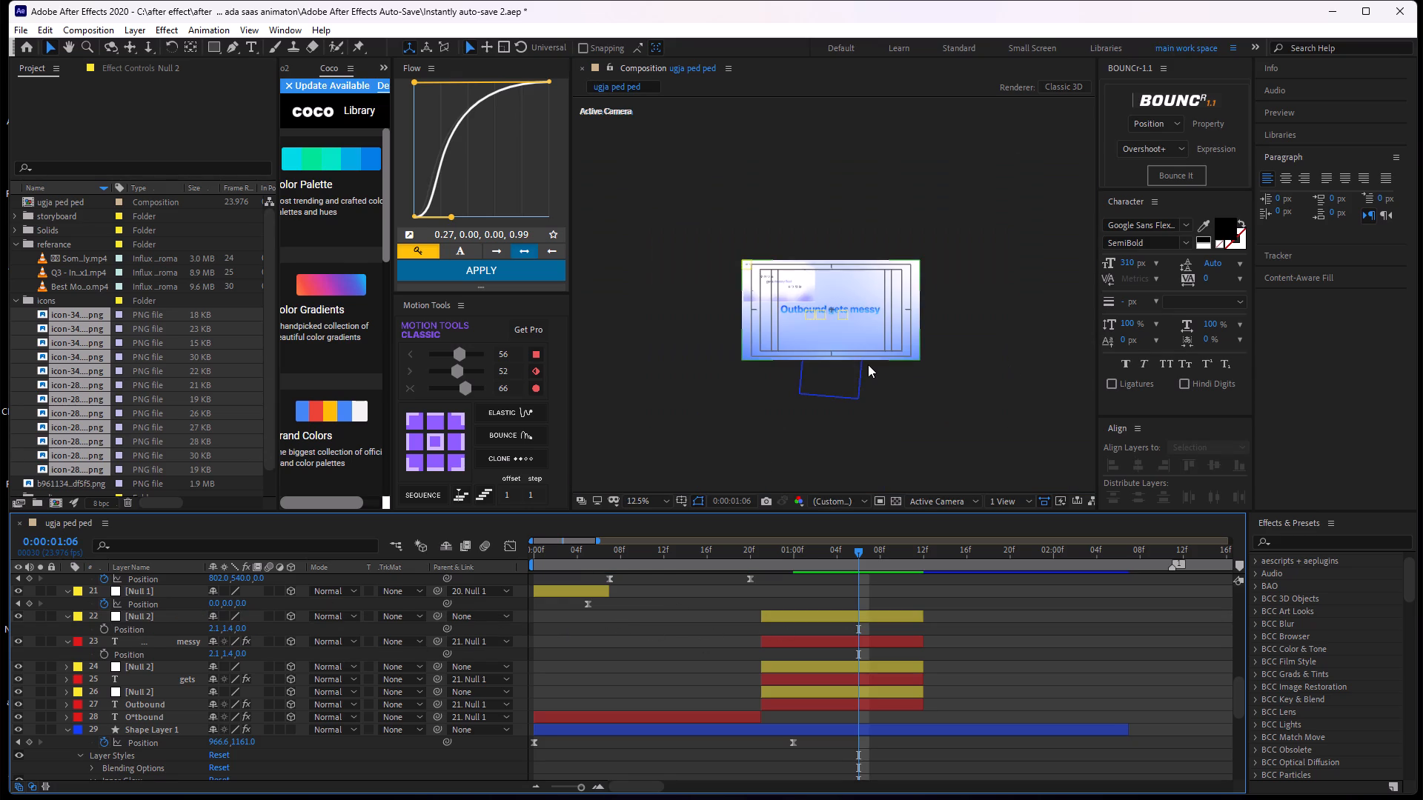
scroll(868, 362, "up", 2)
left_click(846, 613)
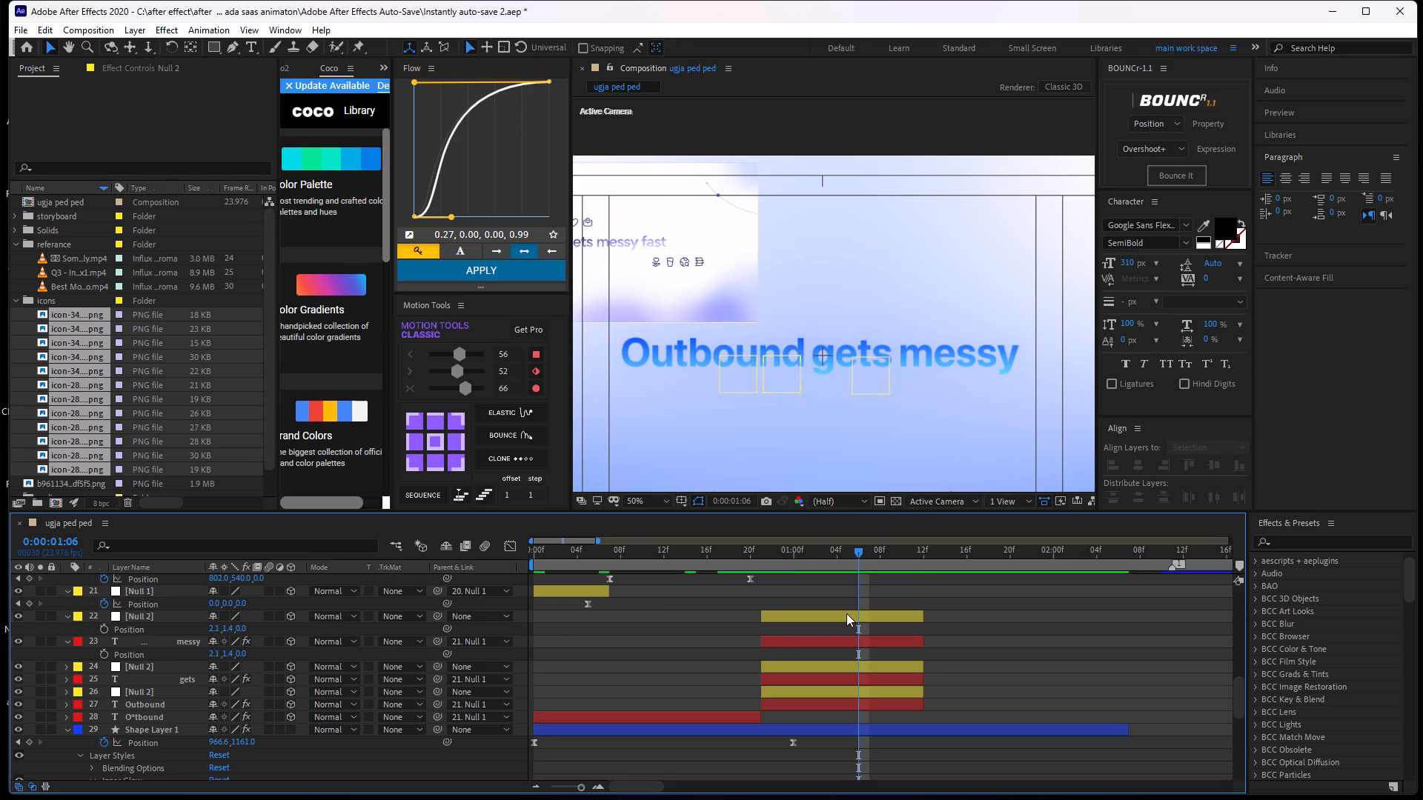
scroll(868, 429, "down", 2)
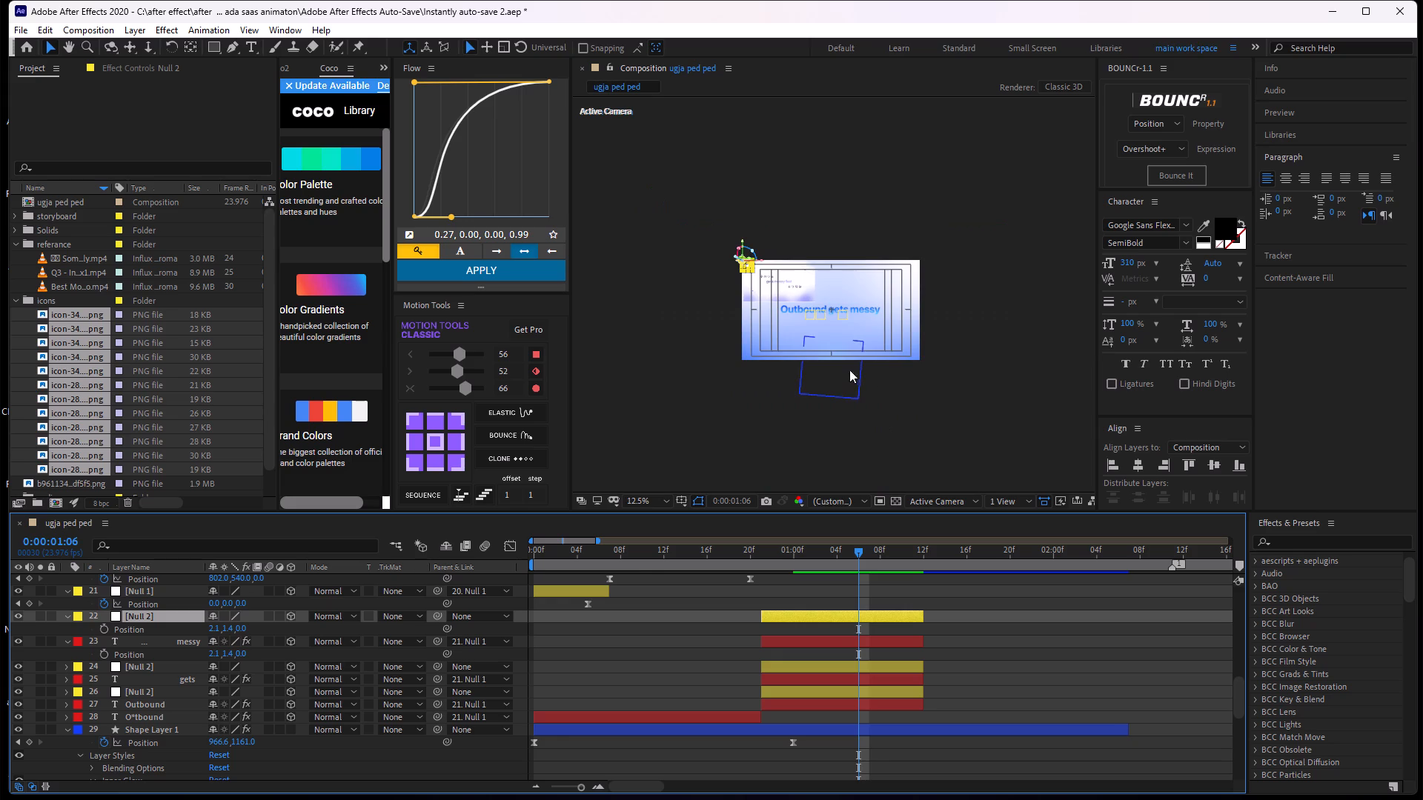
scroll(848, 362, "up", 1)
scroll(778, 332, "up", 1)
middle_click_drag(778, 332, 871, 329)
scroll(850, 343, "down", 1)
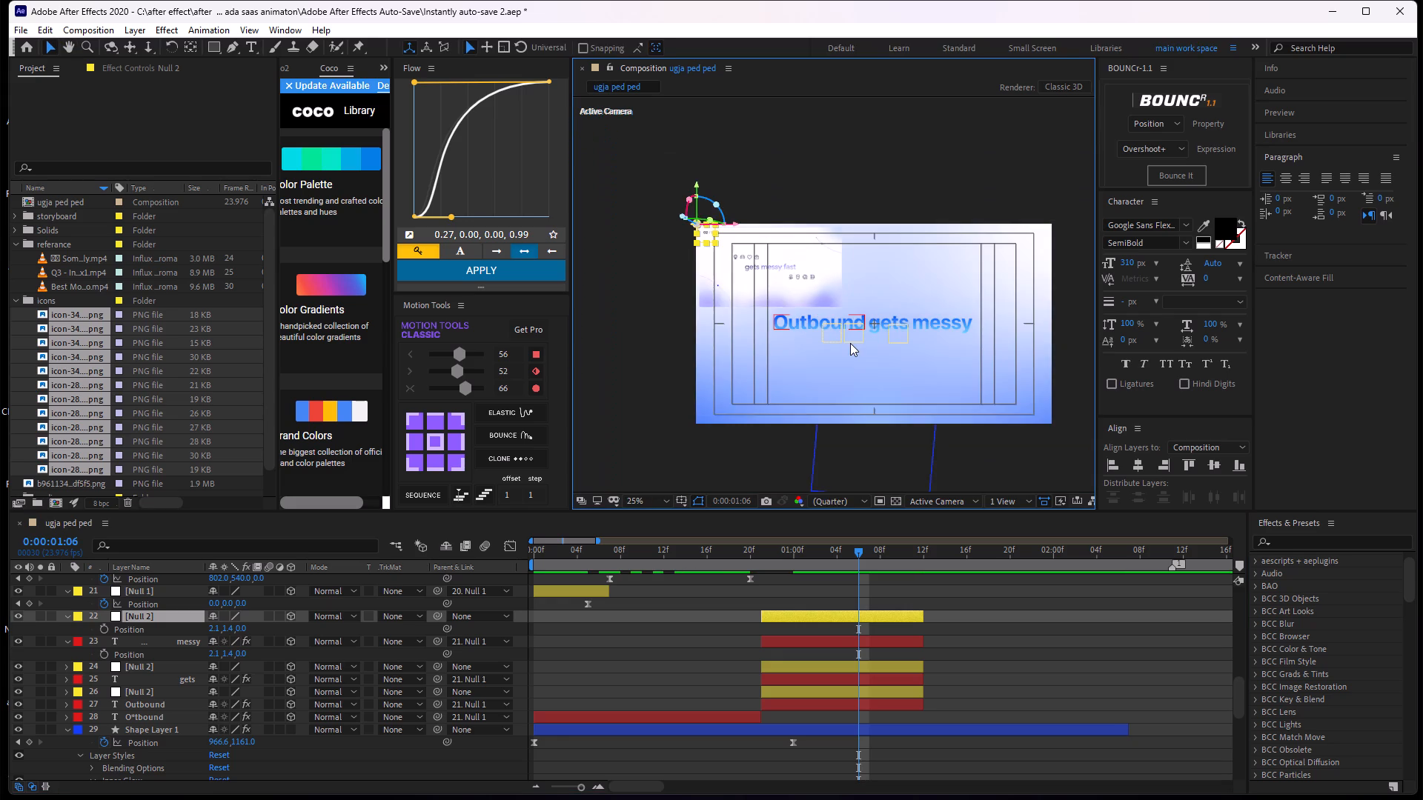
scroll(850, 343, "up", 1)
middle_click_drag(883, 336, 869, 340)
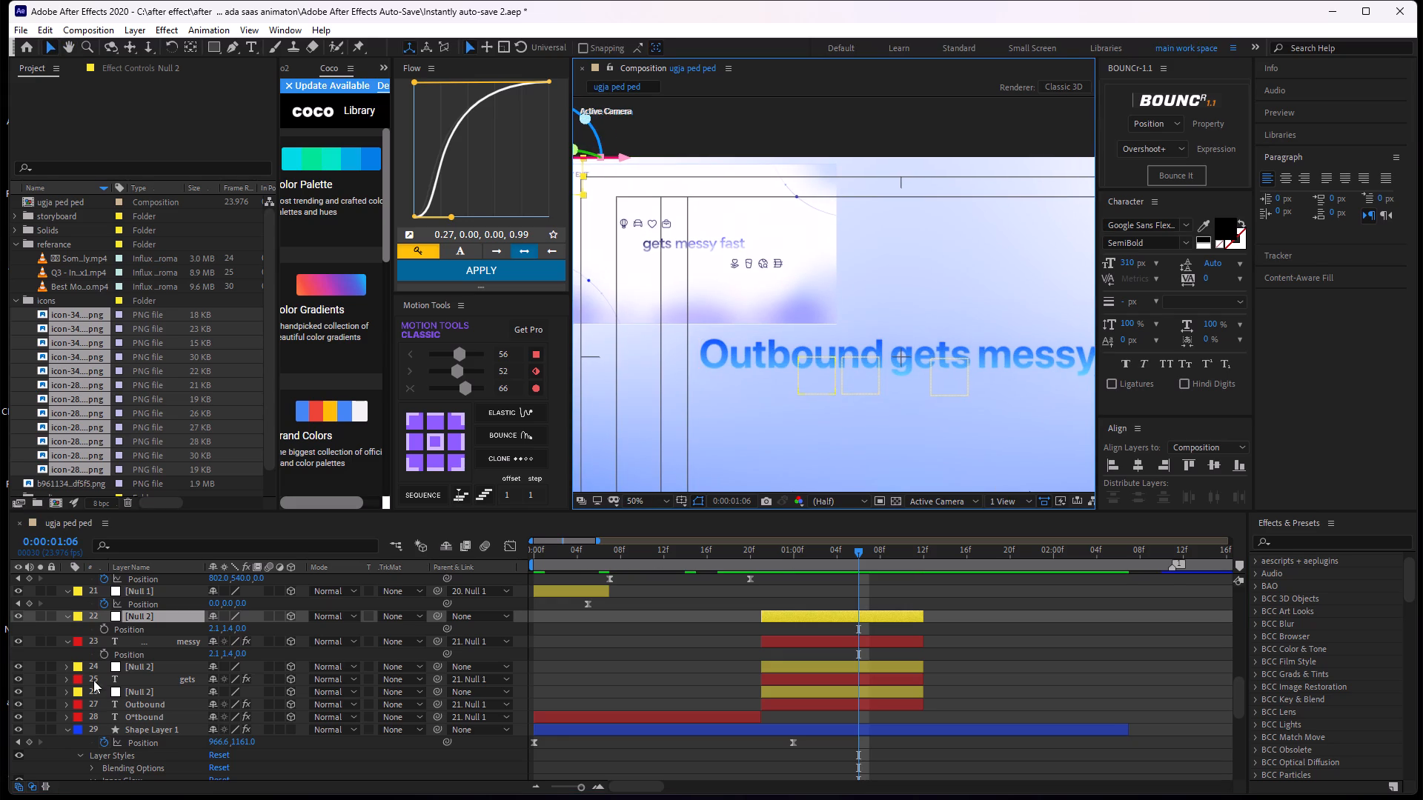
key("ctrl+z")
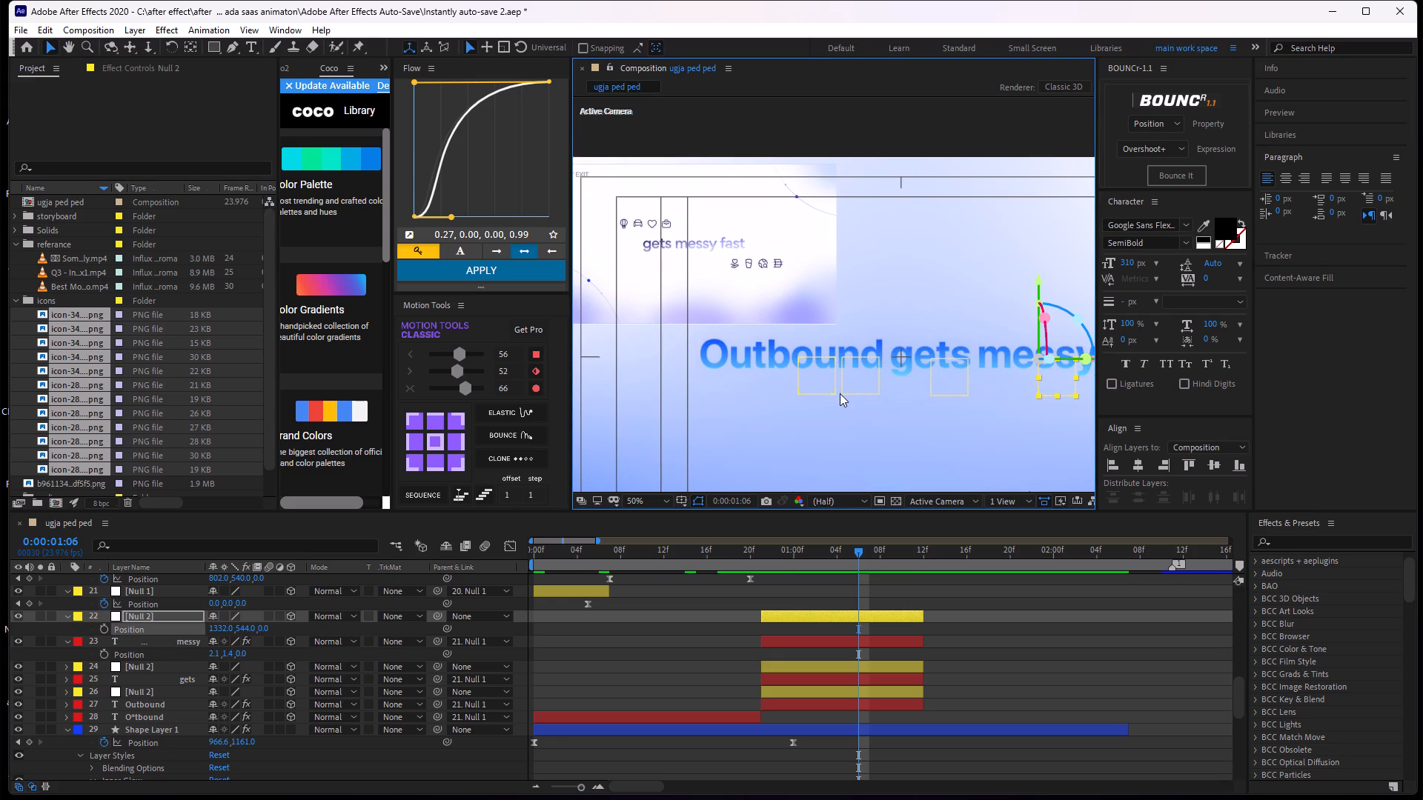
Inspect the "messy" null and word layers, scrubbing between 0:00:00:15 and 0:00:01:02 to check the handover.
middle_click_drag(835, 392, 754, 380)
left_click_drag(862, 550, 793, 567)
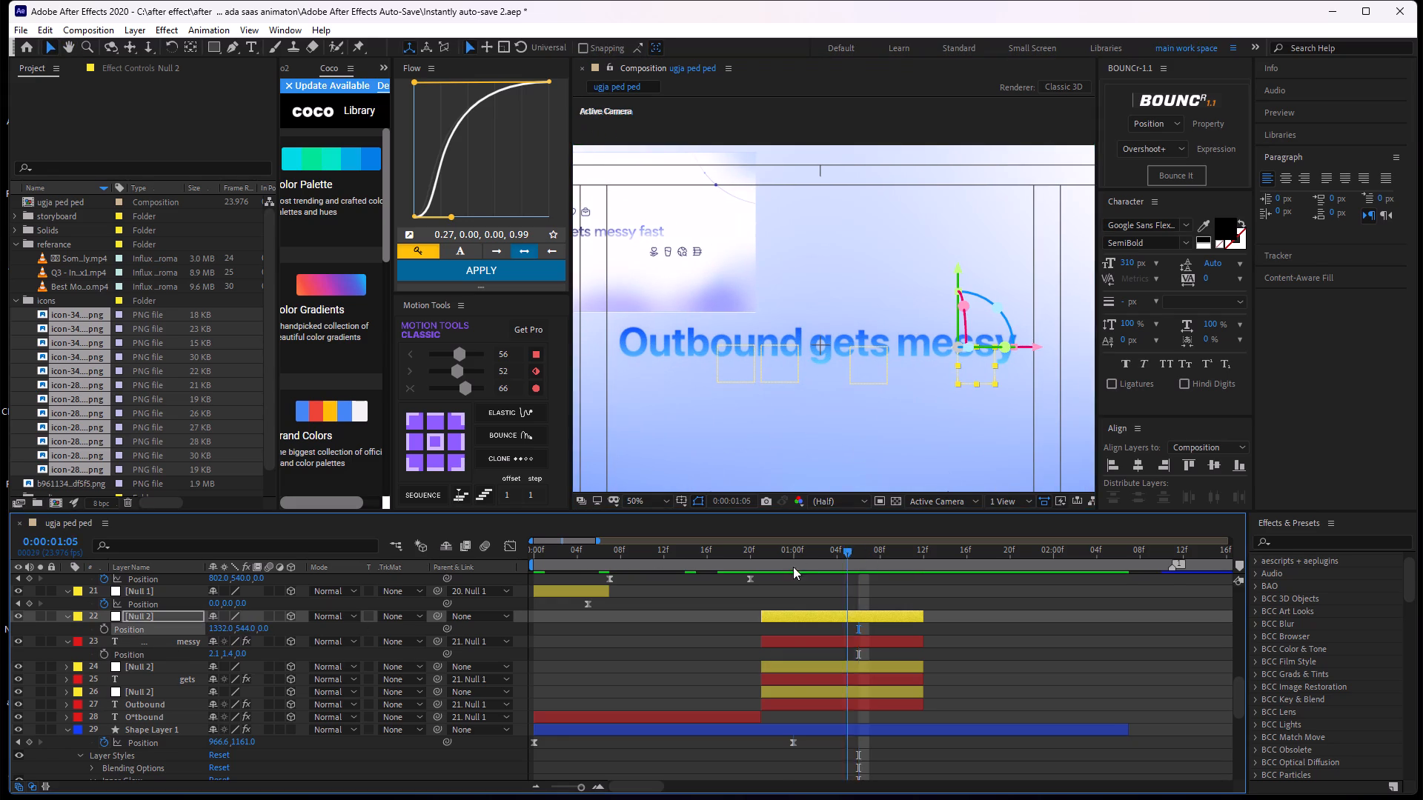
left_click_drag(793, 567, 780, 569)
left_click(663, 581)
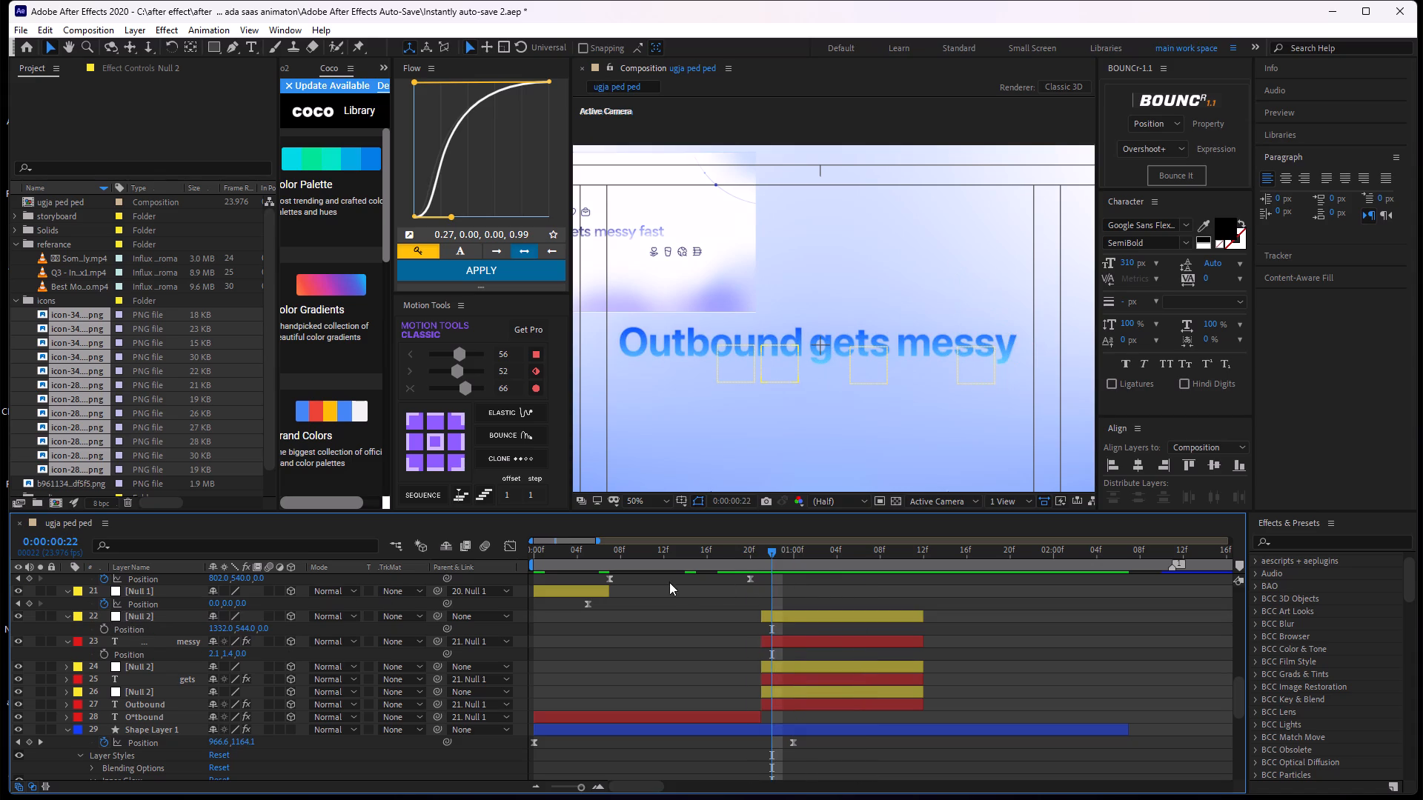
left_click(786, 616)
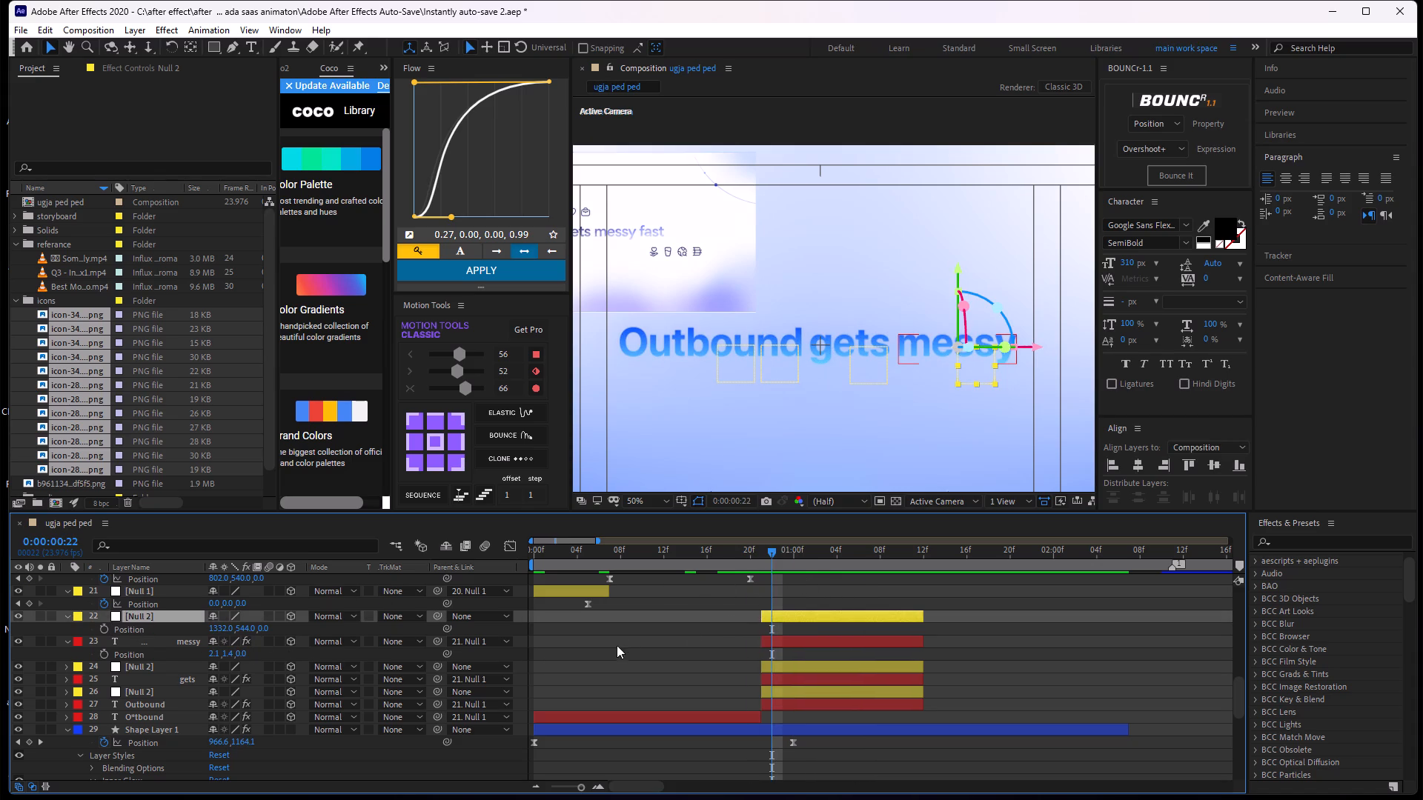
left_click(718, 629)
left_click(774, 666)
left_click(789, 639)
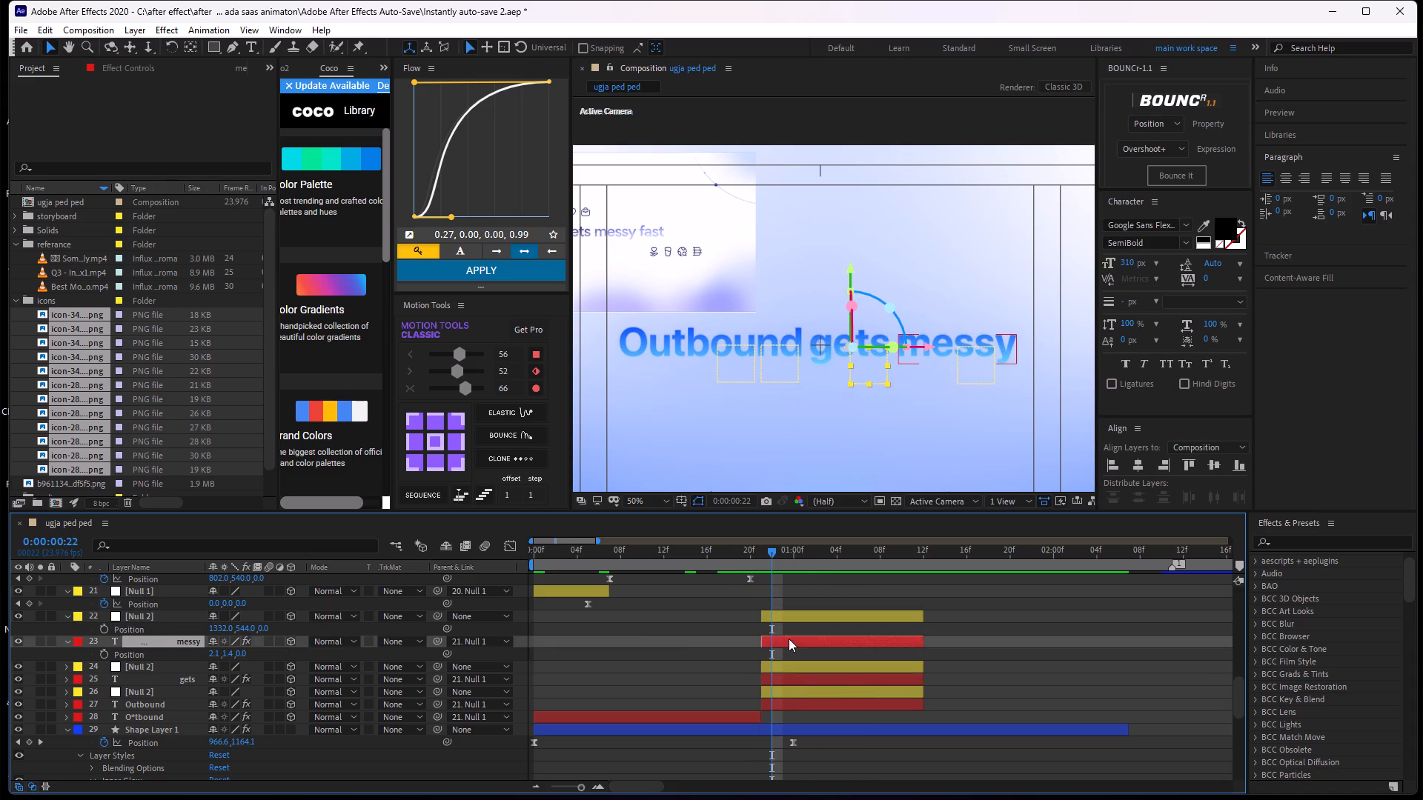
left_click(644, 613)
left_click_drag(769, 546, 693, 592)
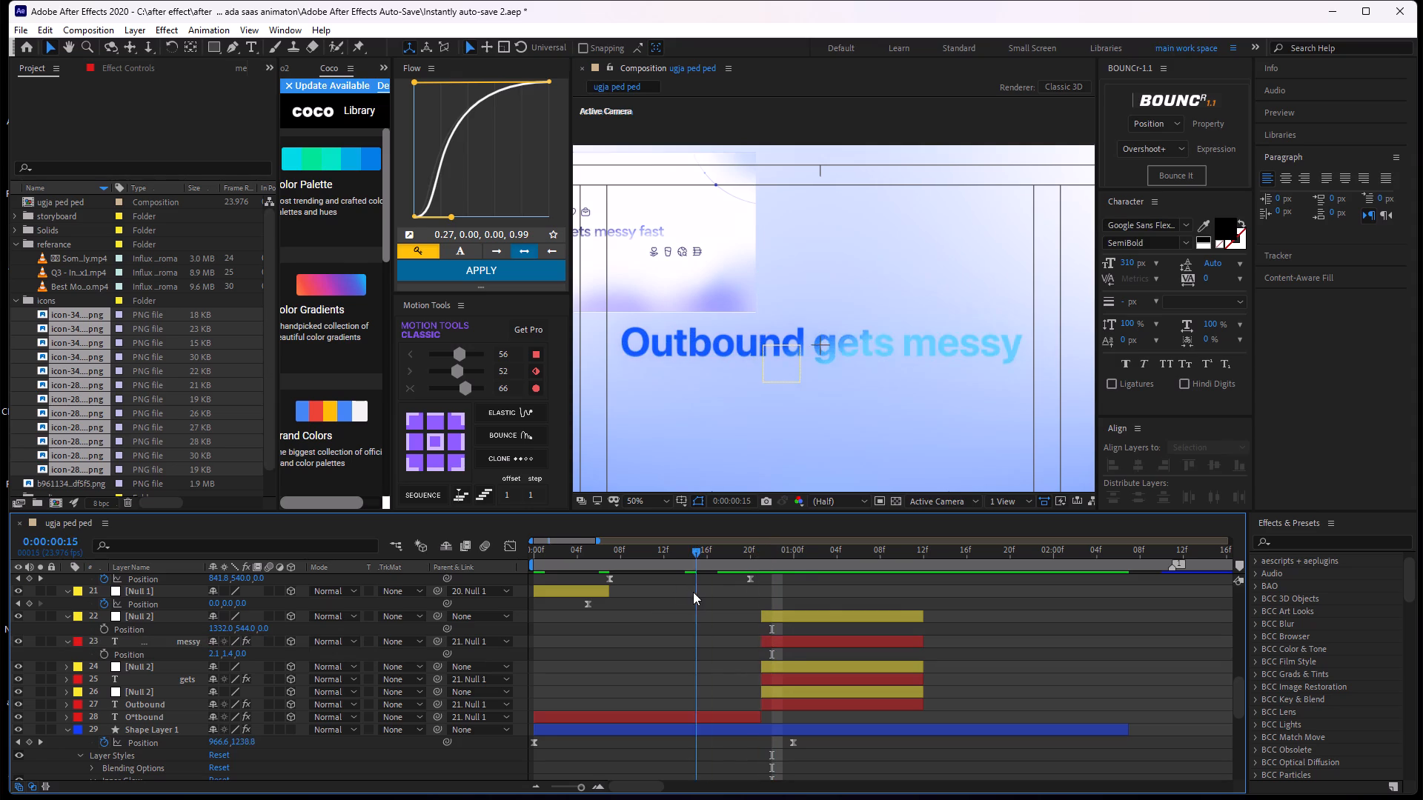
left_click_drag(693, 592, 818, 589)
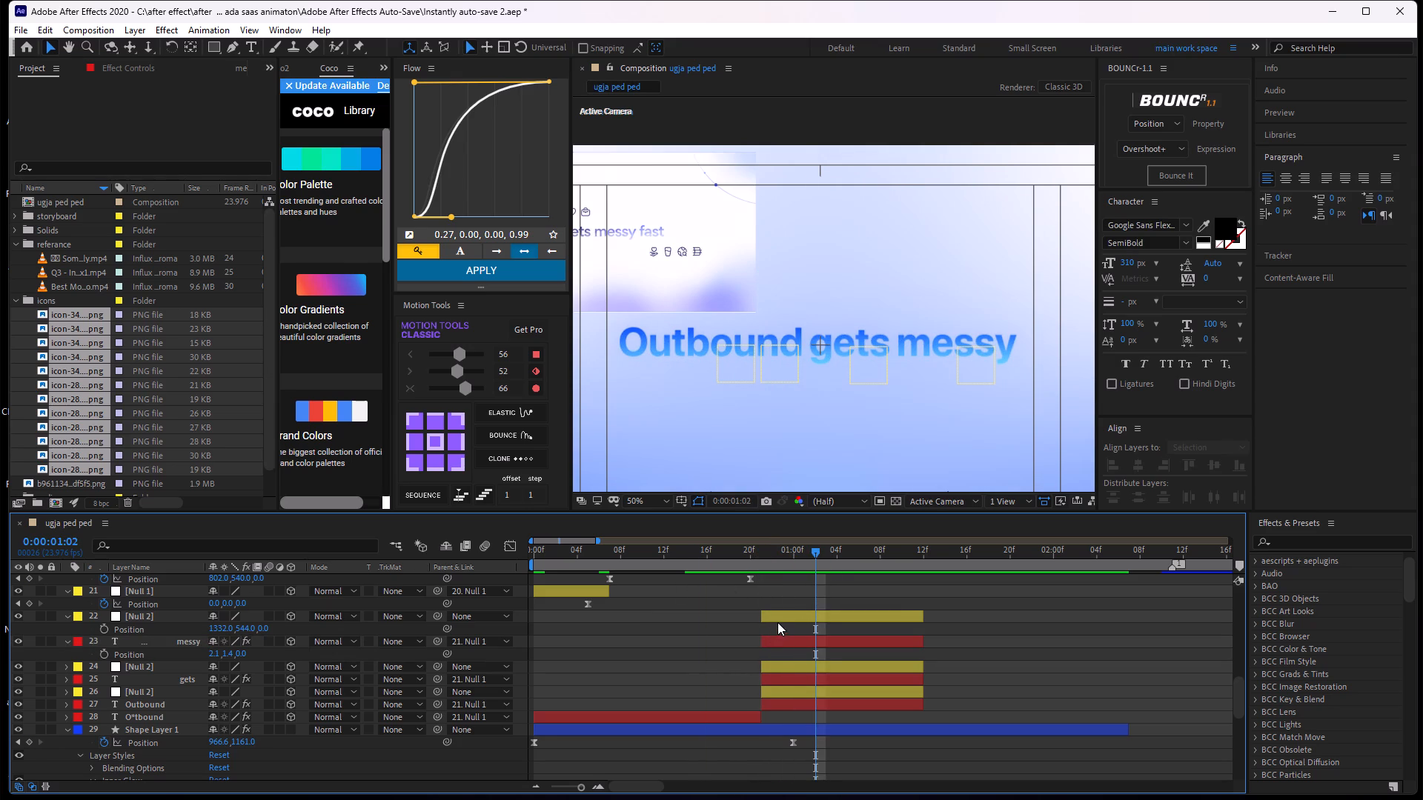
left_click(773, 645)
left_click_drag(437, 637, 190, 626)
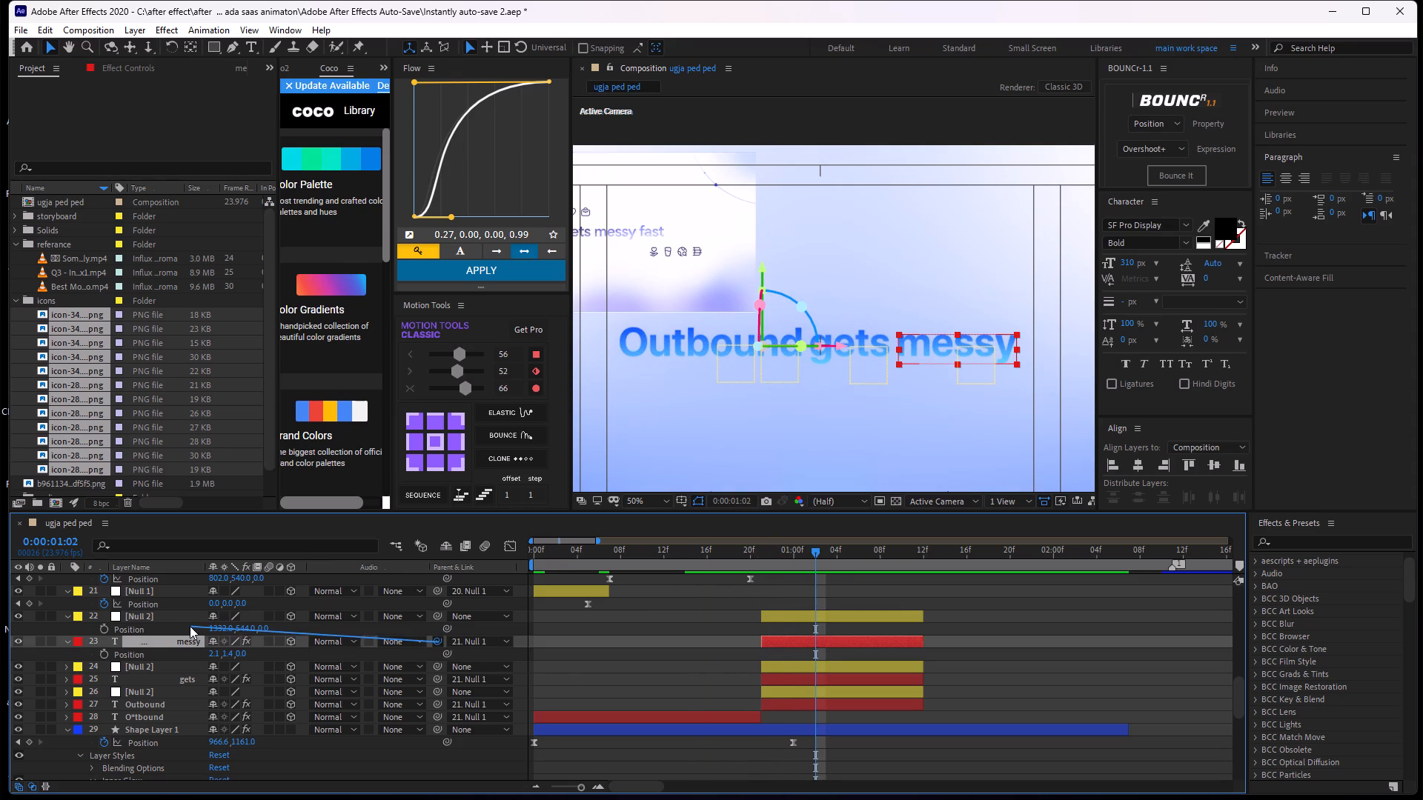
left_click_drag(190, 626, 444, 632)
Parent the three Null 2 layers above "messy", "gets" and "Outbound" to Null 1 on layer 21.
middle_click_drag(812, 648, 838, 687)
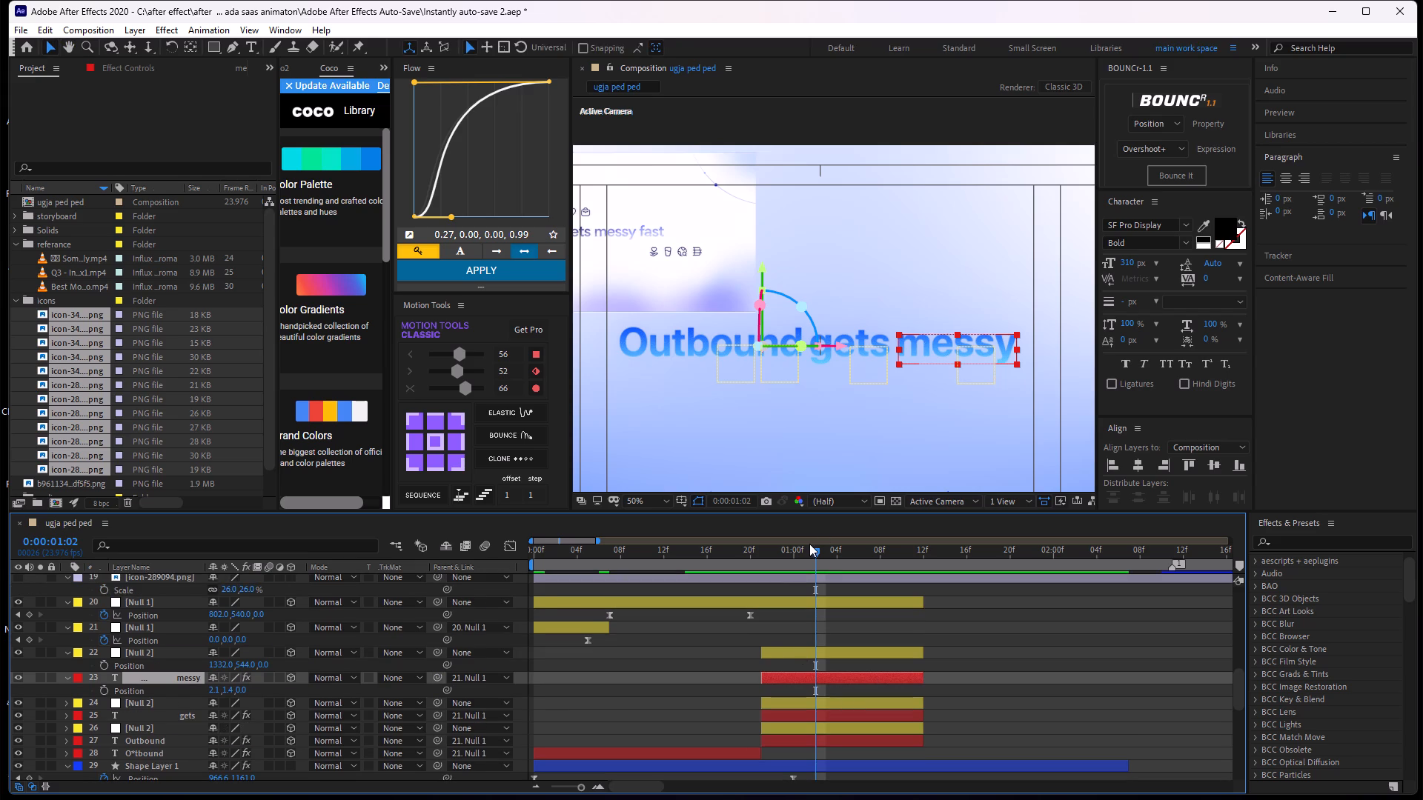
left_click_drag(815, 544, 757, 618)
left_click(771, 651)
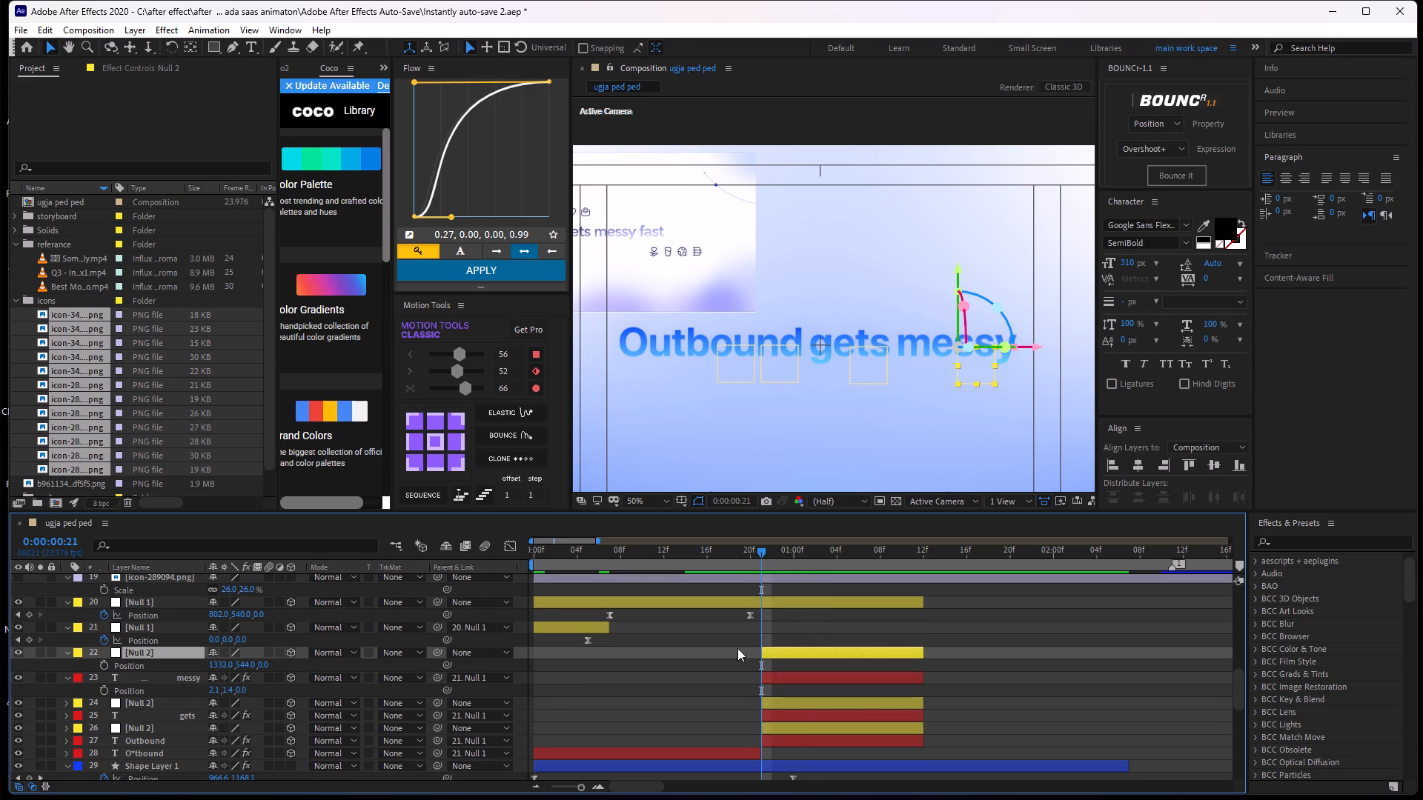
left_click_drag(438, 651, 144, 644)
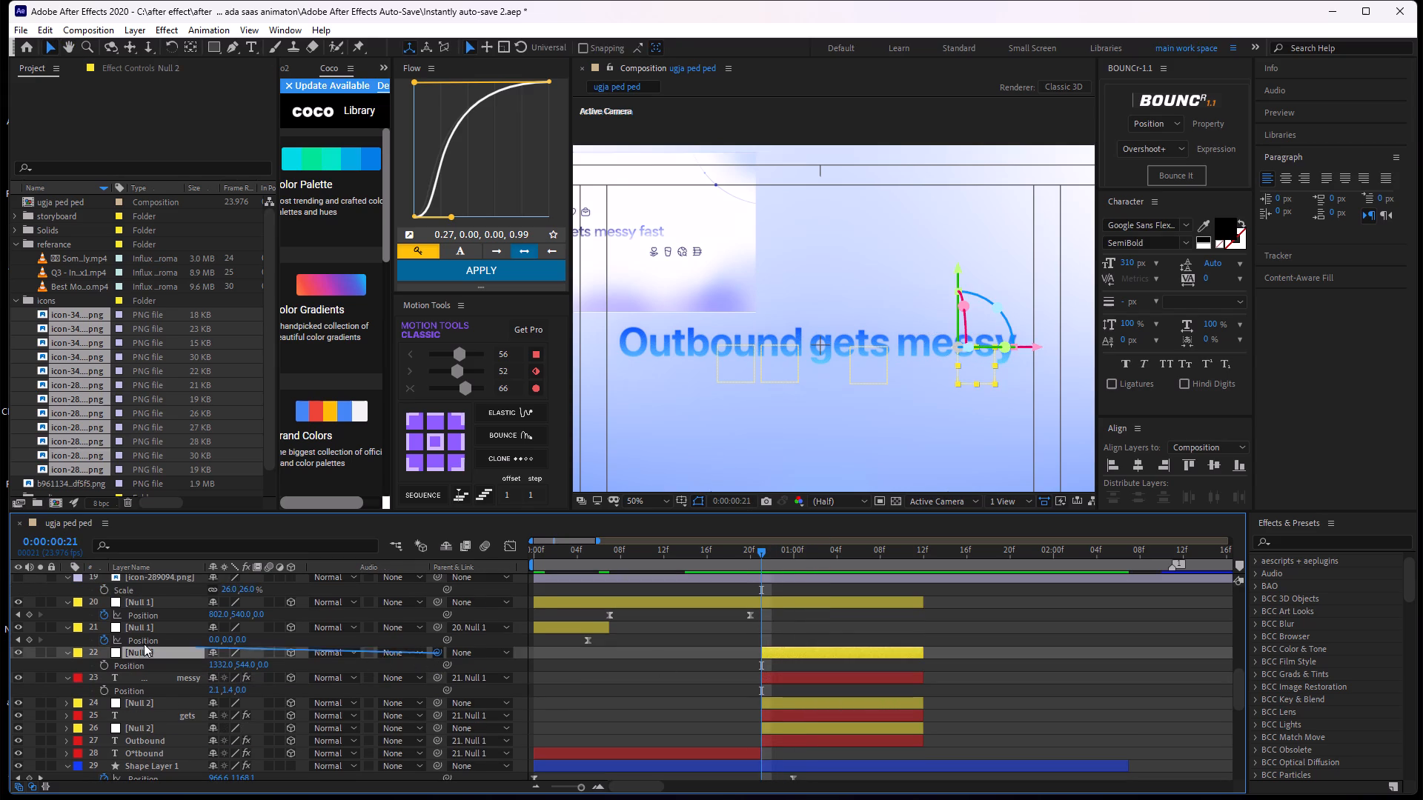
left_click_drag(144, 644, 136, 630)
left_click(794, 702)
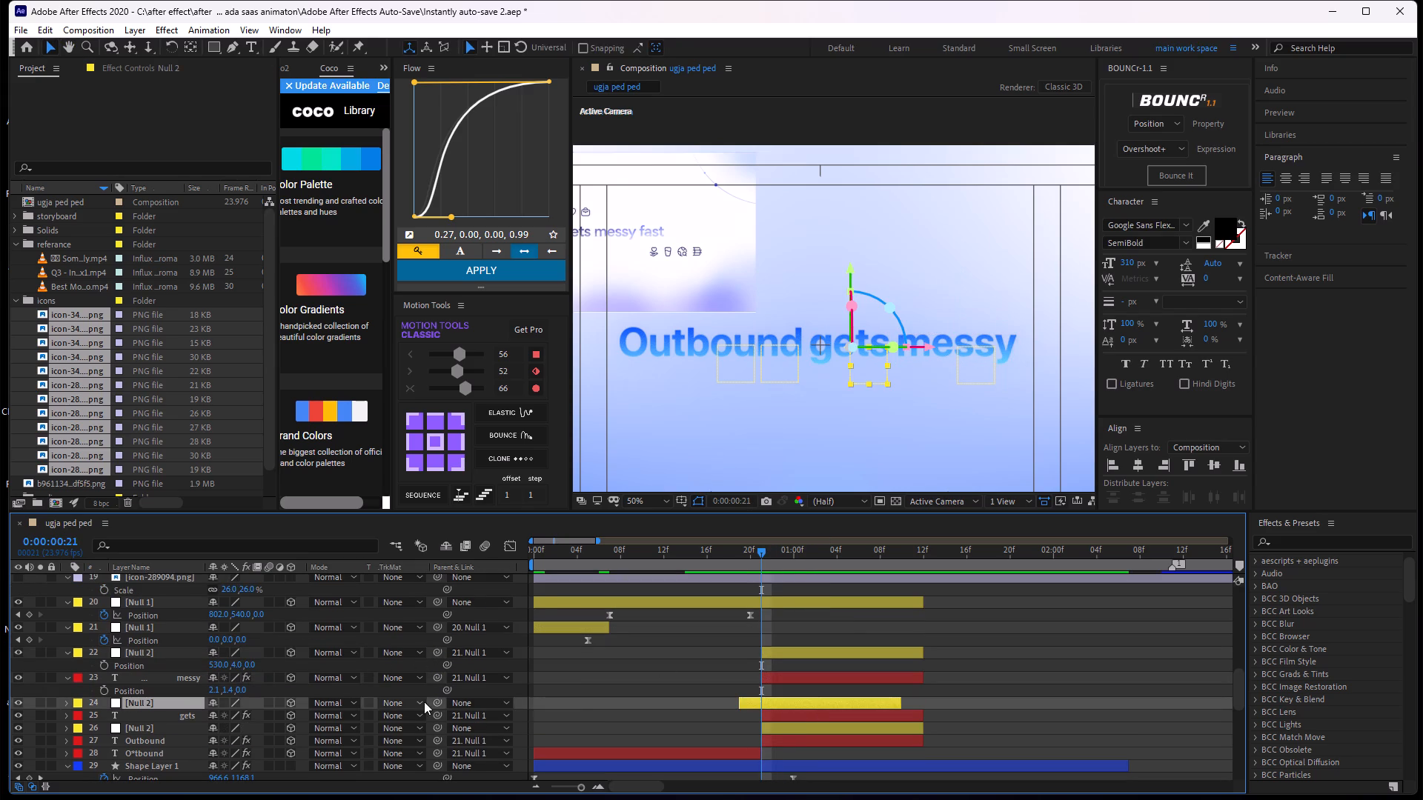
left_click_drag(434, 700, 147, 627)
left_click_drag(437, 727, 163, 628)
Slide the null above "gets" back to start at 0:00:00:21 and reapply Null 1 as parent of the null above "Outbound".
left_click_drag(786, 696, 806, 709)
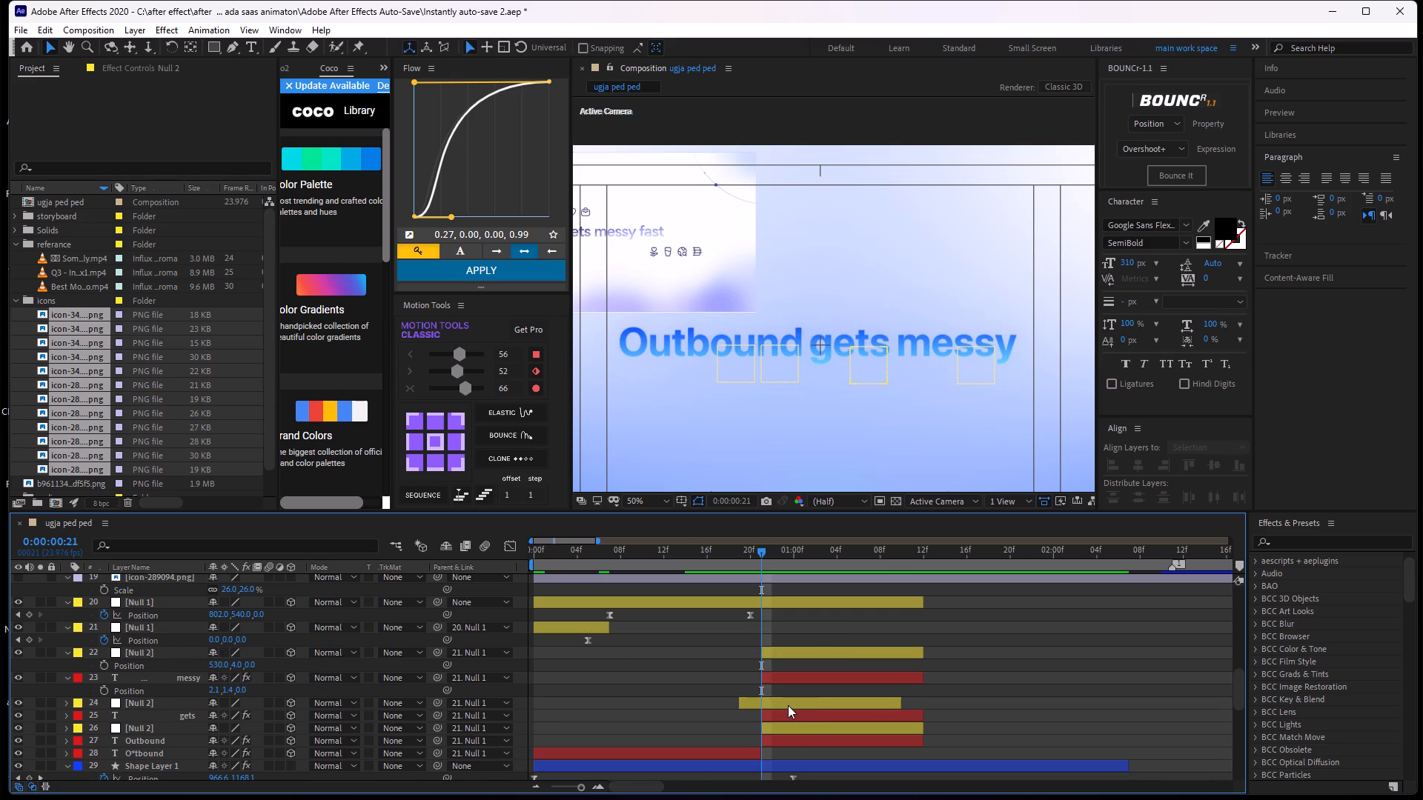
left_click_drag(788, 705, 814, 699)
left_click(693, 707)
left_click(792, 732)
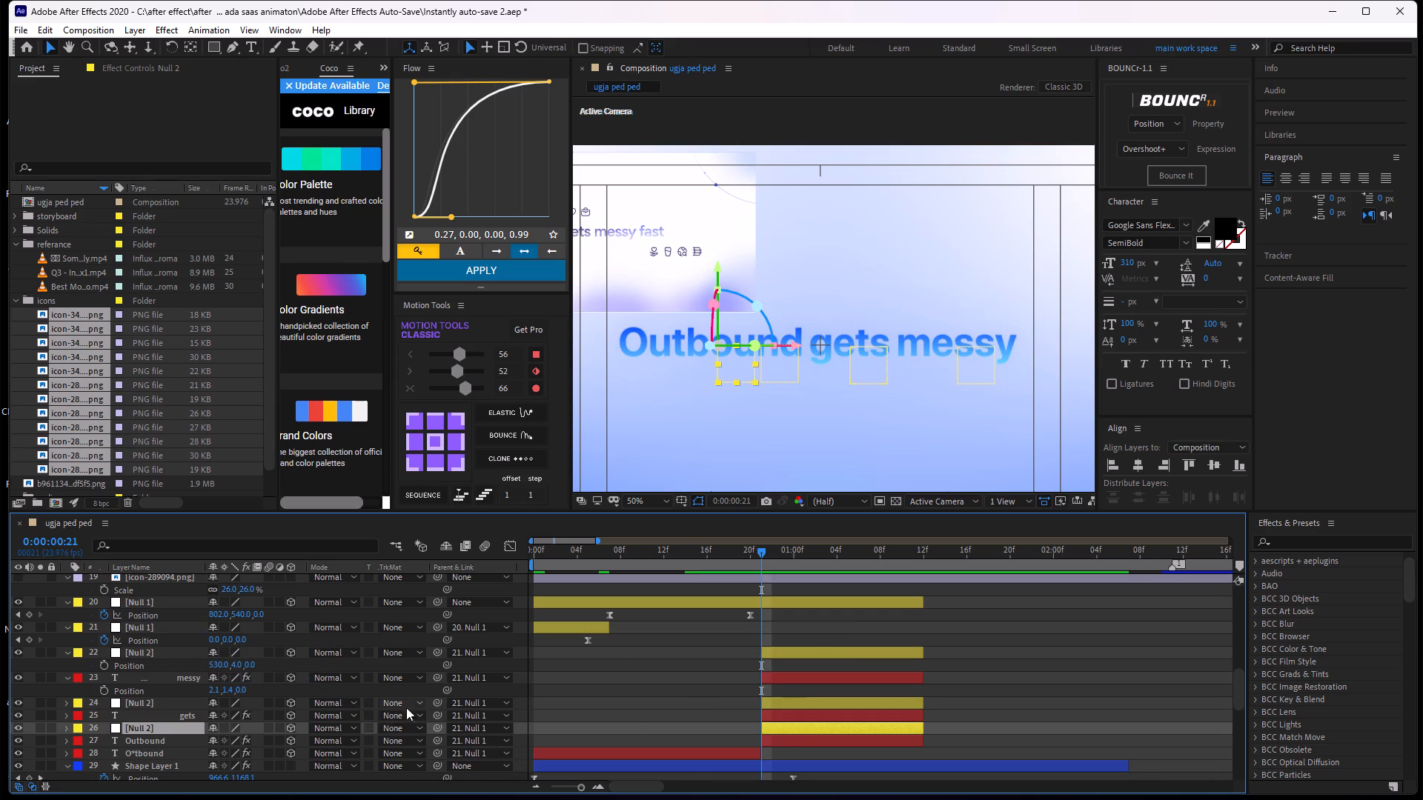
left_click_drag(437, 730, 146, 629)
left_click(634, 644)
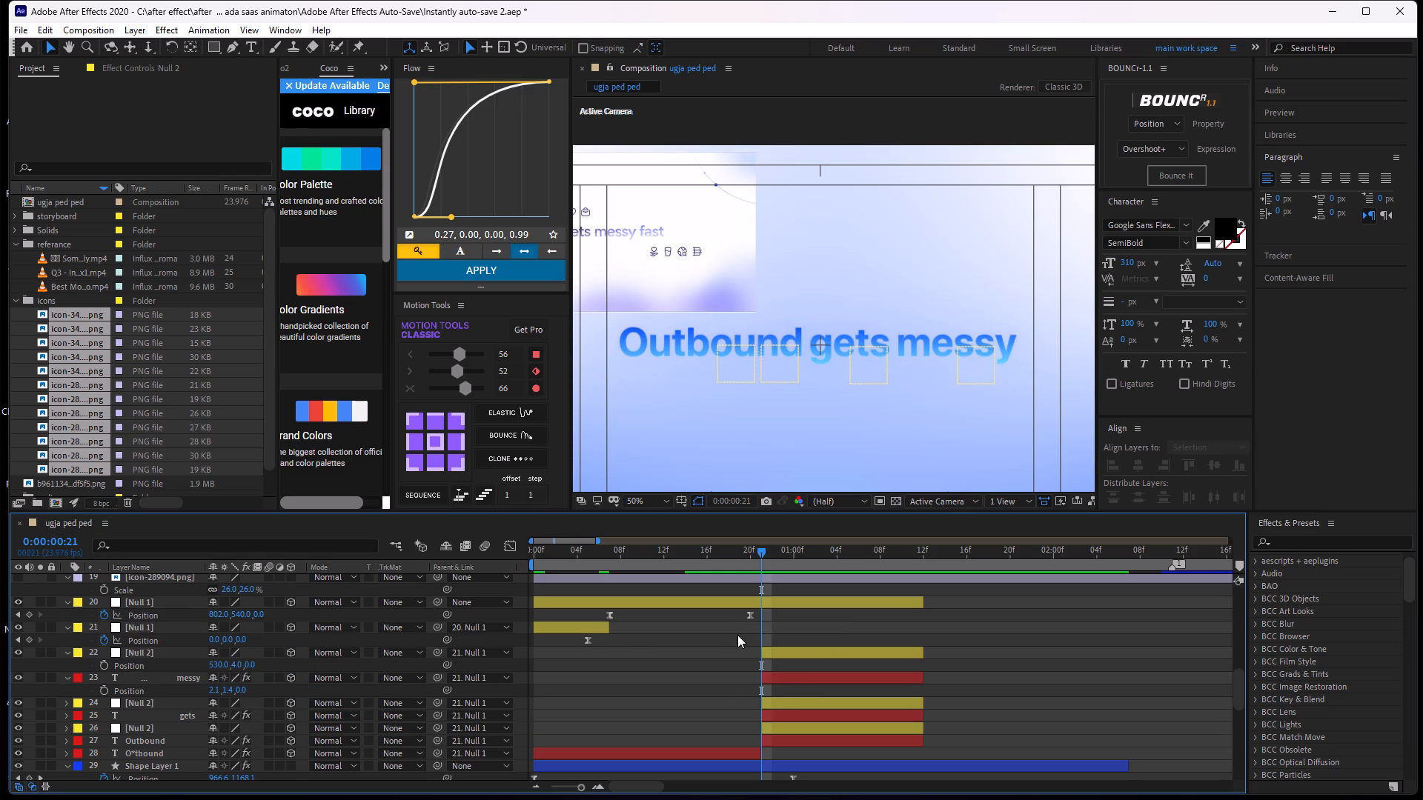
Scrub between 0:00:00:19 and 0:00:00:21 to check the handover with the word nulls parented.
left_click_drag(761, 554, 751, 596)
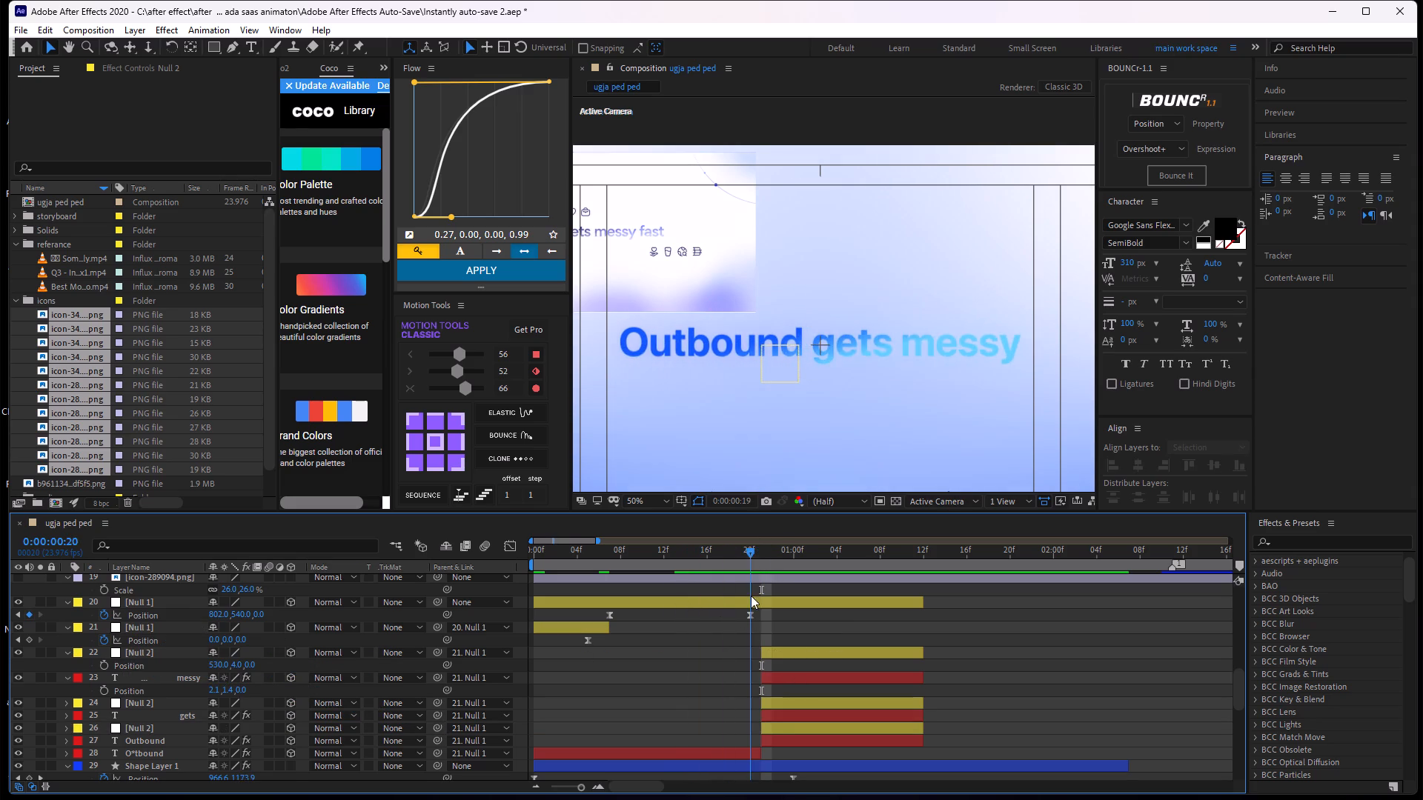
left_click_drag(751, 596, 761, 637)
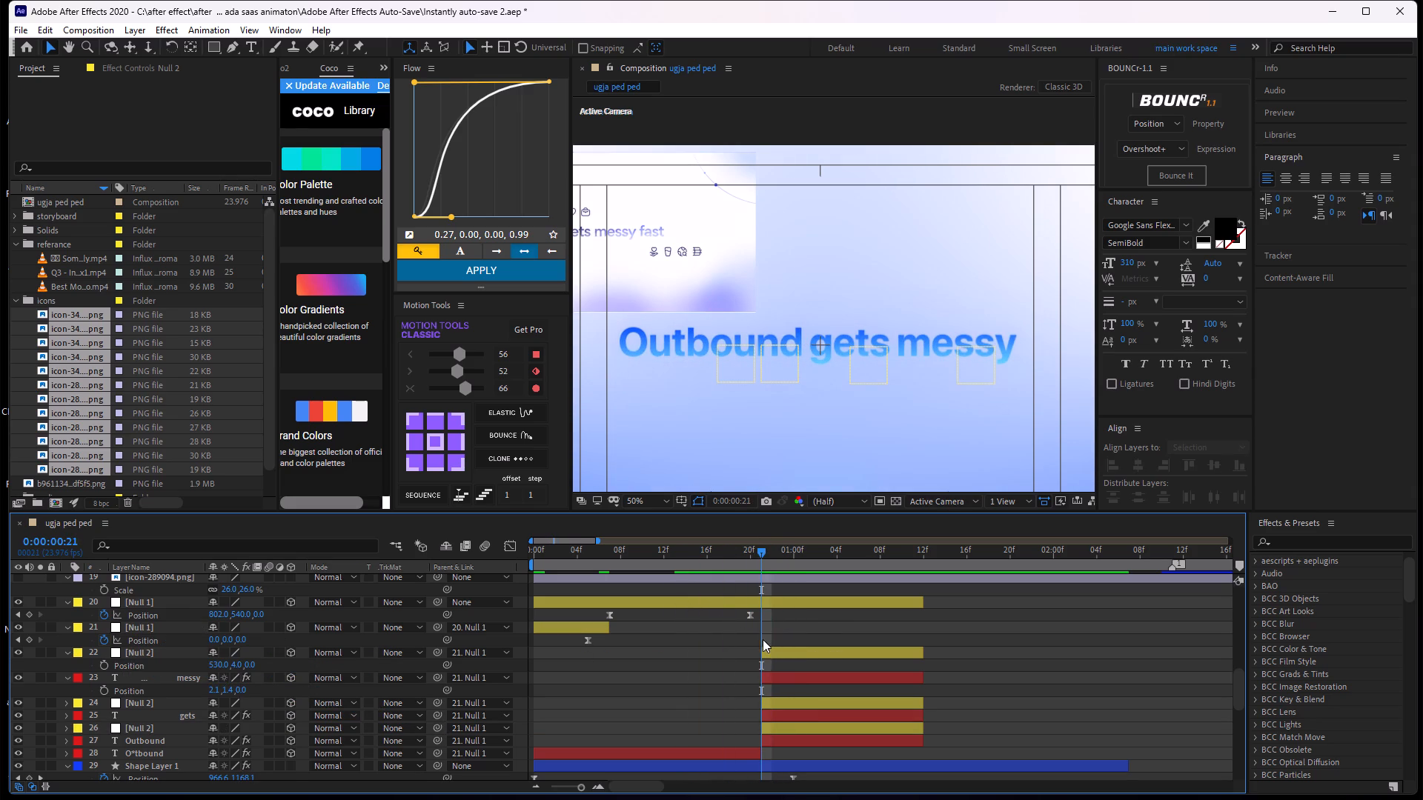
left_click(783, 658)
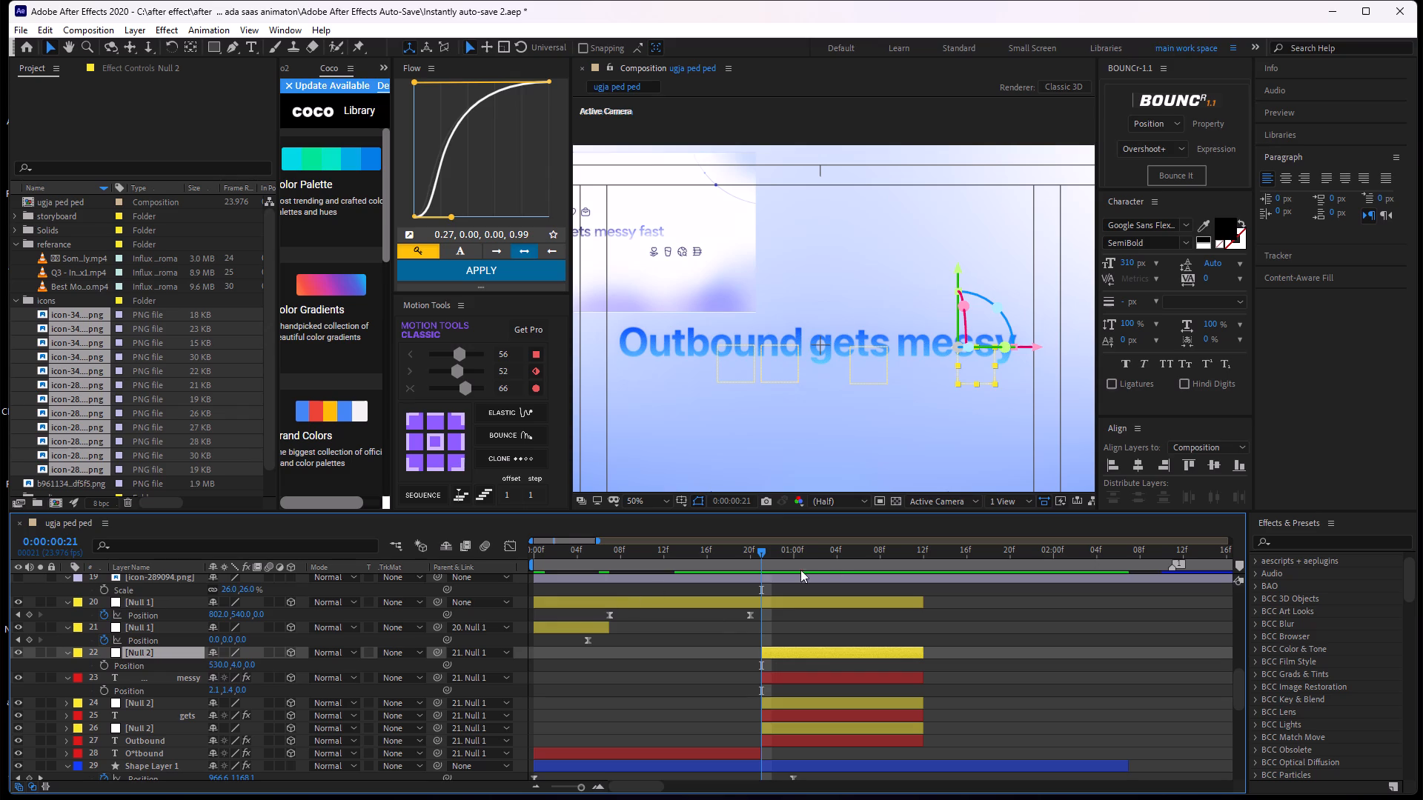
Reveal Position on the null above "Outbound", add a Position keyframe, and place it at 0:00:00:21.
left_click(783, 729)
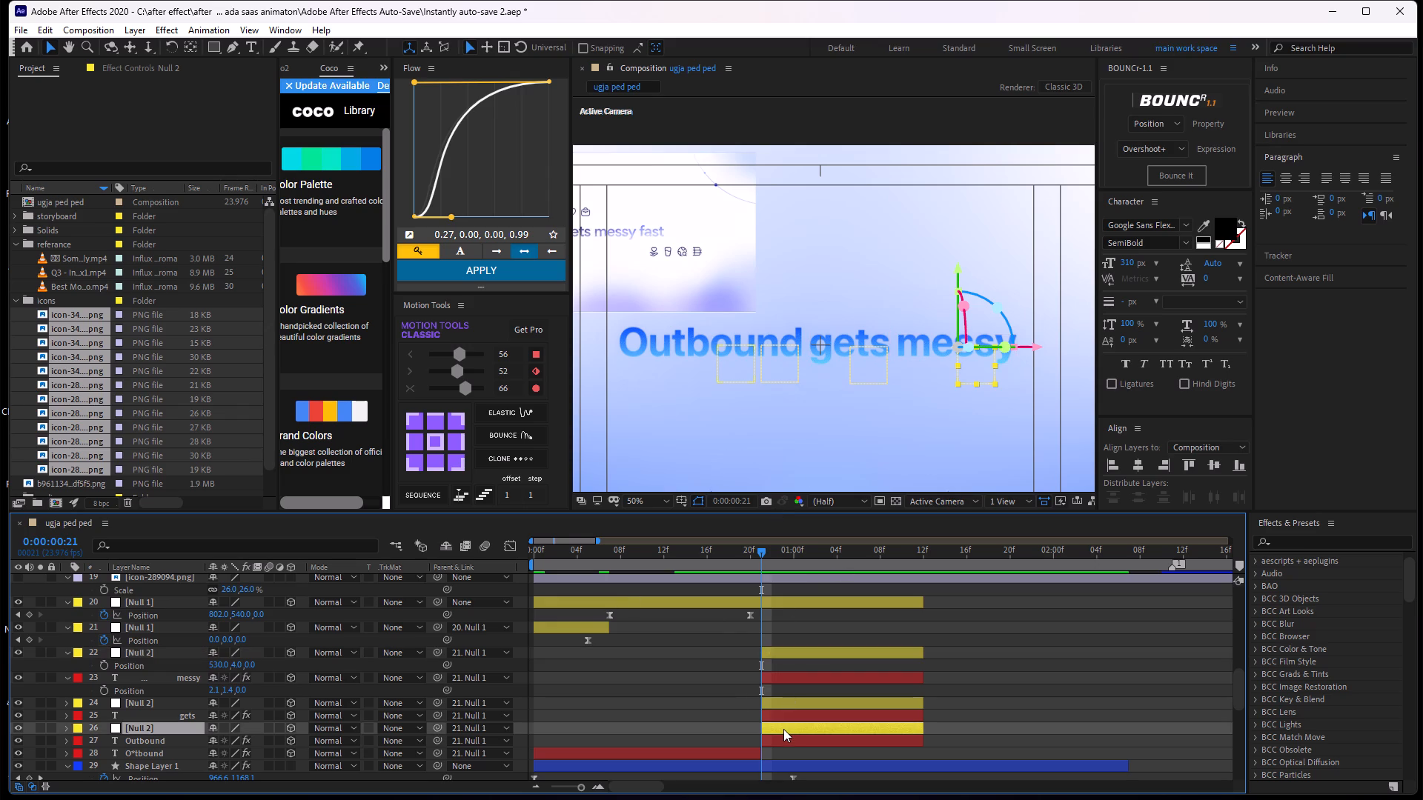
key("p")
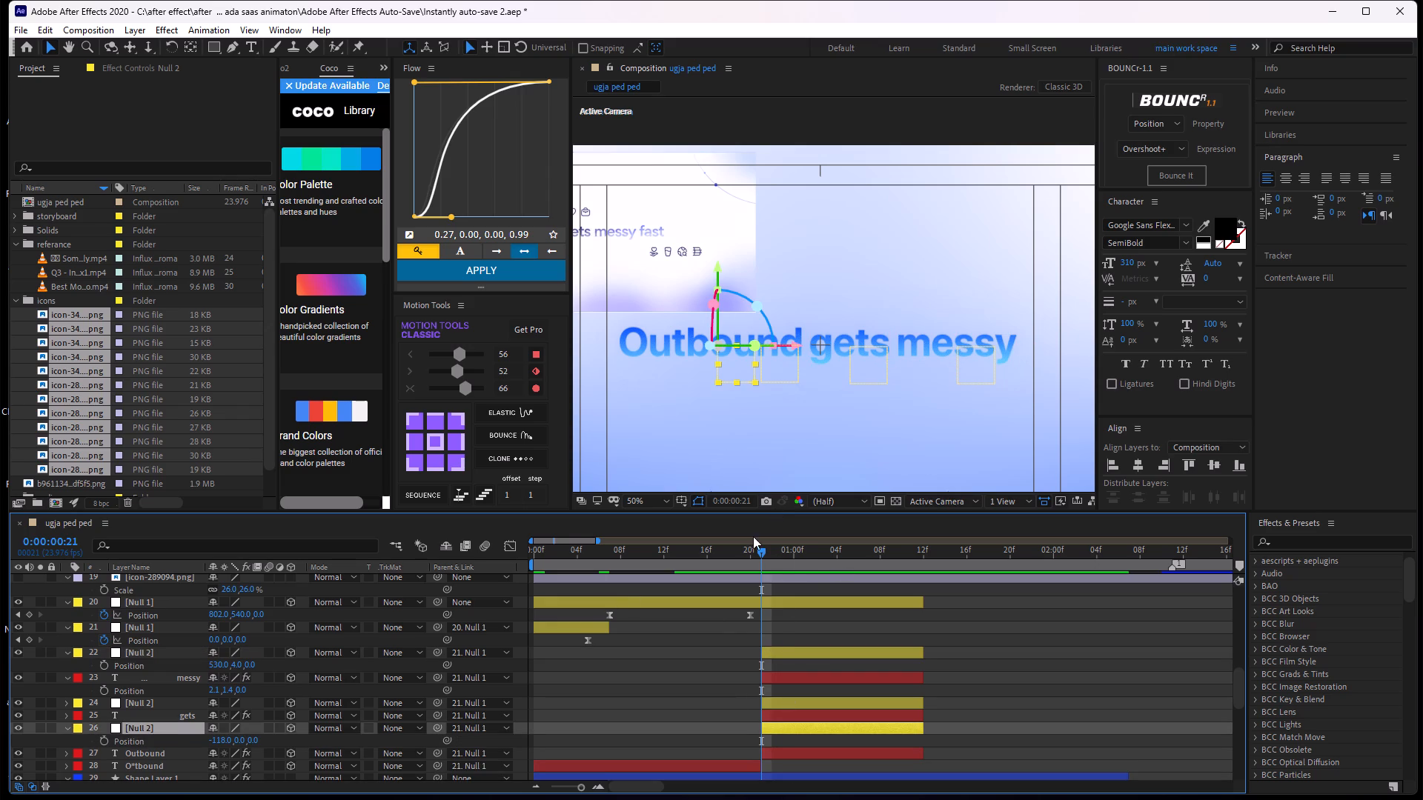
left_click_drag(759, 559, 791, 602)
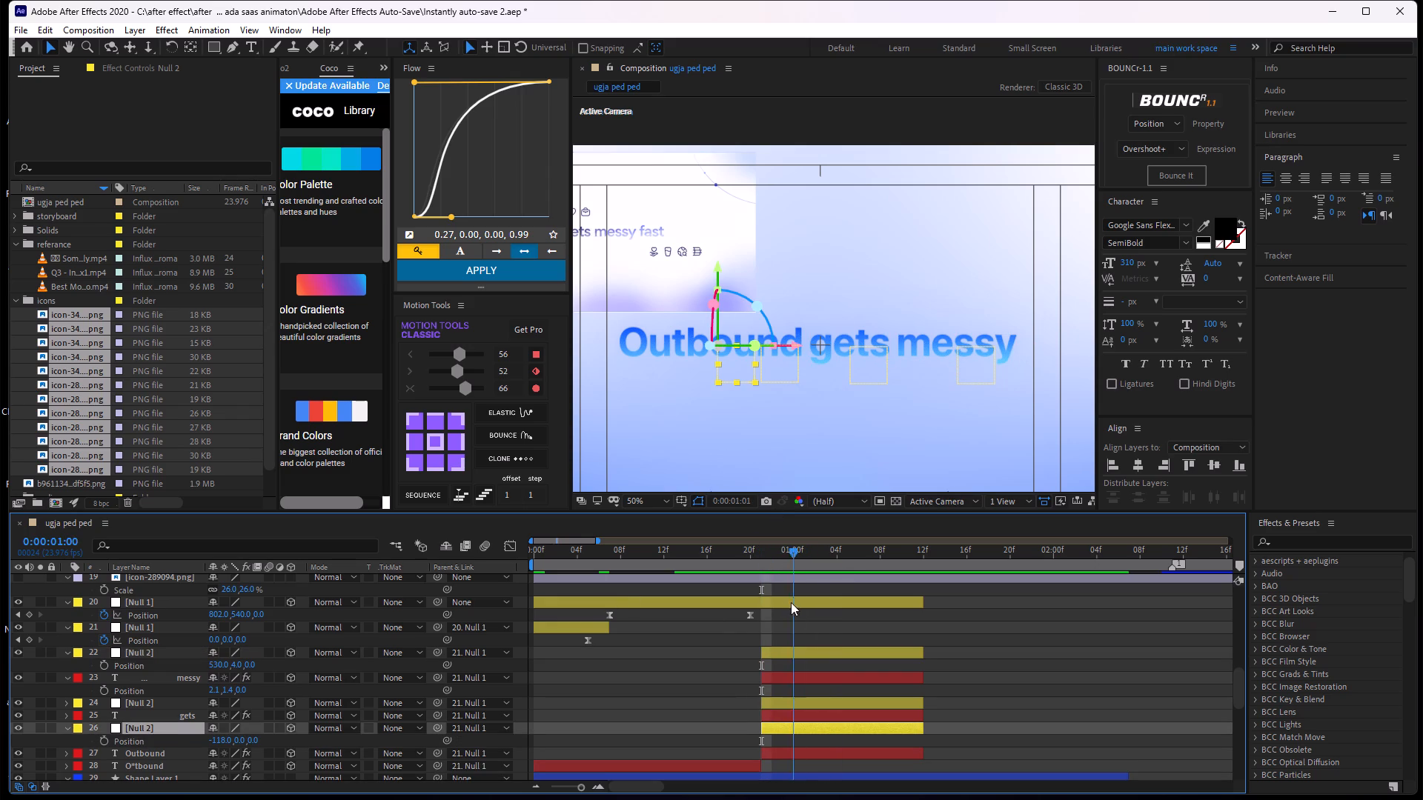
left_click_drag(791, 602, 774, 604)
scroll(774, 604, "up", 2, "alt")
left_click_drag(723, 554, 717, 582)
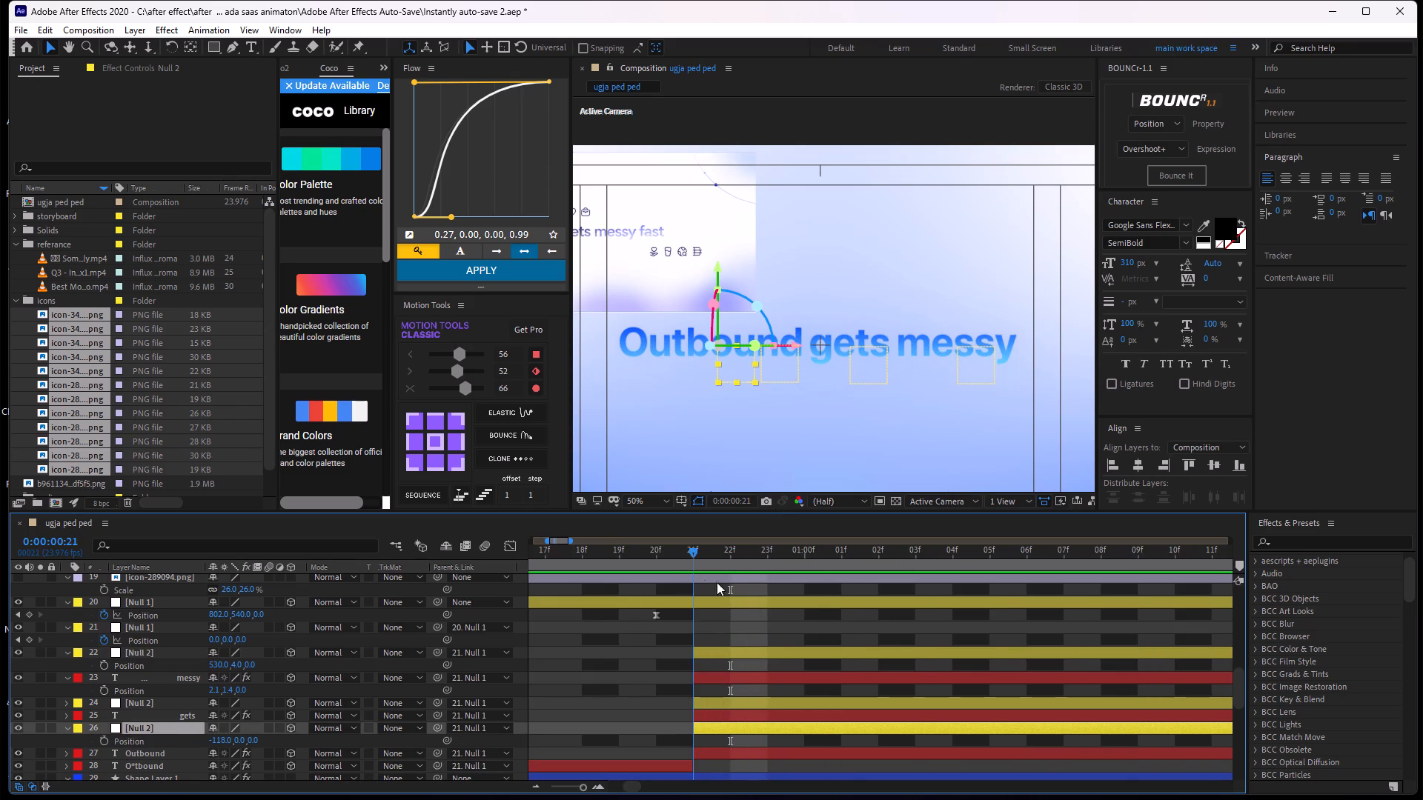
left_click_drag(717, 582, 852, 607)
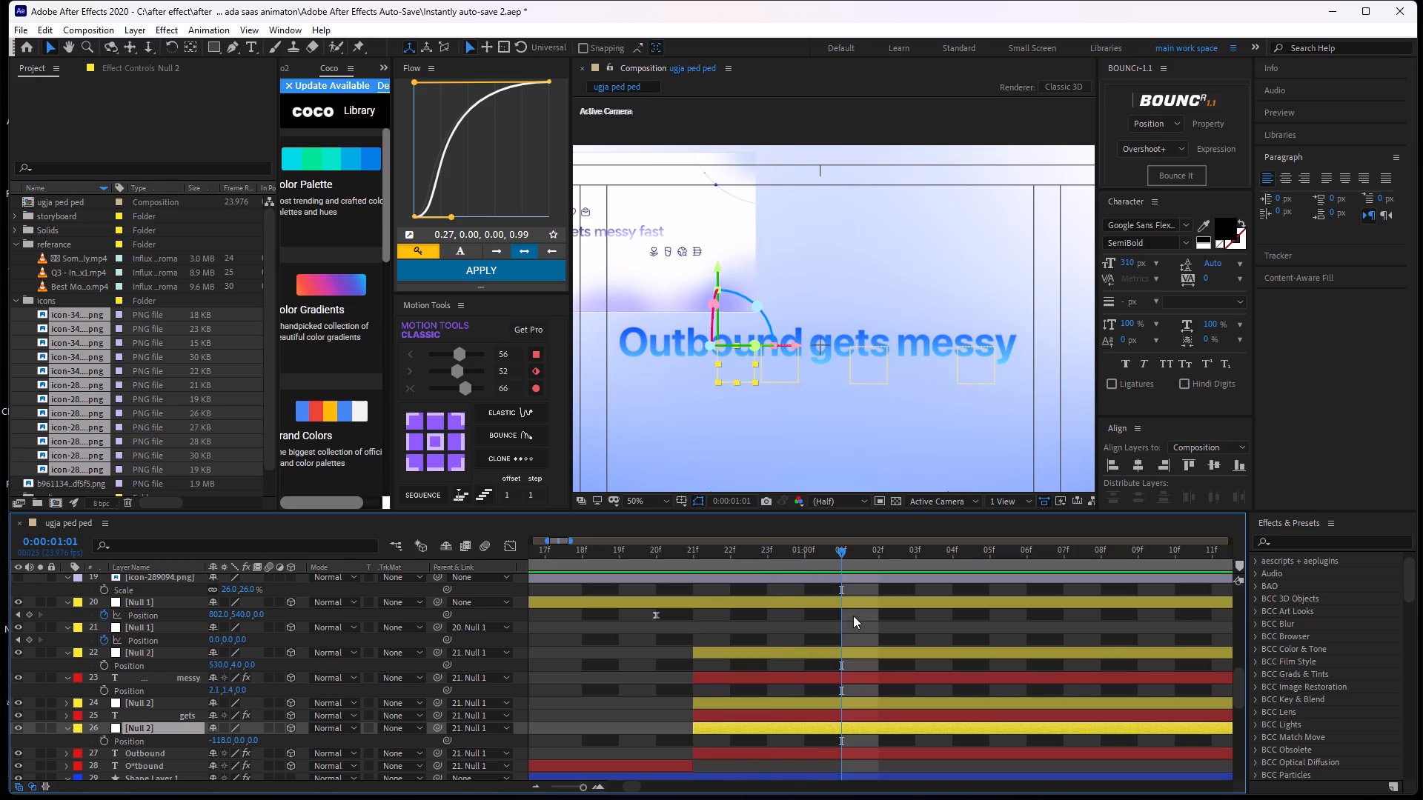
left_click(869, 739)
left_click(859, 719)
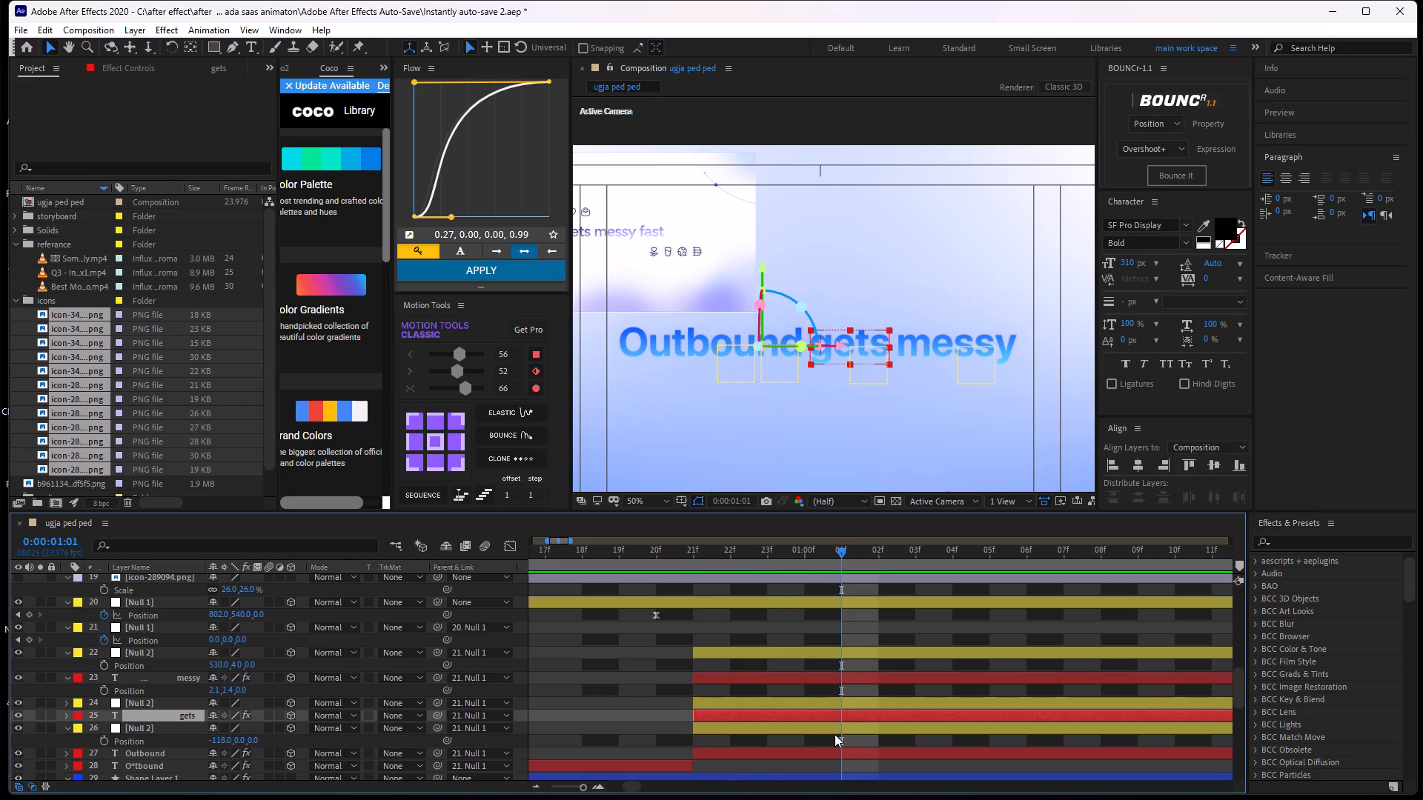
left_click(835, 734)
left_click(850, 728)
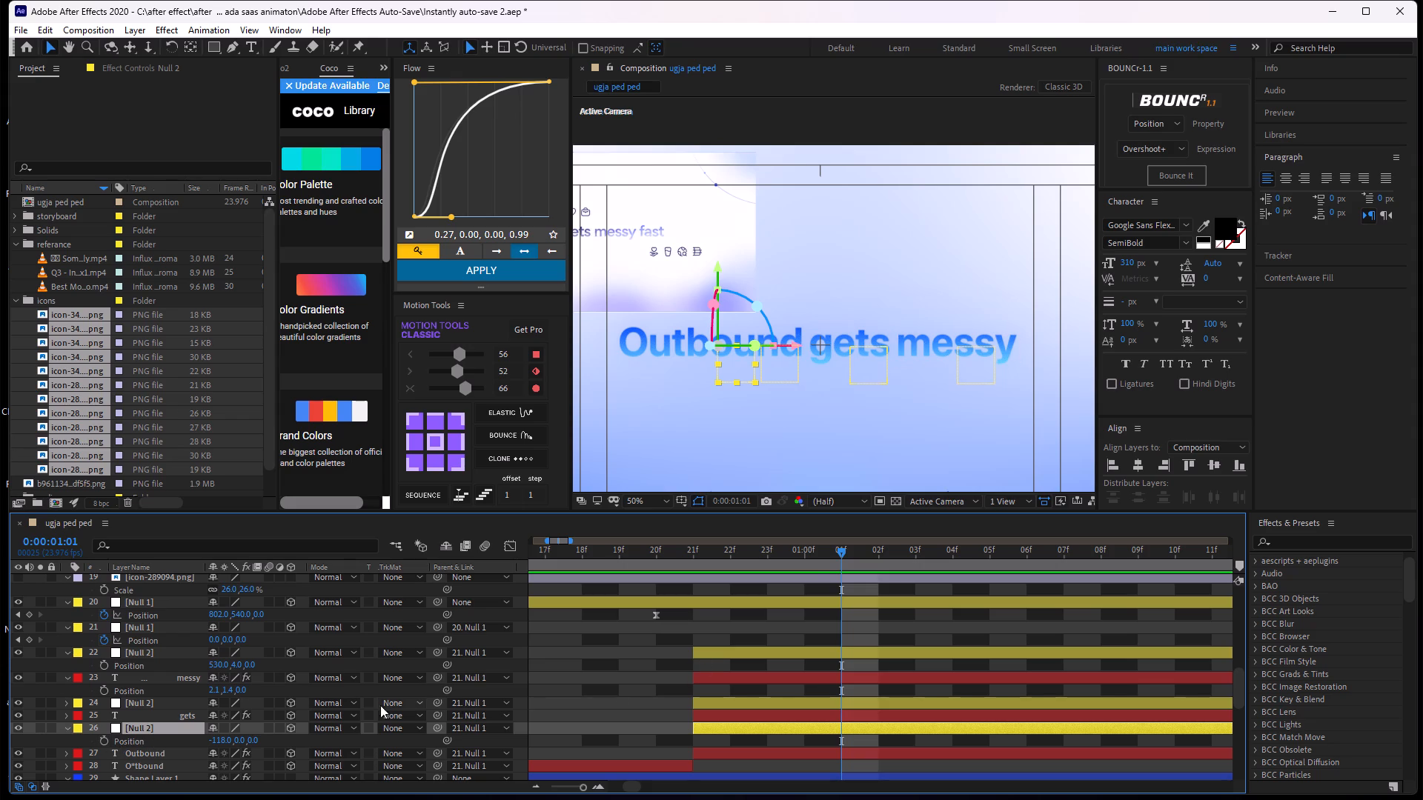
left_click(107, 745)
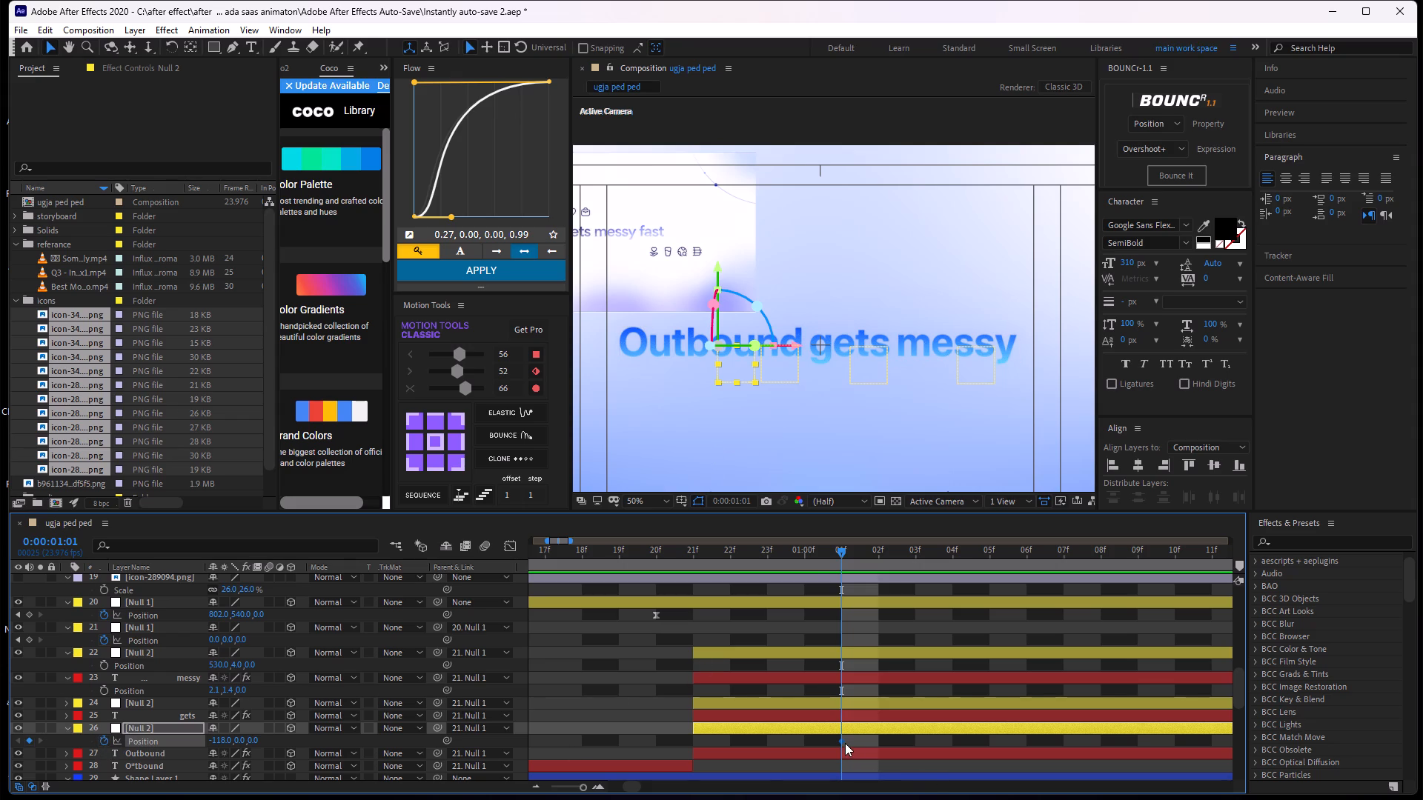
left_click_drag(844, 742, 689, 767)
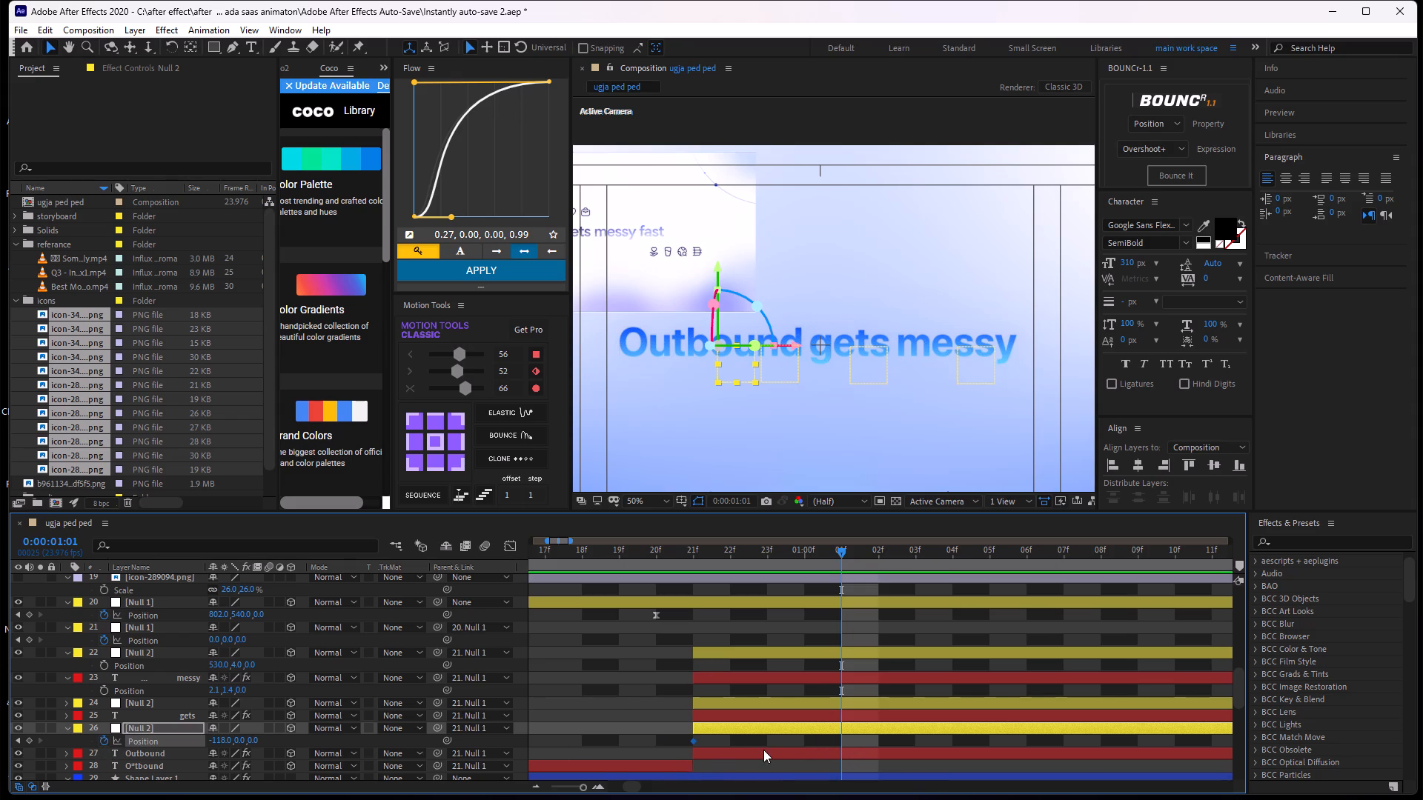
left_click(766, 747)
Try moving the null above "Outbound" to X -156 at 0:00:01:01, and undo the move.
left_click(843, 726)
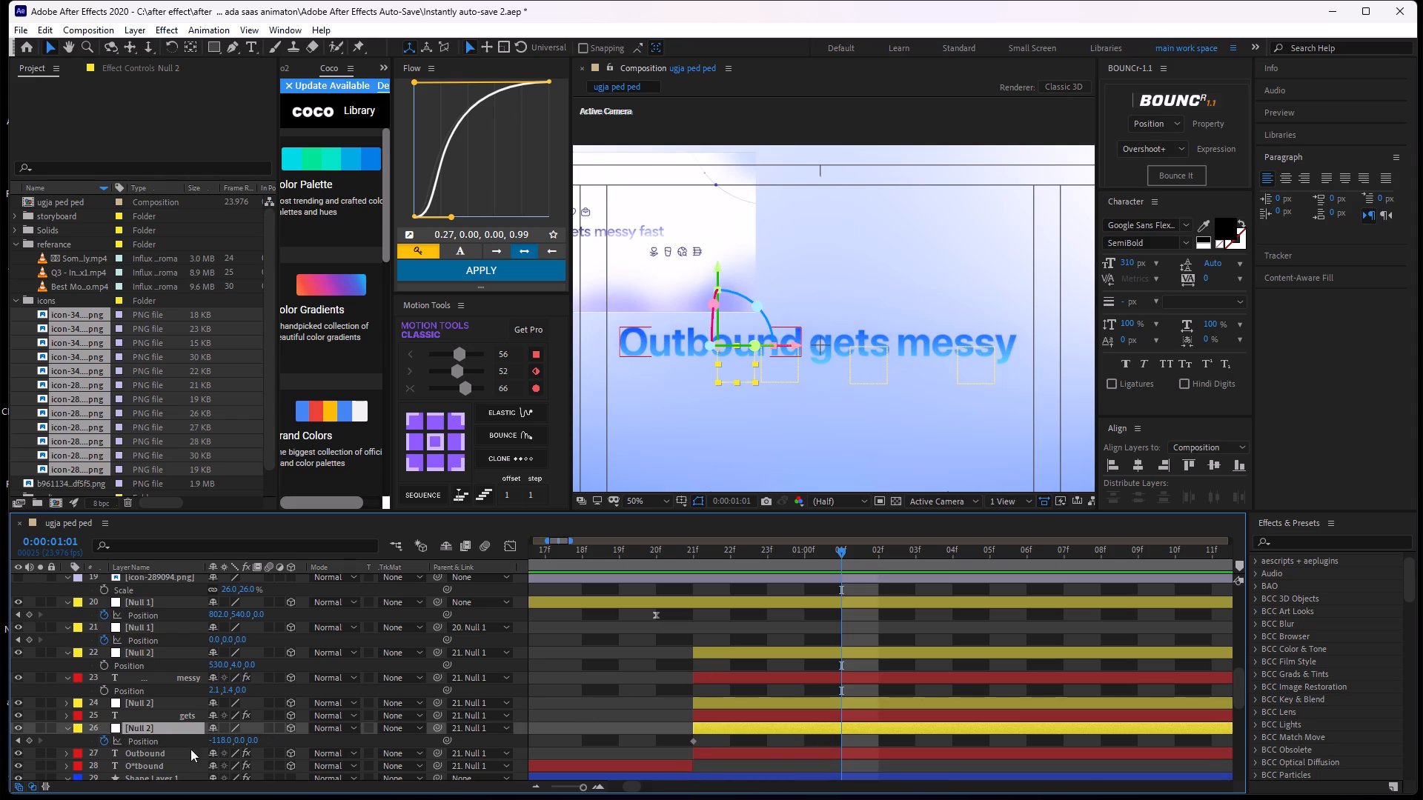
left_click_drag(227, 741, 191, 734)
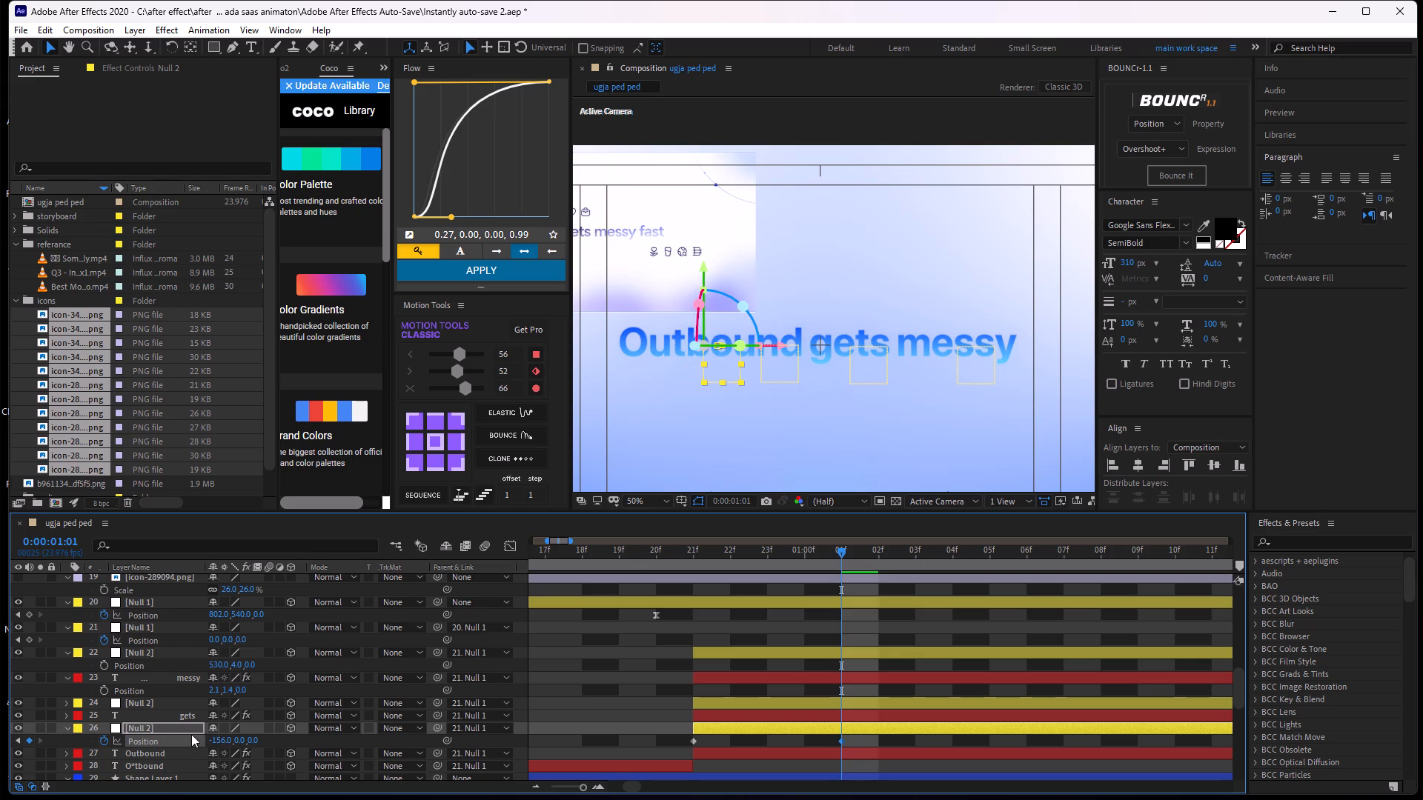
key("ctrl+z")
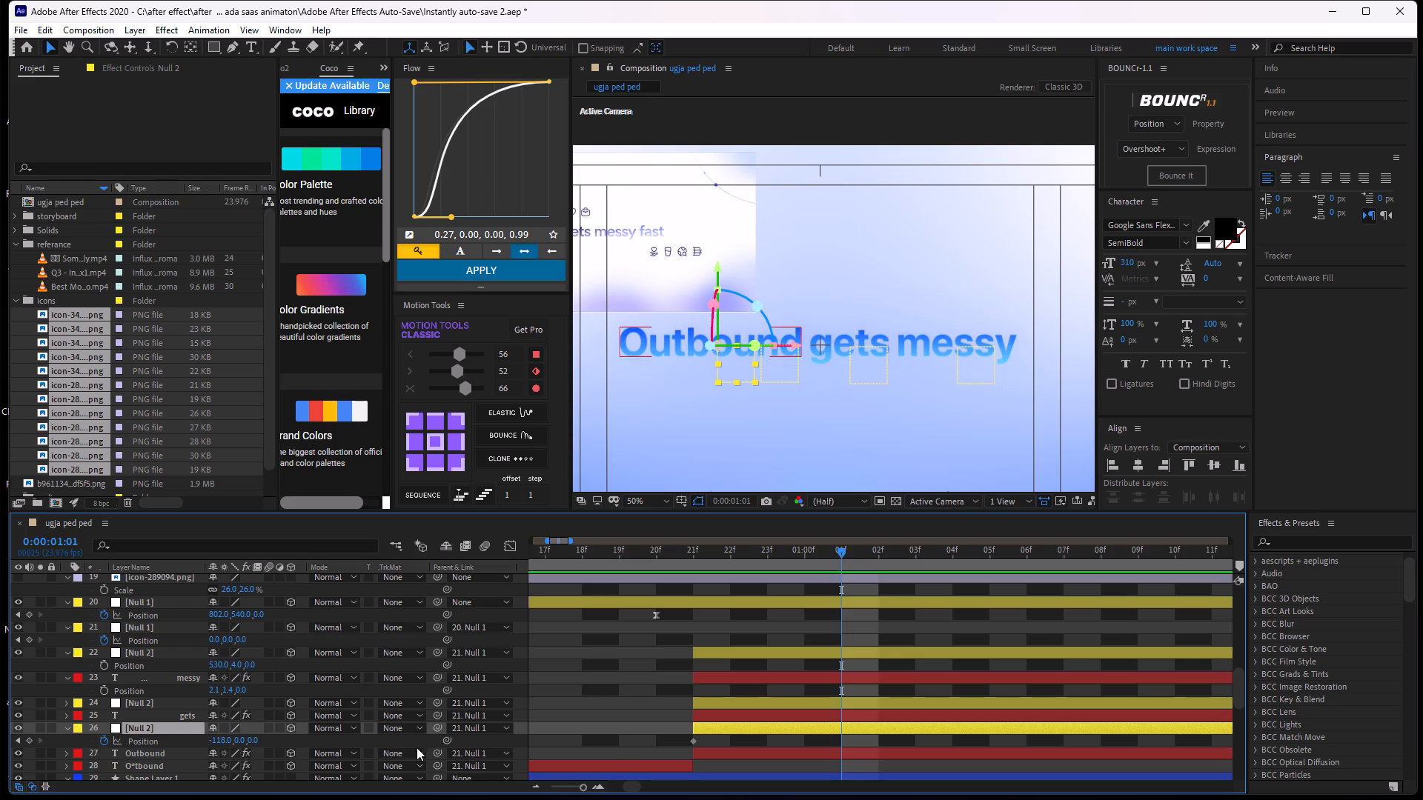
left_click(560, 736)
Parent "Outbound", "gets" and "messy" each to the null directly above it, and parent the null above "gets" to the "messy" layer.
left_click_drag(437, 754, 379, 755)
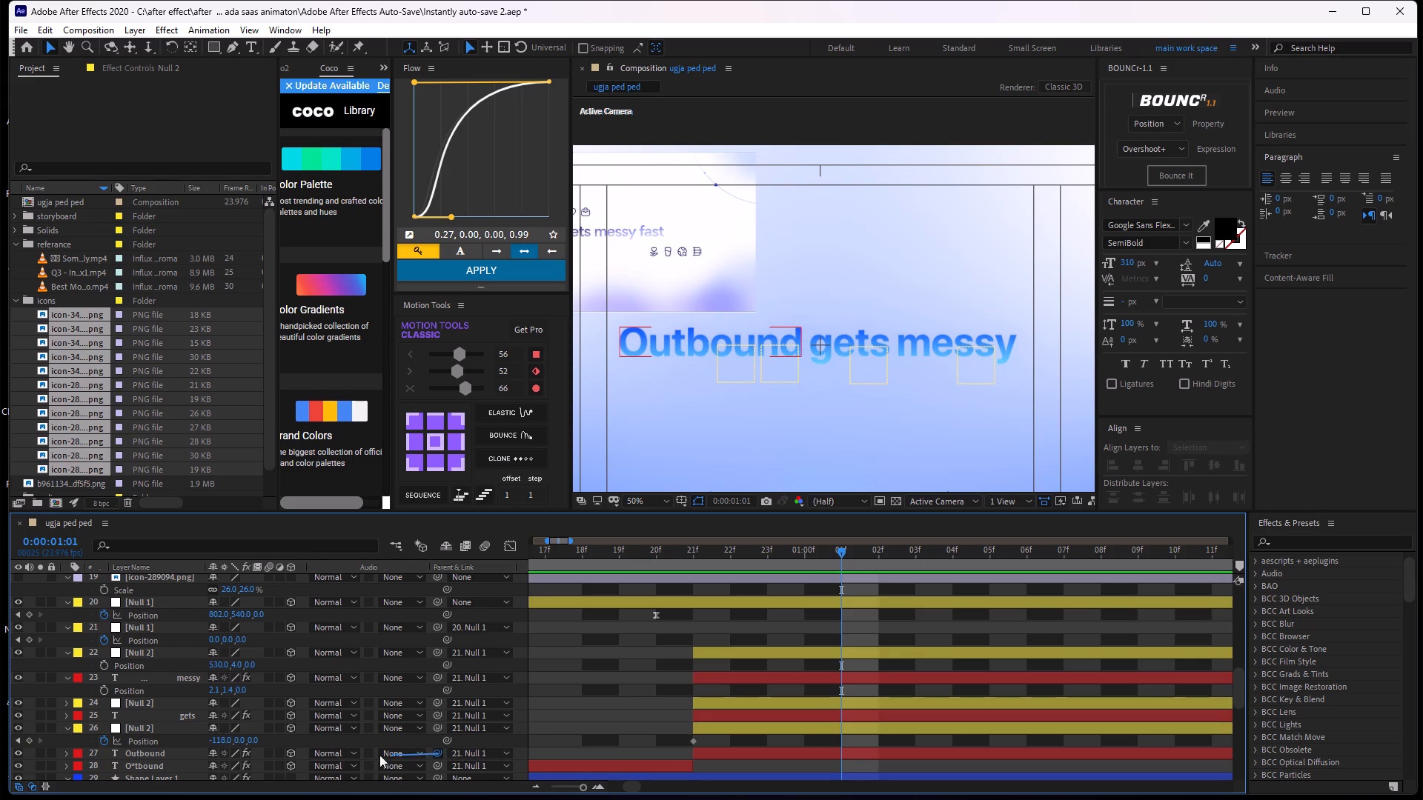
left_click_drag(379, 755, 179, 733)
left_click_drag(439, 718, 386, 718)
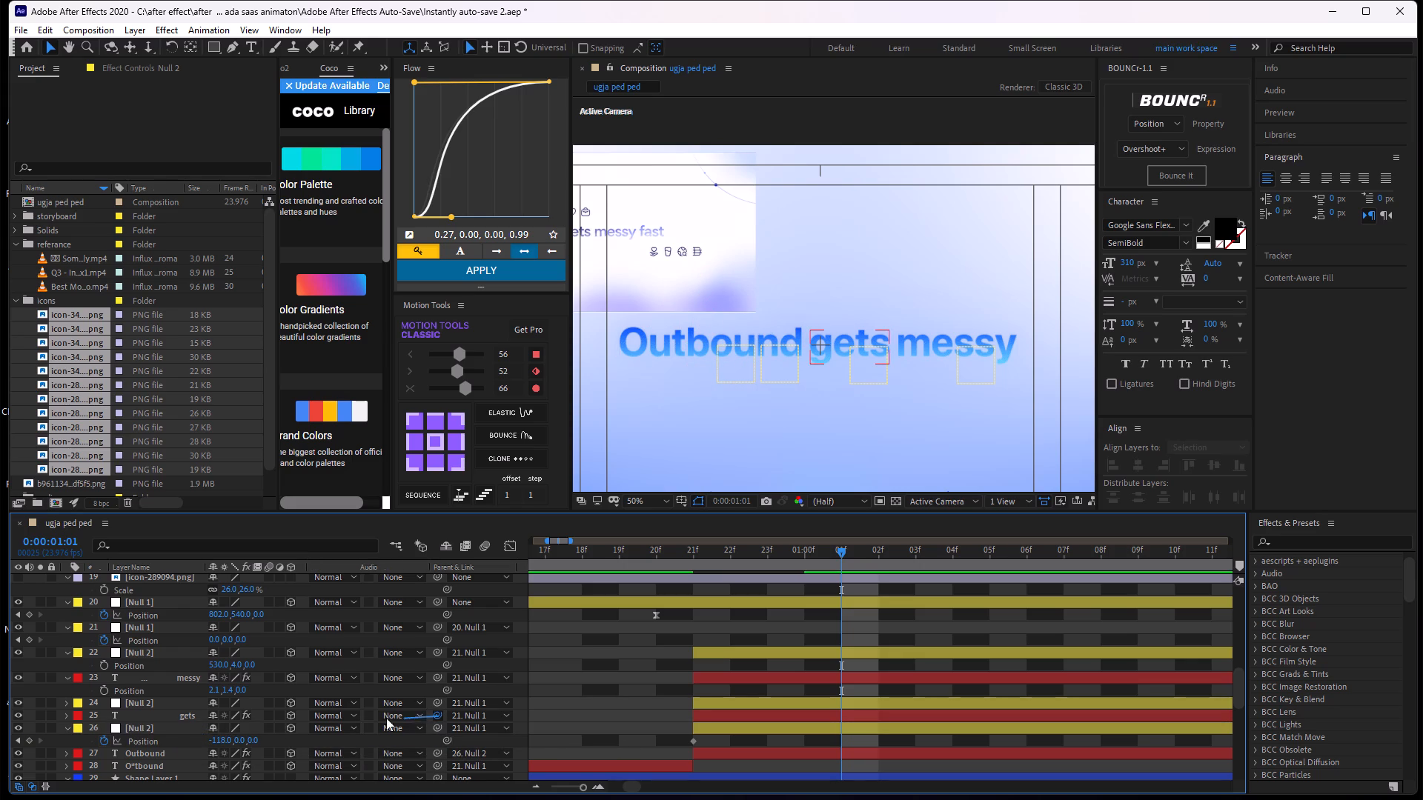
left_click_drag(386, 718, 156, 700)
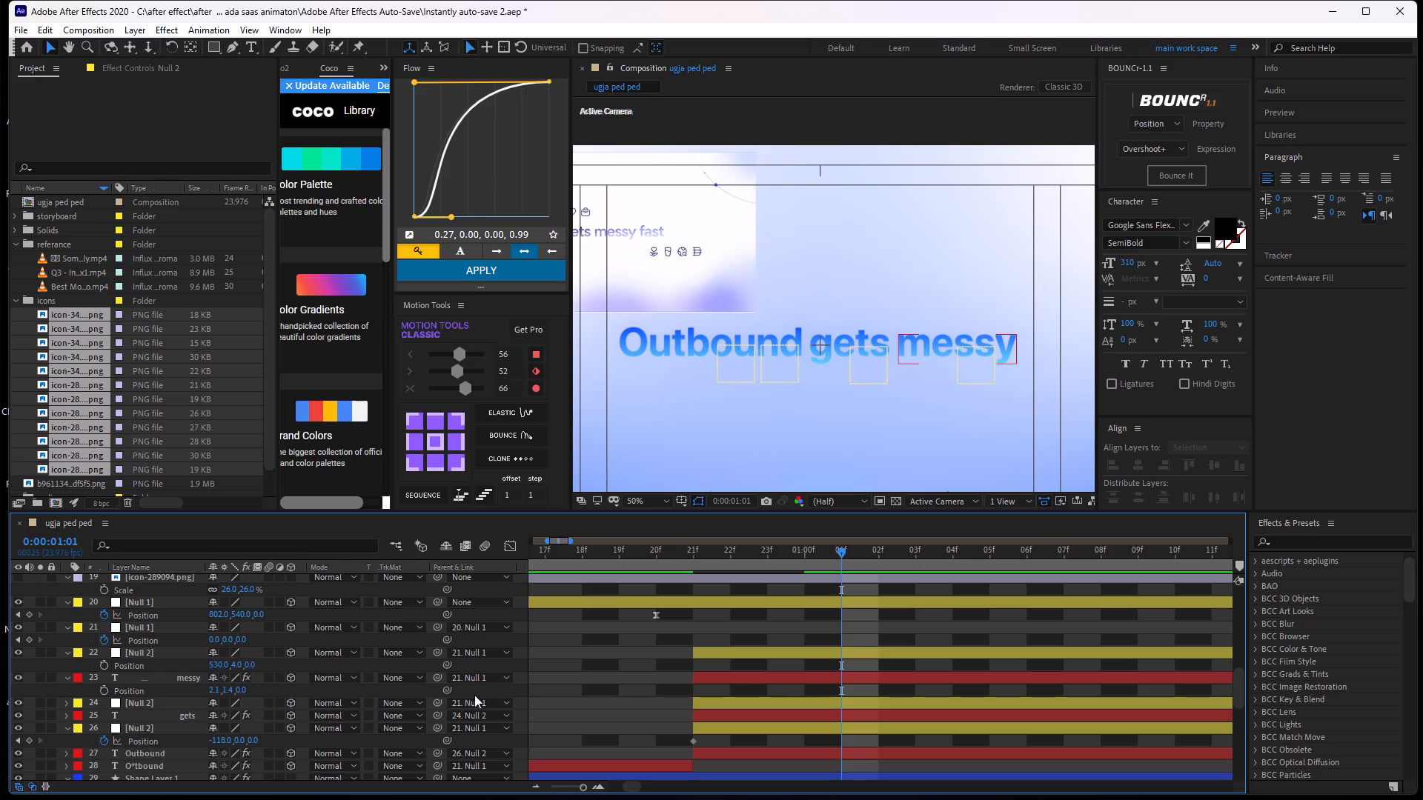
left_click_drag(434, 703, 135, 676)
left_click(721, 679)
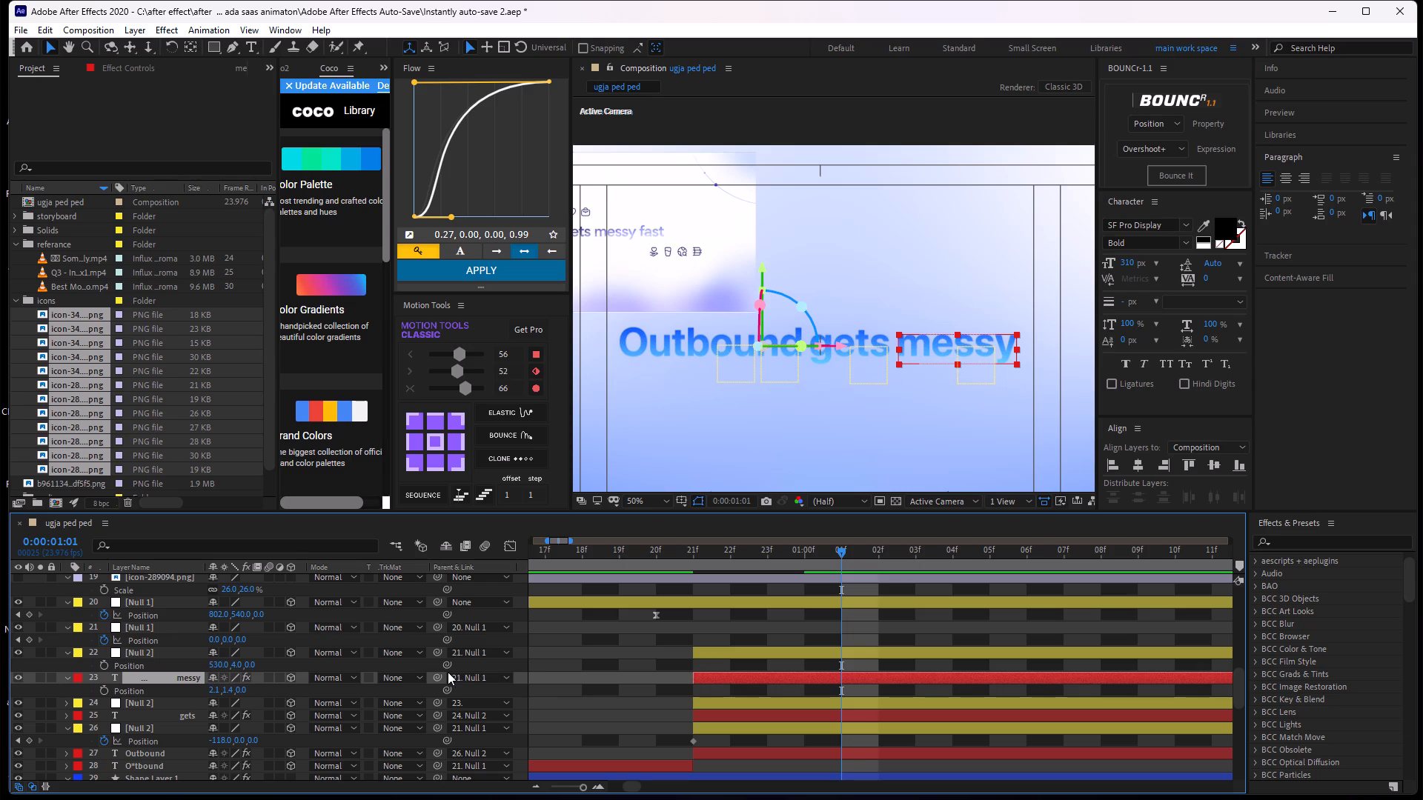
left_click_drag(437, 676, 207, 659)
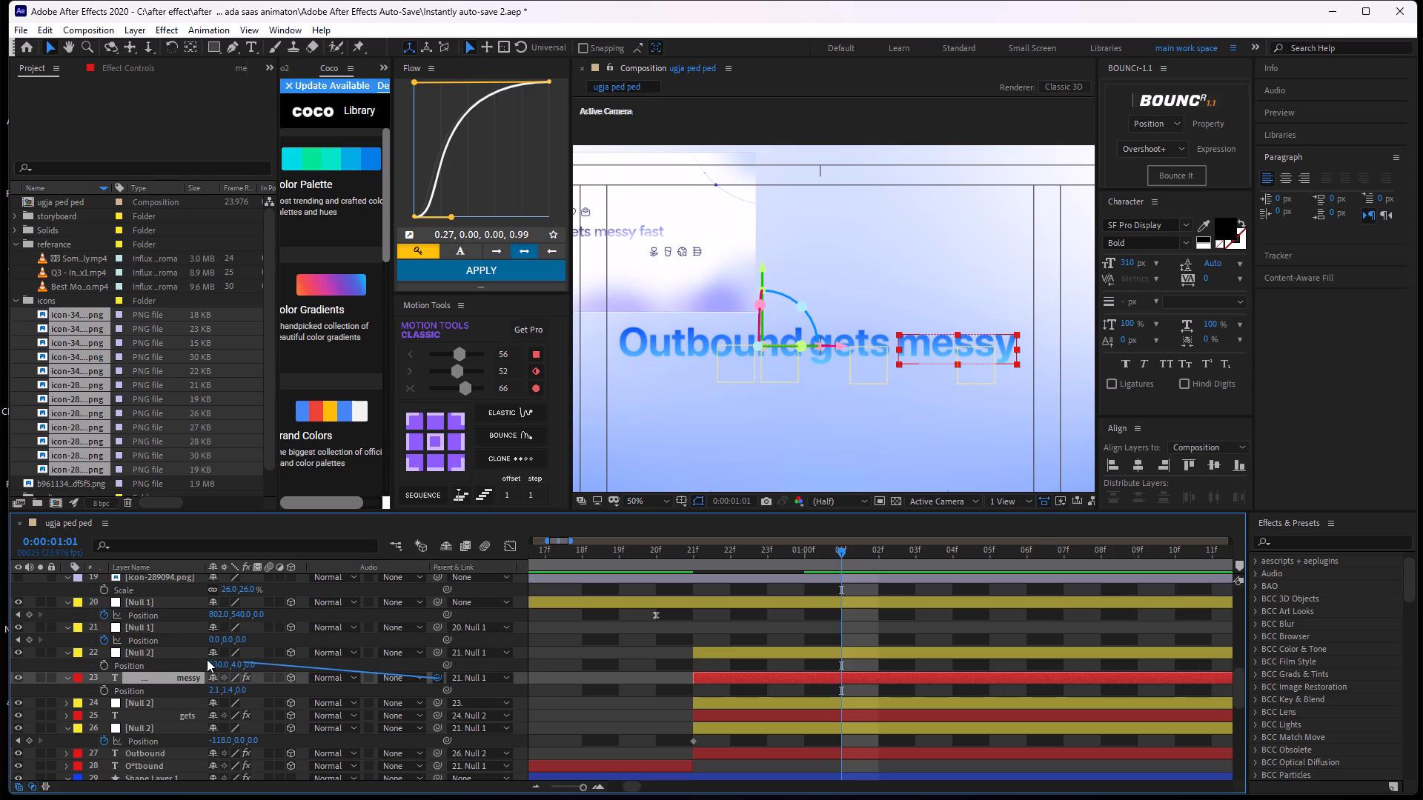
left_click_drag(207, 659, 156, 652)
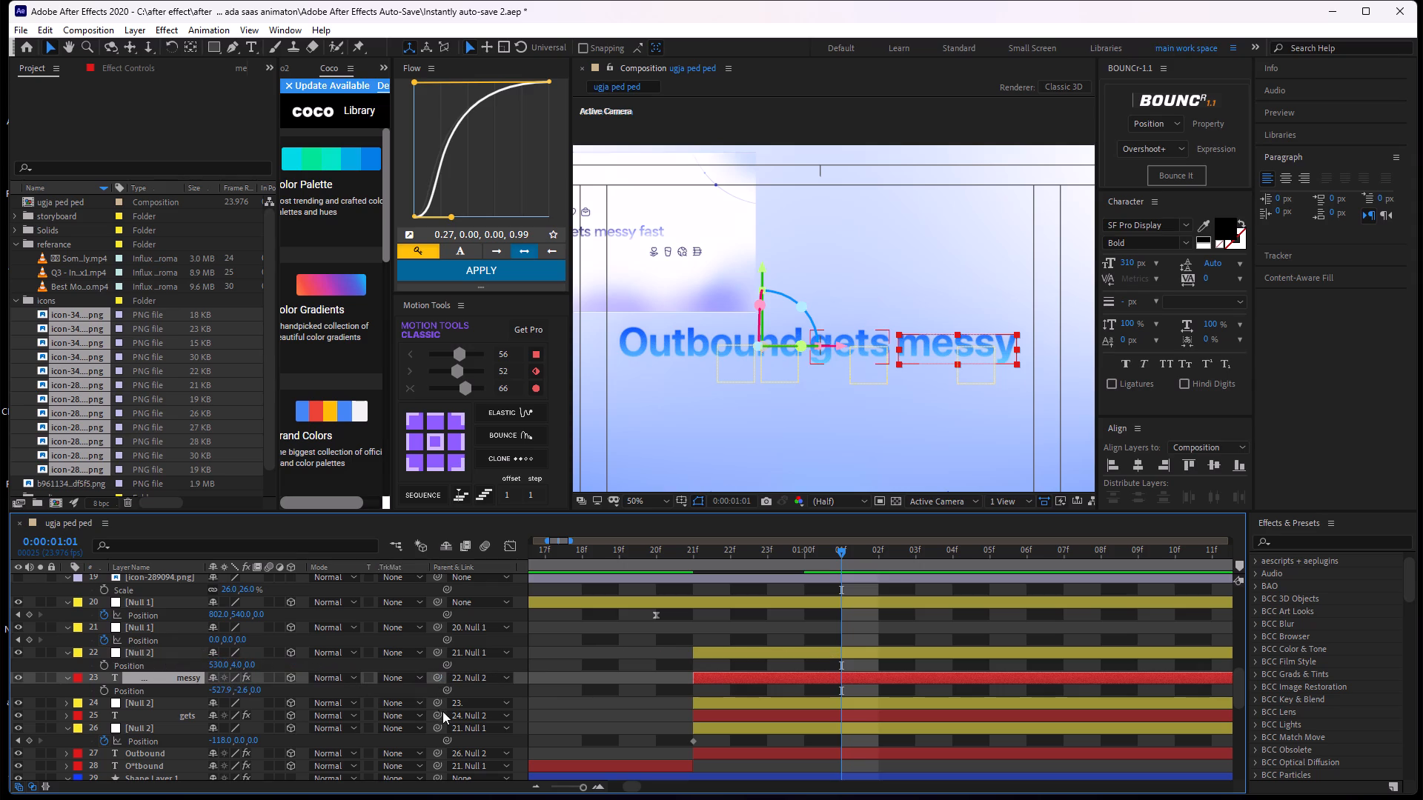
Rename the null directly above the "Outbound" text layer as outbound.
middle_click_drag(628, 725, 634, 679)
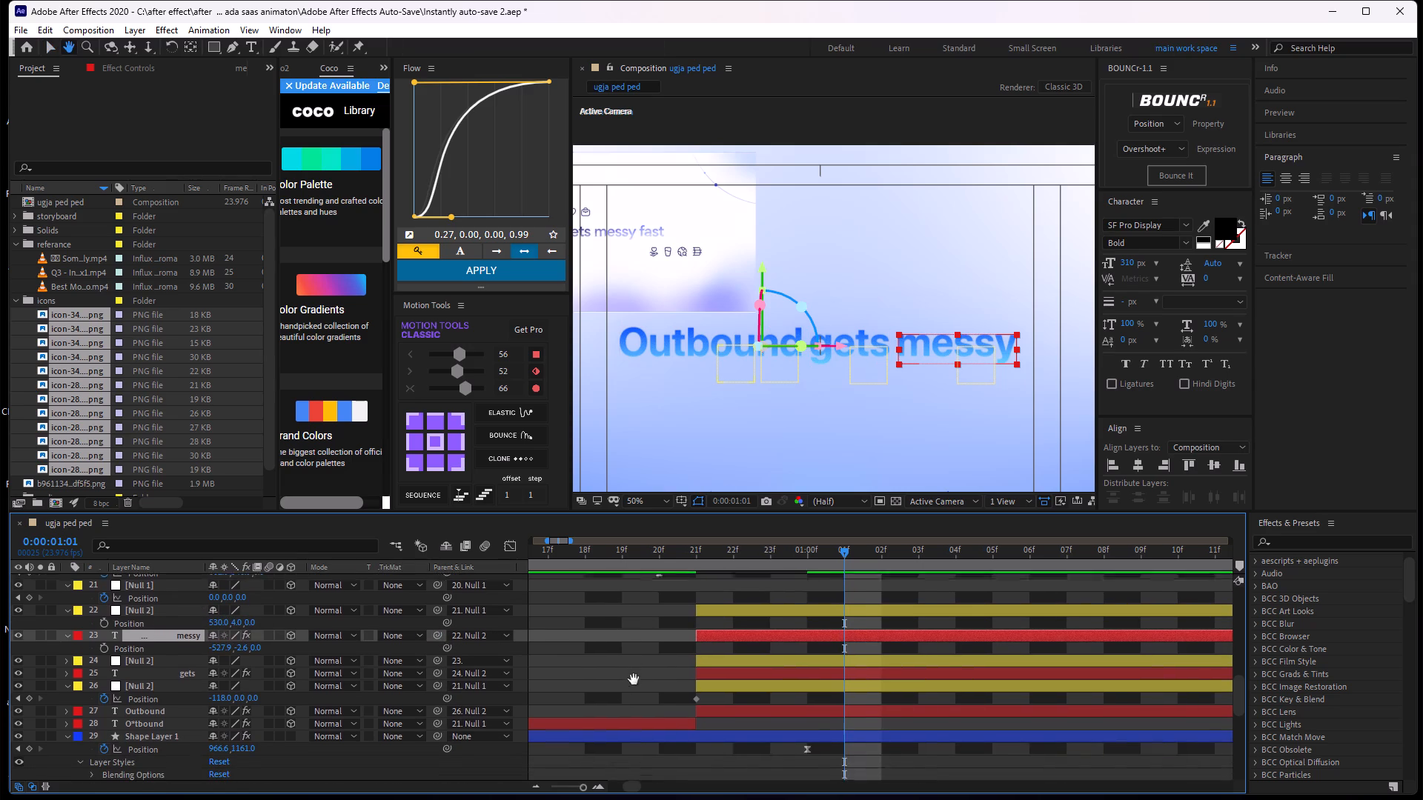
middle_click_drag(634, 679, 640, 673)
left_click(720, 696)
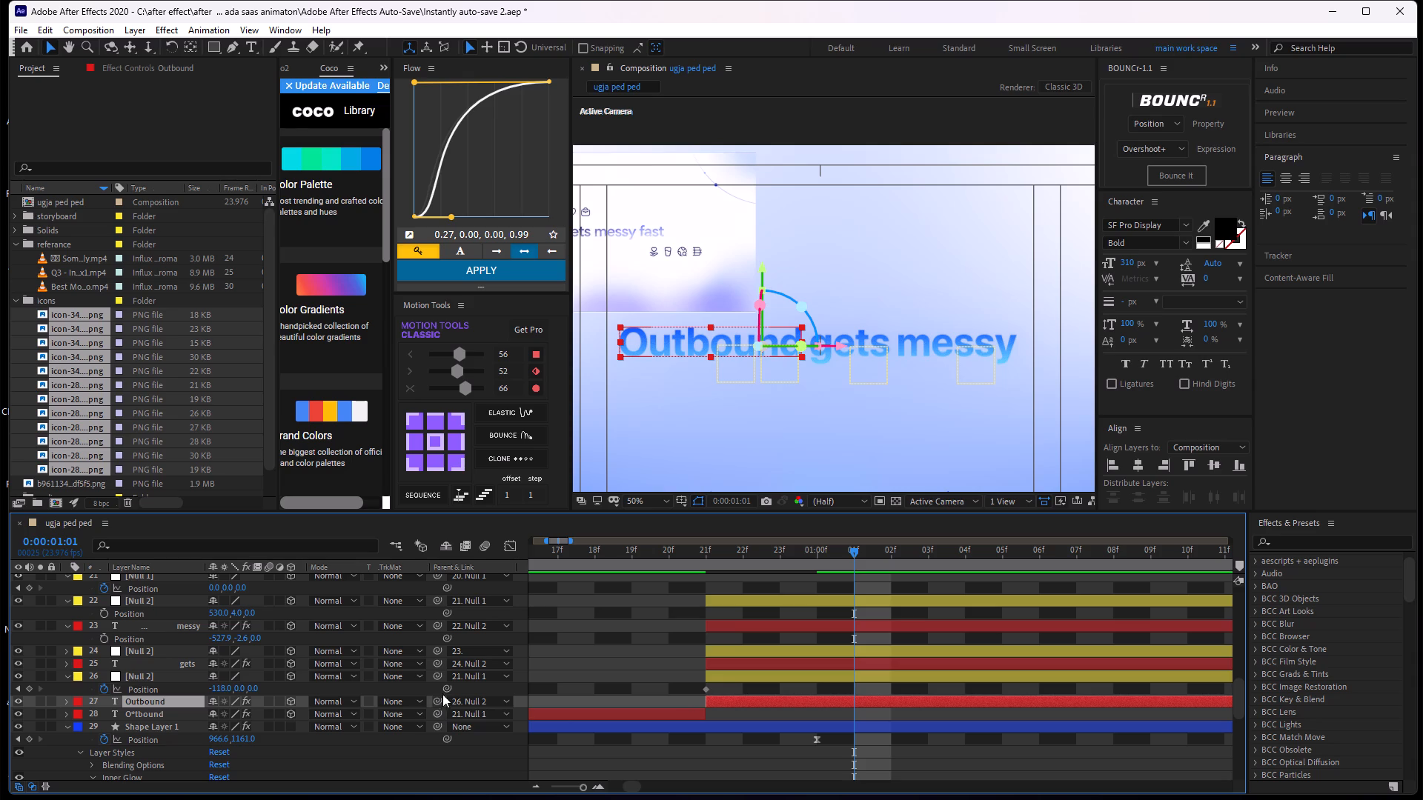
left_click(157, 673)
right_click(156, 673)
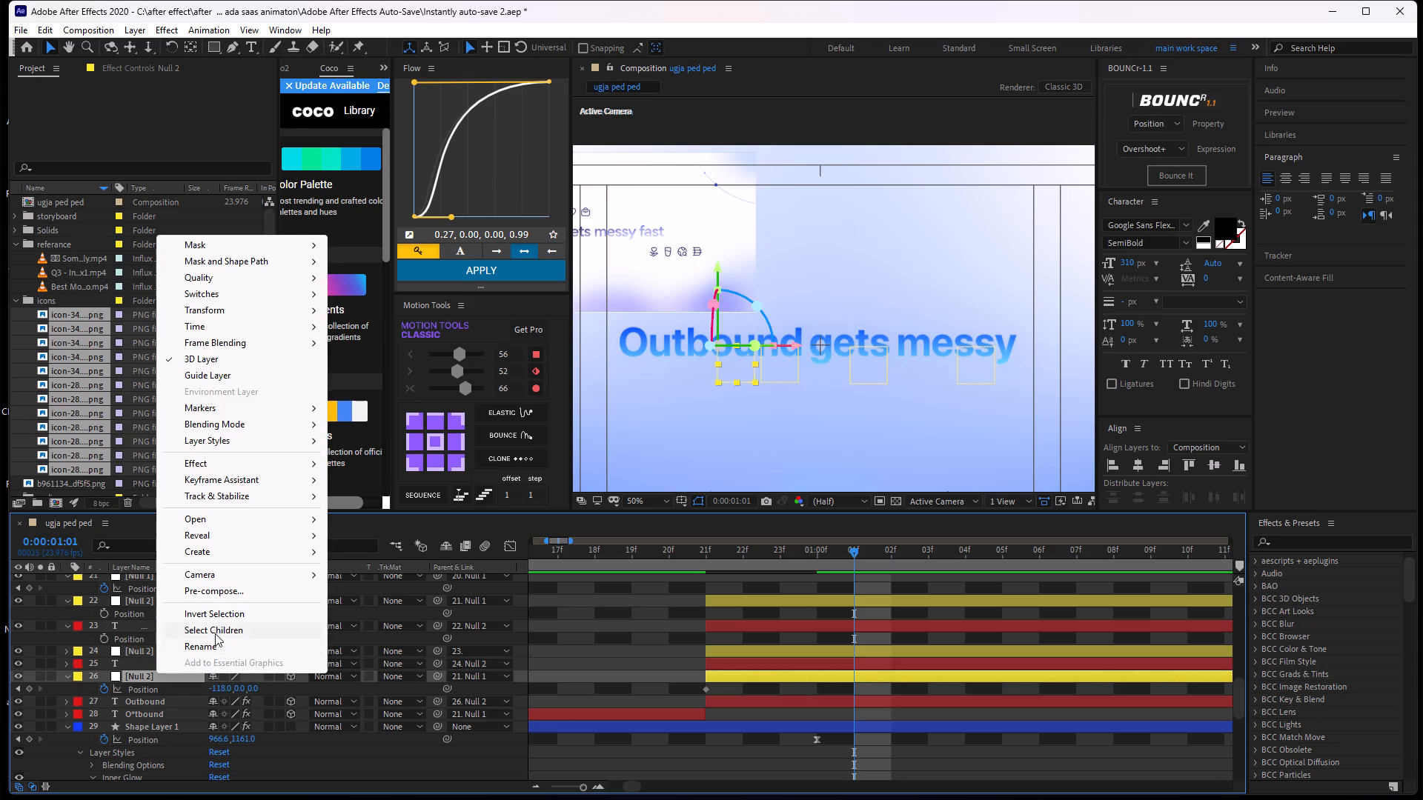
left_click(200, 649)
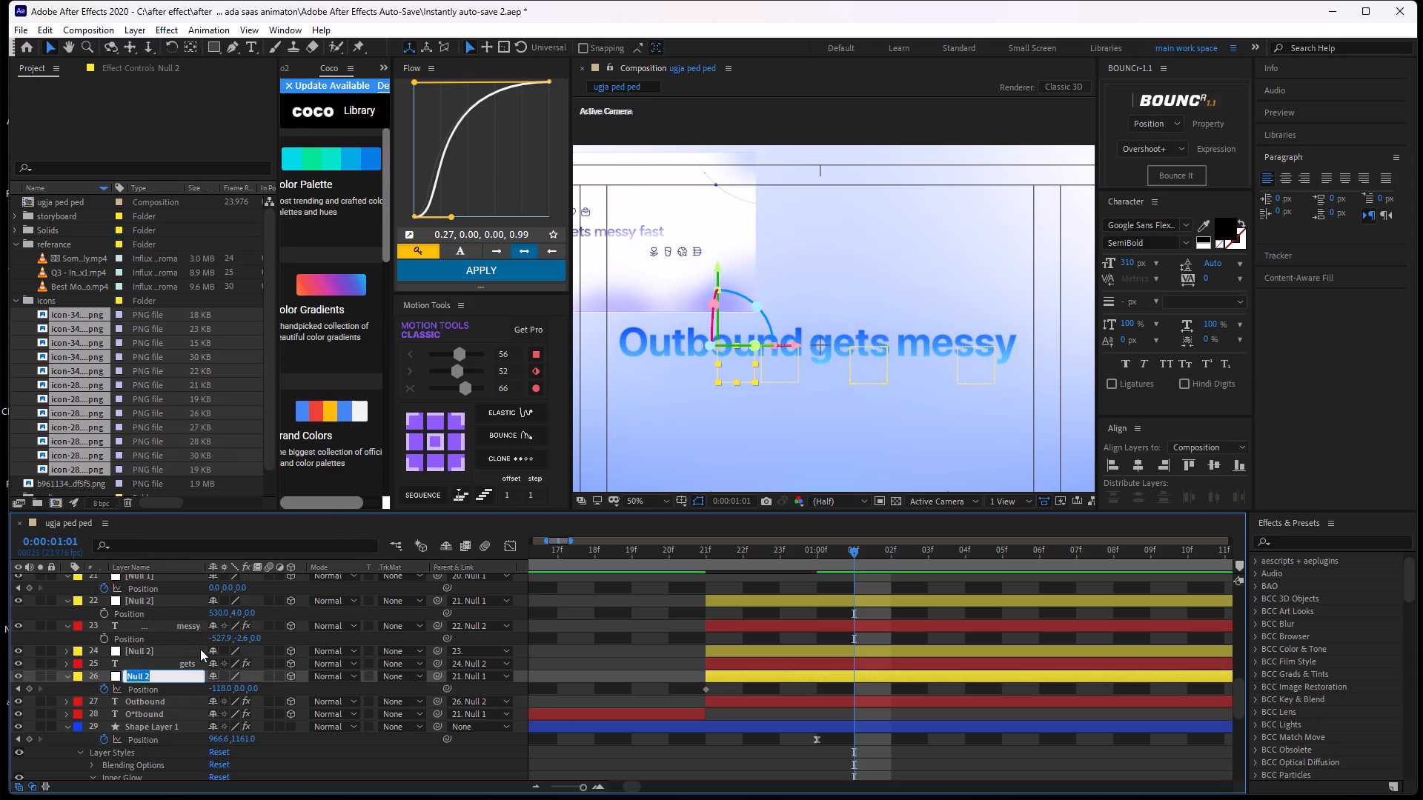
type("outbound")
Rename the null directly above the "gets" text layer as gets.
left_click(137, 650)
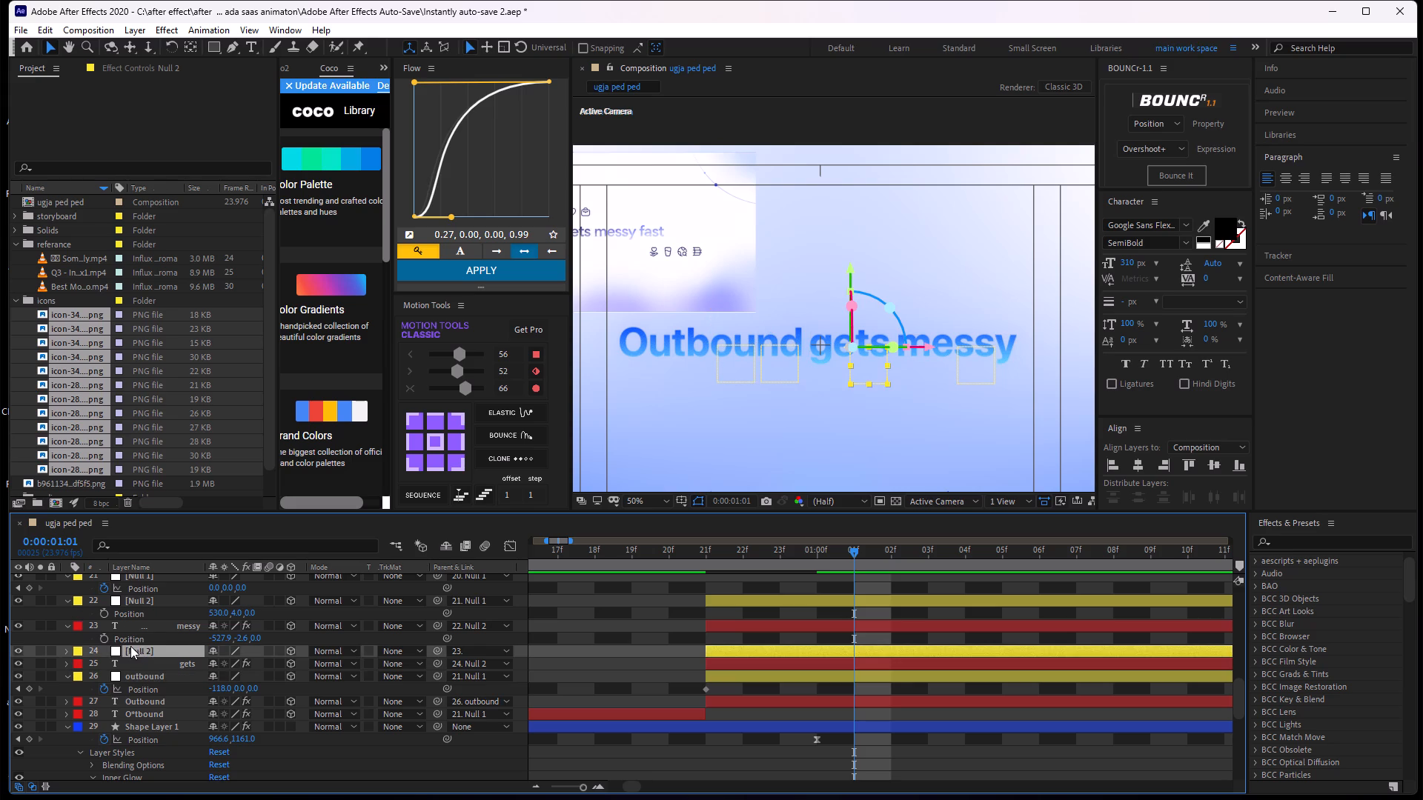
right_click(130, 646)
left_click(185, 618)
type("gets")
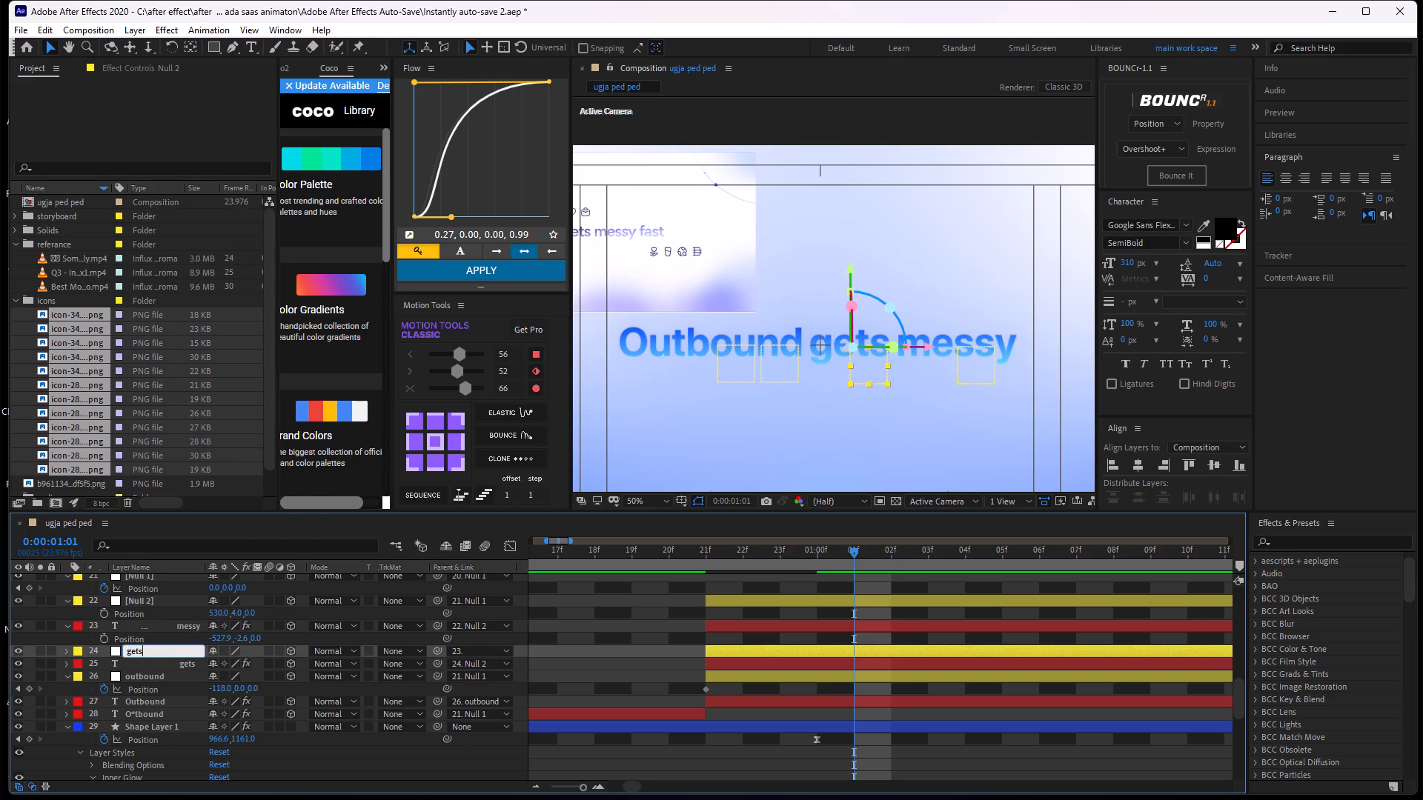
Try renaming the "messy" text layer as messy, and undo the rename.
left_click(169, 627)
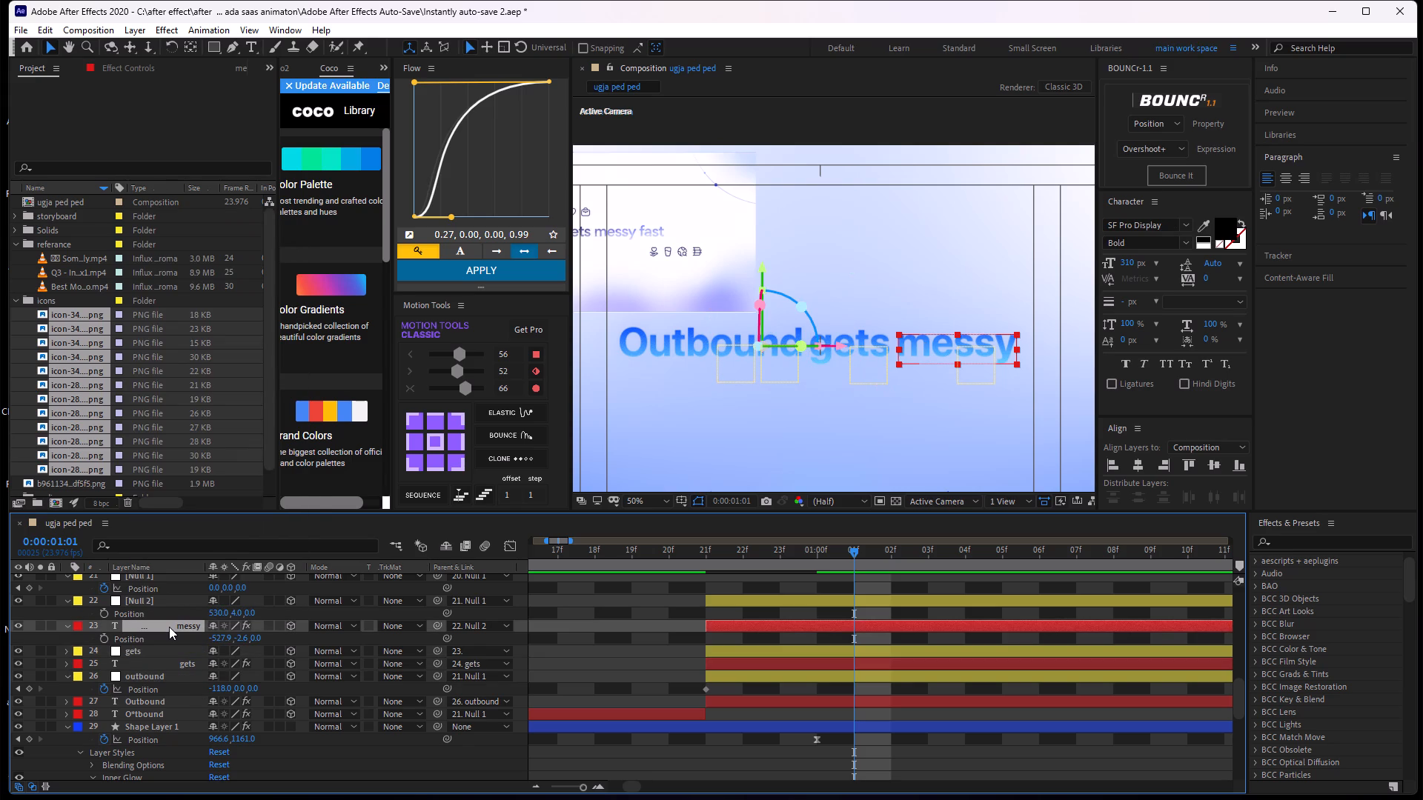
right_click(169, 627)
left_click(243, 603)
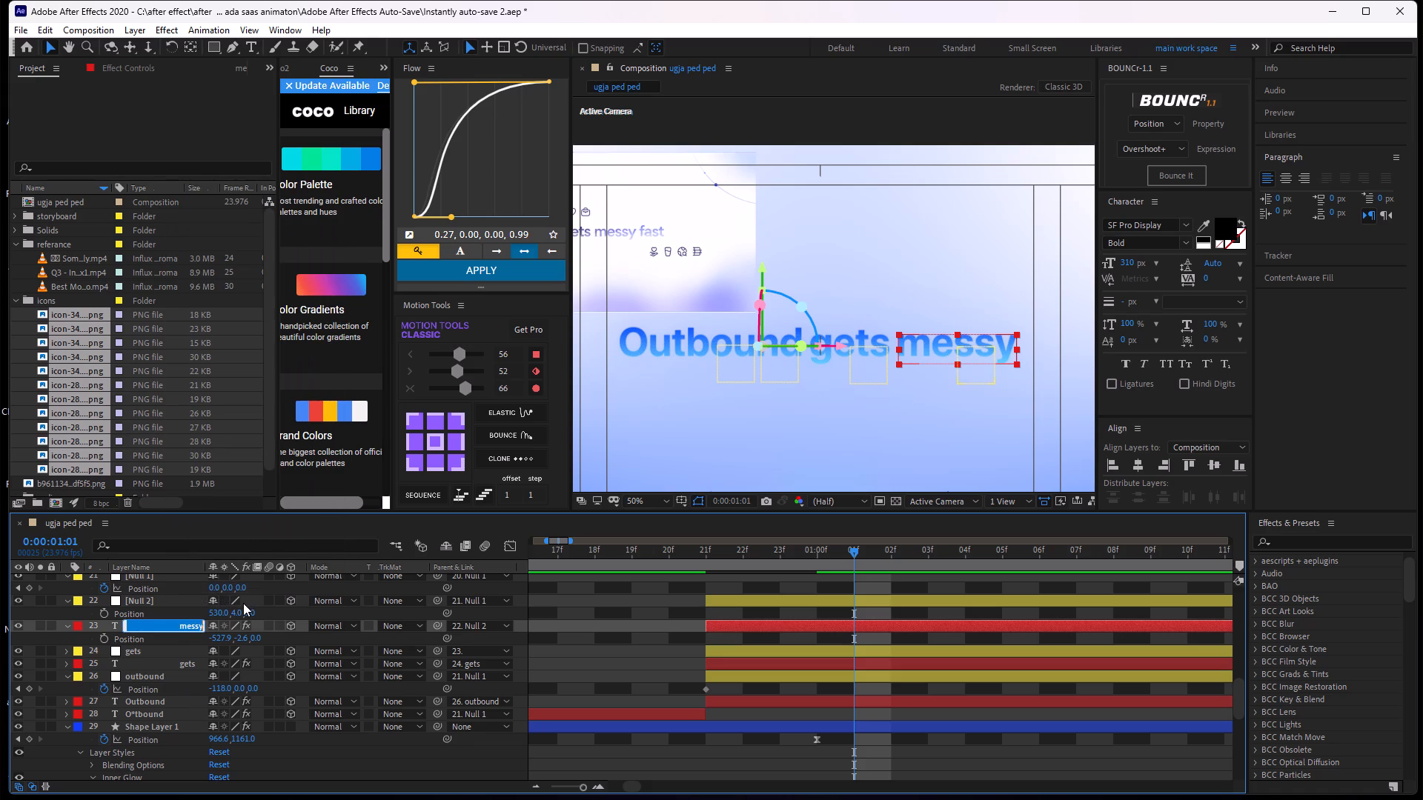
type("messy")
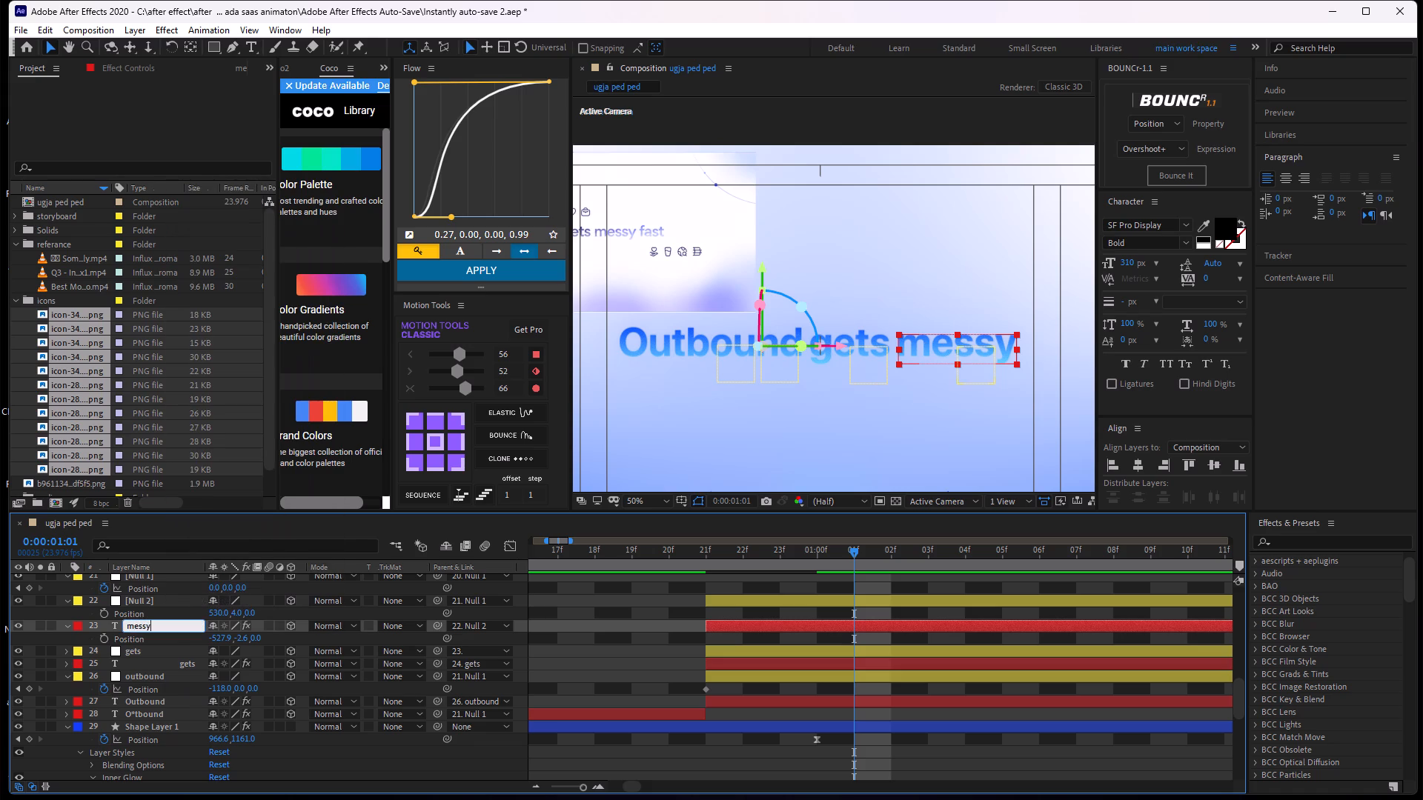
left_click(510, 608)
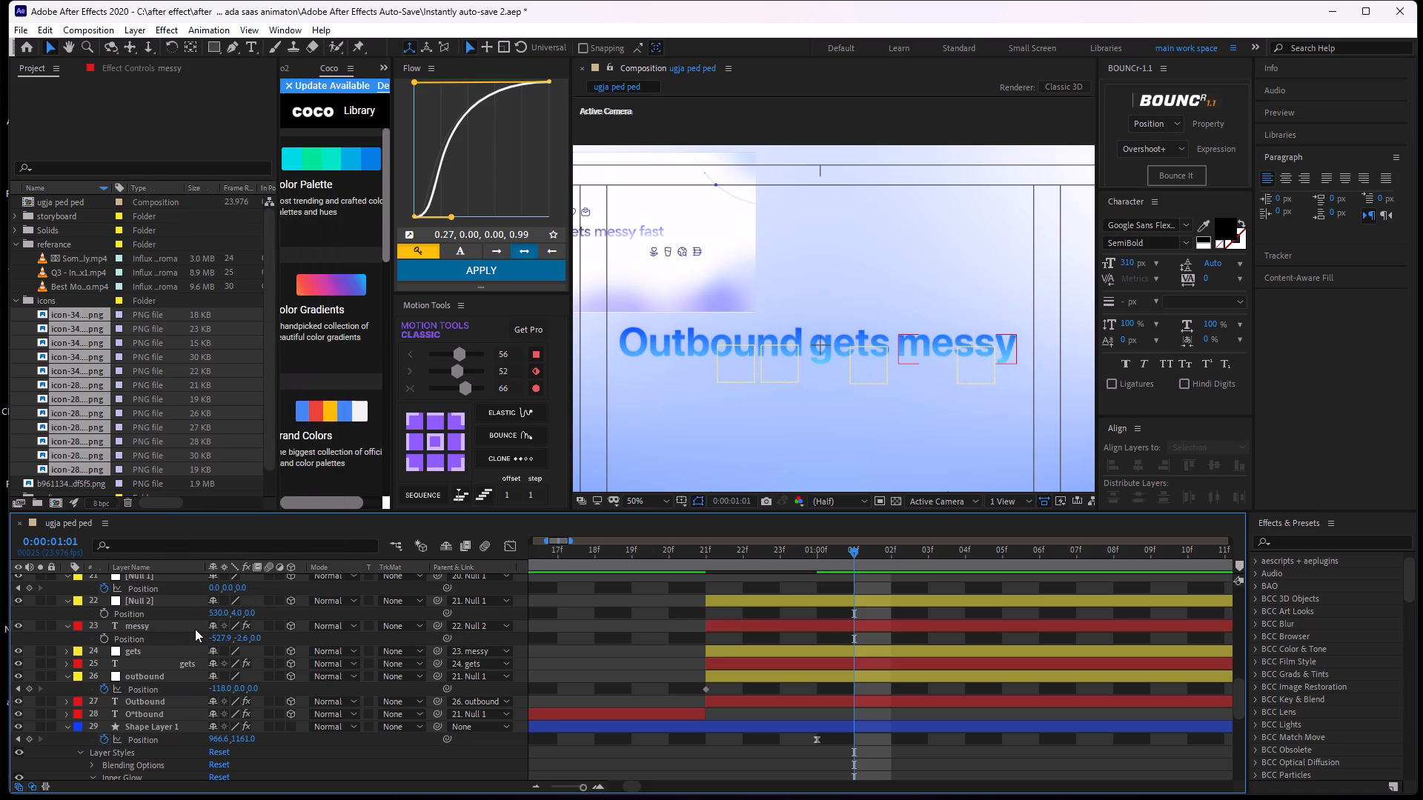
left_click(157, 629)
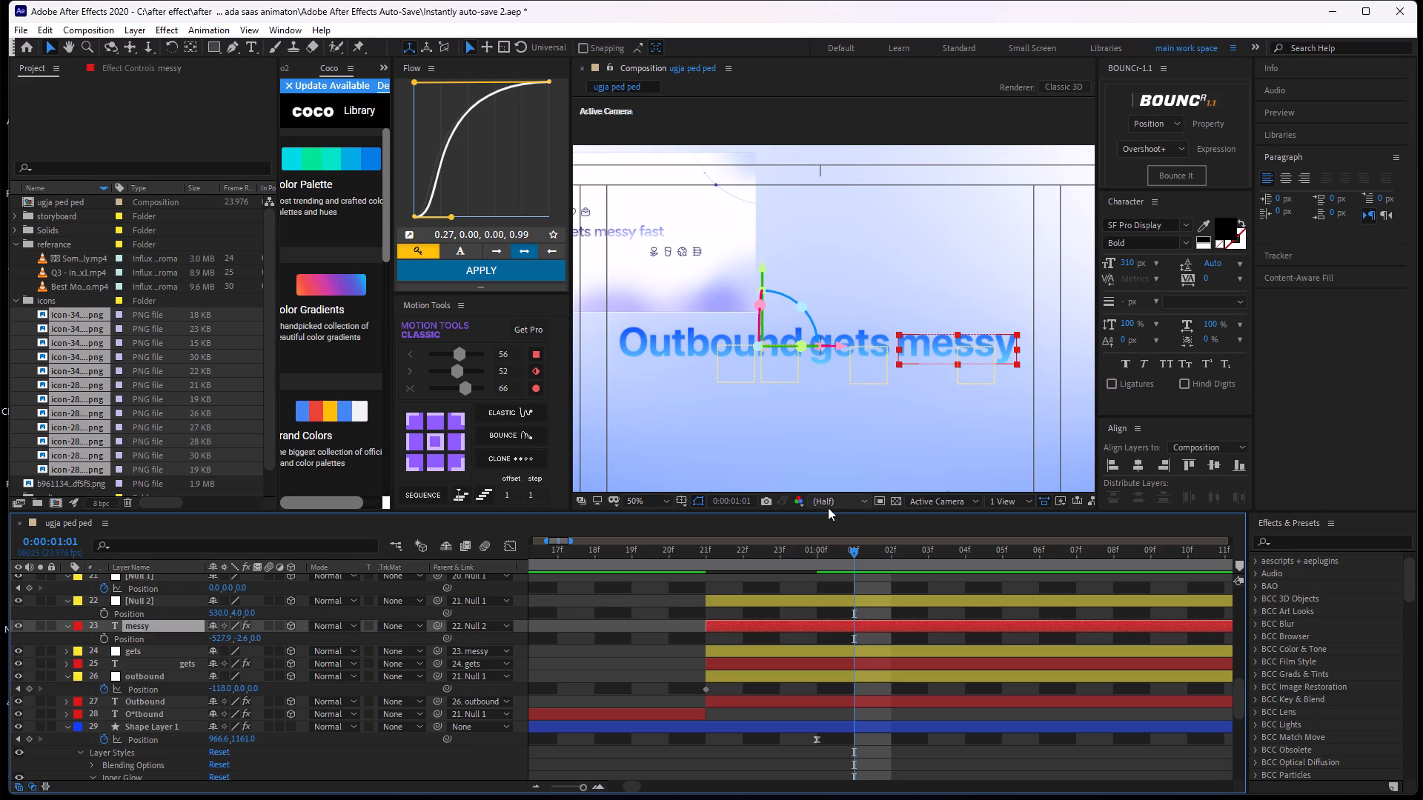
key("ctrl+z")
Rename the null directly above the "messy" text layer as messy.
left_click(160, 596)
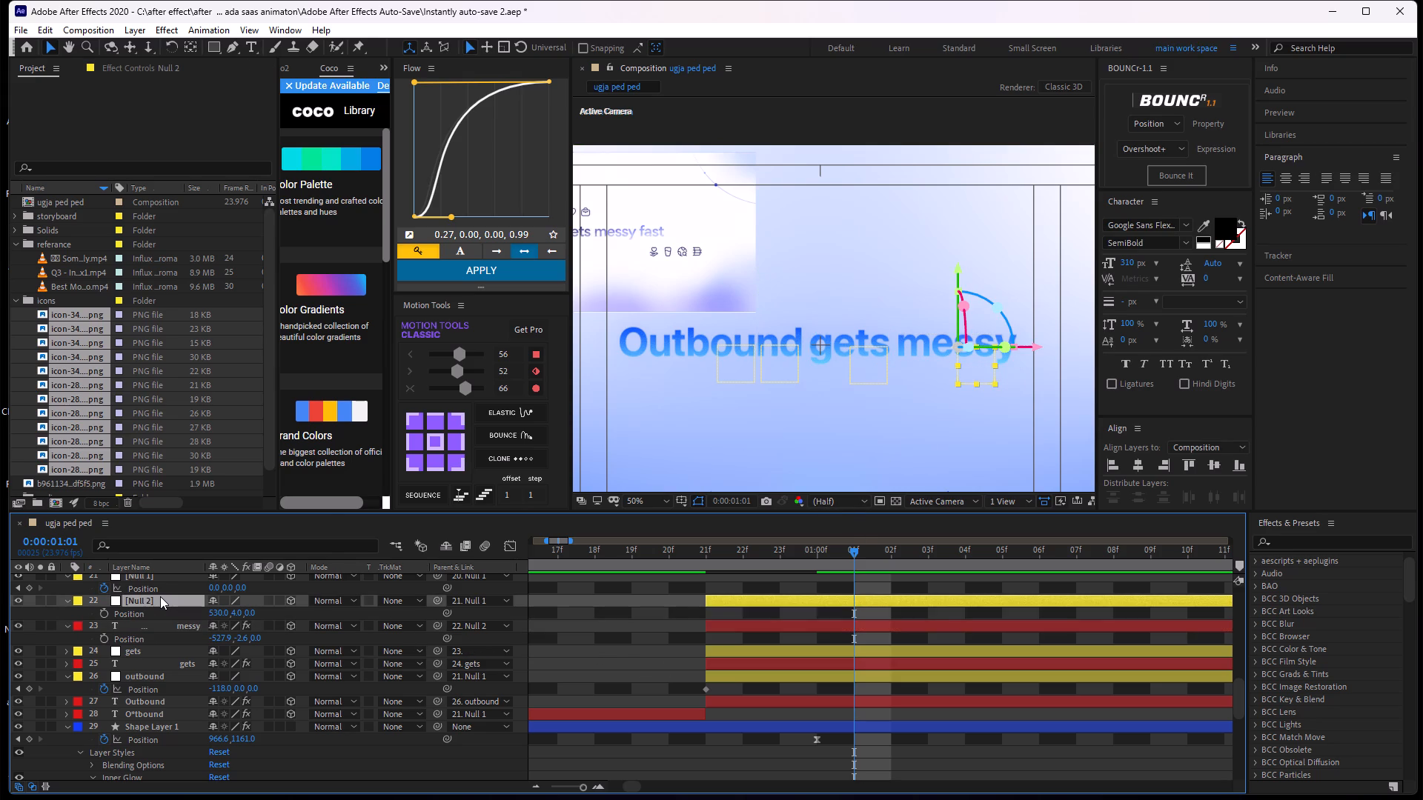
right_click(160, 596)
left_click(207, 570)
type("messy")
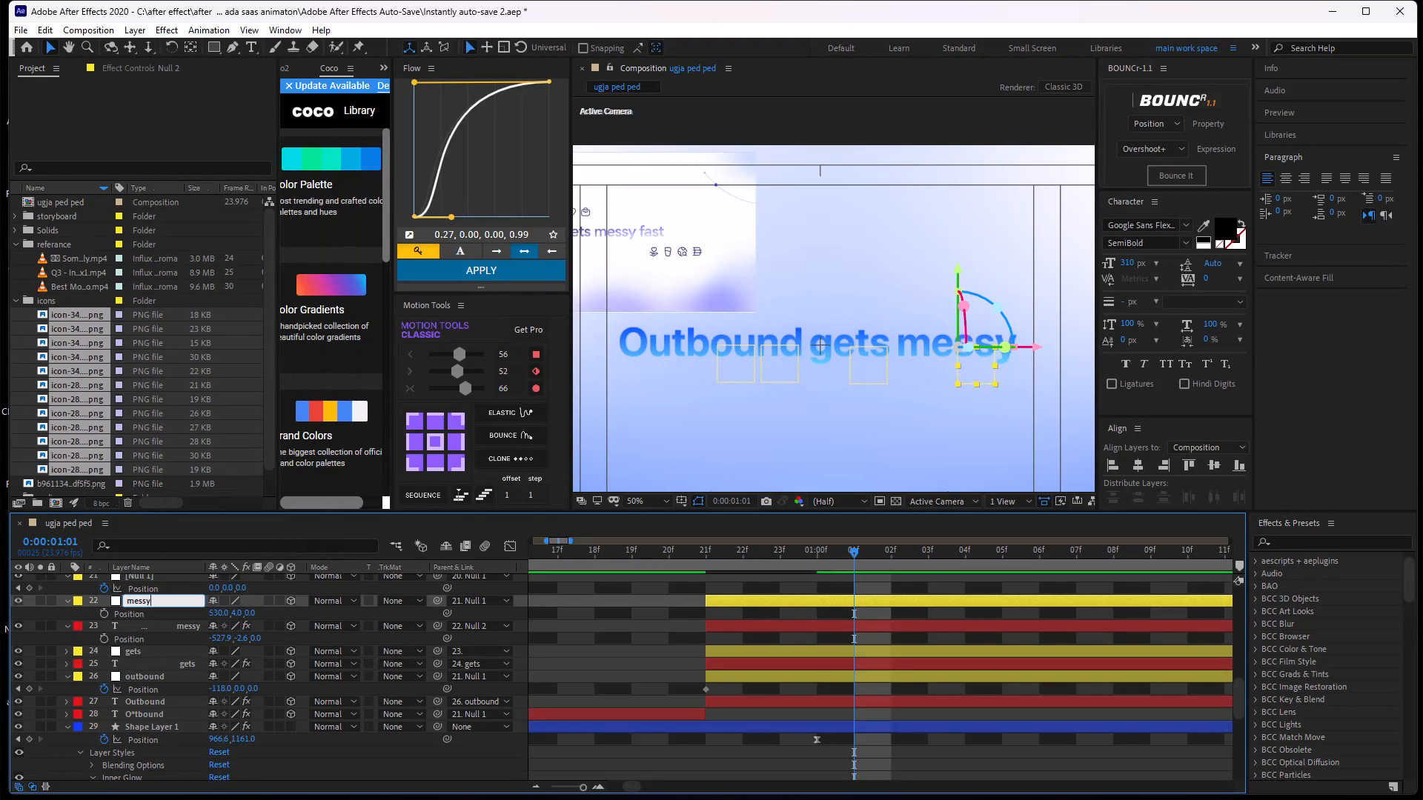
left_click(640, 637)
Raise the outbound null at 0:00:01:01 by adjusting its Position Y to about -102, keeping X at -118.
left_click(740, 676)
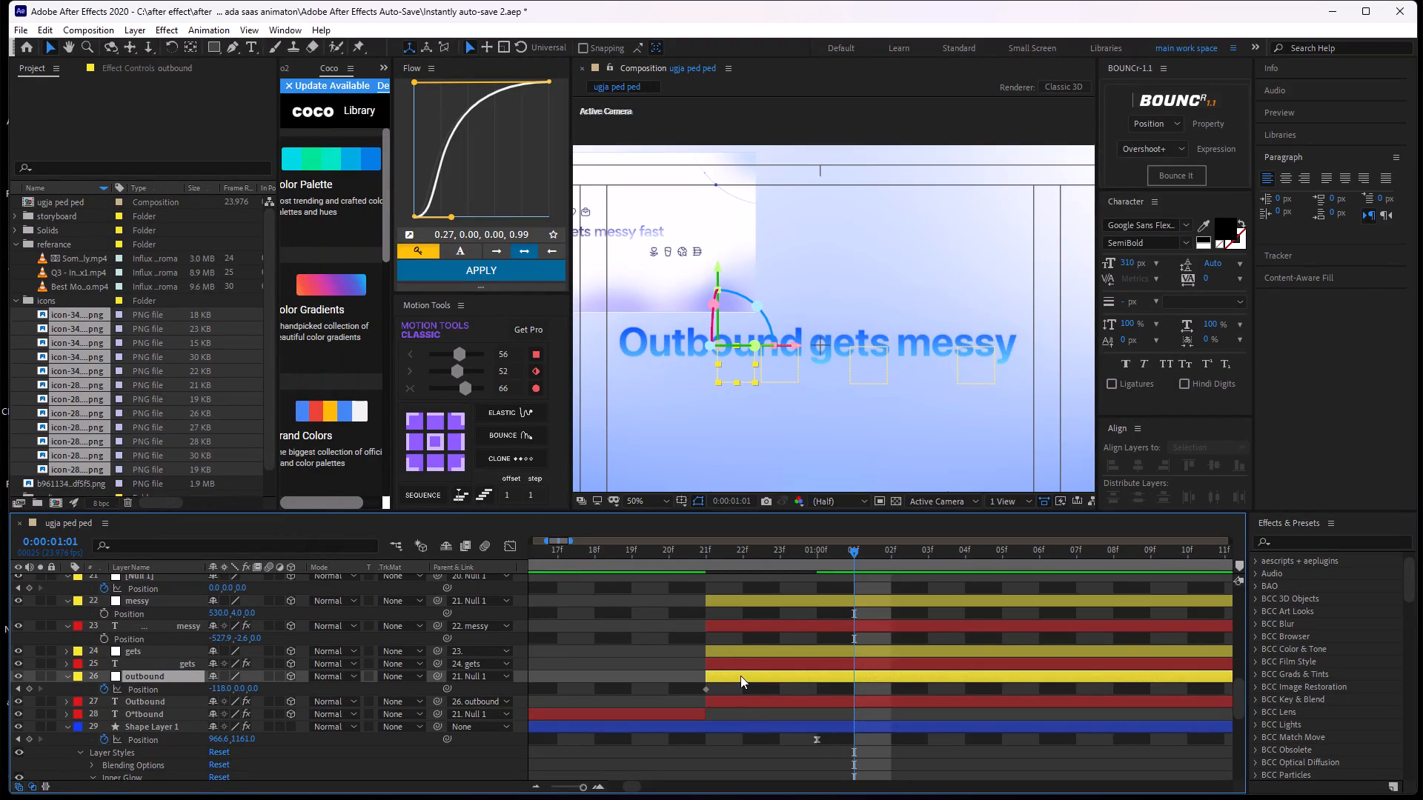
left_click_drag(221, 684, 183, 699)
key("ctrl+z")
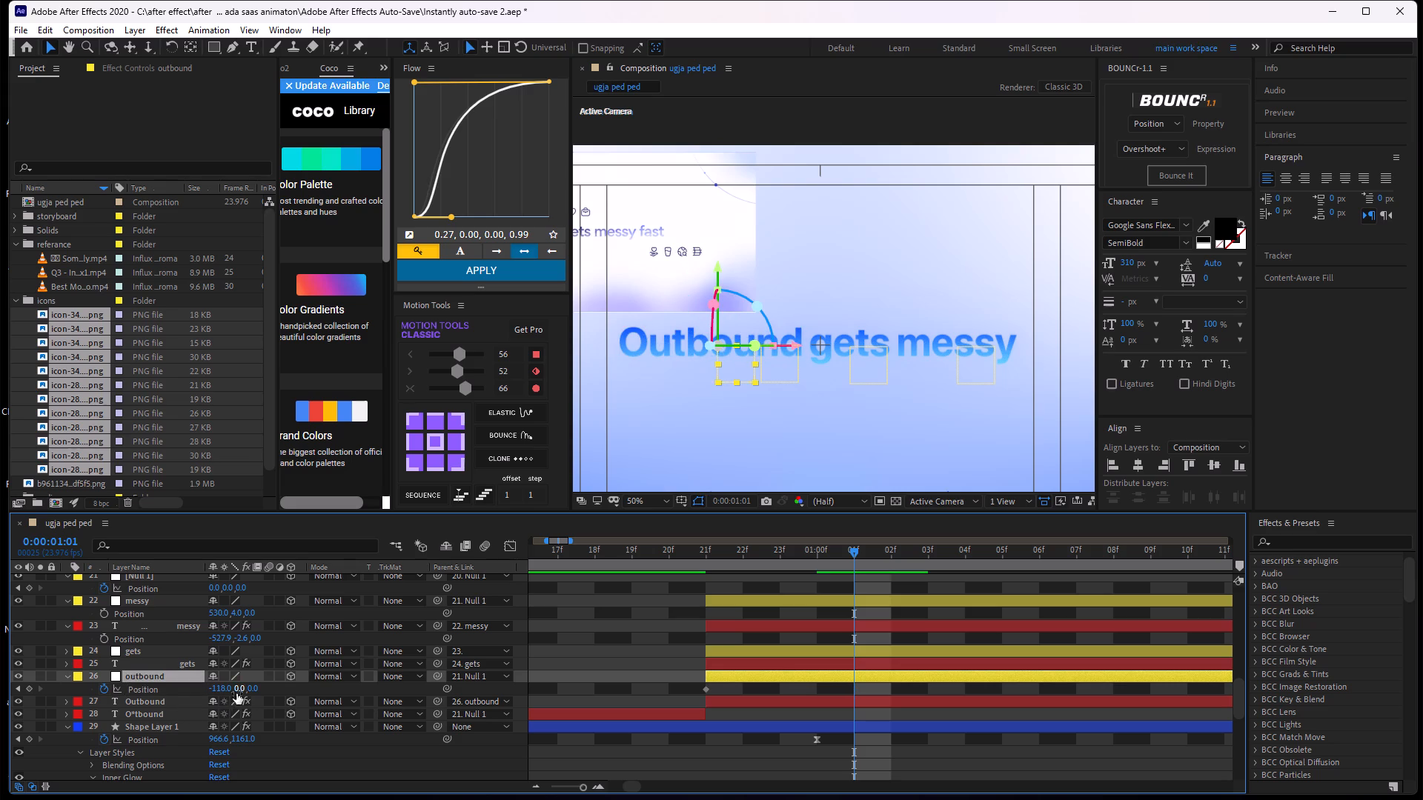
left_click_drag(234, 687, 137, 661)
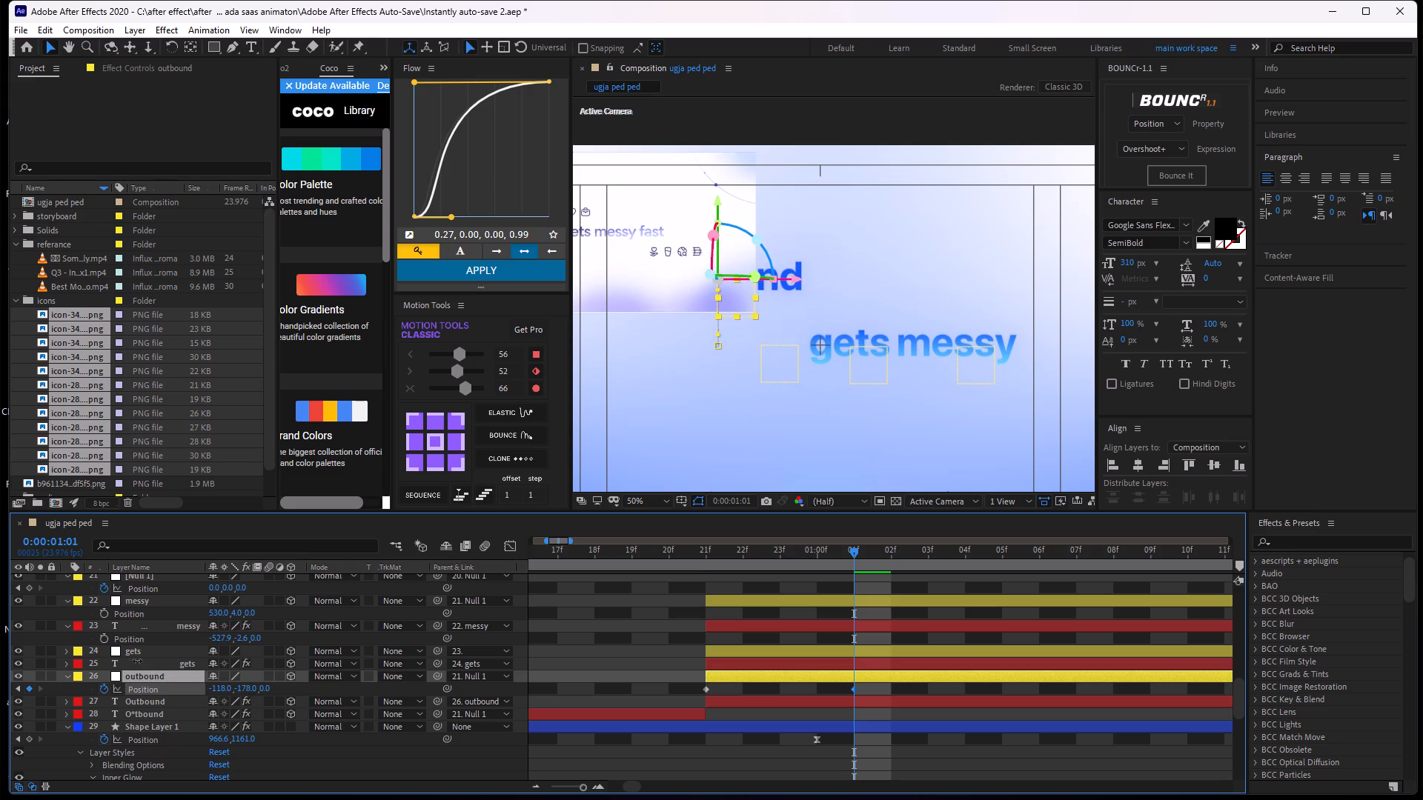
left_click_drag(137, 661, 167, 679)
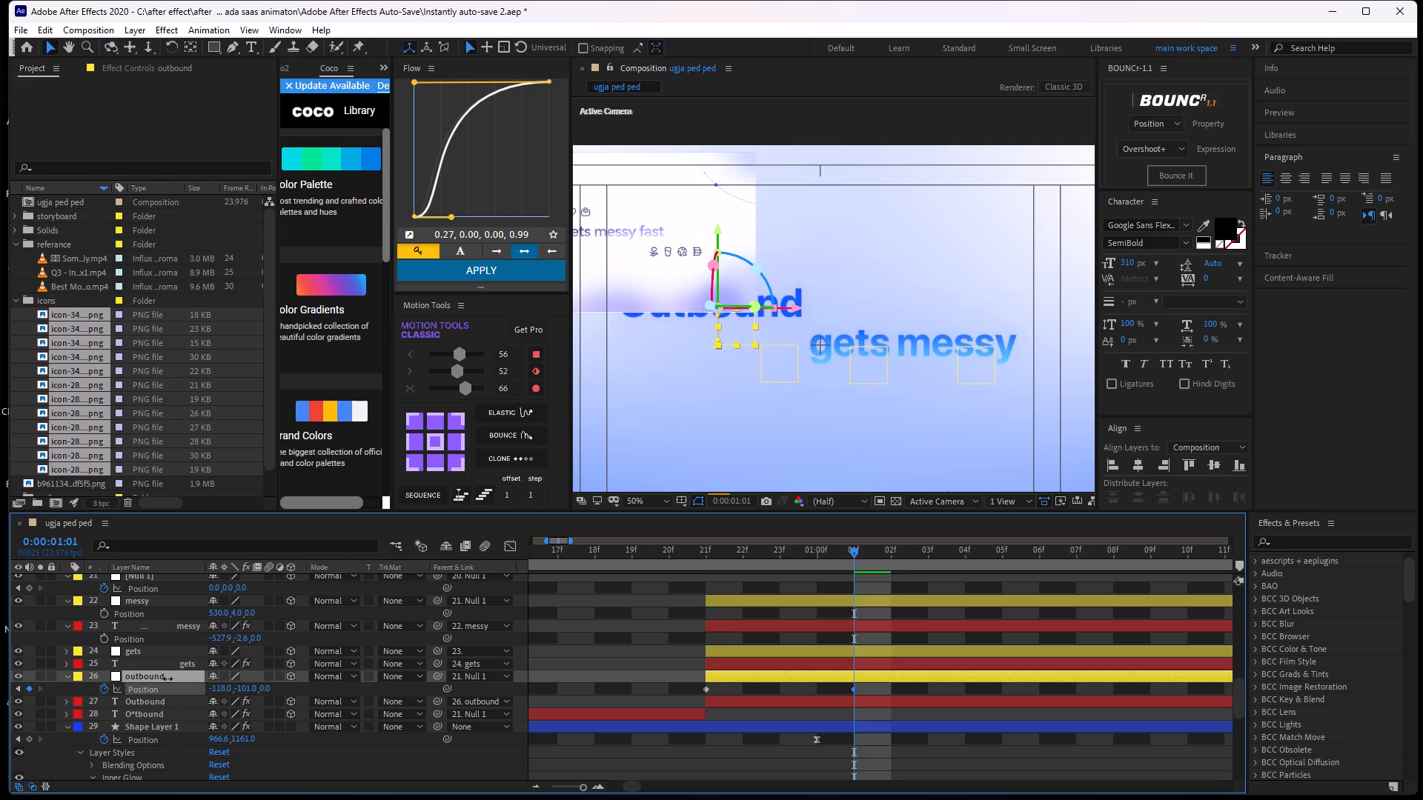
left_click_drag(167, 679, 158, 676)
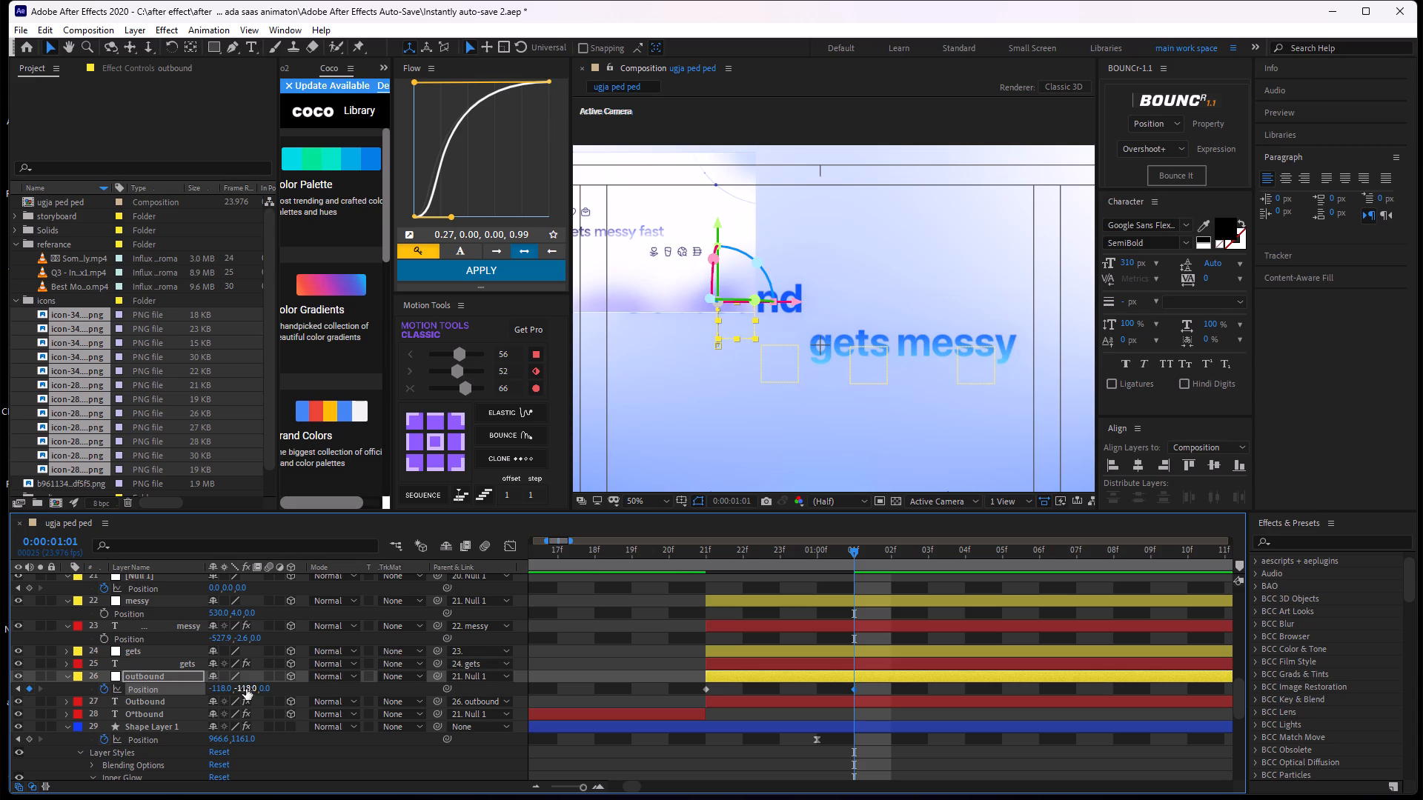
left_click_drag(246, 689, 239, 688)
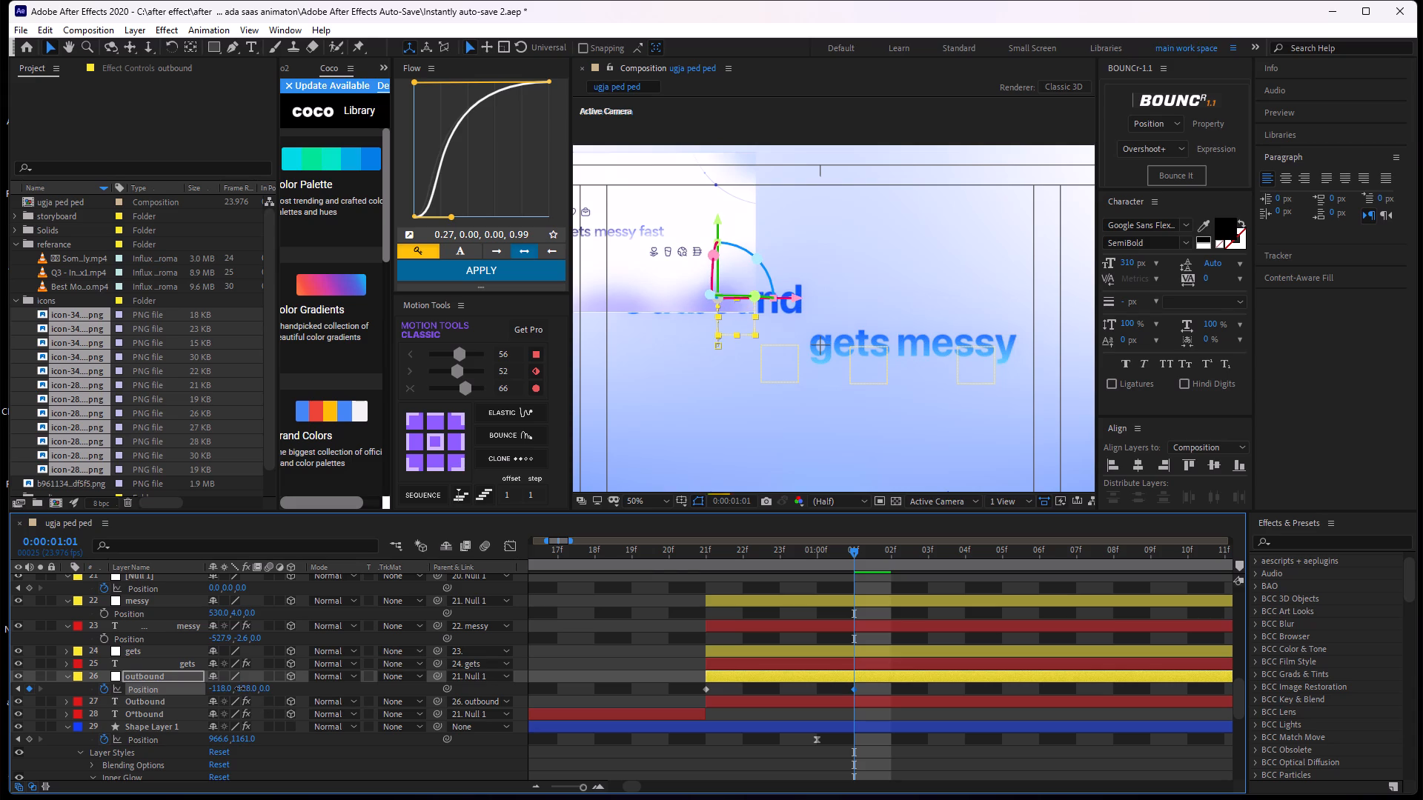
left_click_drag(239, 688, 239, 693)
left_click(245, 687)
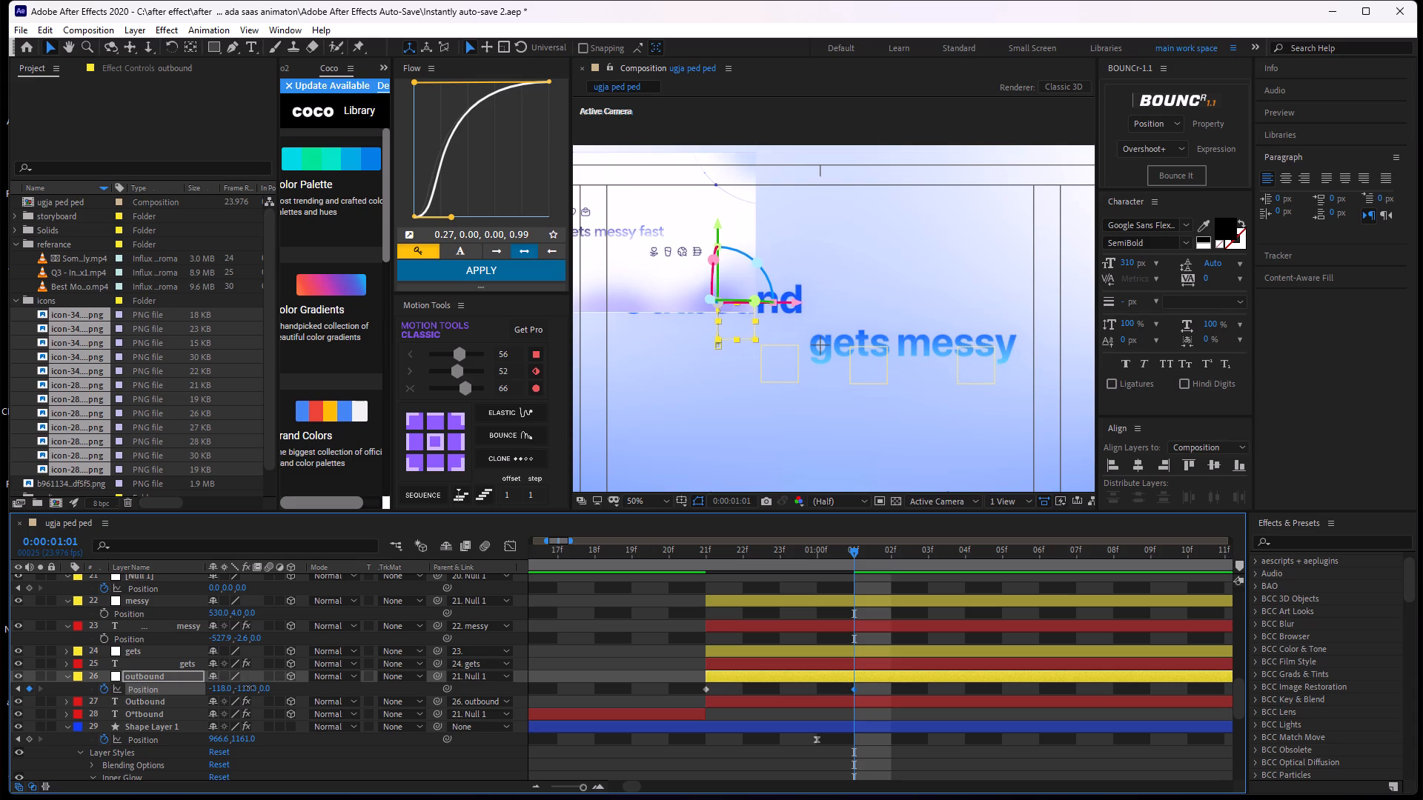
left_click_drag(248, 688, 245, 690)
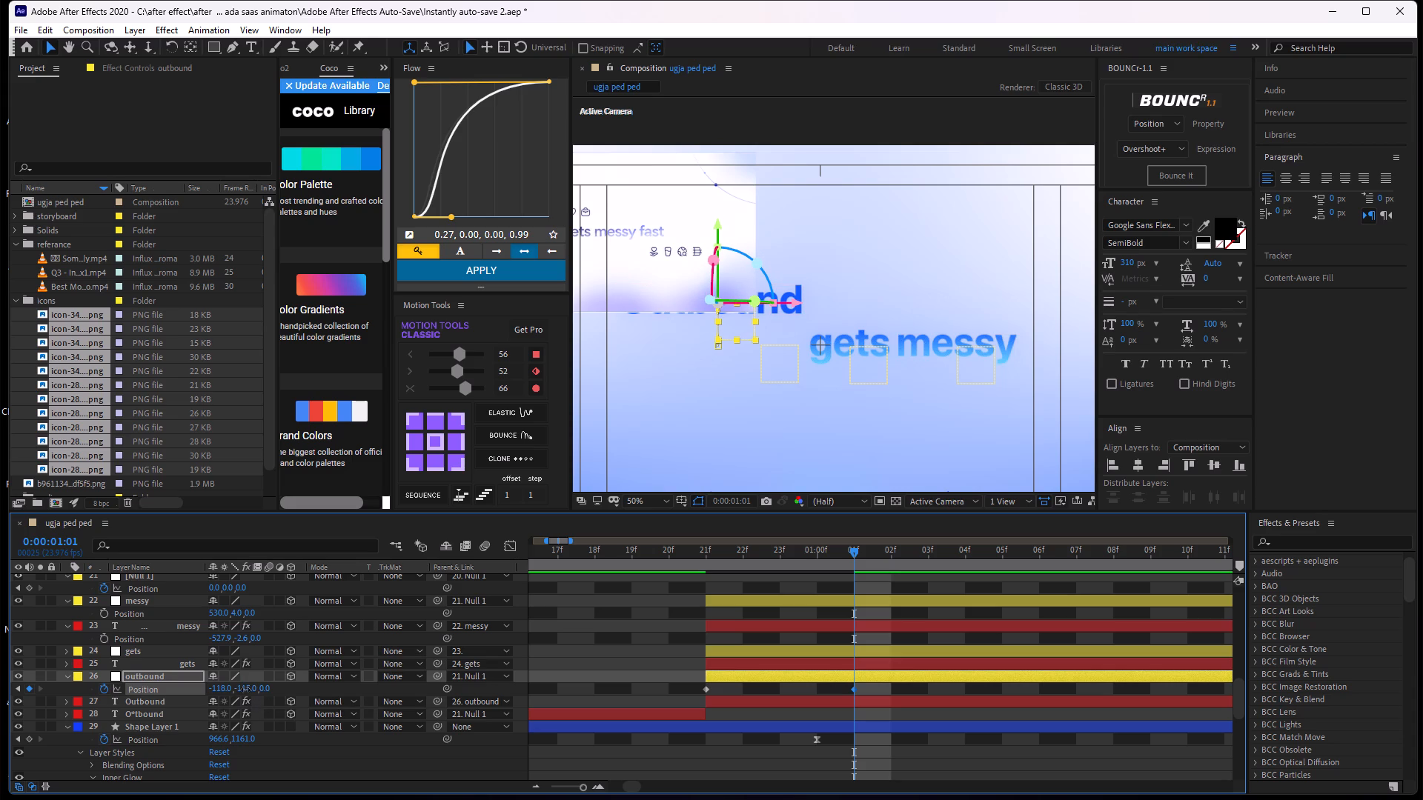
left_click_drag(245, 690, 244, 695)
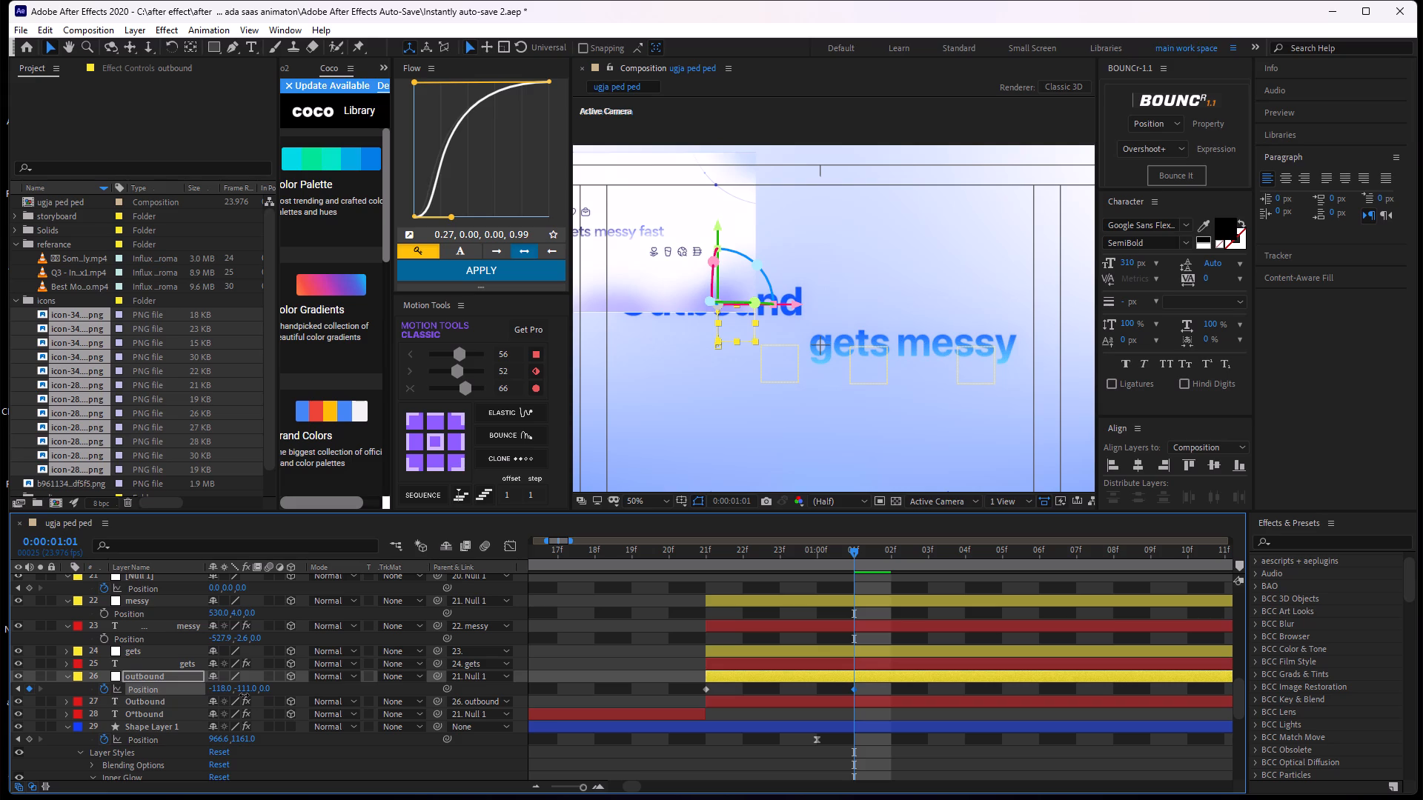
left_click_drag(244, 695, 251, 695)
Reveal Position on the gets null and add a Position keyframe at 0:00:01:00.
middle_click_drag(686, 641, 589, 620)
middle_click_drag(709, 636, 712, 667)
left_click(754, 661)
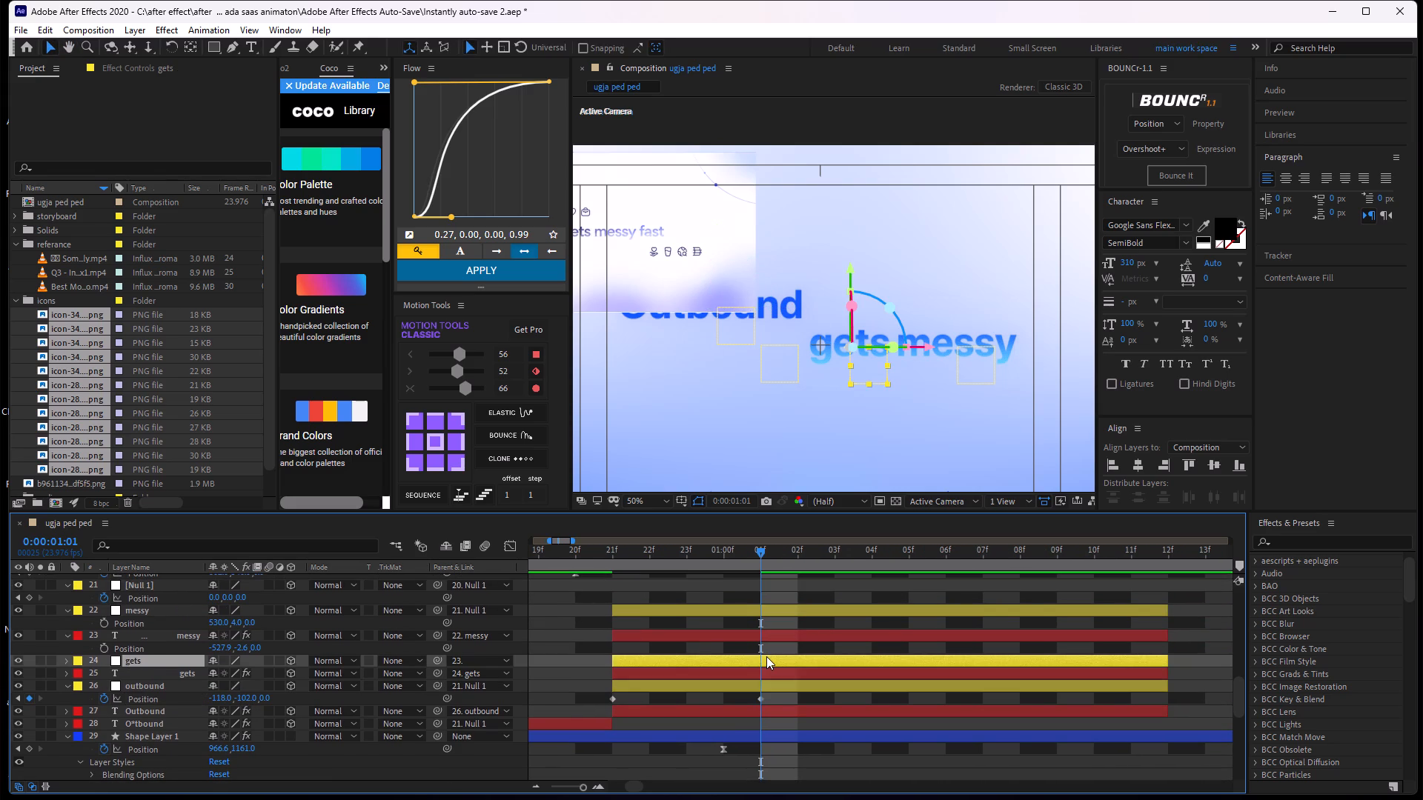
key("p")
left_click_drag(760, 555, 729, 577)
left_click(740, 674)
left_click(750, 657)
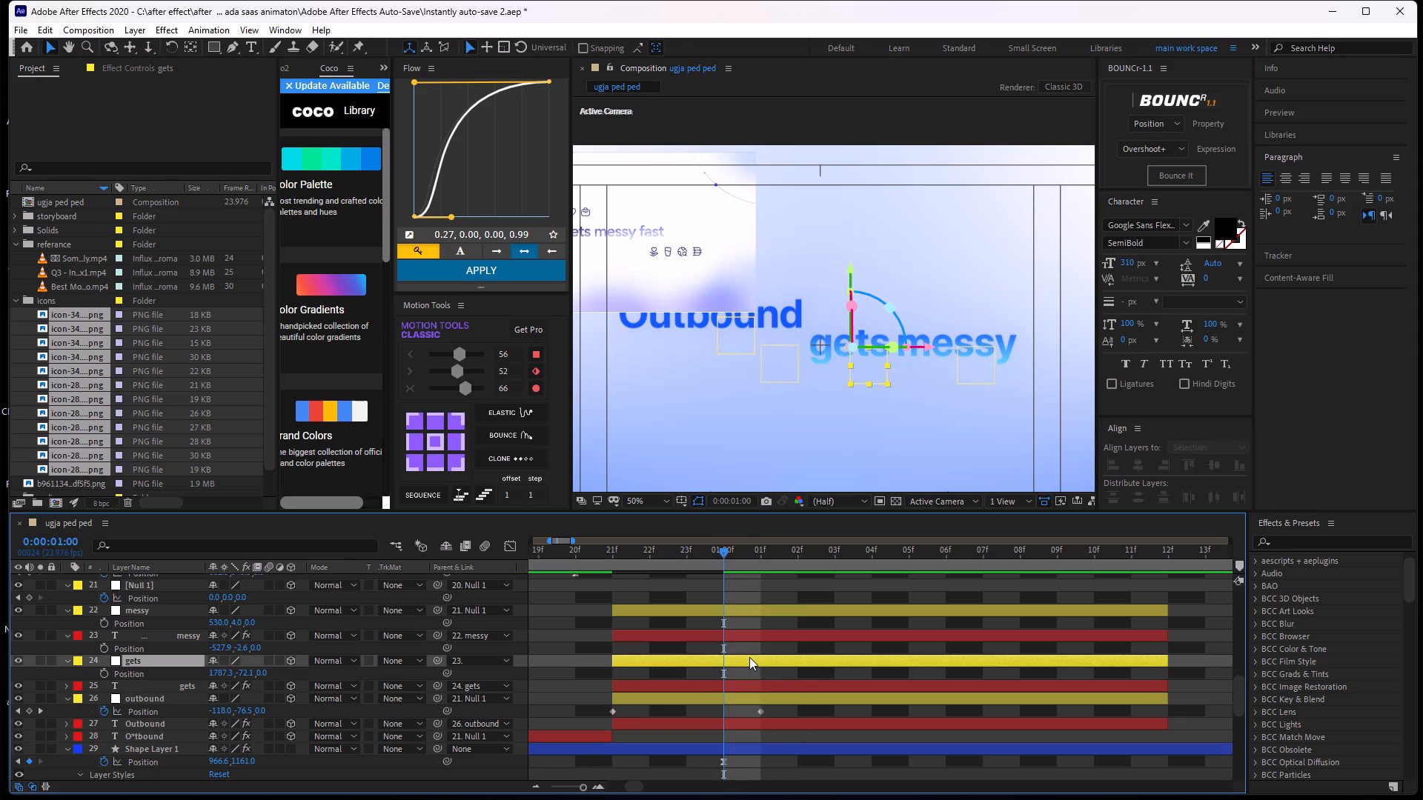
left_click(107, 671)
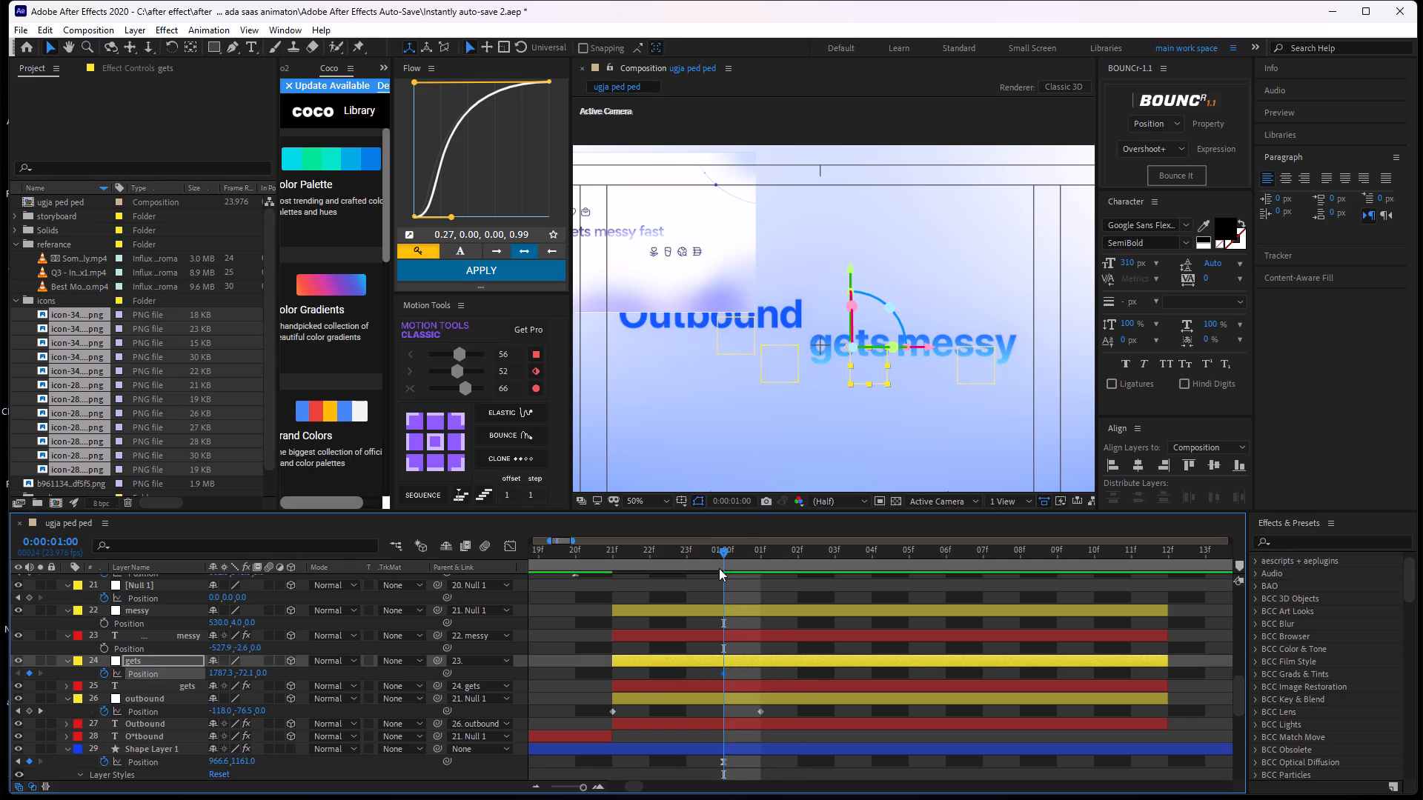
left_click(740, 668)
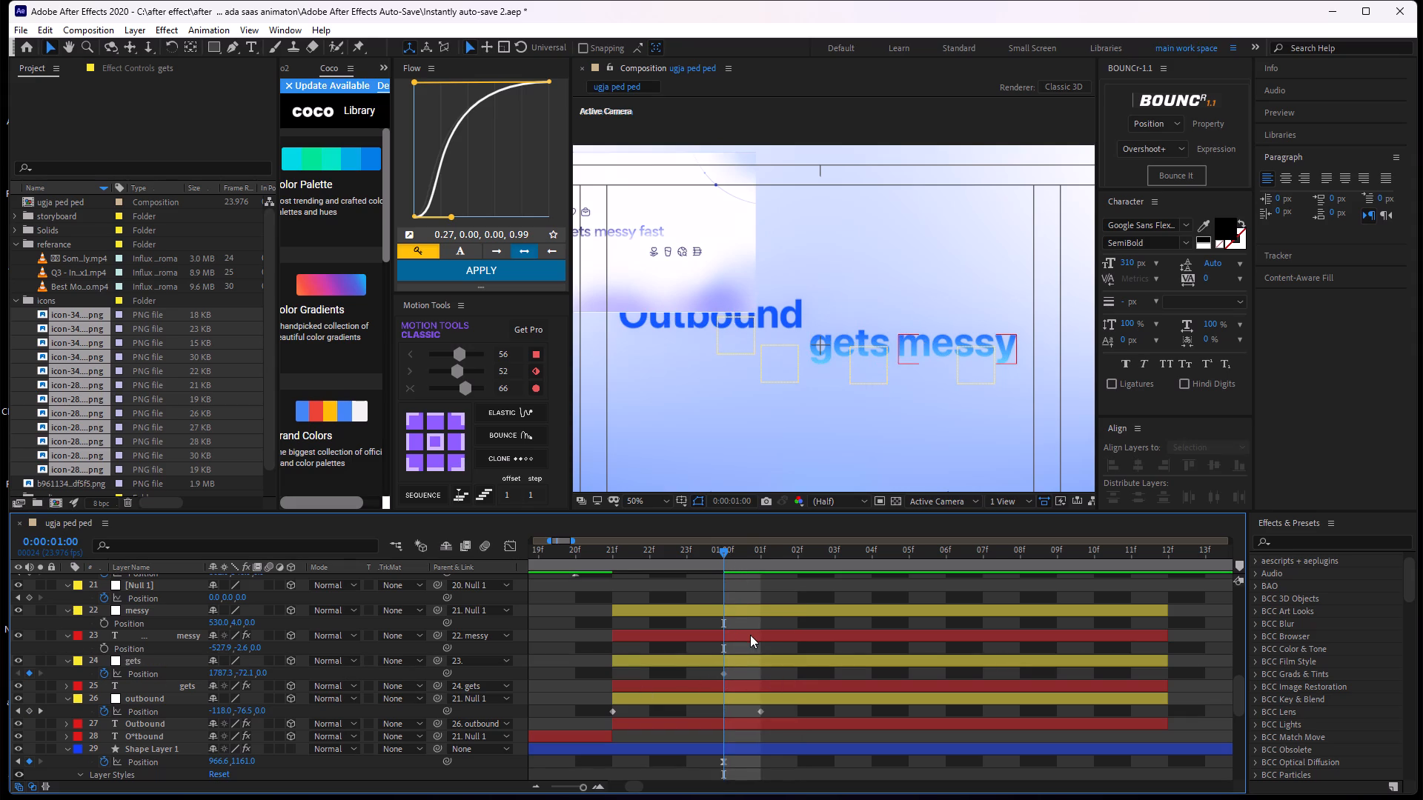
Add a Position keyframe on the messy null at 0:00:01:00.
left_click(753, 610)
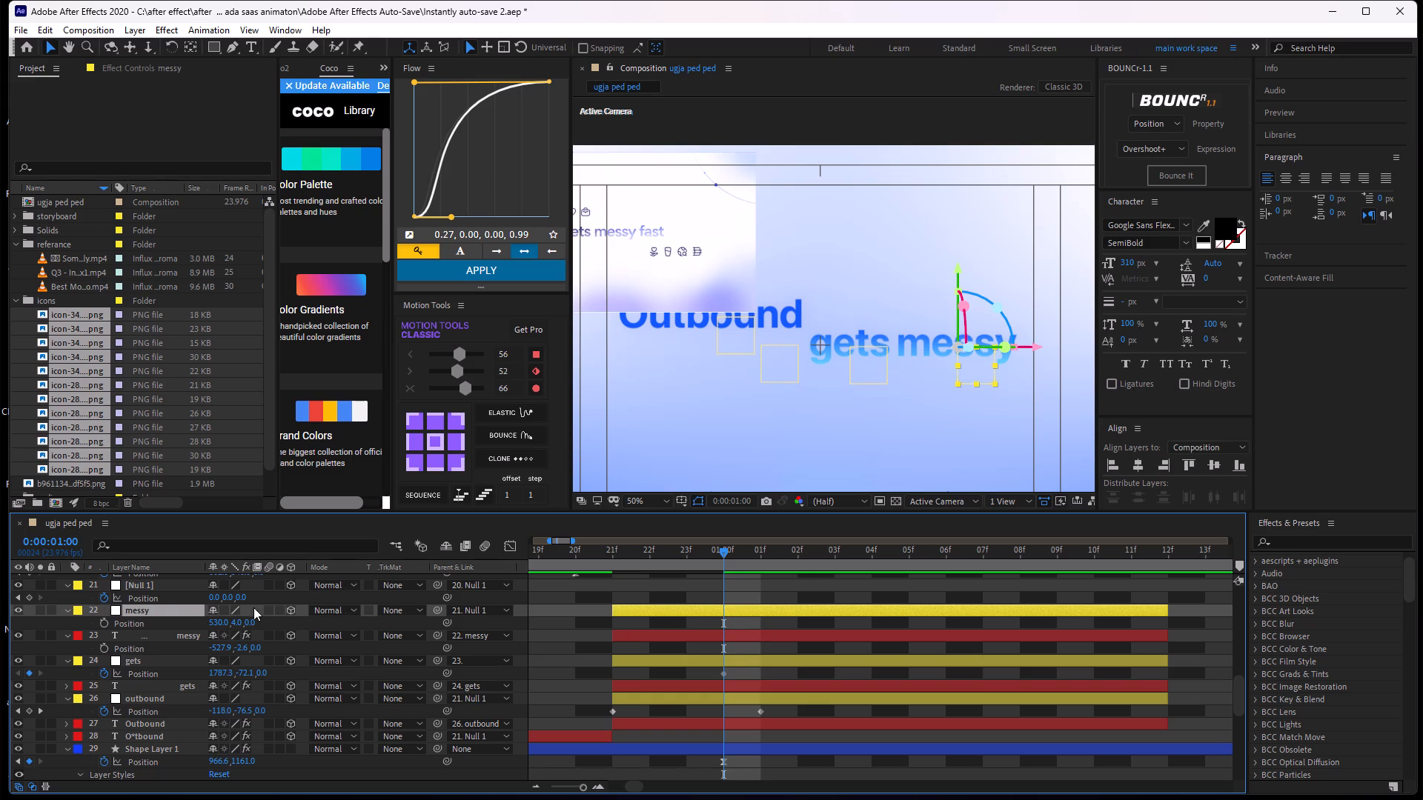
left_click(102, 624)
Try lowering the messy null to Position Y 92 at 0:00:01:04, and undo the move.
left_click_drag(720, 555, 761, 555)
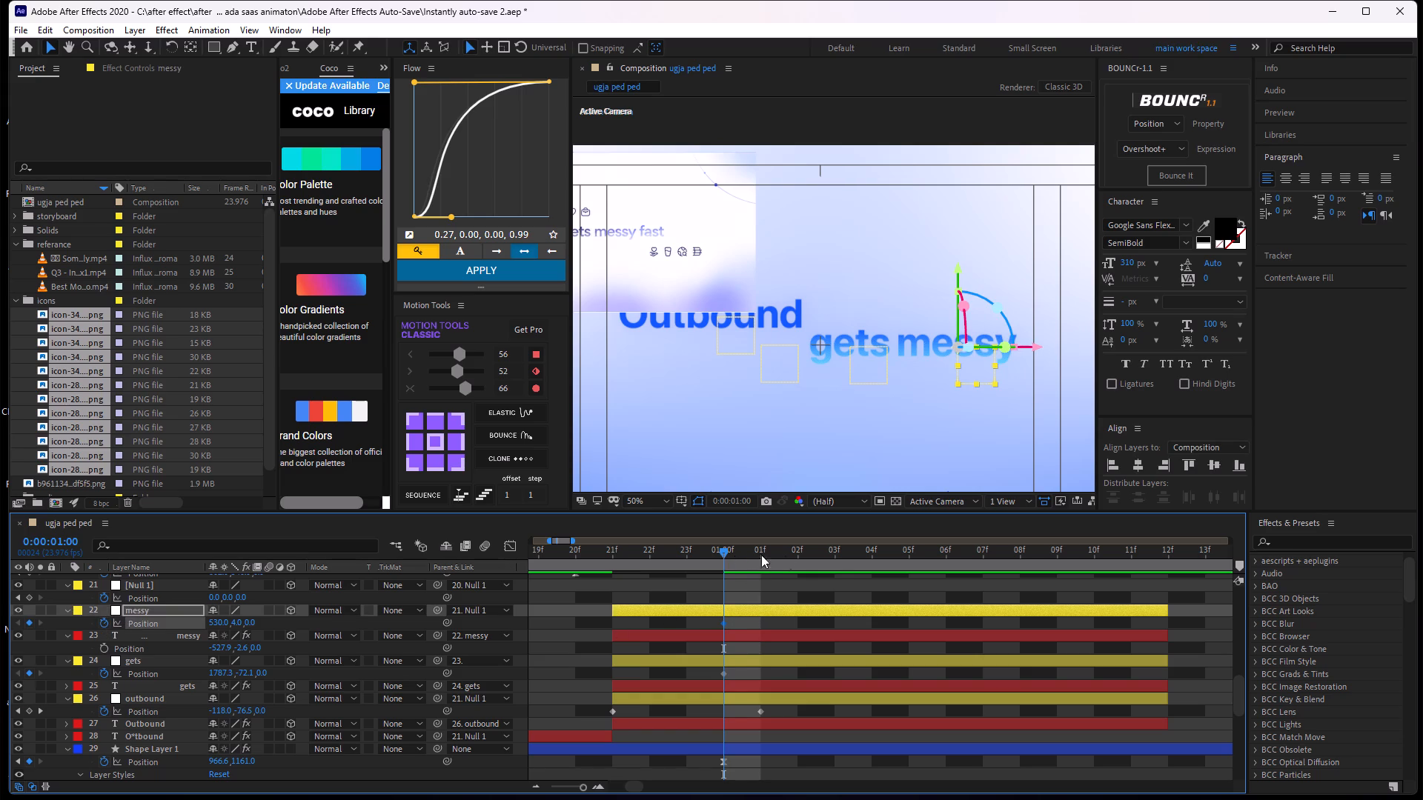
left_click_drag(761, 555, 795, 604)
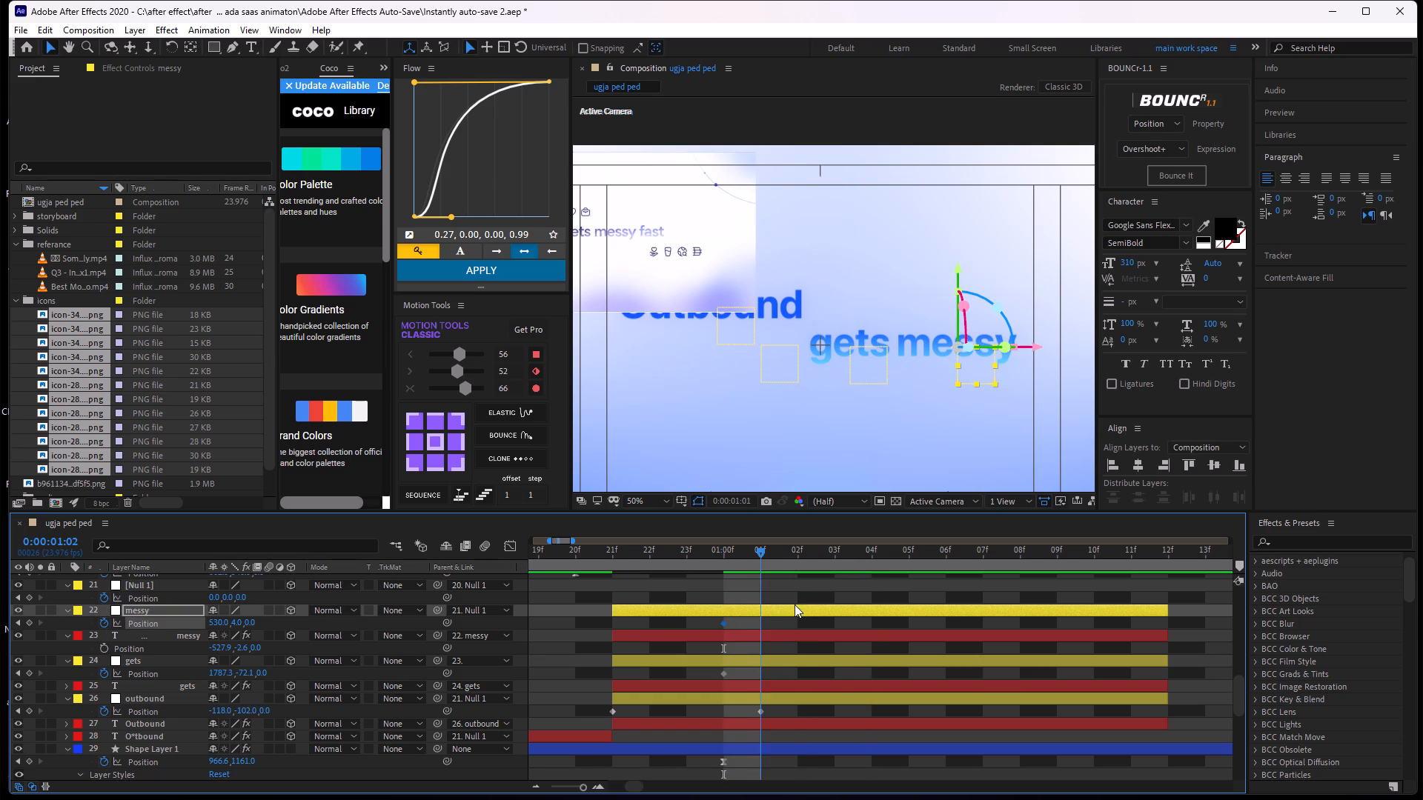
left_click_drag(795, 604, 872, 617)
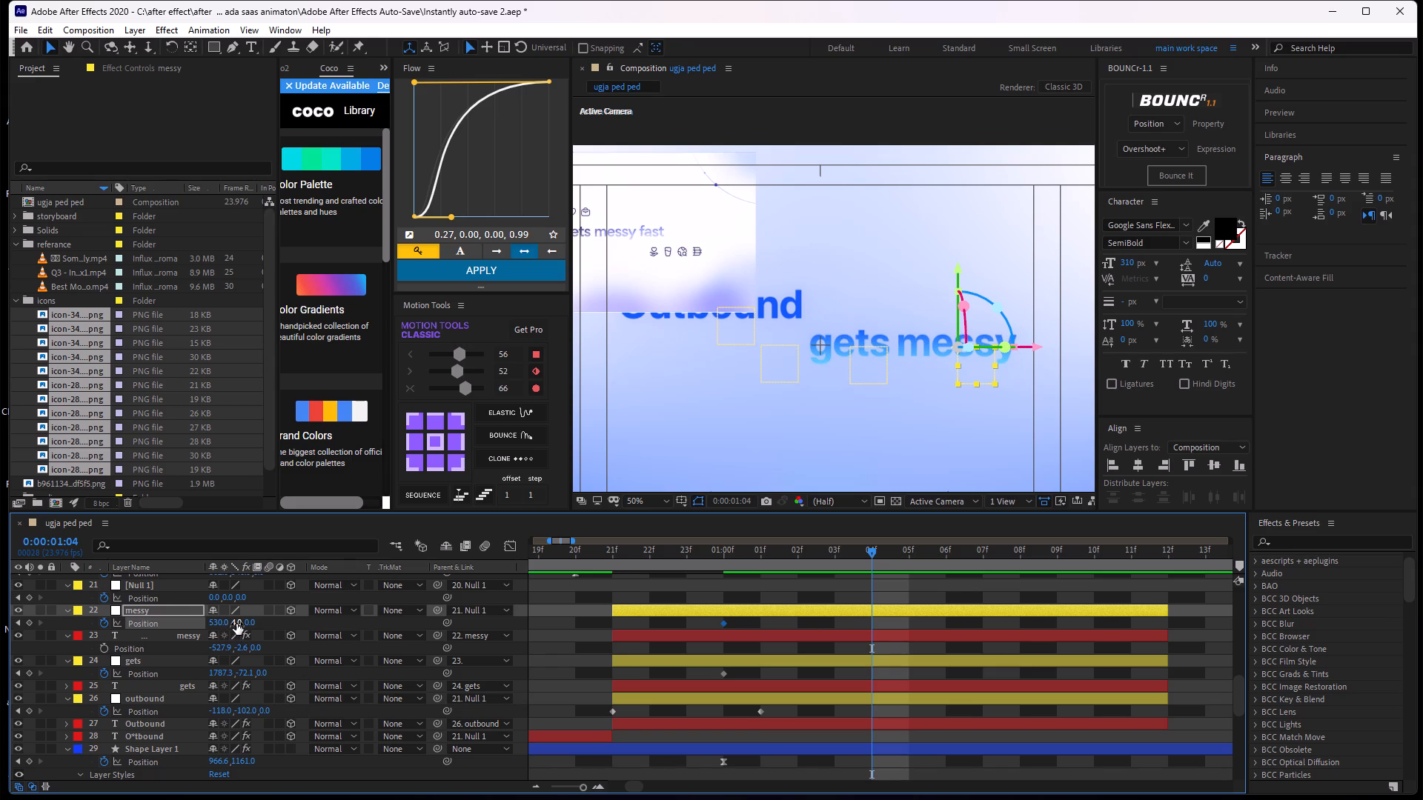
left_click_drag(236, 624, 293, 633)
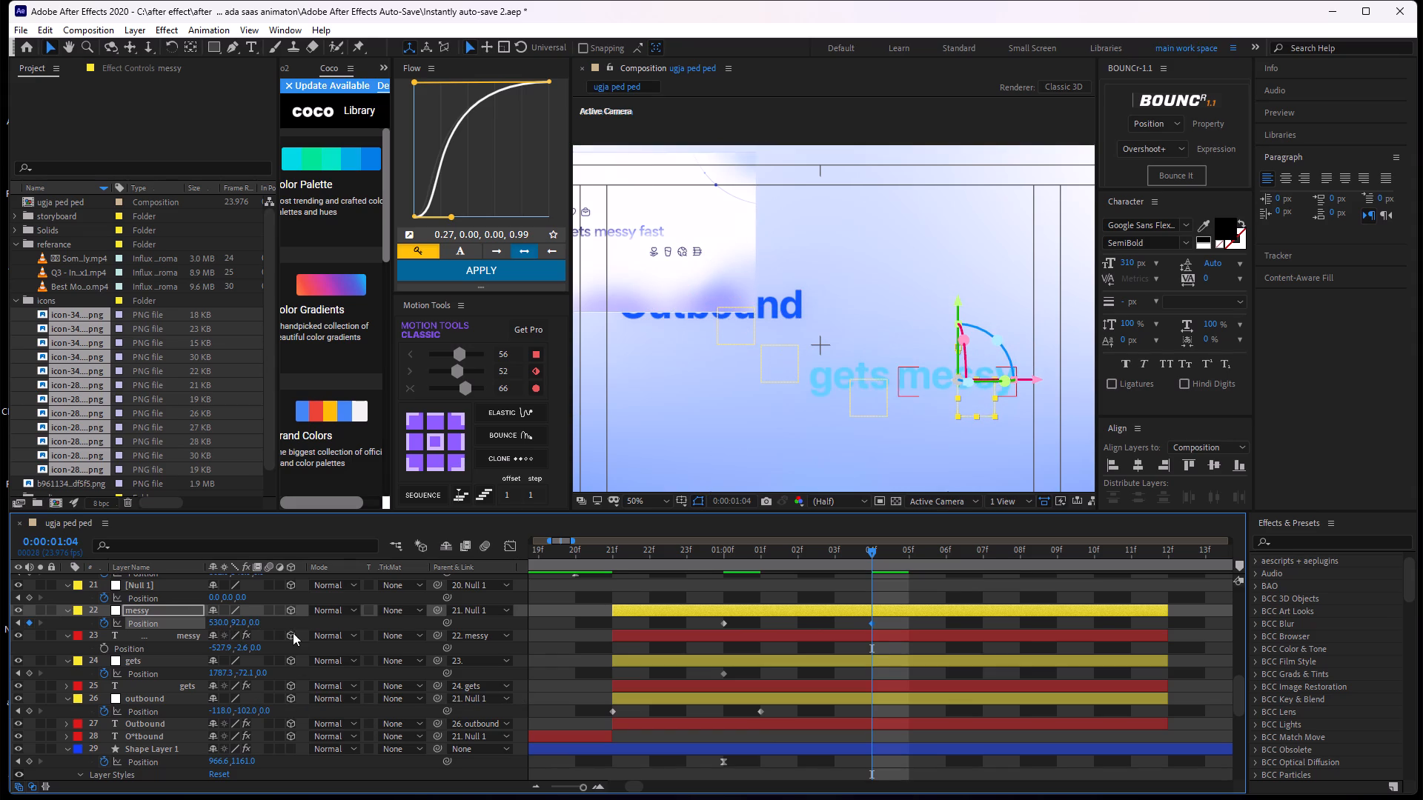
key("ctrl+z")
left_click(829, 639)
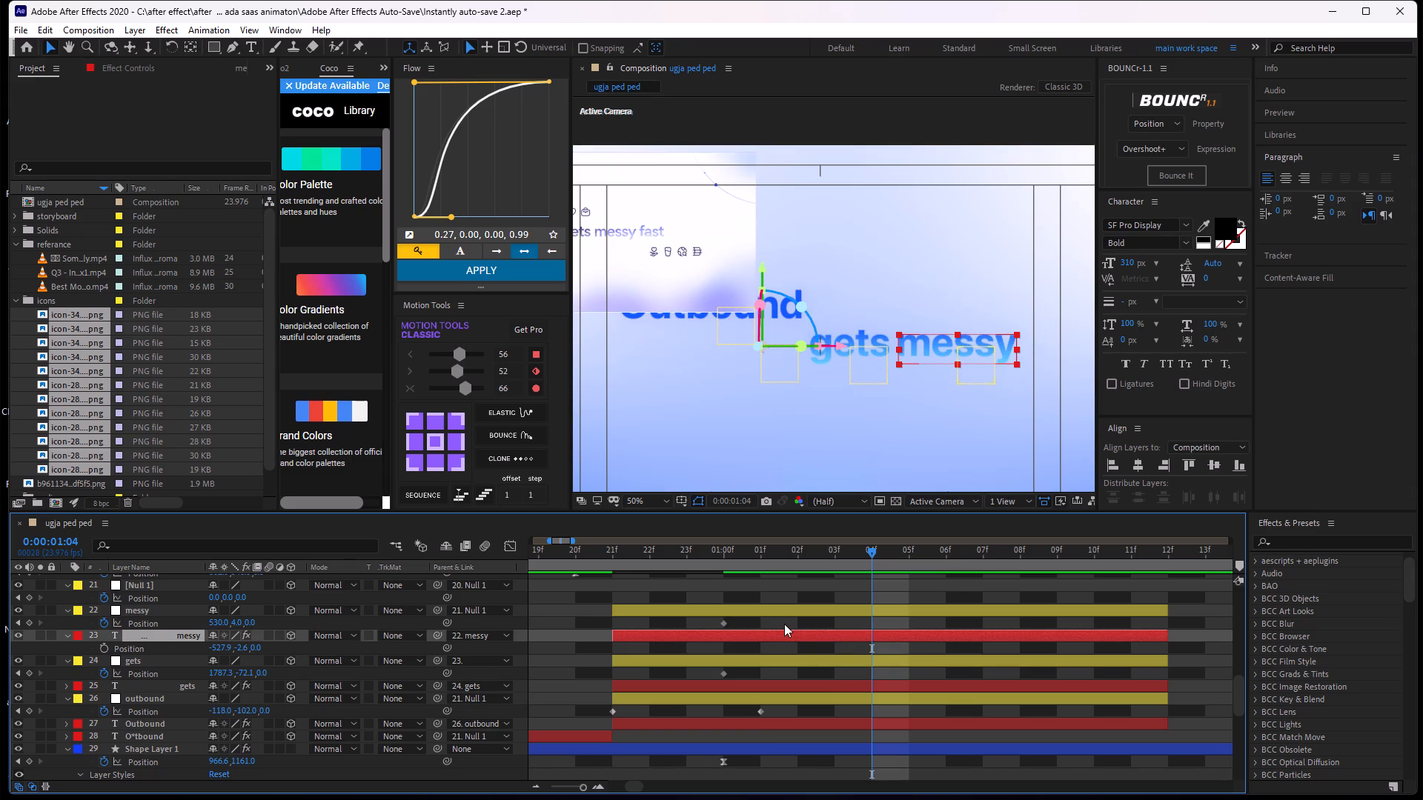
Re-parent the gets null to the Null 1 on layer 20 and scrub through the animation to check it.
left_click(777, 624)
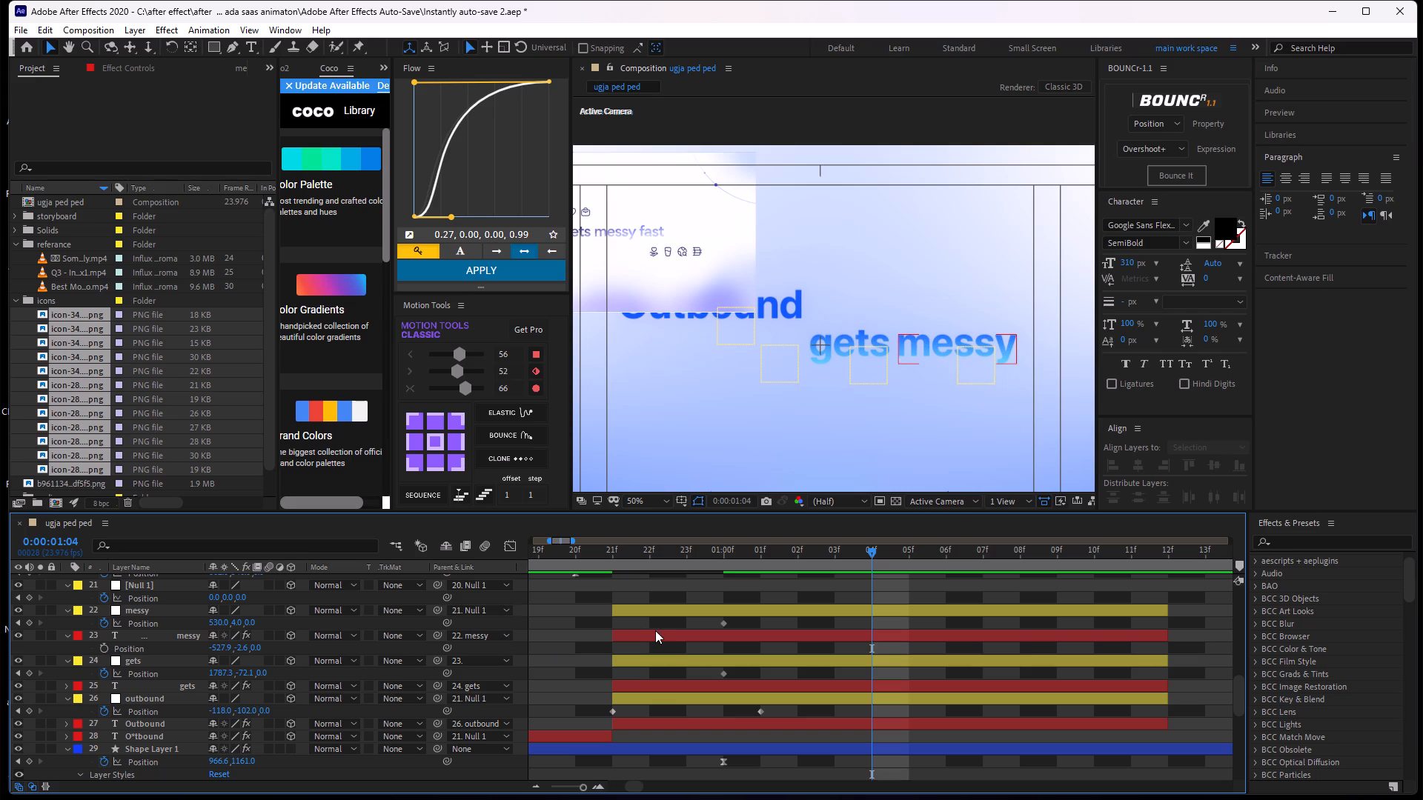
left_click(660, 630)
left_click(639, 661)
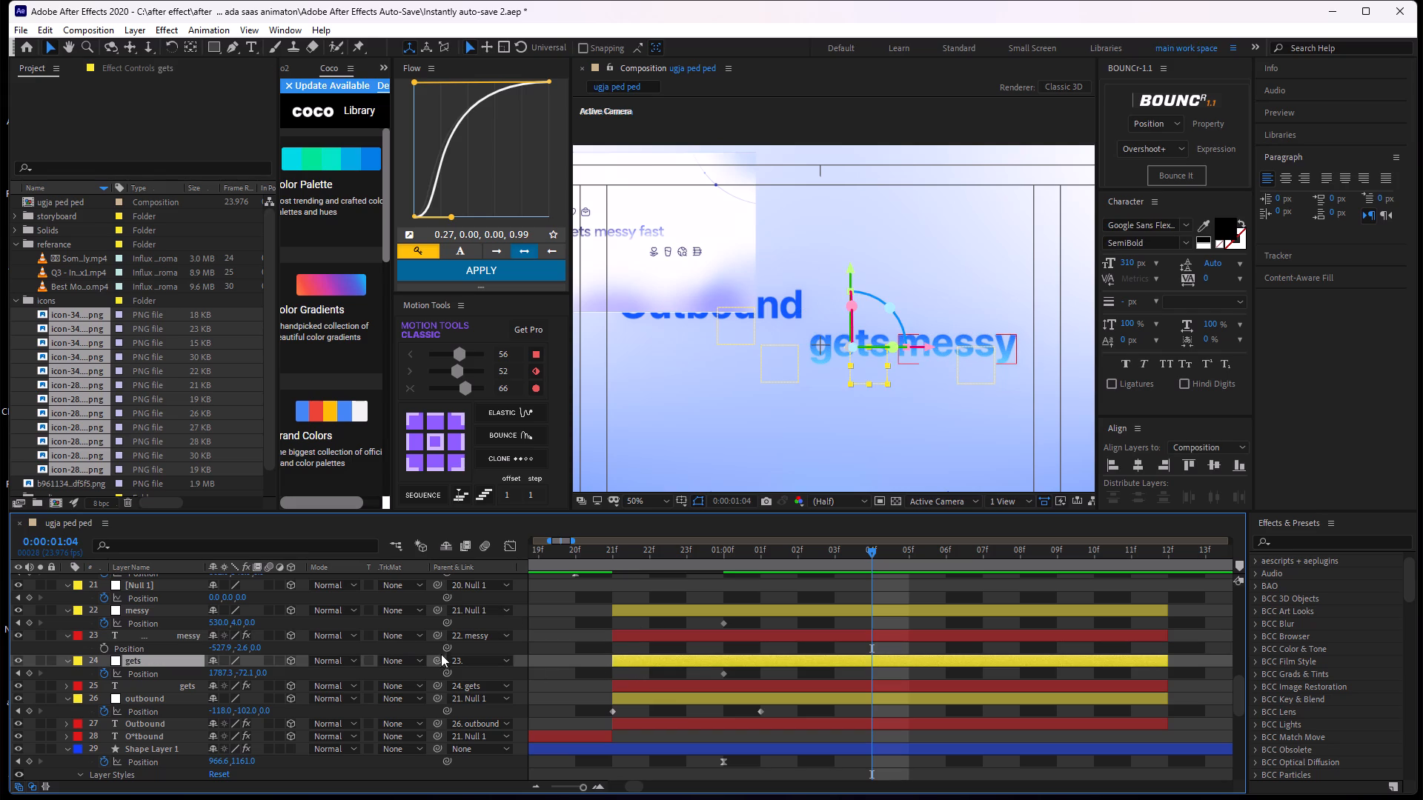
left_click(438, 659)
left_click_drag(434, 684, 165, 662)
left_click_drag(436, 662, 145, 631)
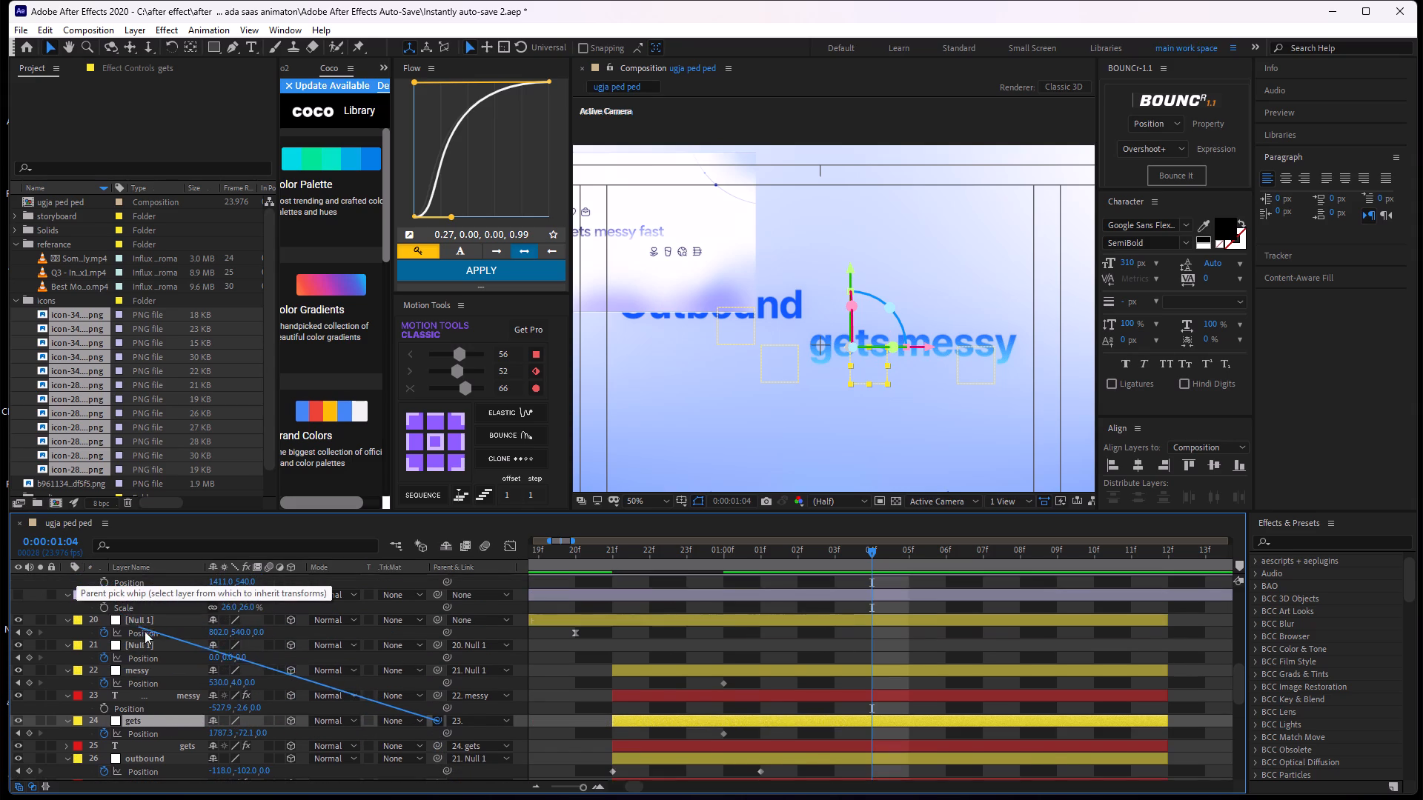
left_click_drag(145, 631, 144, 621)
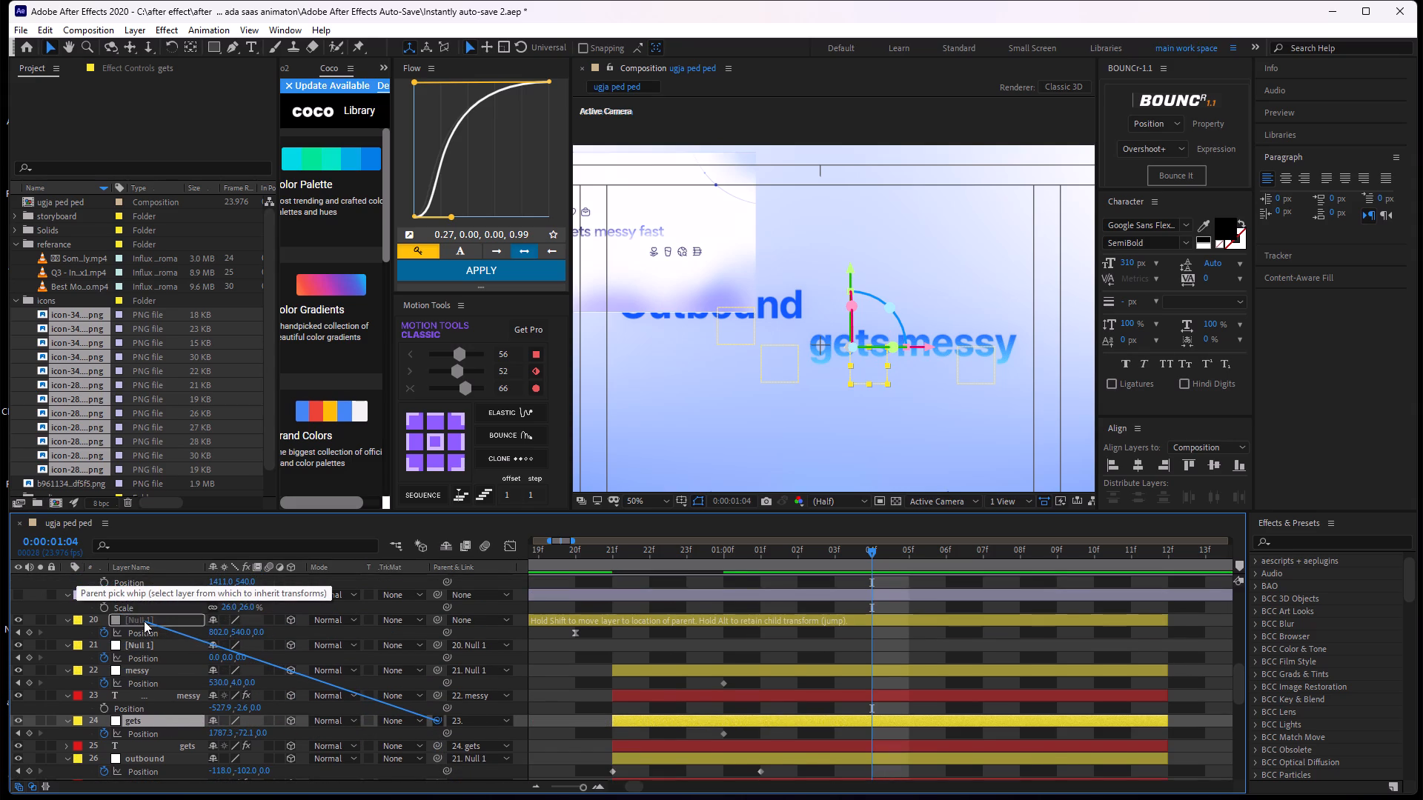
left_click_drag(874, 555, 363, 627)
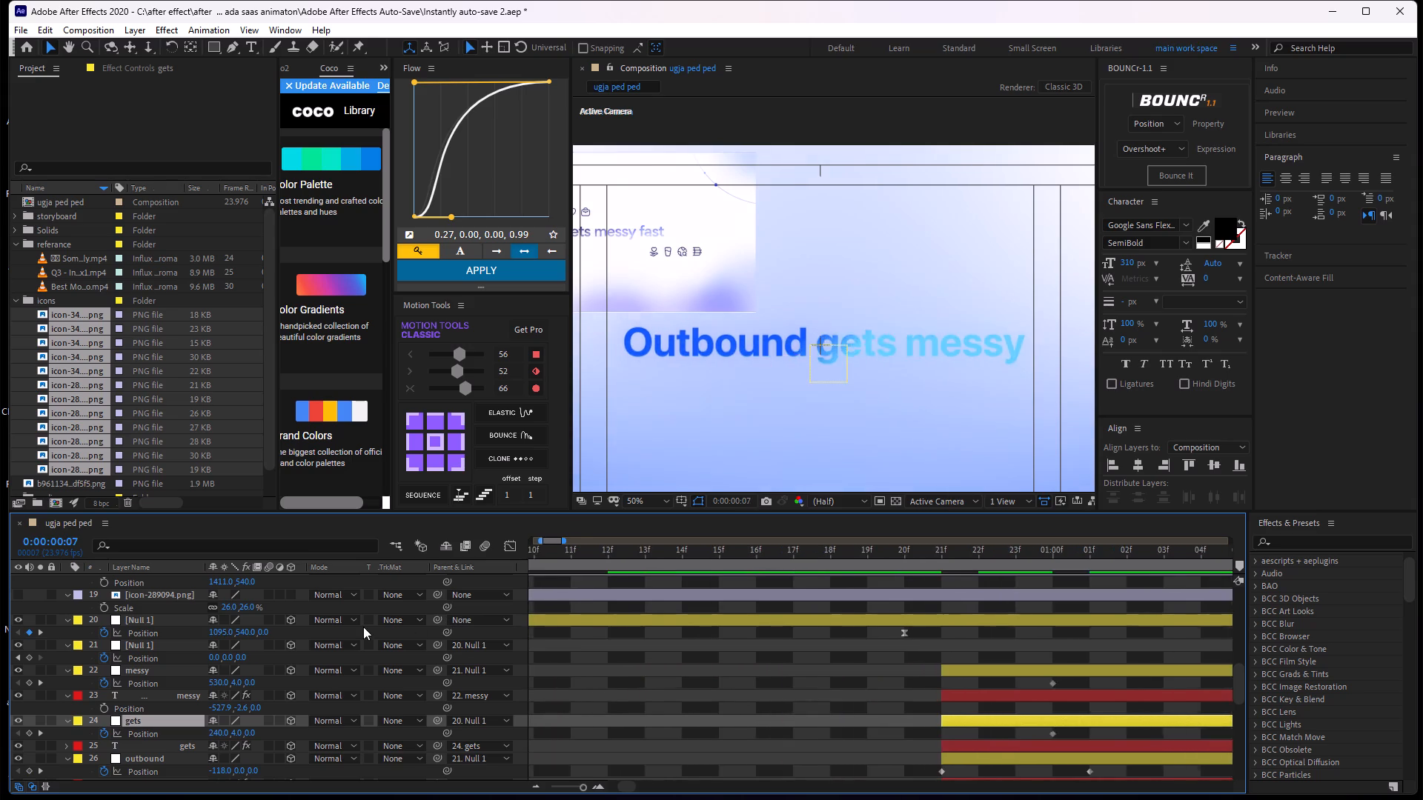
left_click_drag(363, 627, 1299, 670)
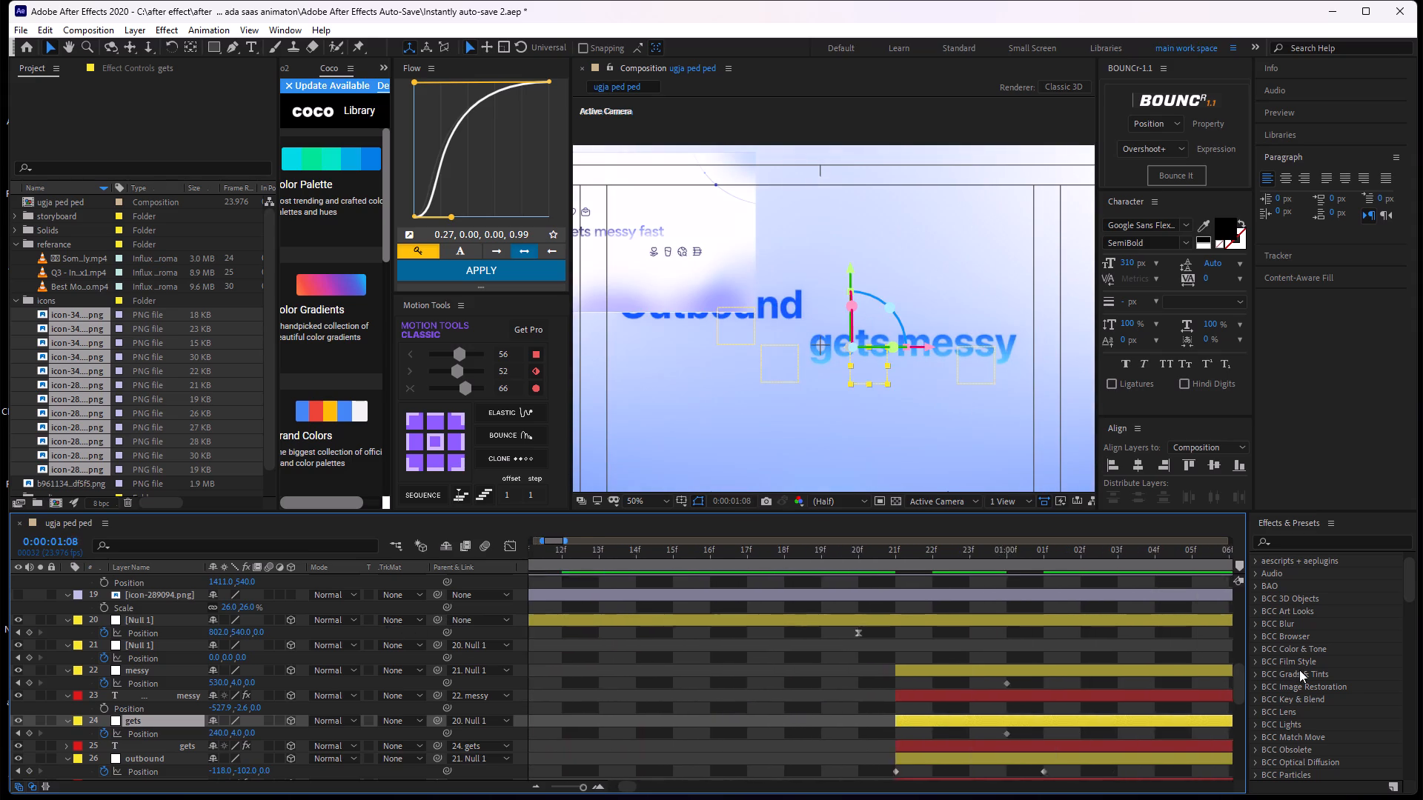
left_click_drag(1299, 670, 878, 693)
Lower the messy null to Position Y 118 at 0:00:01:04, keeping X at 530, and scrub through the movement.
middle_click_drag(892, 688, 774, 616)
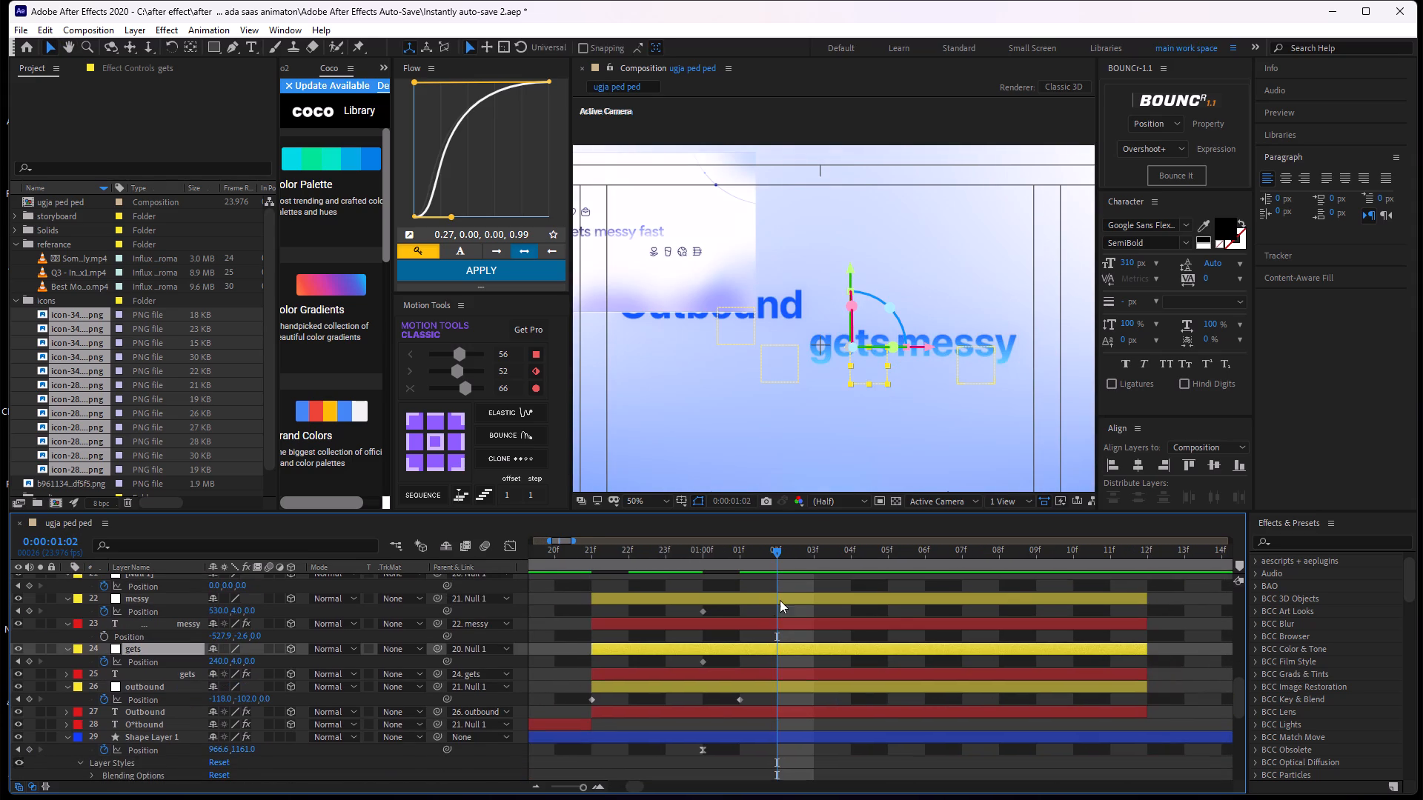
left_click_drag(774, 547, 812, 587)
left_click_drag(812, 587, 833, 587)
left_click_drag(238, 613, 270, 607)
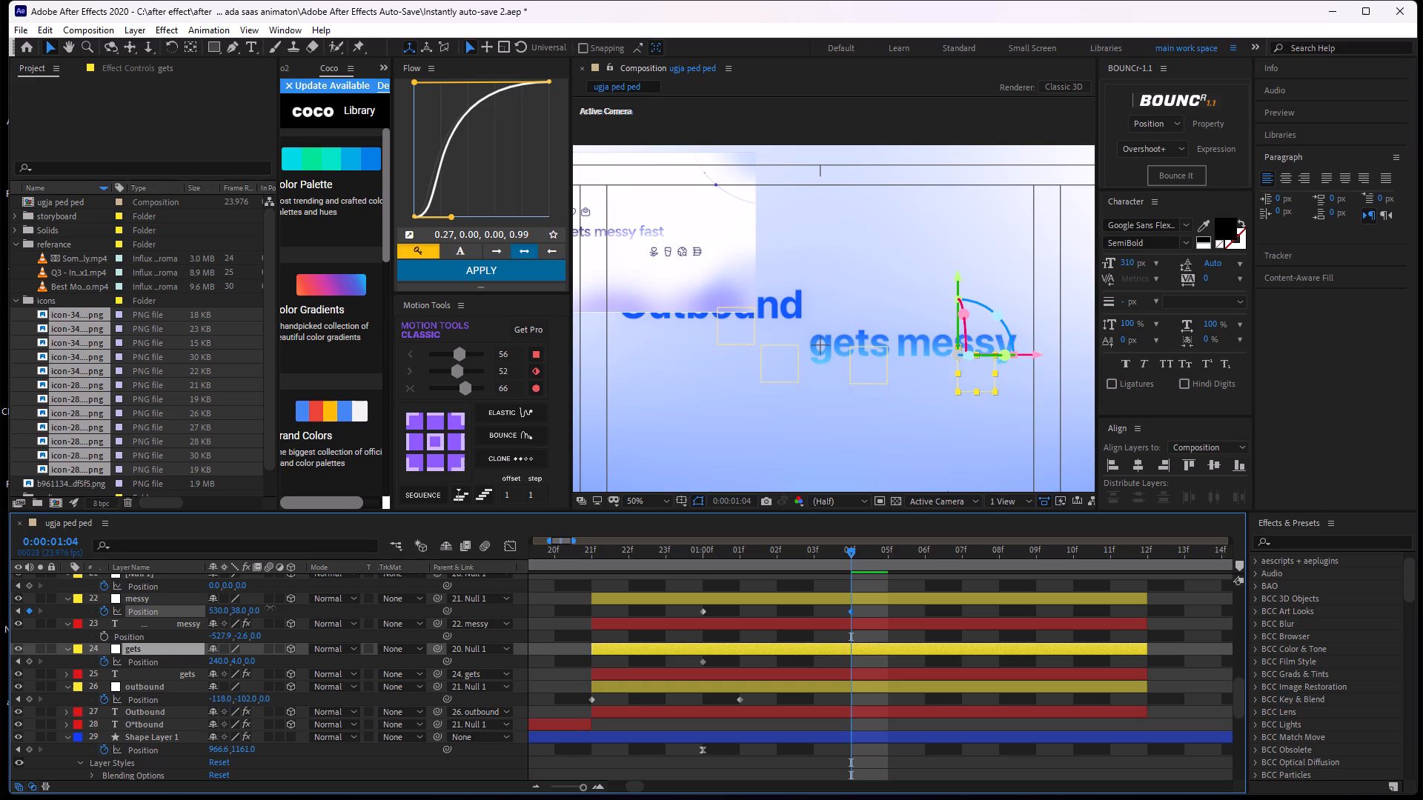
left_click_drag(270, 607, 331, 600)
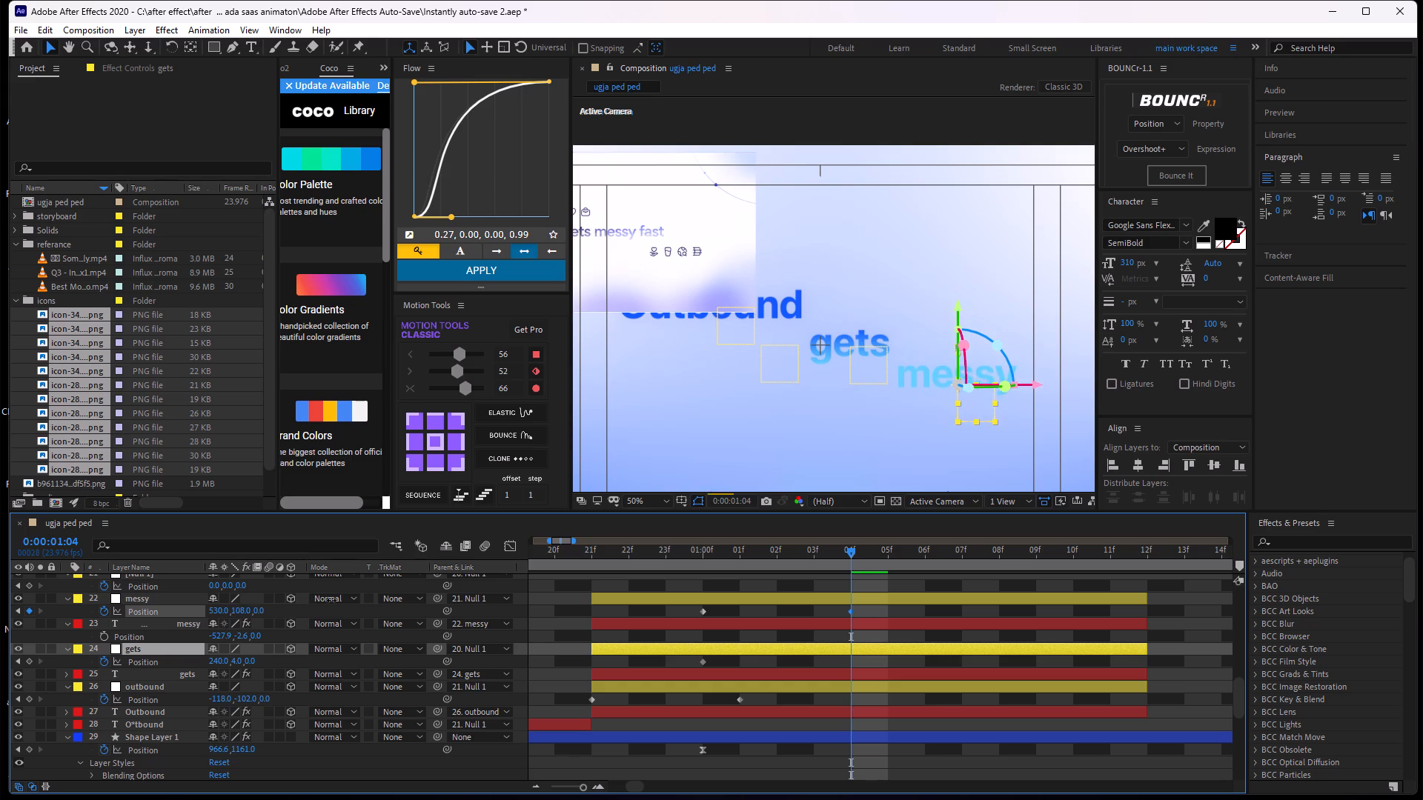
left_click_drag(331, 600, 354, 600)
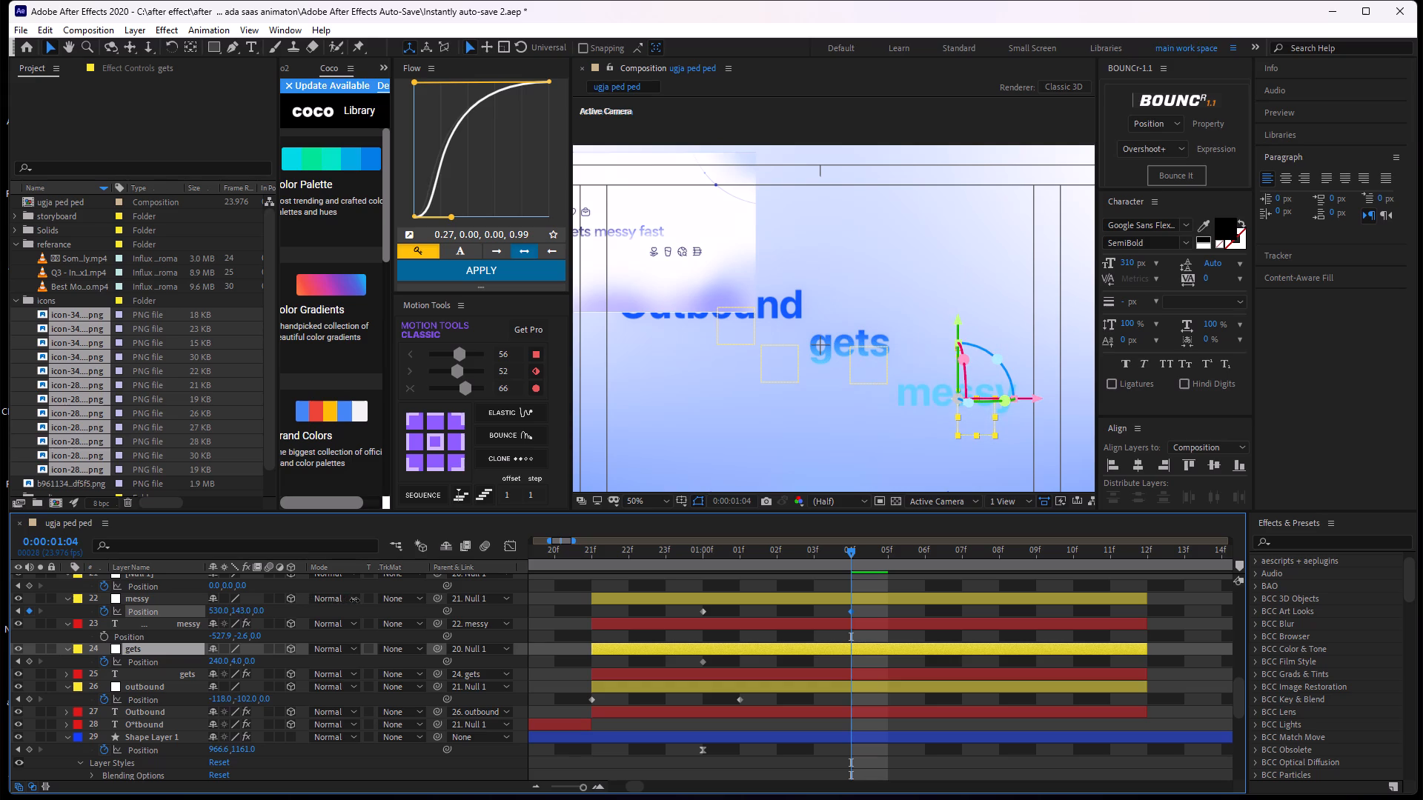
left_click_drag(354, 600, 331, 605)
middle_click_drag(617, 679, 646, 650)
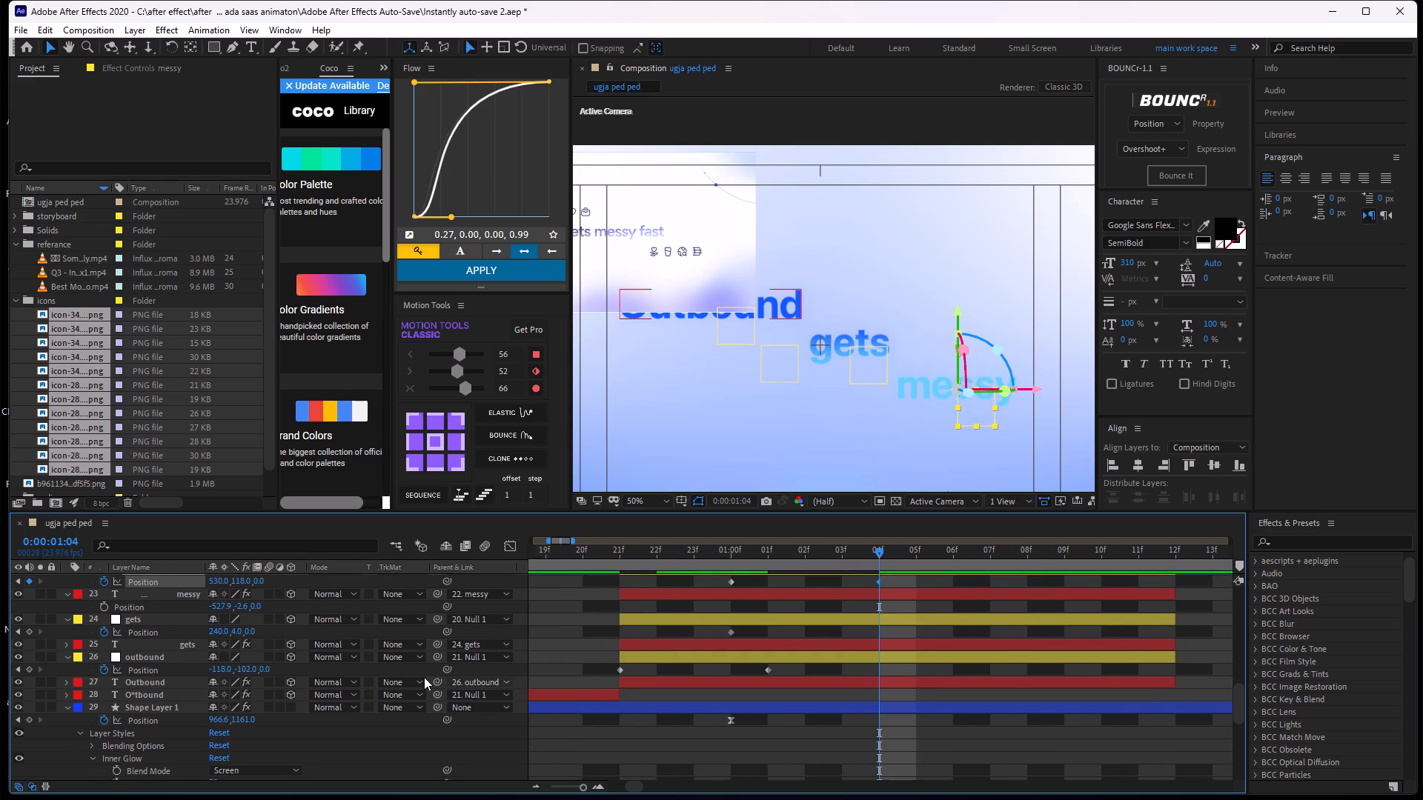
left_click_drag(874, 553, 790, 628)
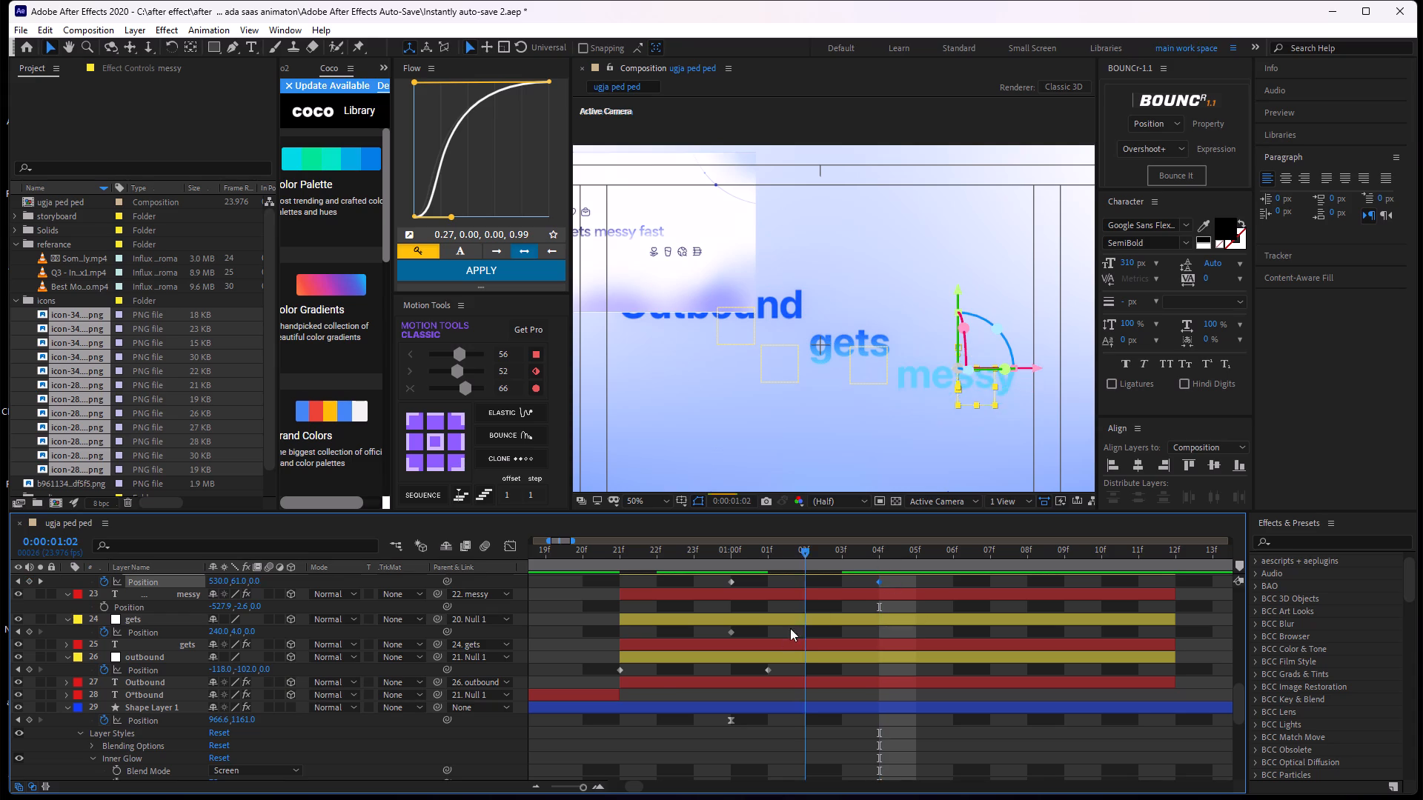
left_click_drag(790, 628, 747, 685)
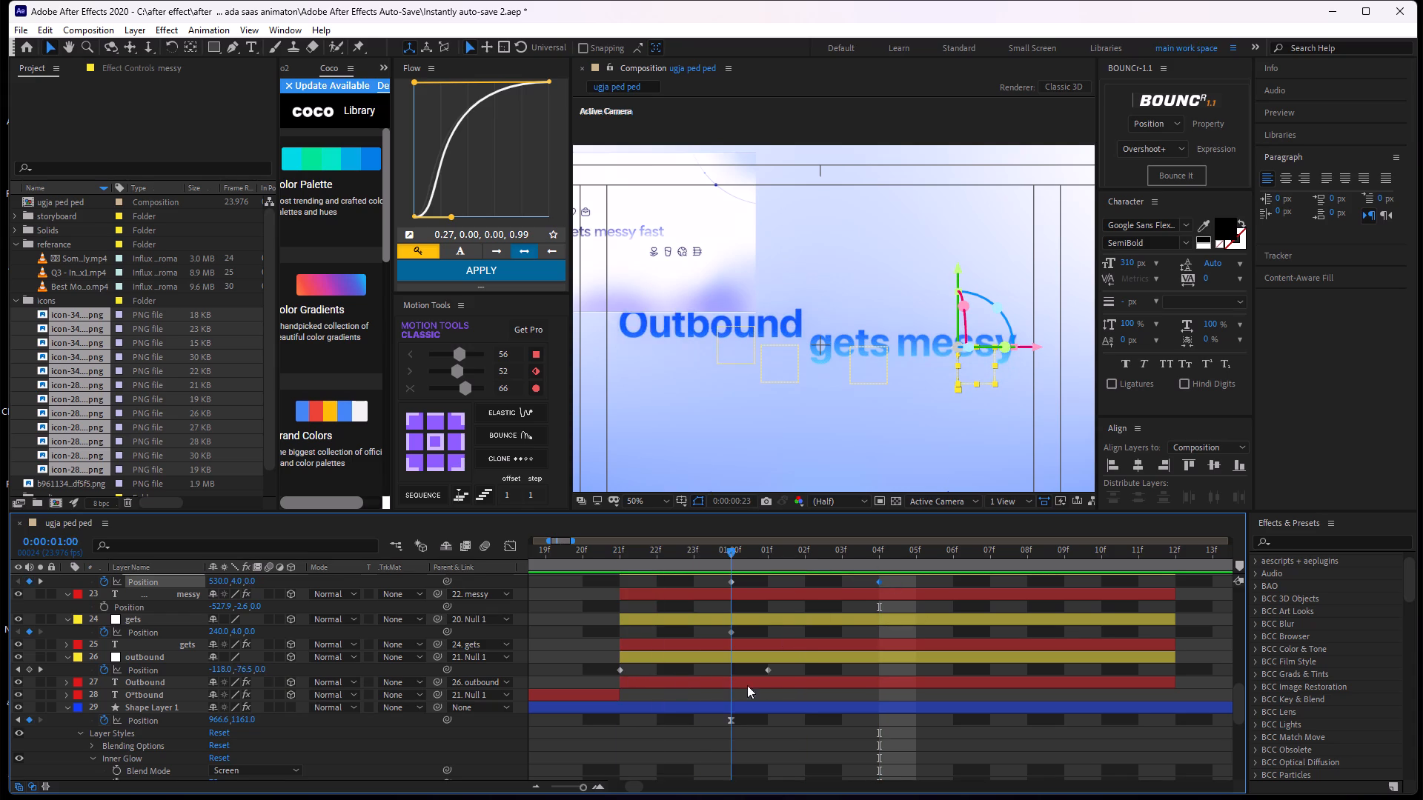
left_click_drag(747, 685, 762, 693)
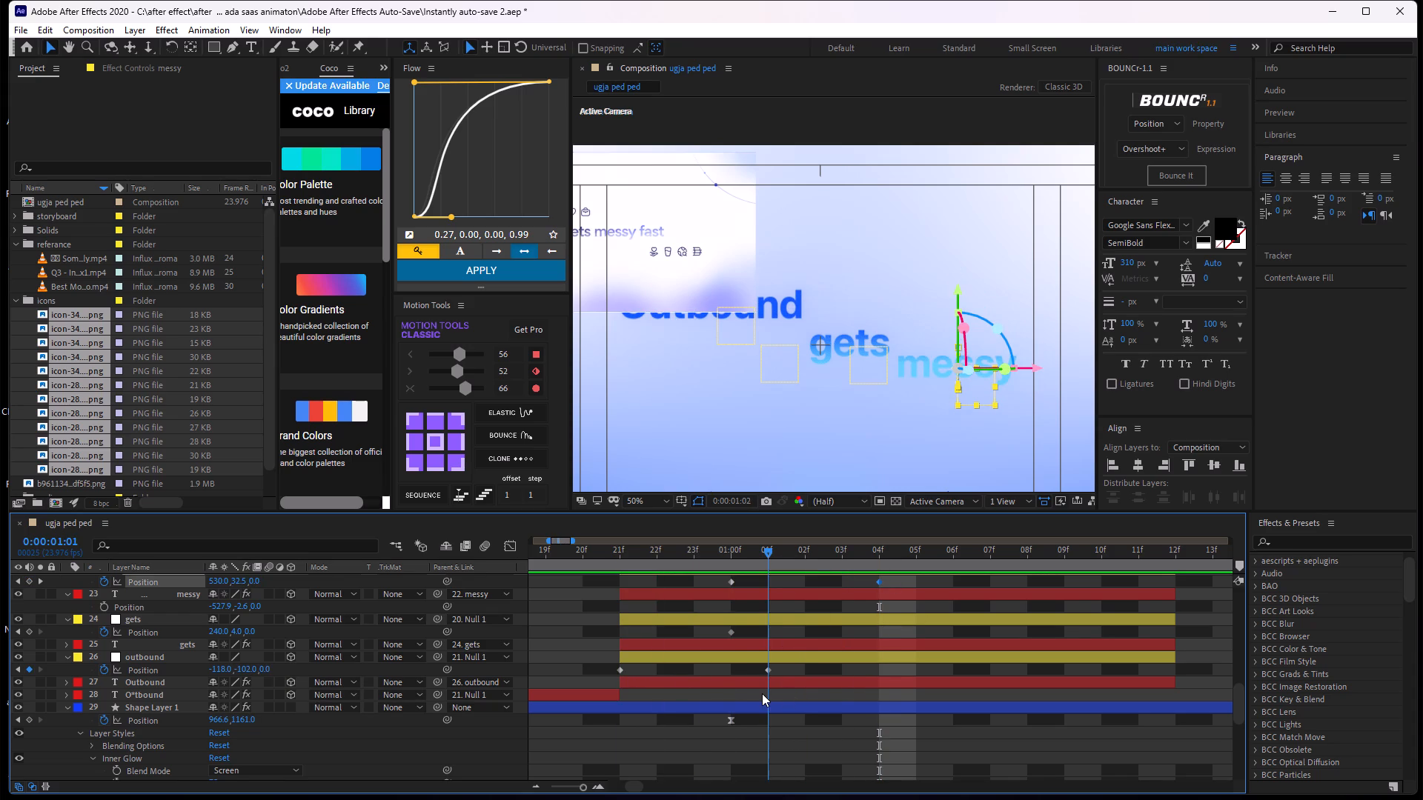
left_click_drag(762, 693, 874, 670)
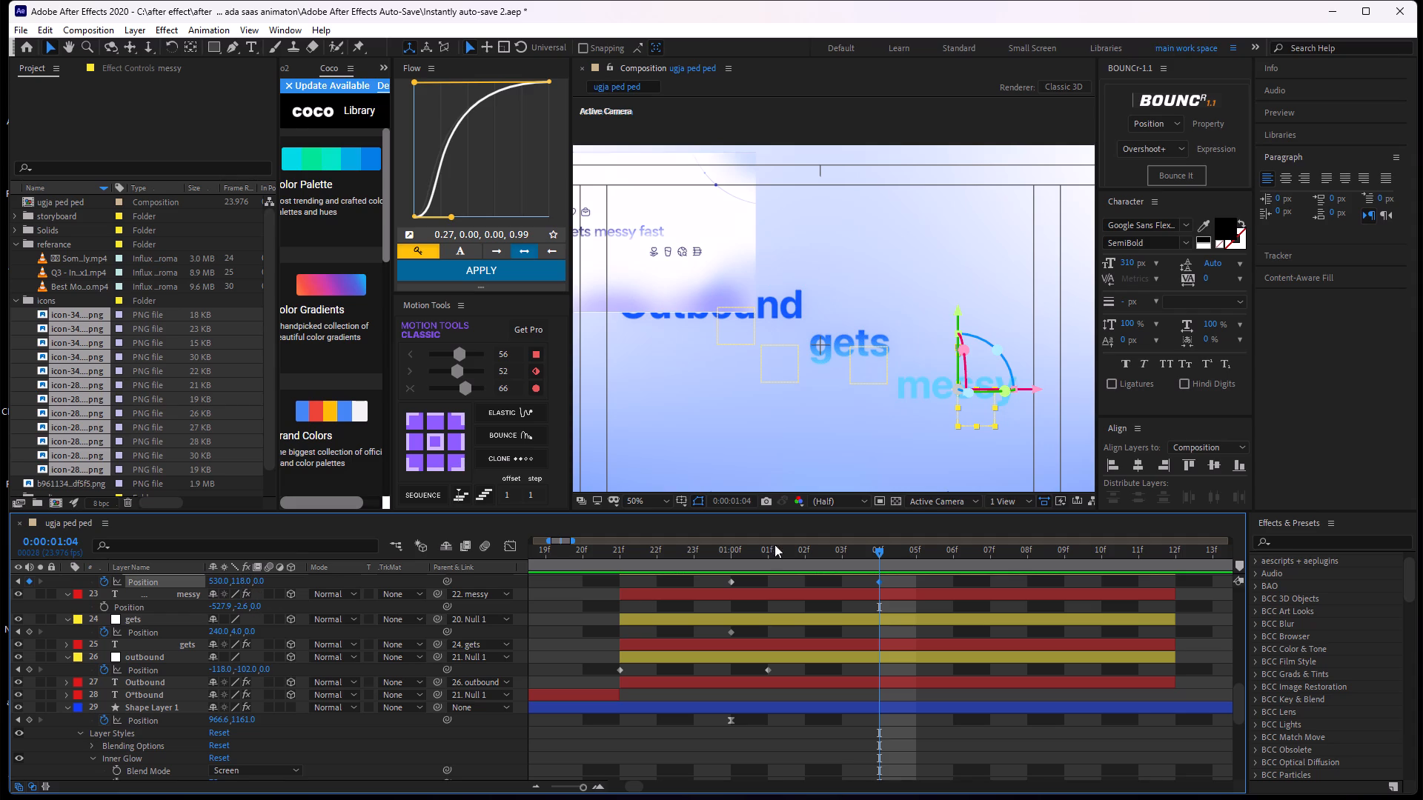
Raise the outbound null's Position keyframe at 0:00:01:01 to Y -118, keeping X at -118.
left_click_drag(875, 554, 754, 612)
left_click(775, 670)
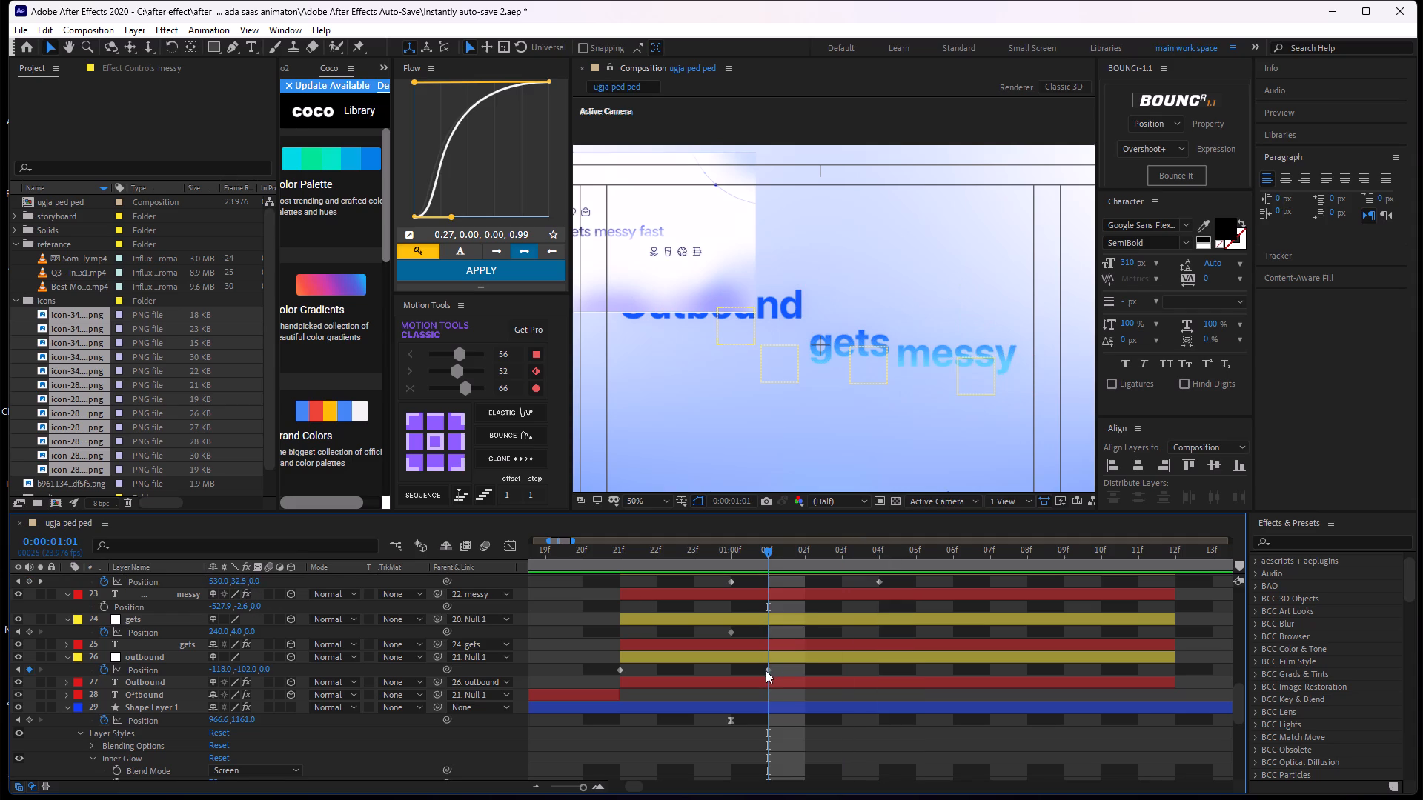
left_click(766, 670)
left_click_drag(247, 667, 242, 673)
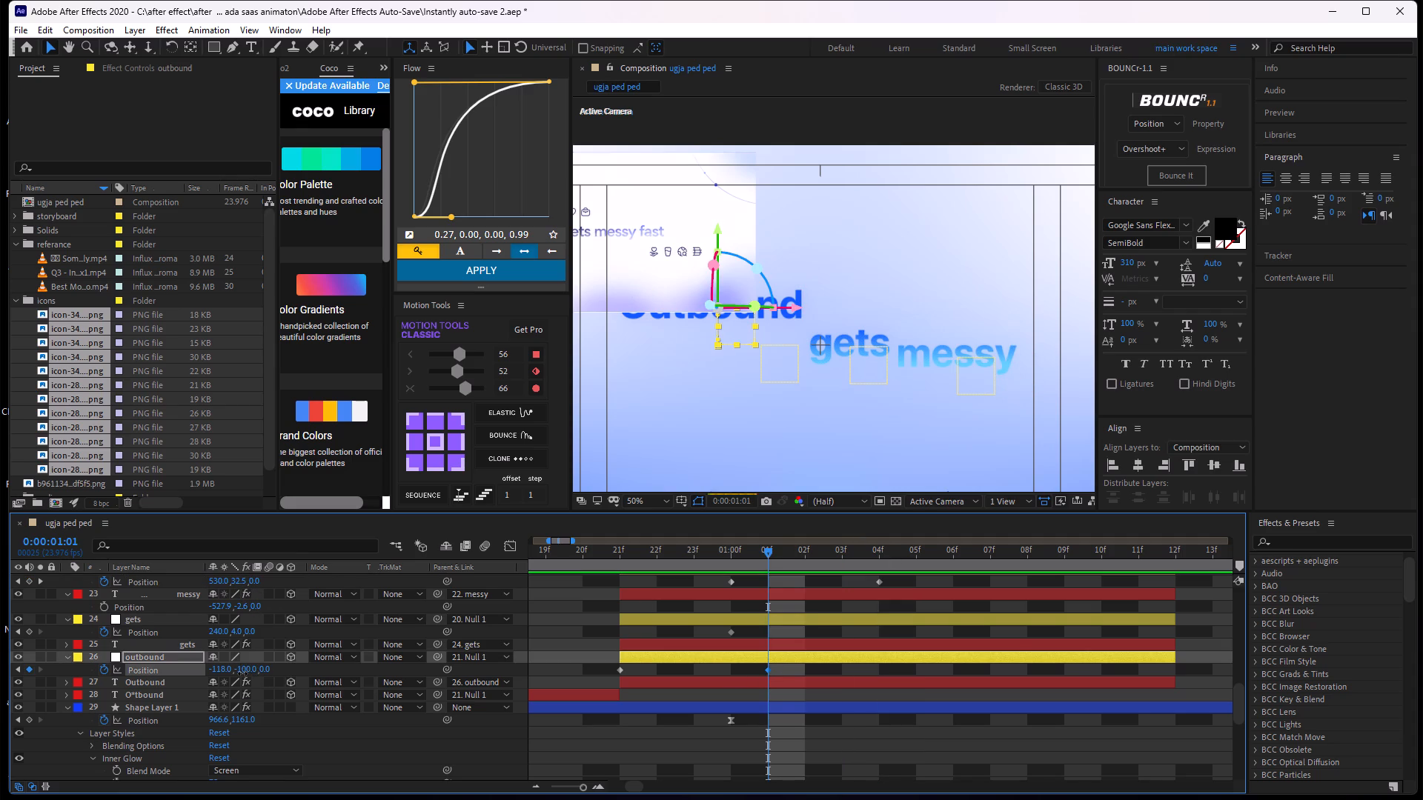
left_click_drag(242, 673, 221, 679)
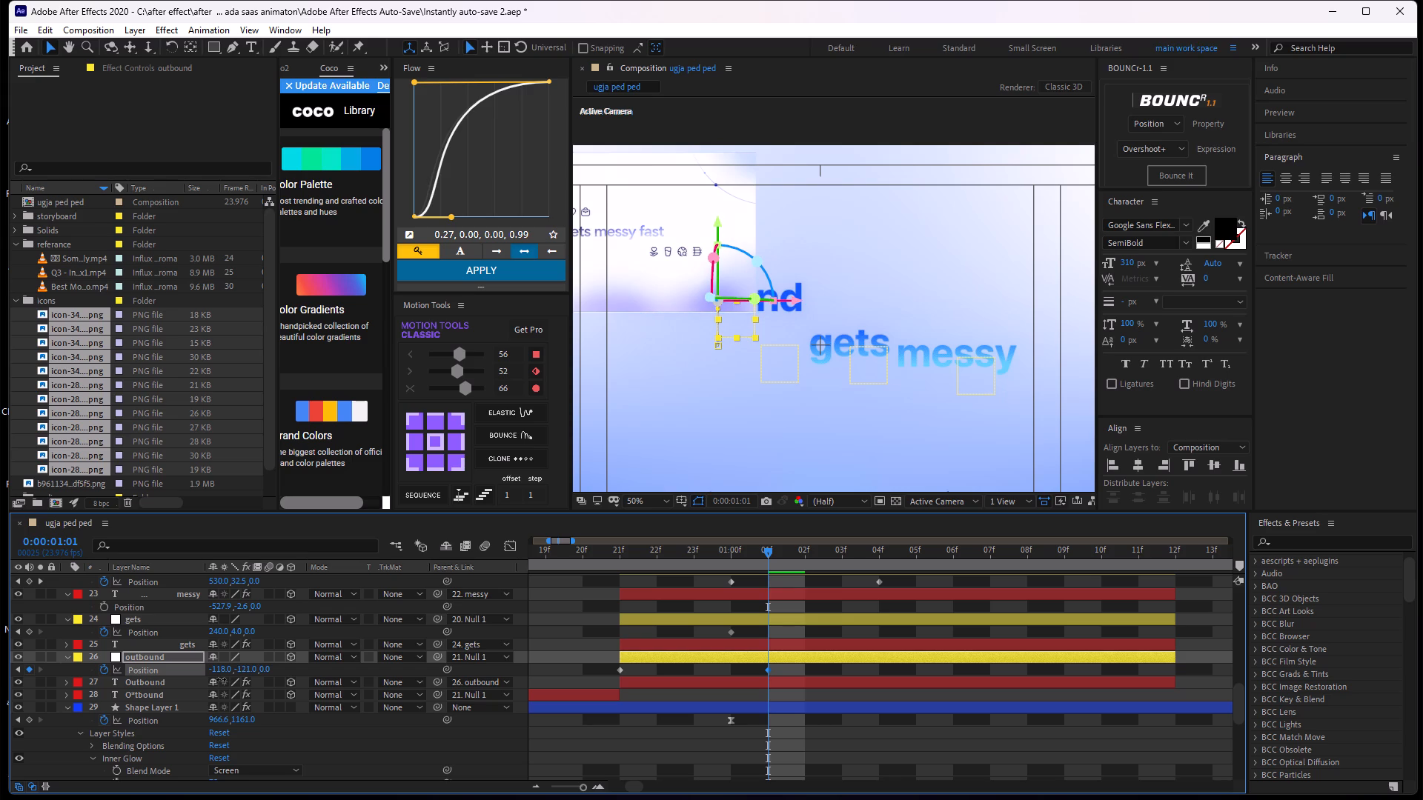
left_click_drag(221, 679, 222, 679)
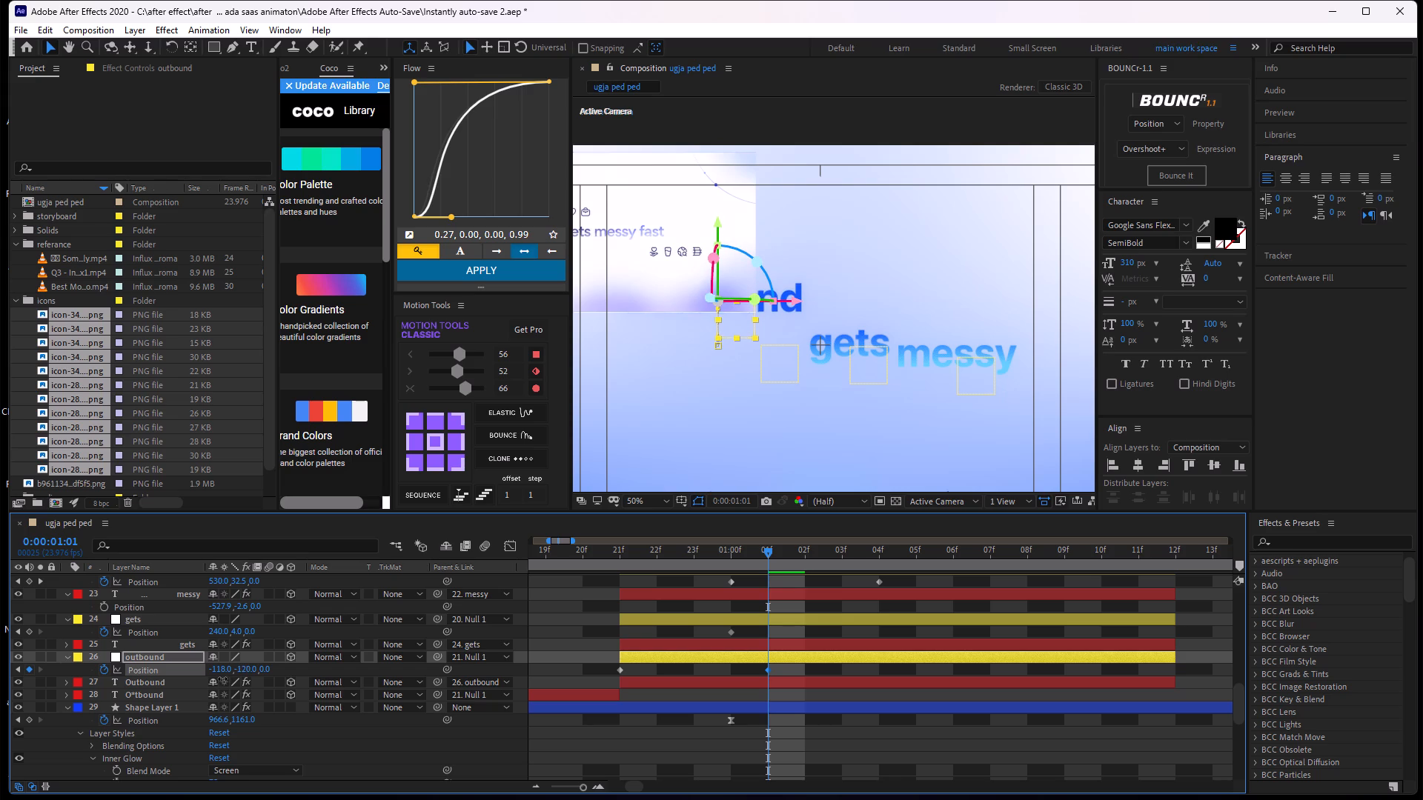
left_click_drag(222, 679, 225, 679)
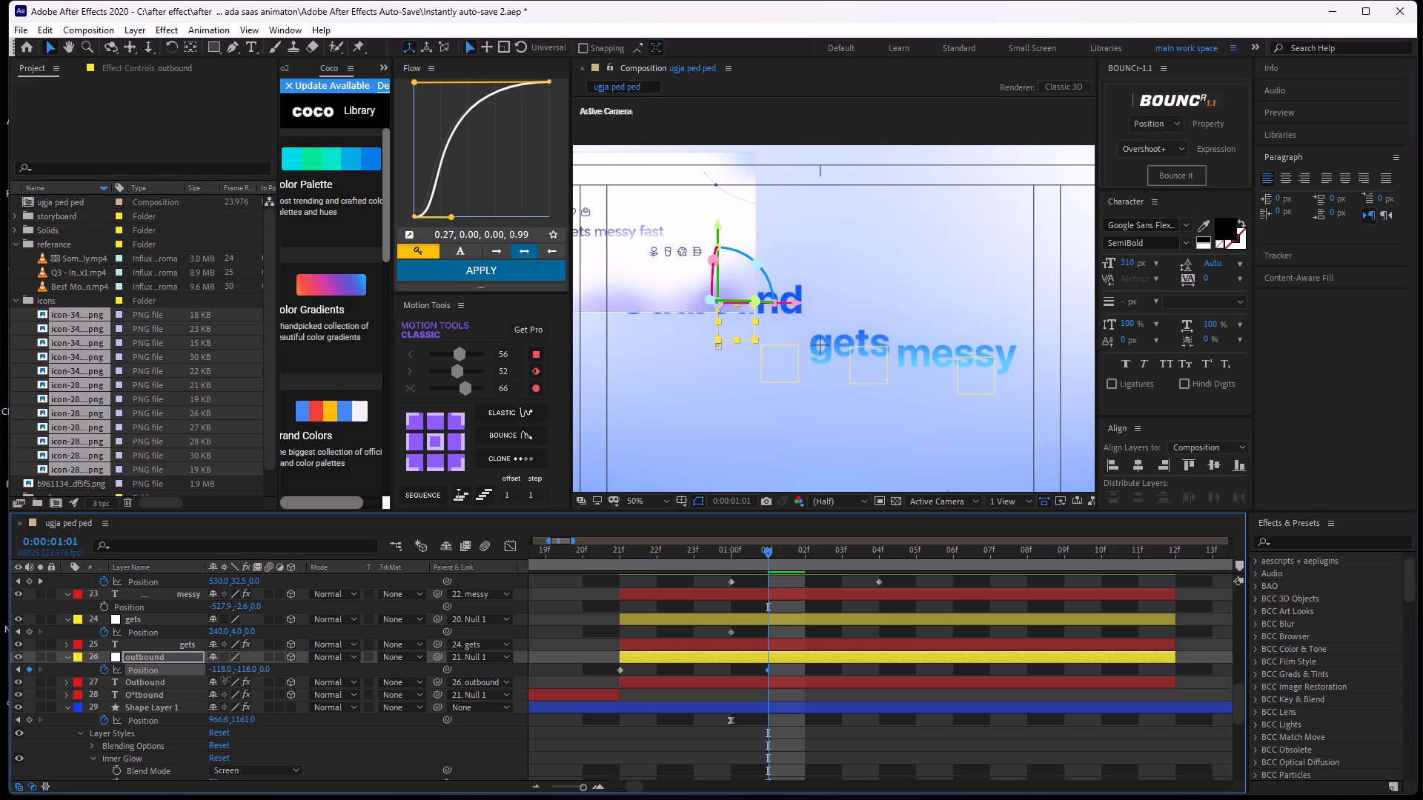
left_click_drag(225, 679, 223, 679)
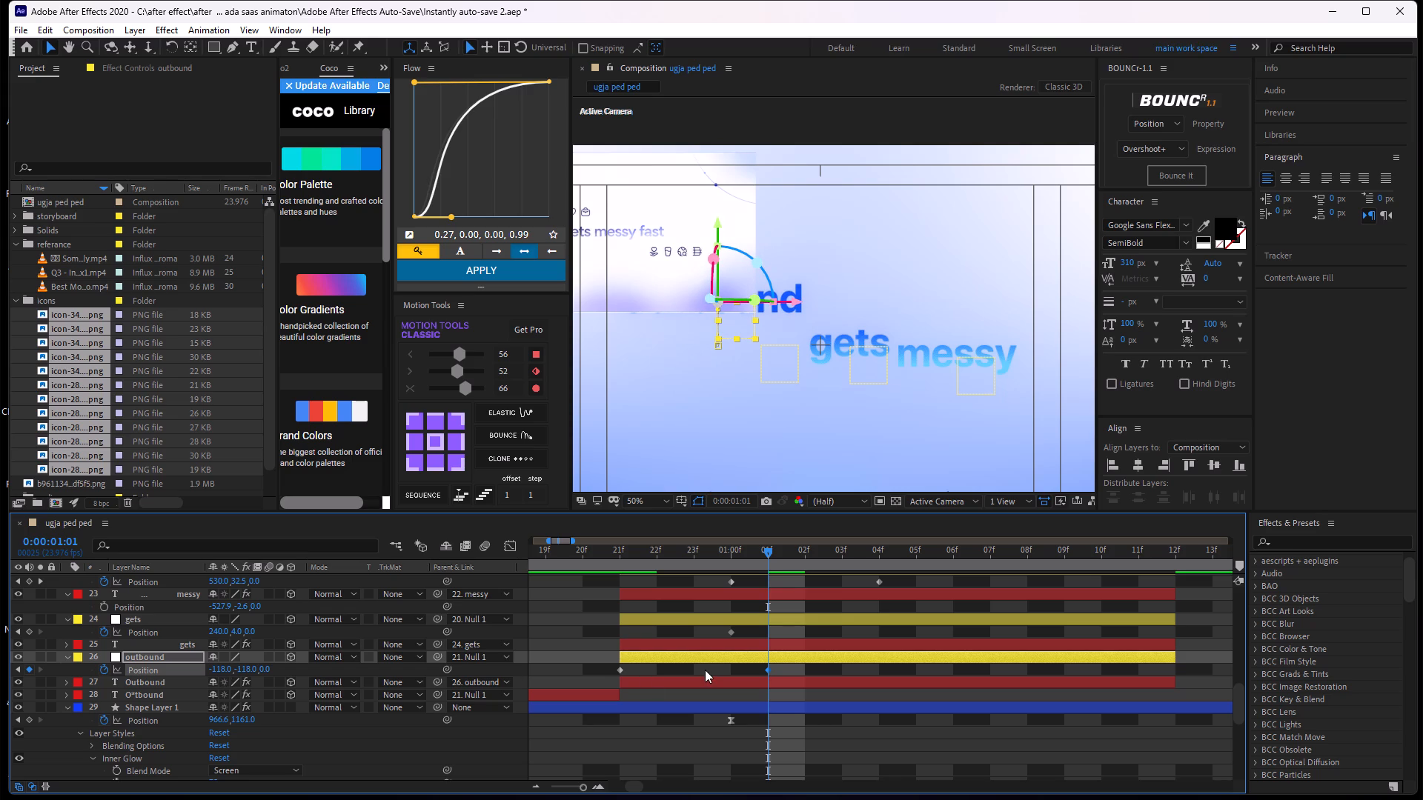
Apply a Flow easing curve of 0.80, 0.01, 0.00, 0.99 to both of the outbound null's Position keyframes.
left_click(705, 670)
left_click_drag(791, 670, 559, 675)
left_click_drag(451, 216, 522, 218)
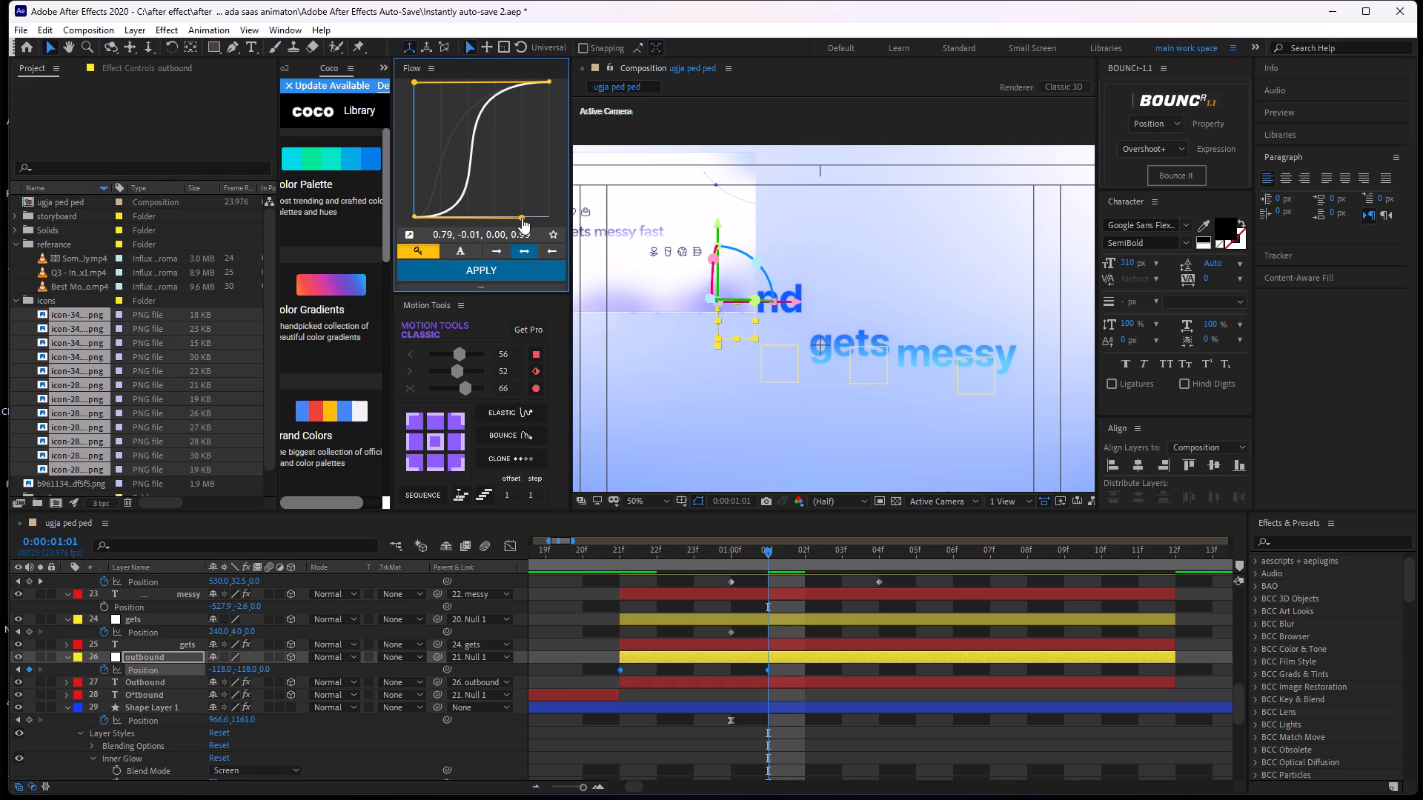
left_click_drag(522, 218, 523, 216)
left_click(481, 264)
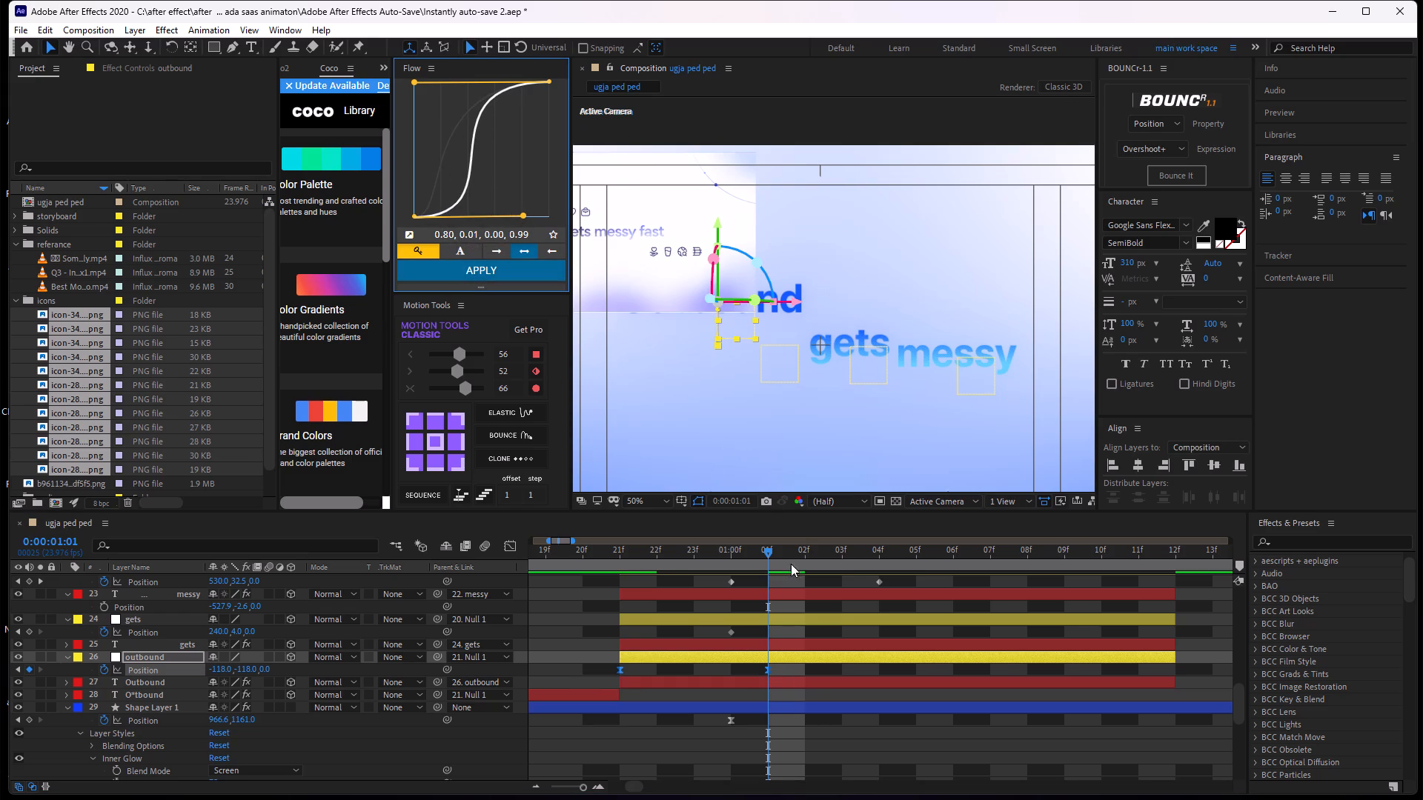
Preview the eased outbound movement several times from around 0:00:00:21 to judge its timing.
left_click_drag(766, 551, 657, 576)
key("space")
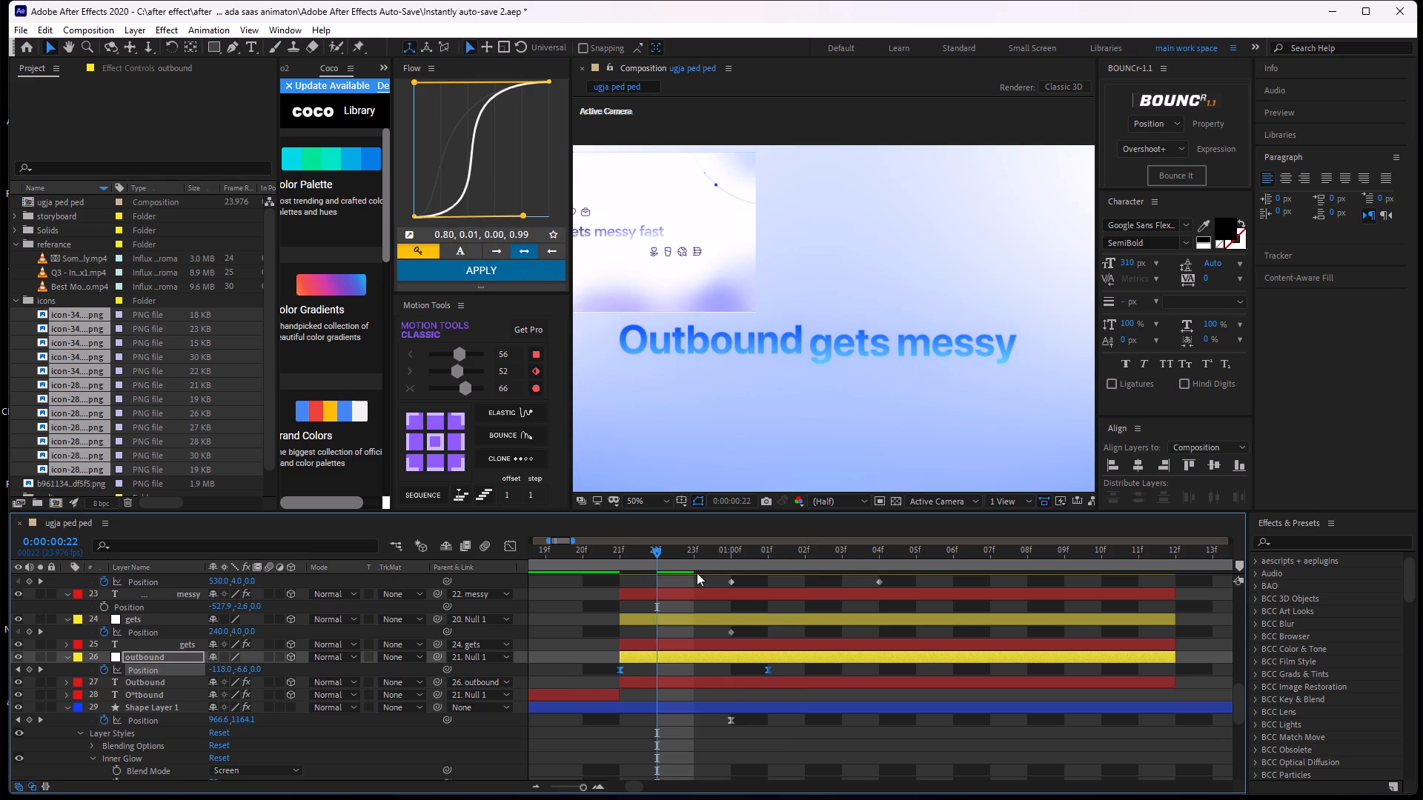
key("space")
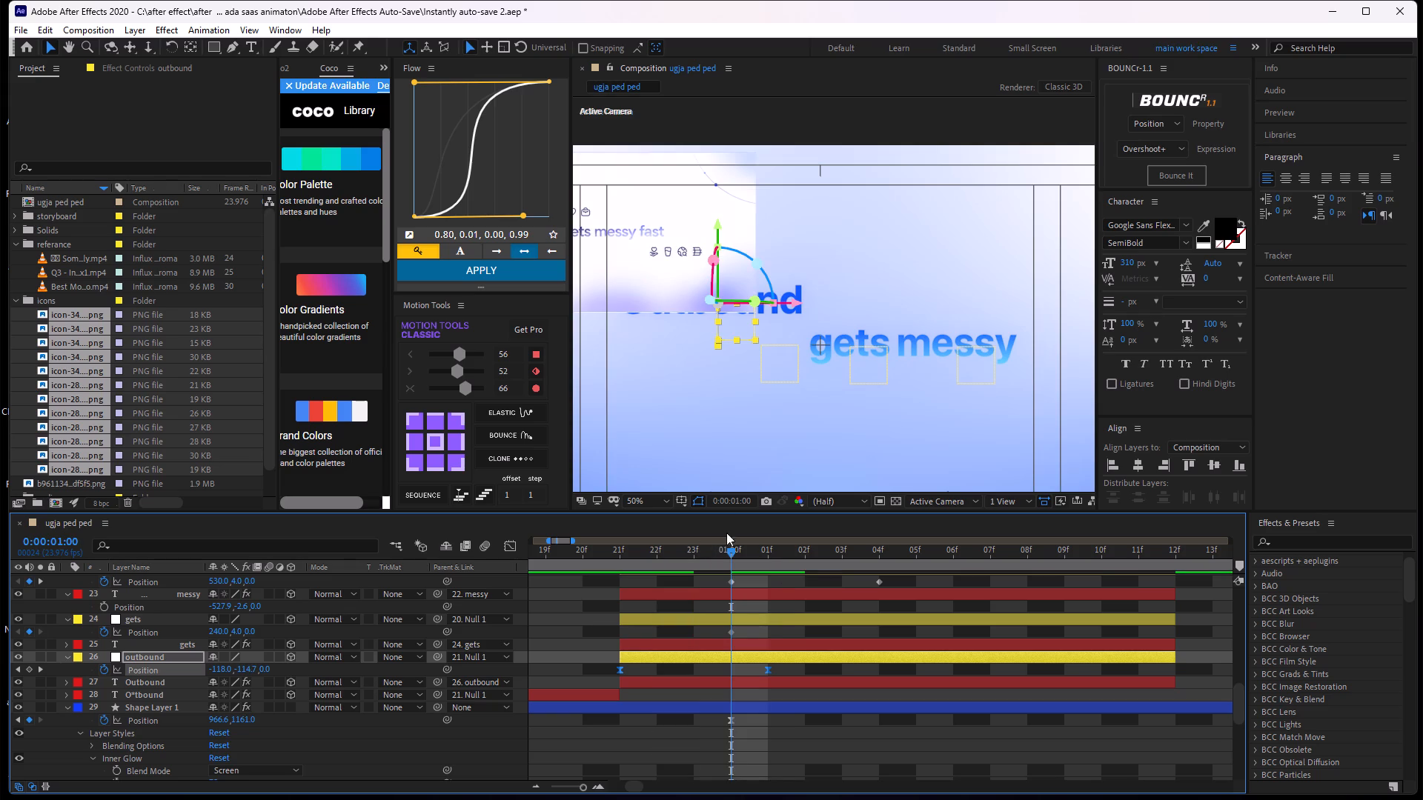
left_click_drag(735, 551, 608, 584)
key("space")
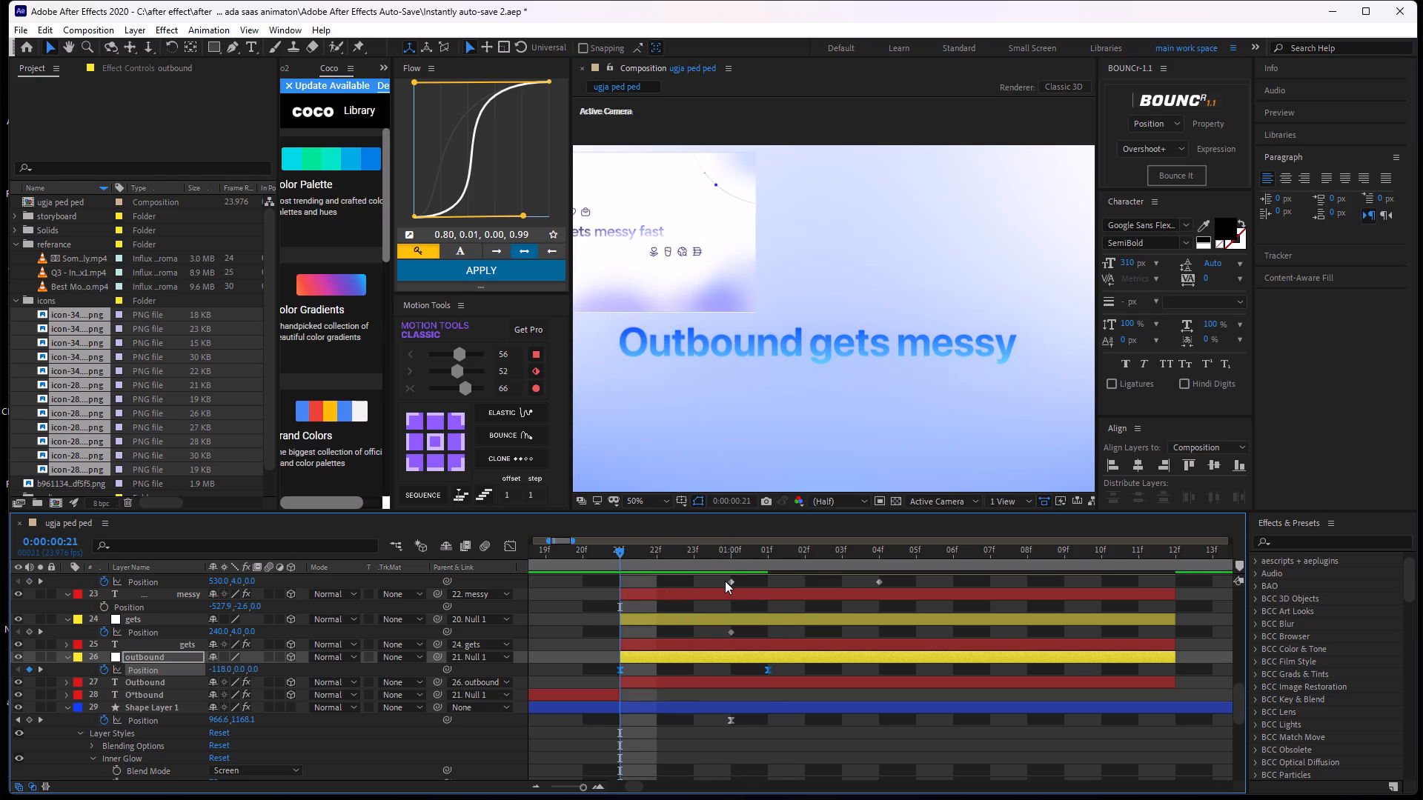
key("space")
left_click_drag(772, 545, 651, 599)
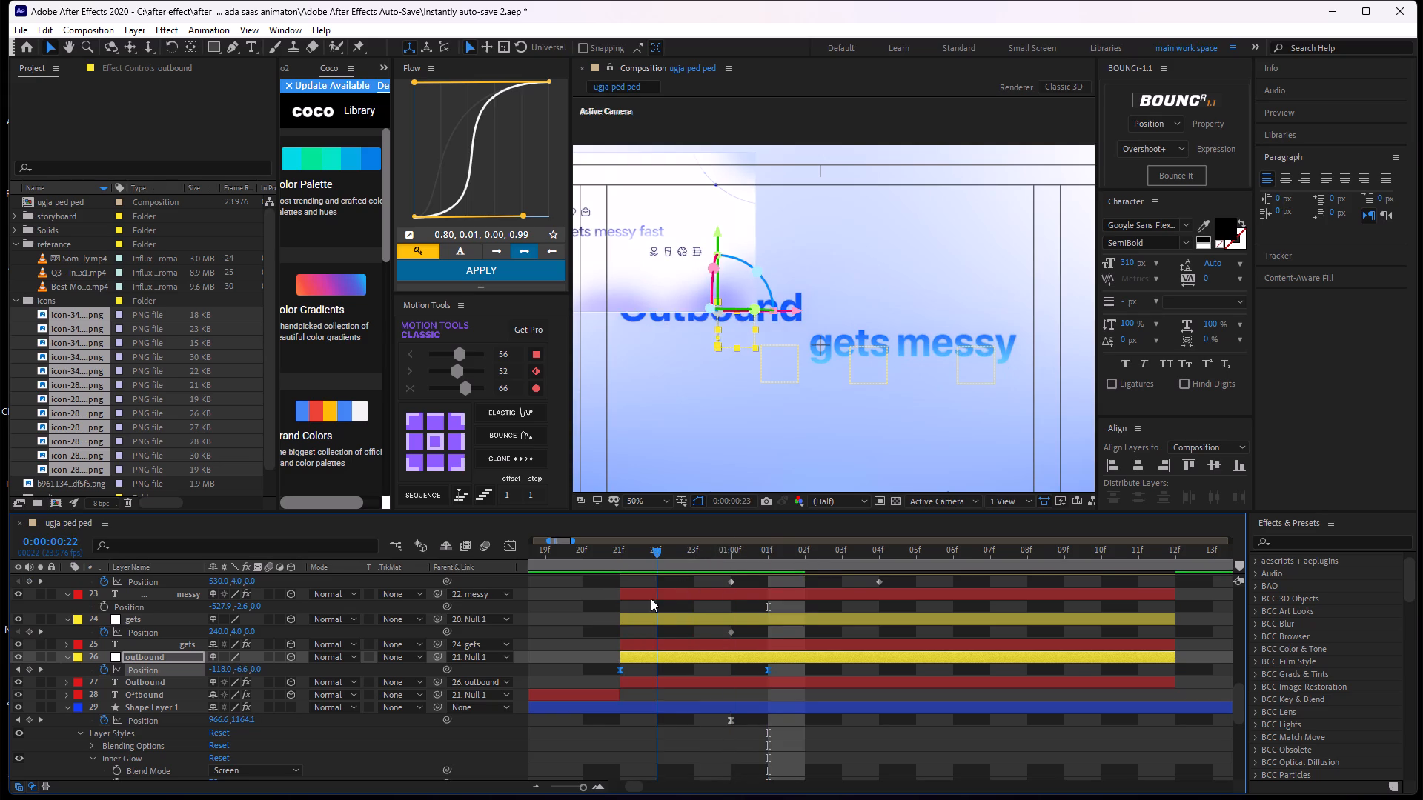
left_click_drag(651, 599, 635, 605)
key("space")
key("space")
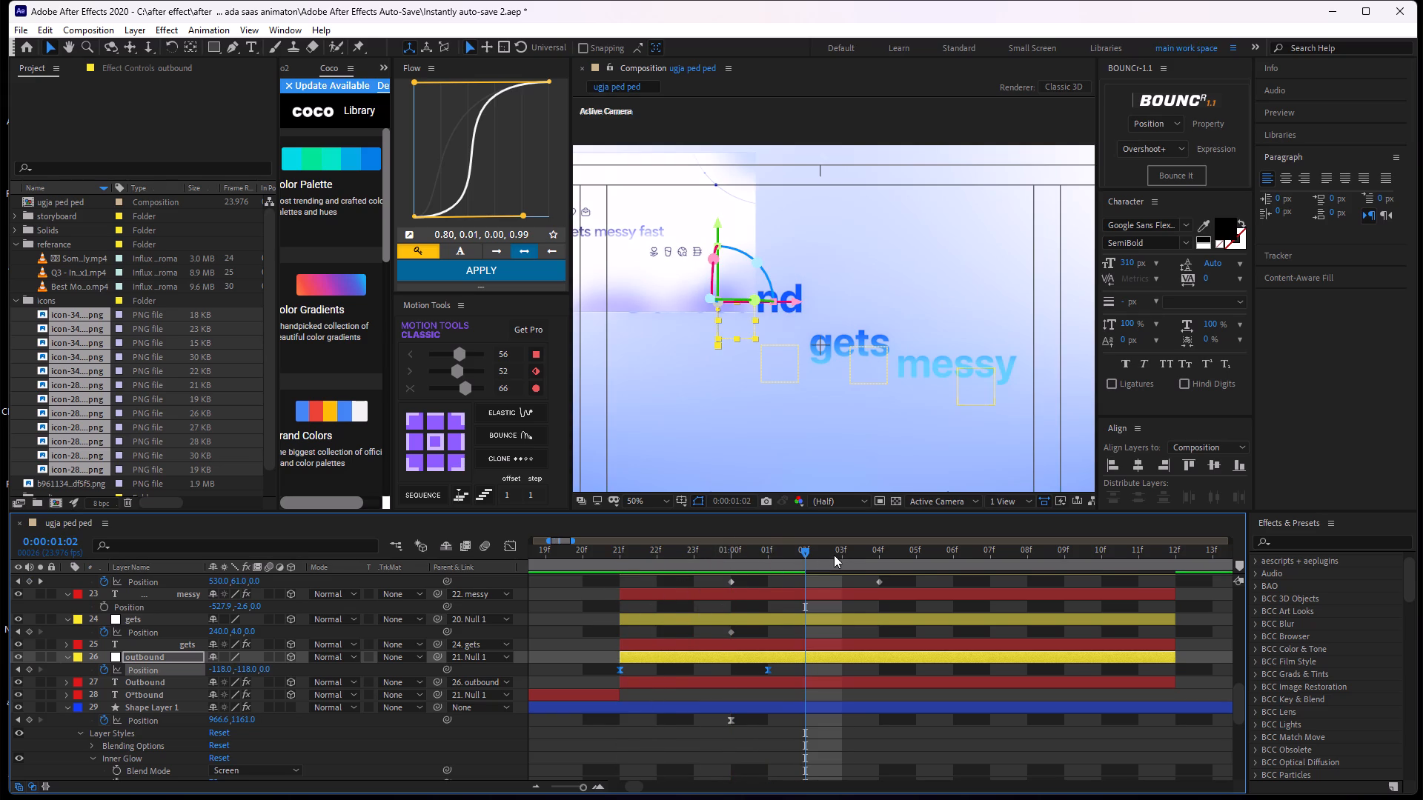
left_click_drag(804, 557, 637, 604)
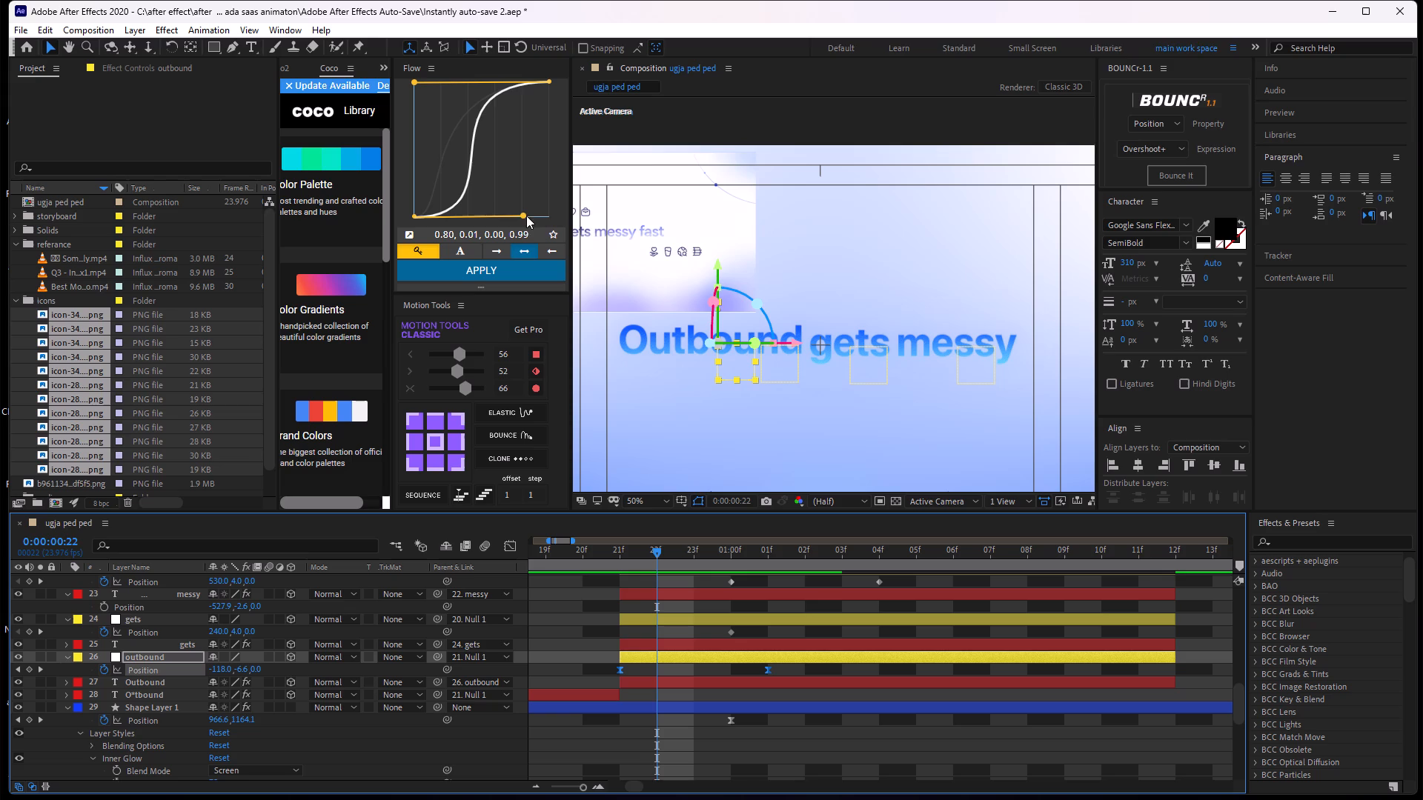
Soften the Flow easing curve to 0.42, 0.02, 0.41, 0.97, apply it to the outbound null's Position keyframes, and preview the movement.
left_click_drag(524, 216, 462, 212)
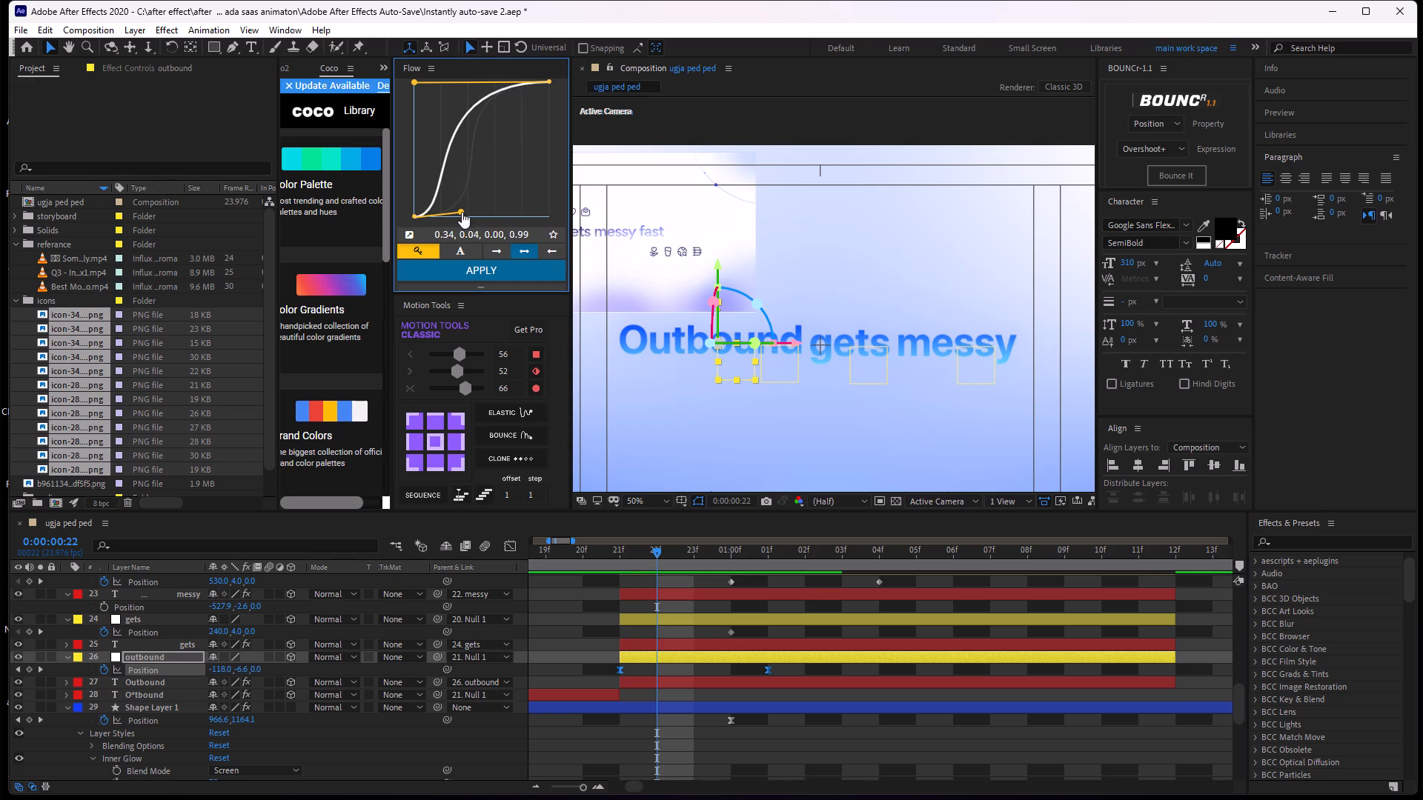
left_click_drag(462, 212, 471, 215)
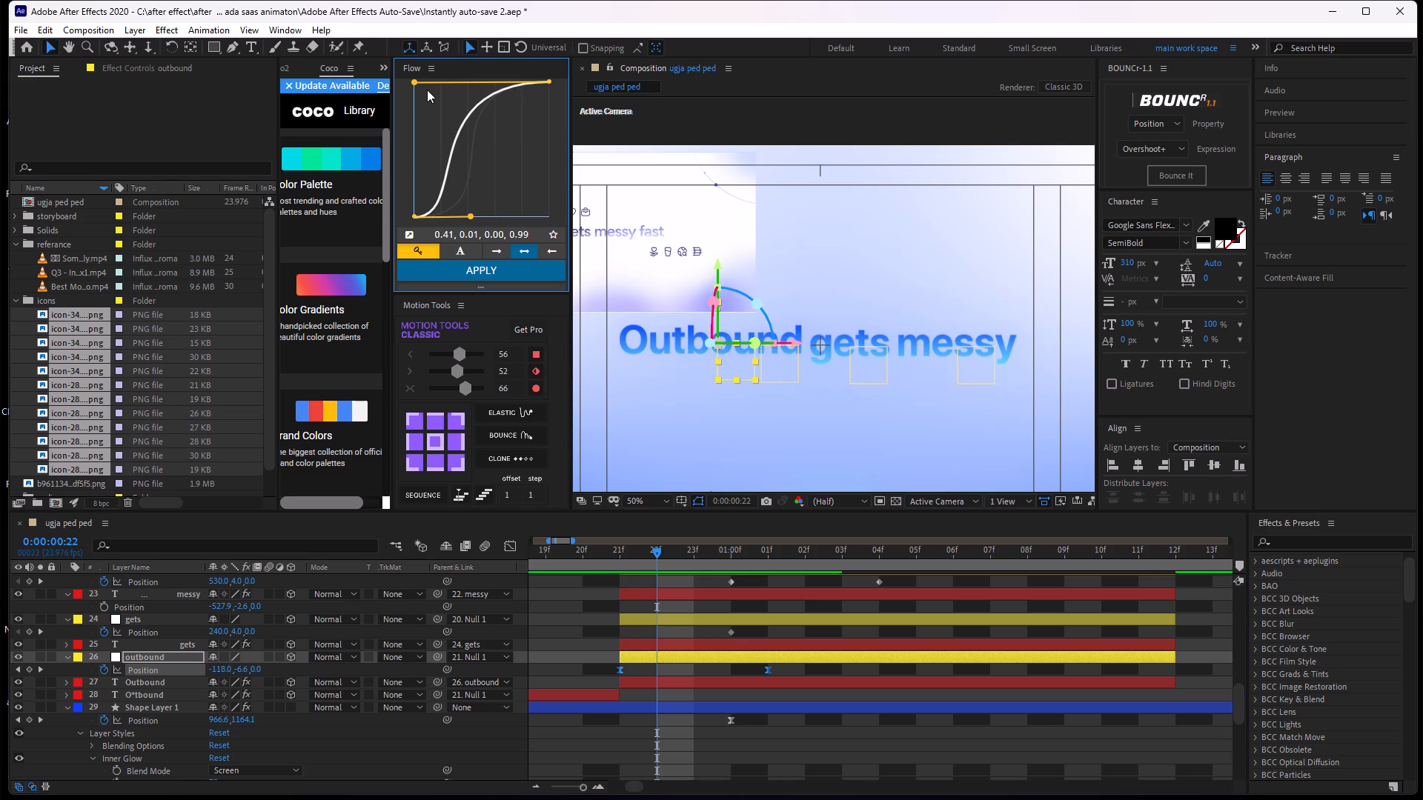
left_click_drag(415, 84, 471, 82)
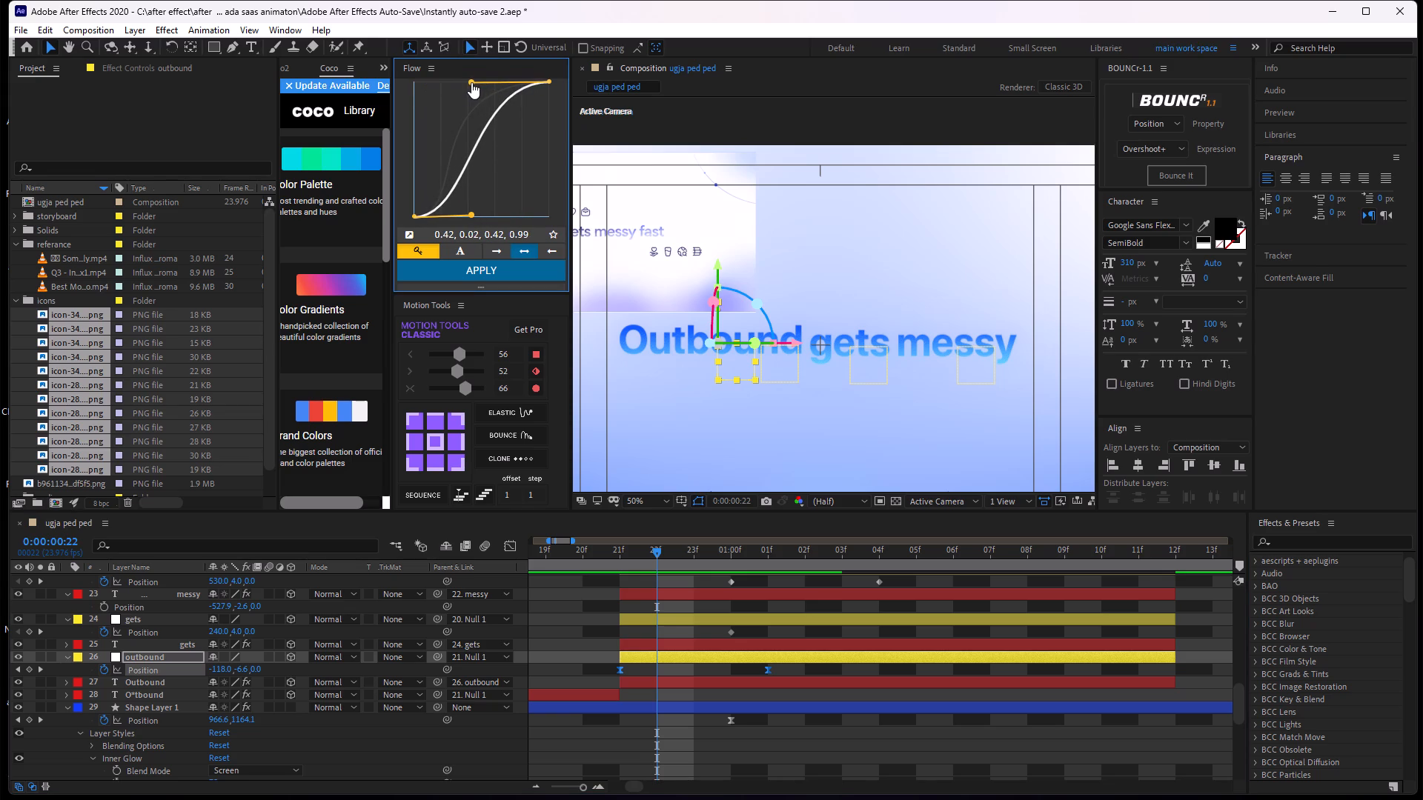
left_click_drag(471, 82, 470, 85)
left_click(492, 264)
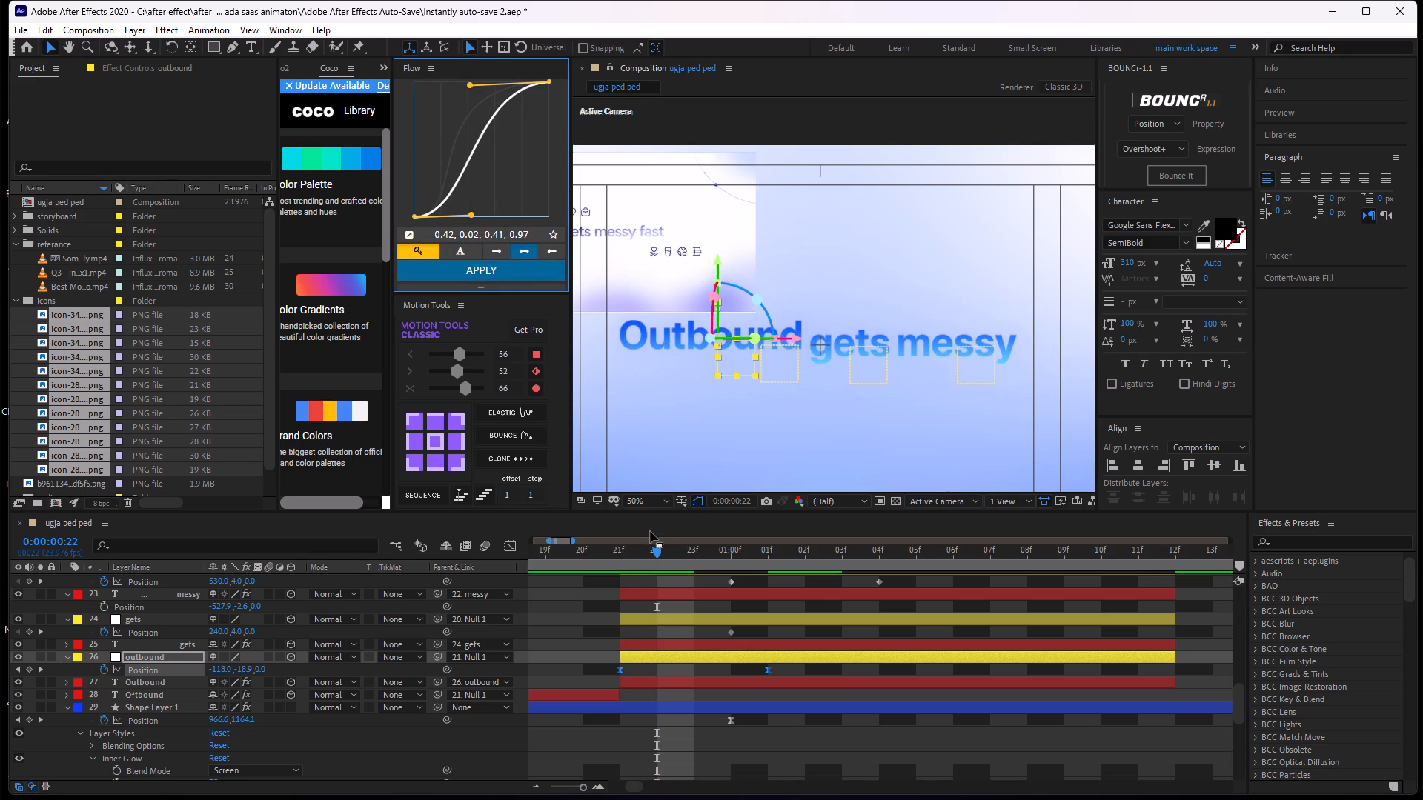
left_click_drag(657, 551, 634, 567)
key("space")
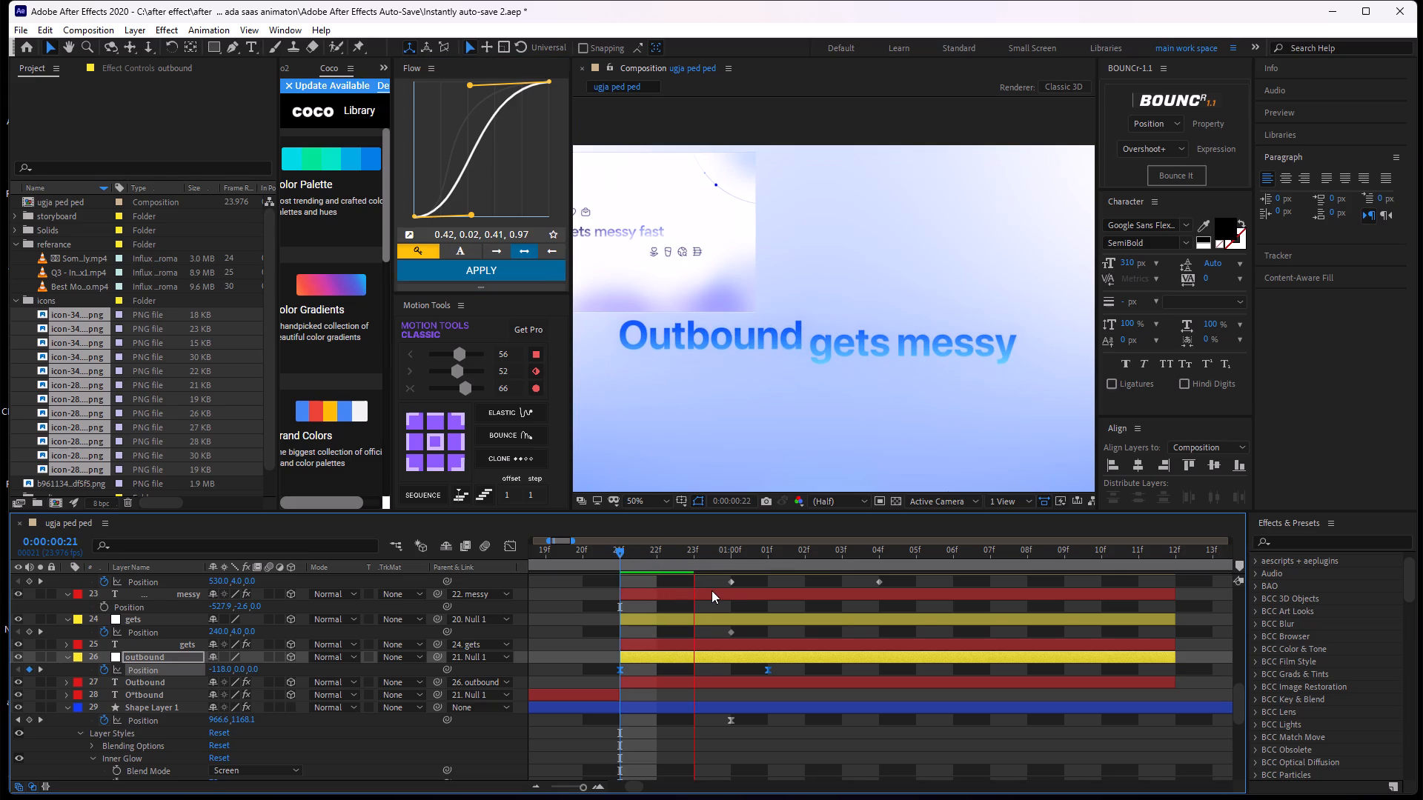
key("space")
Apply the 0.42, 0.02, 0.41, 0.97 Flow curve to both of the messy null's Position keyframes.
left_click_drag(858, 550, 743, 584)
left_click(764, 582)
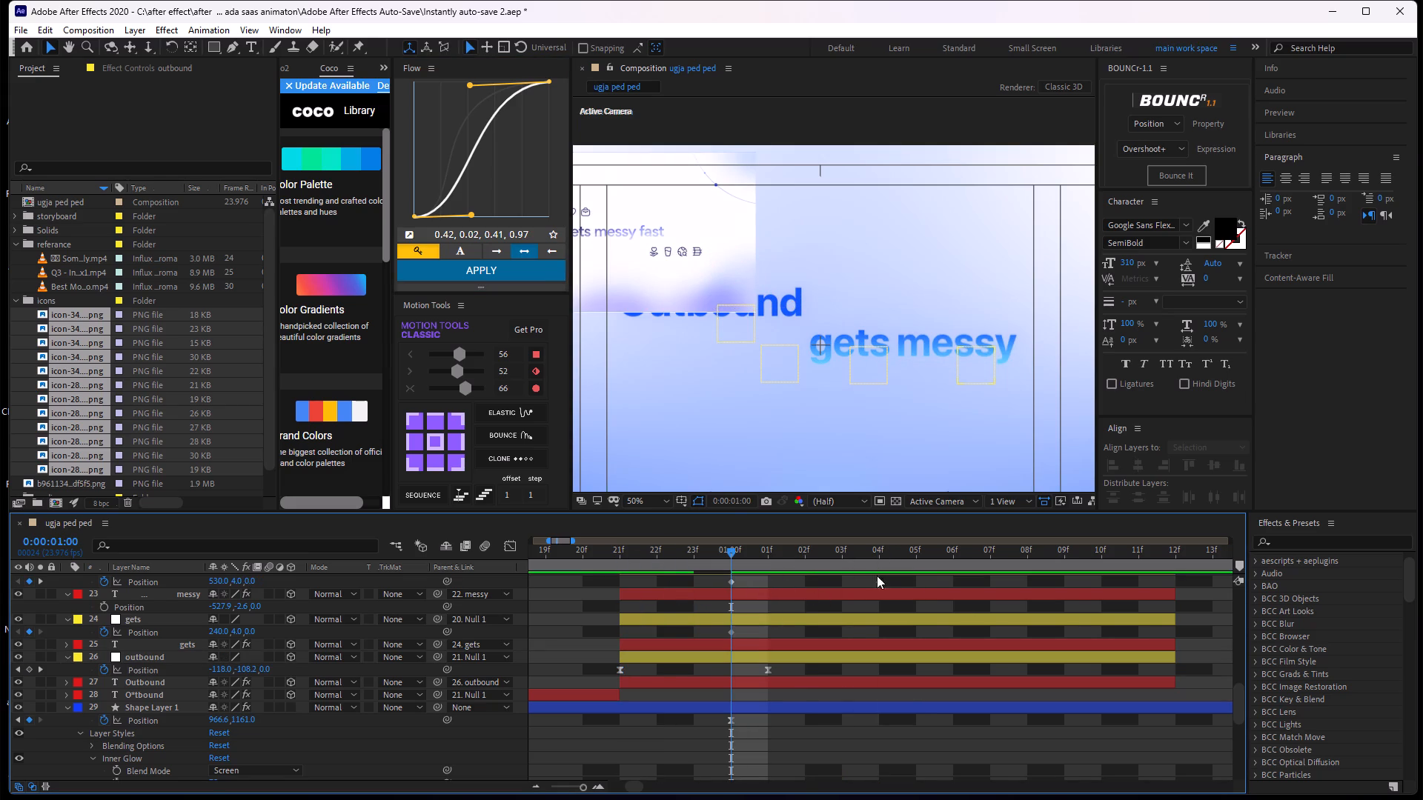
left_click_drag(897, 579, 686, 584)
left_click(504, 262)
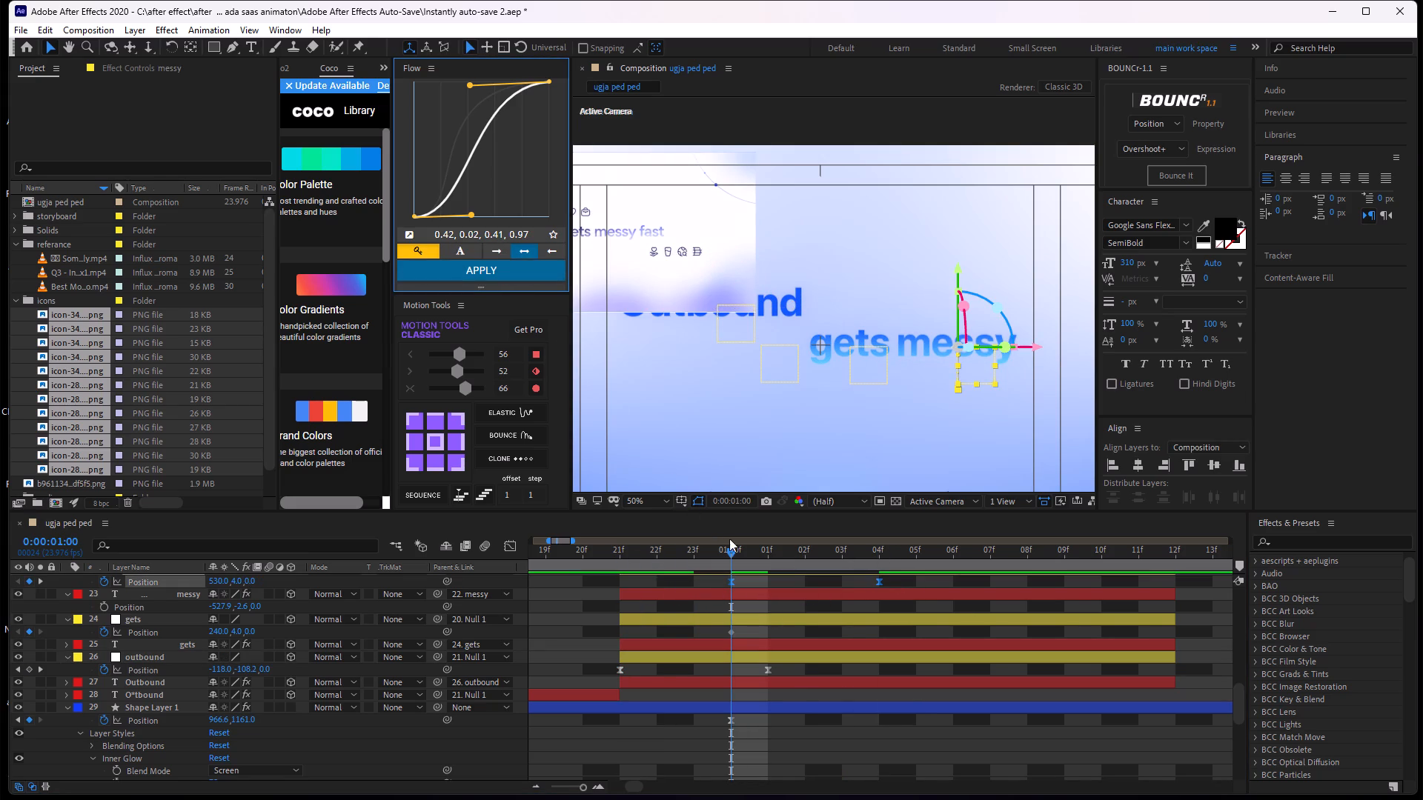
Preview the combined outbound and messy movement repeatedly from 0:00:00:21 to judge the easing and timing.
left_click_drag(732, 546, 631, 565)
key("space")
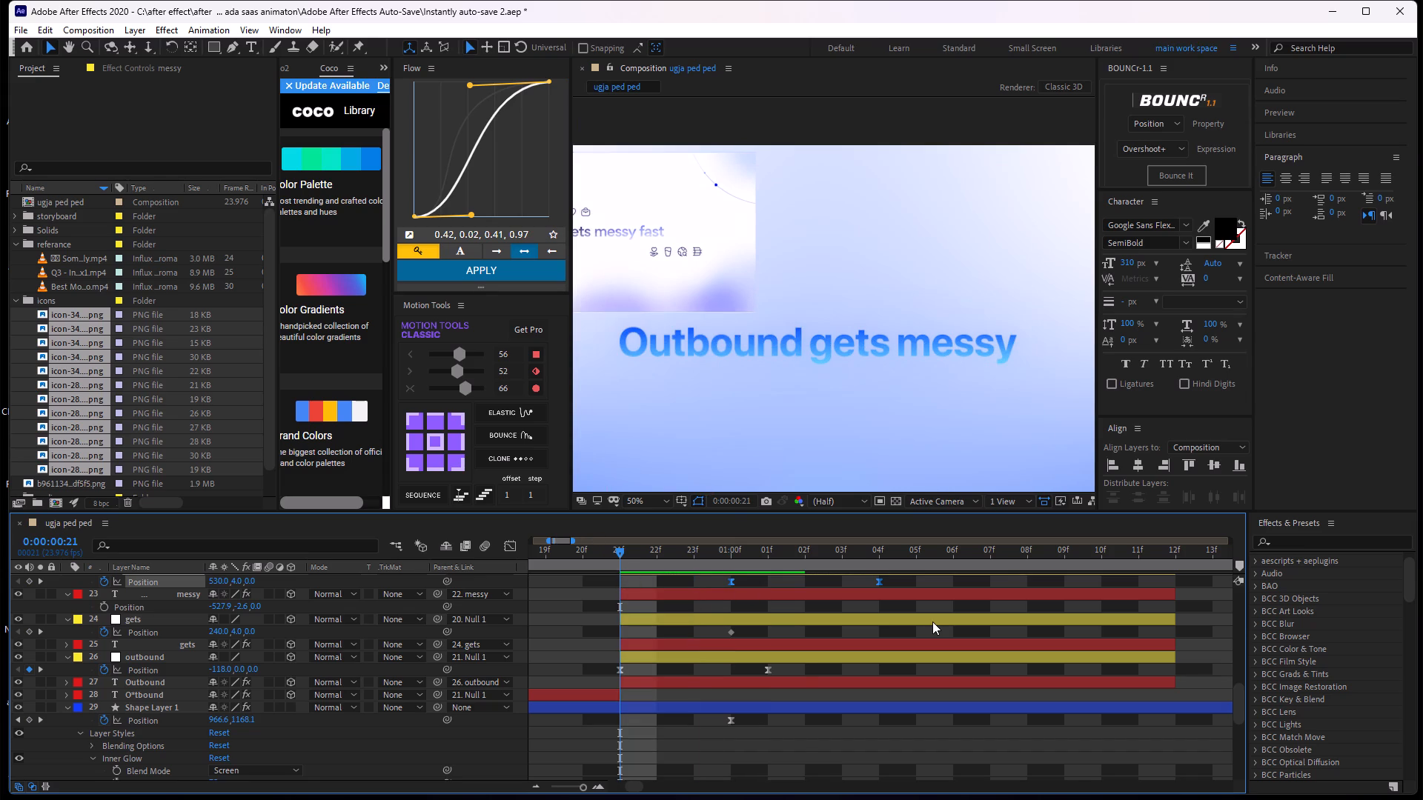
key("space")
left_click_drag(793, 555, 674, 578)
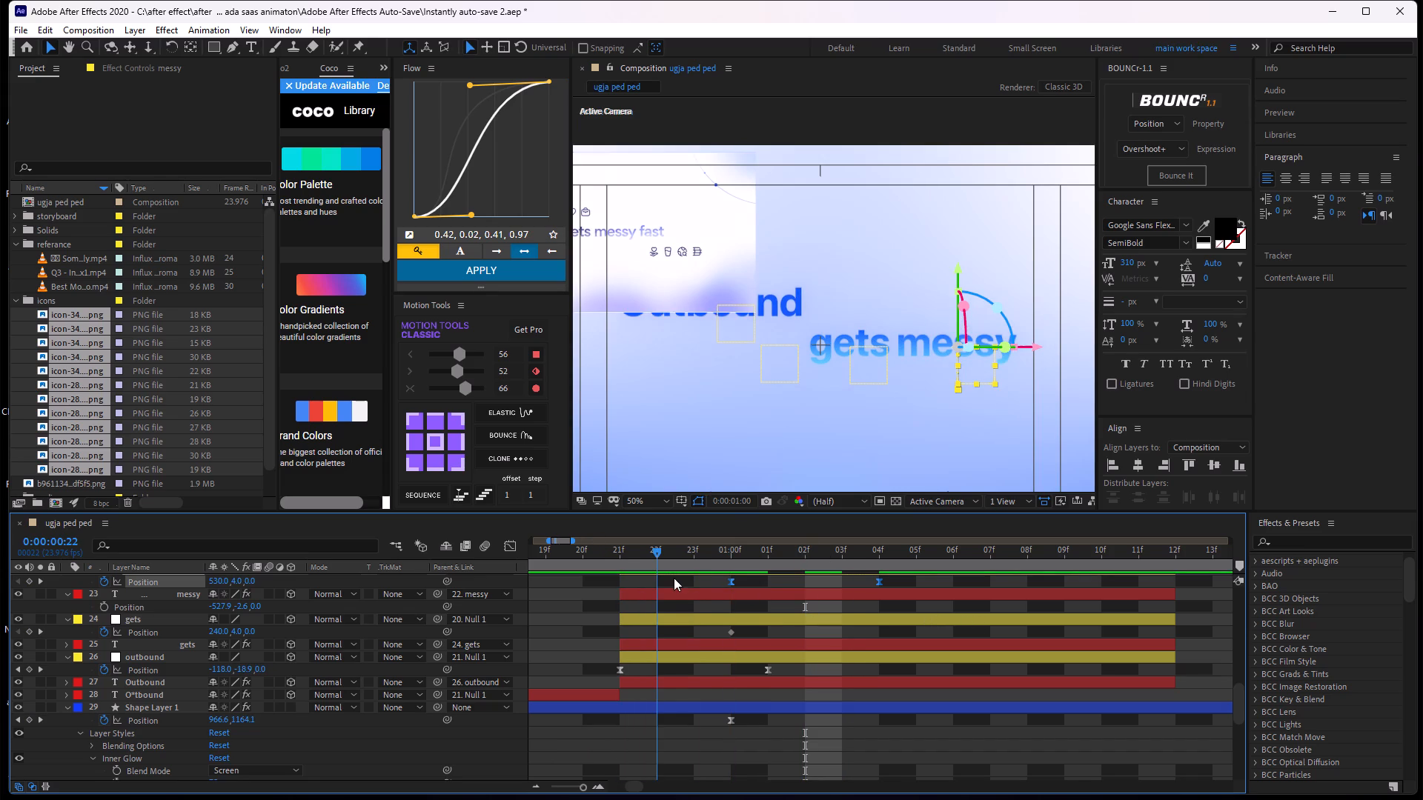
left_click_drag(674, 578, 630, 608)
key("space")
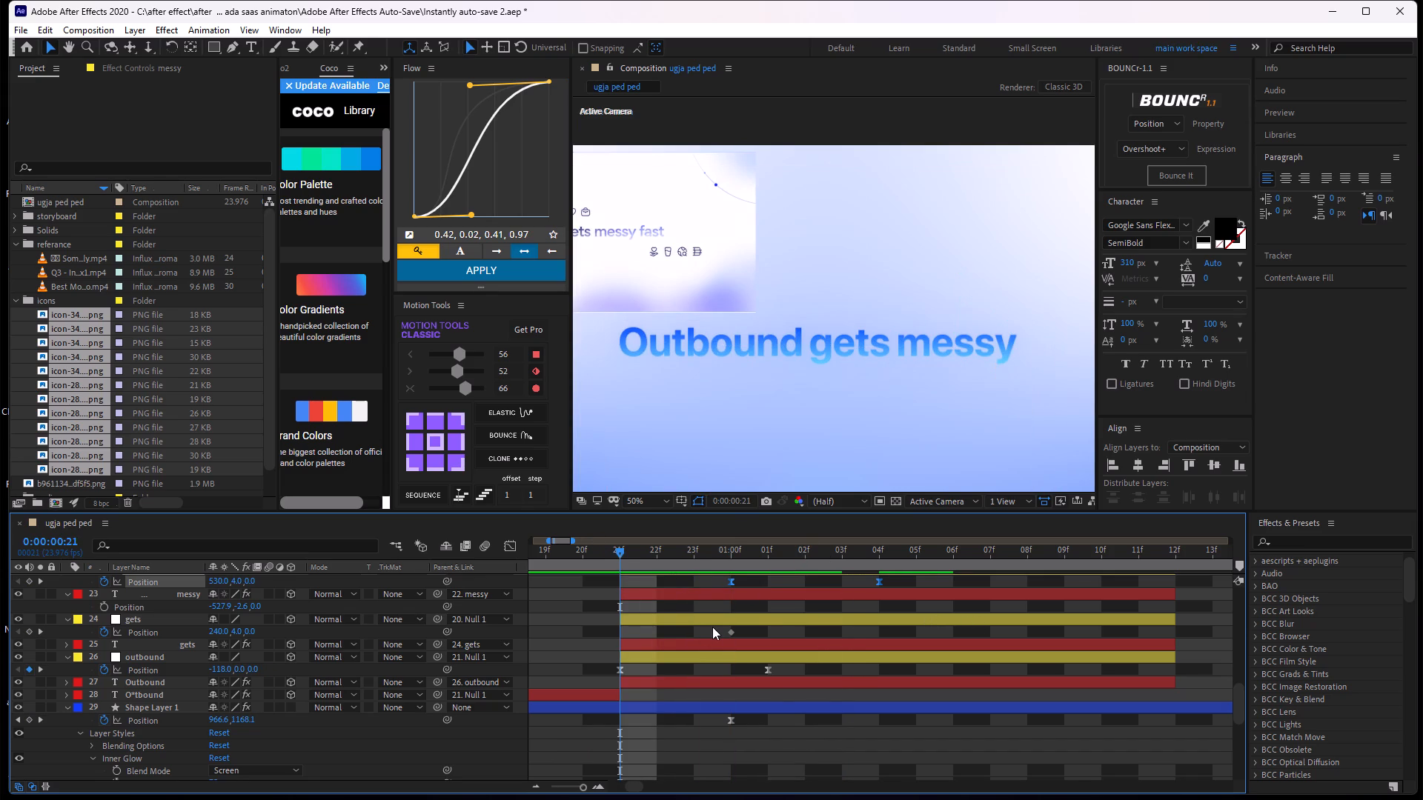
key("space")
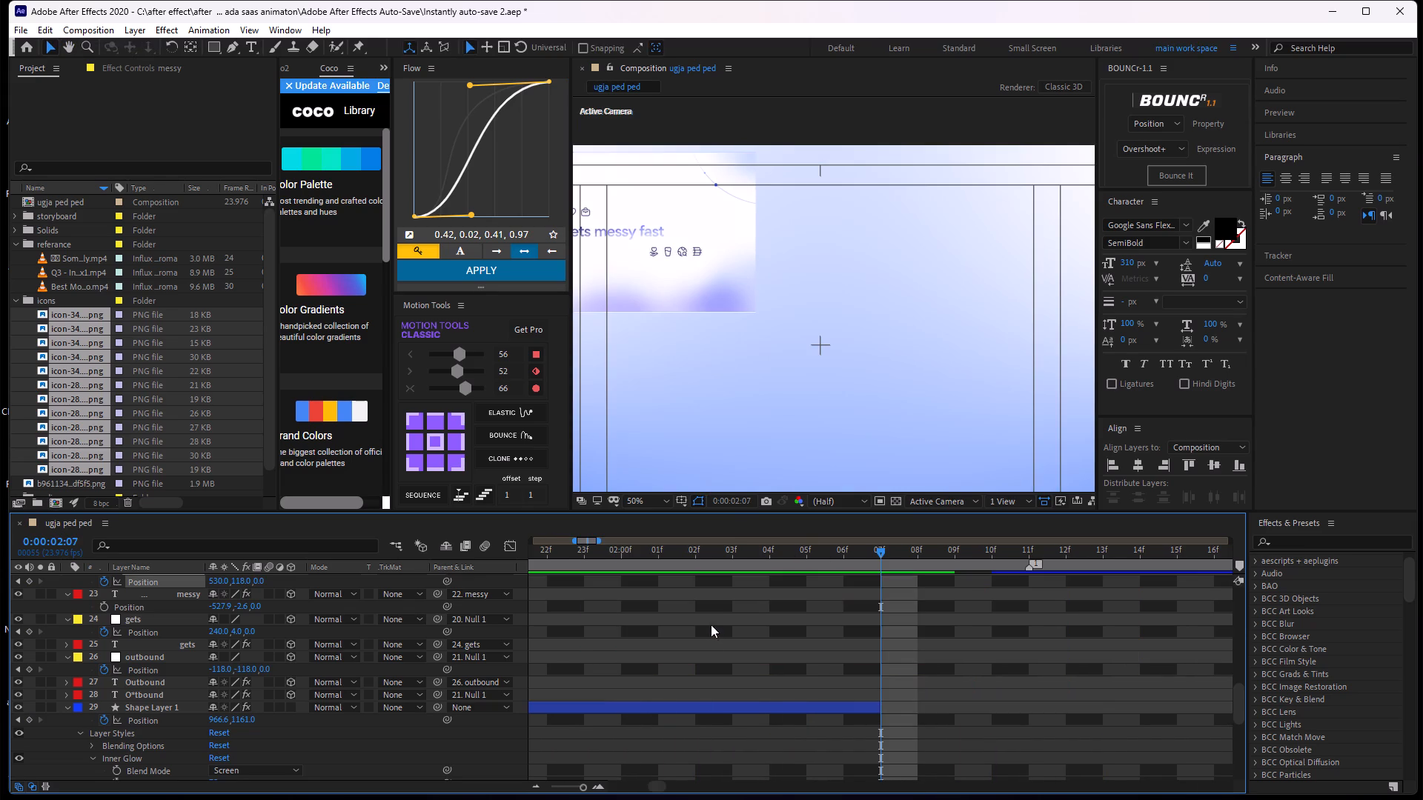
left_click_drag(886, 555, 428, 621)
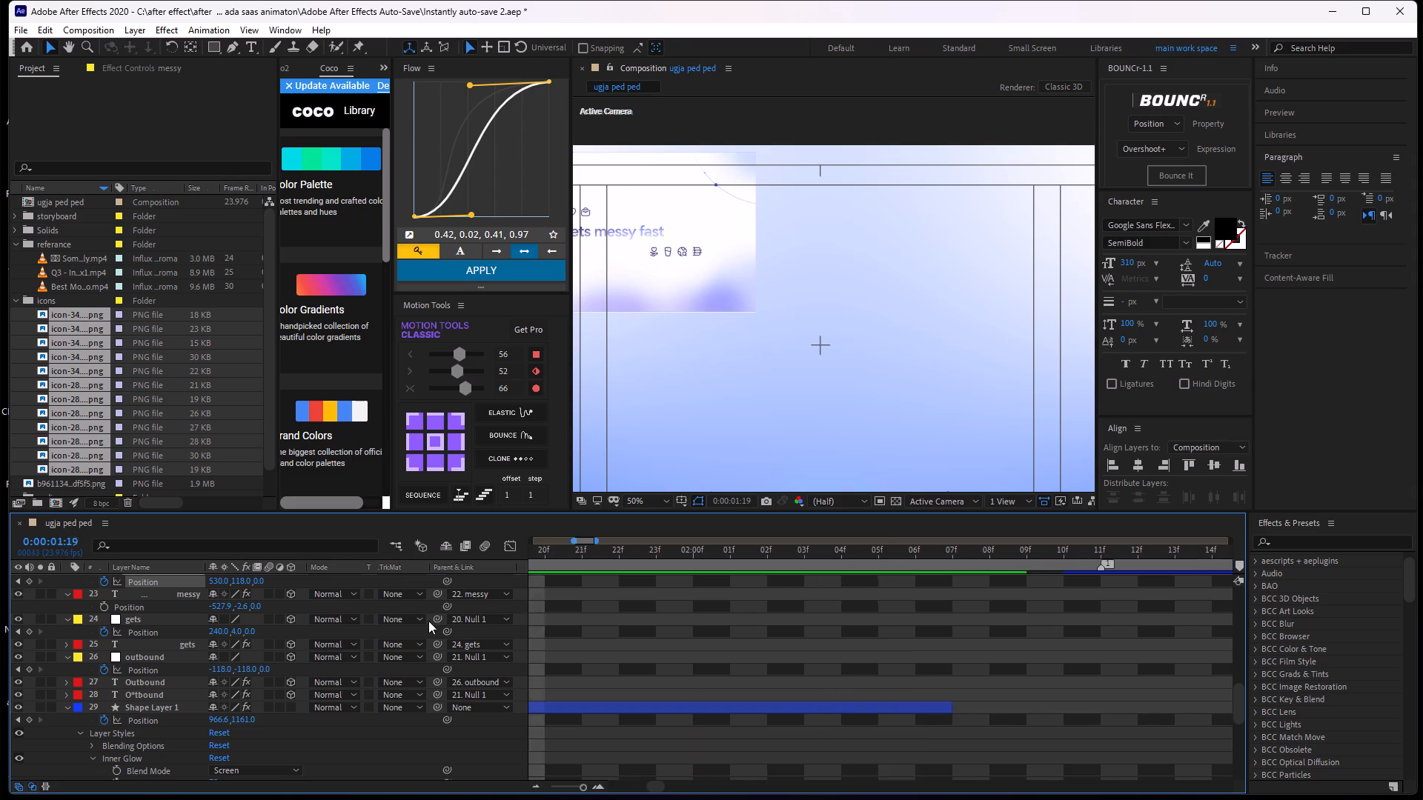
left_click_drag(428, 621, 531, 641)
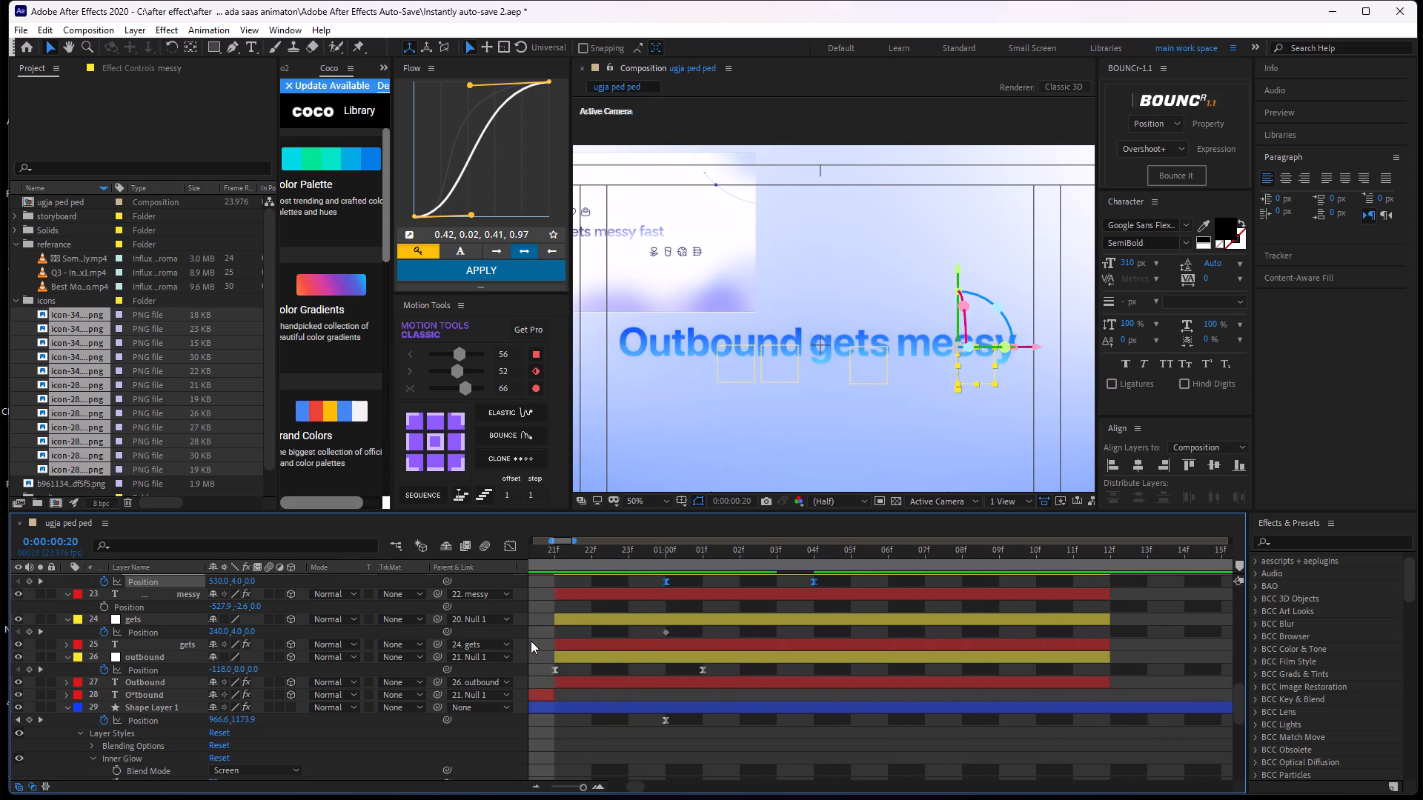
left_click_drag(531, 641, 609, 636)
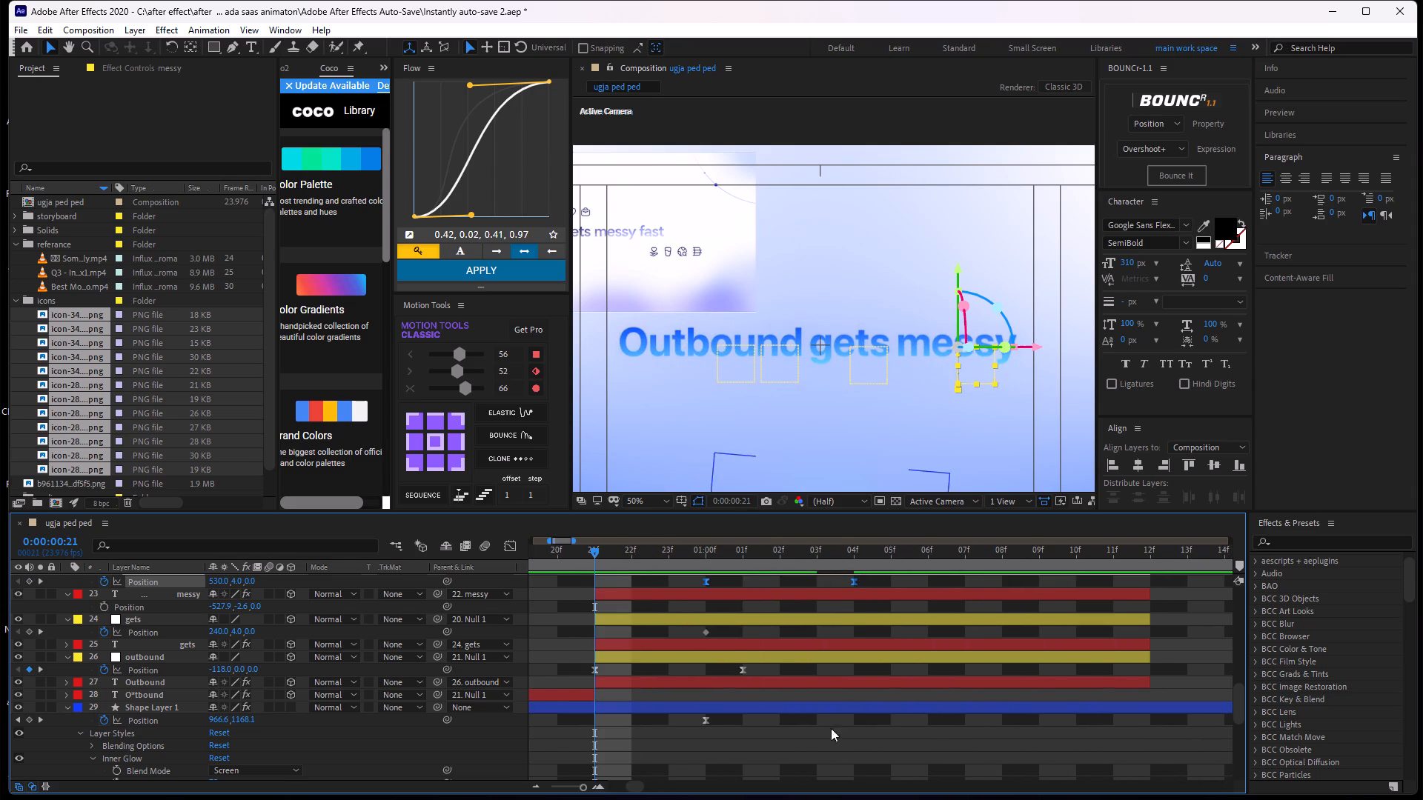
Save the project.
key("ctrl+s")
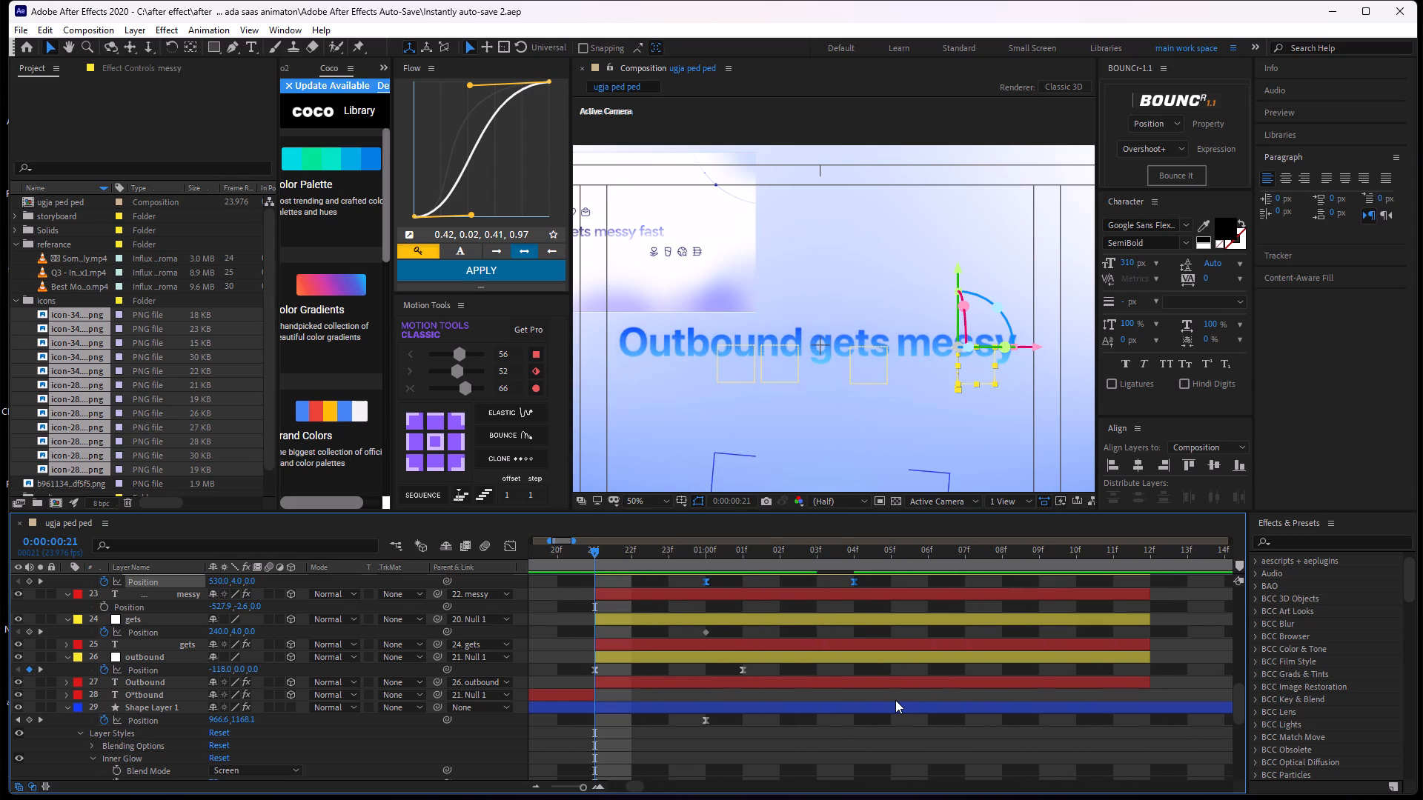